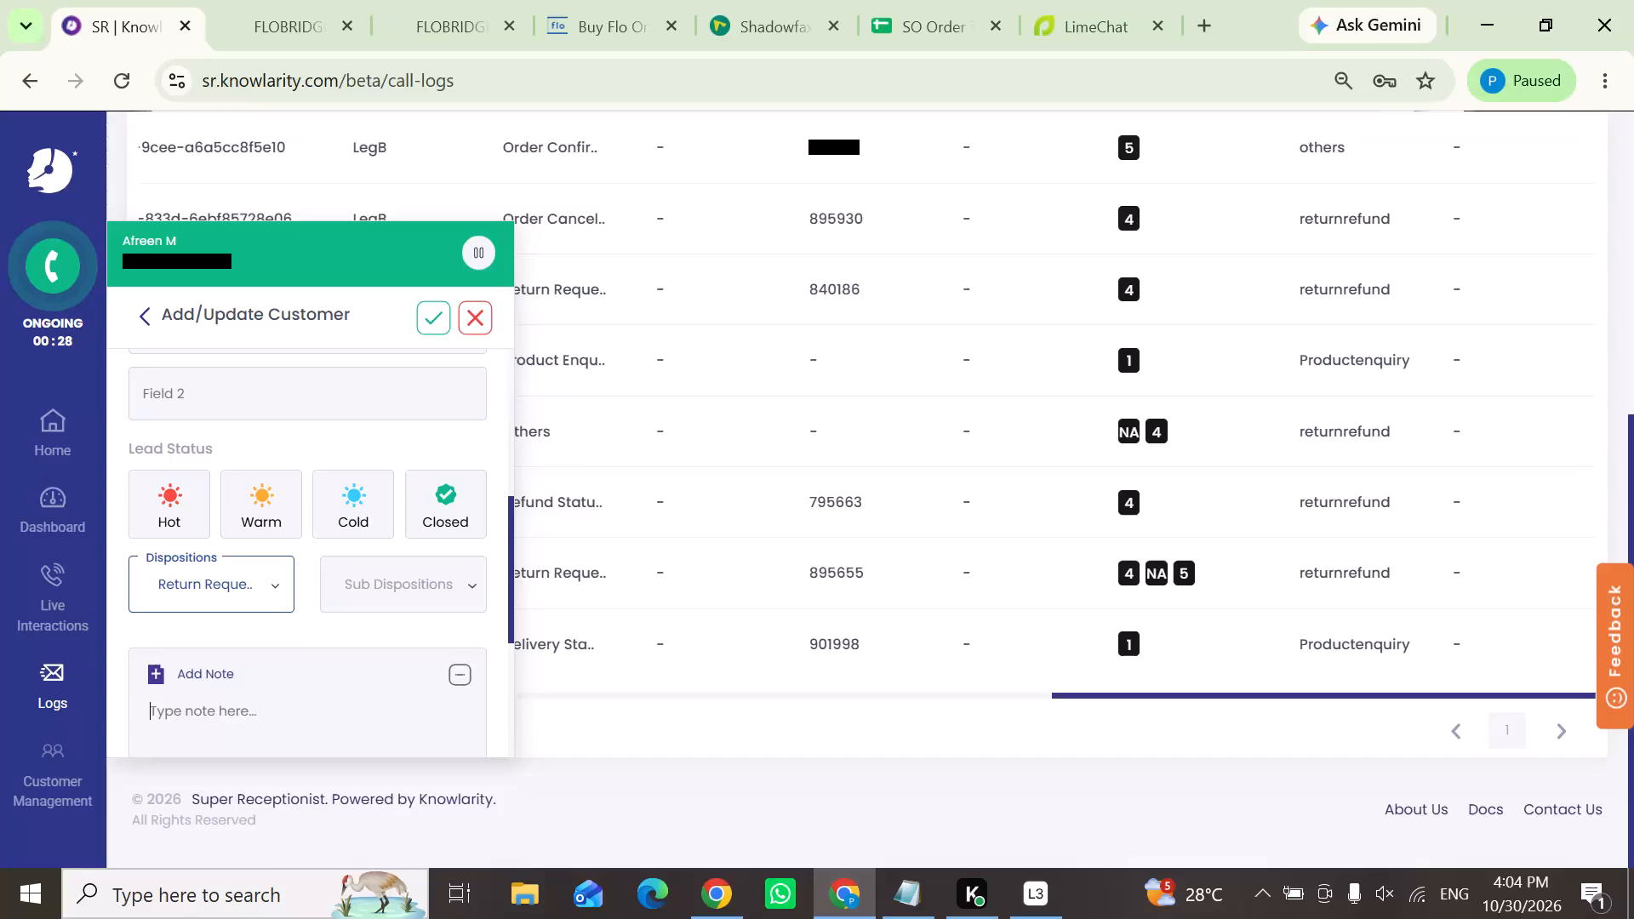
key(ctrl+v)
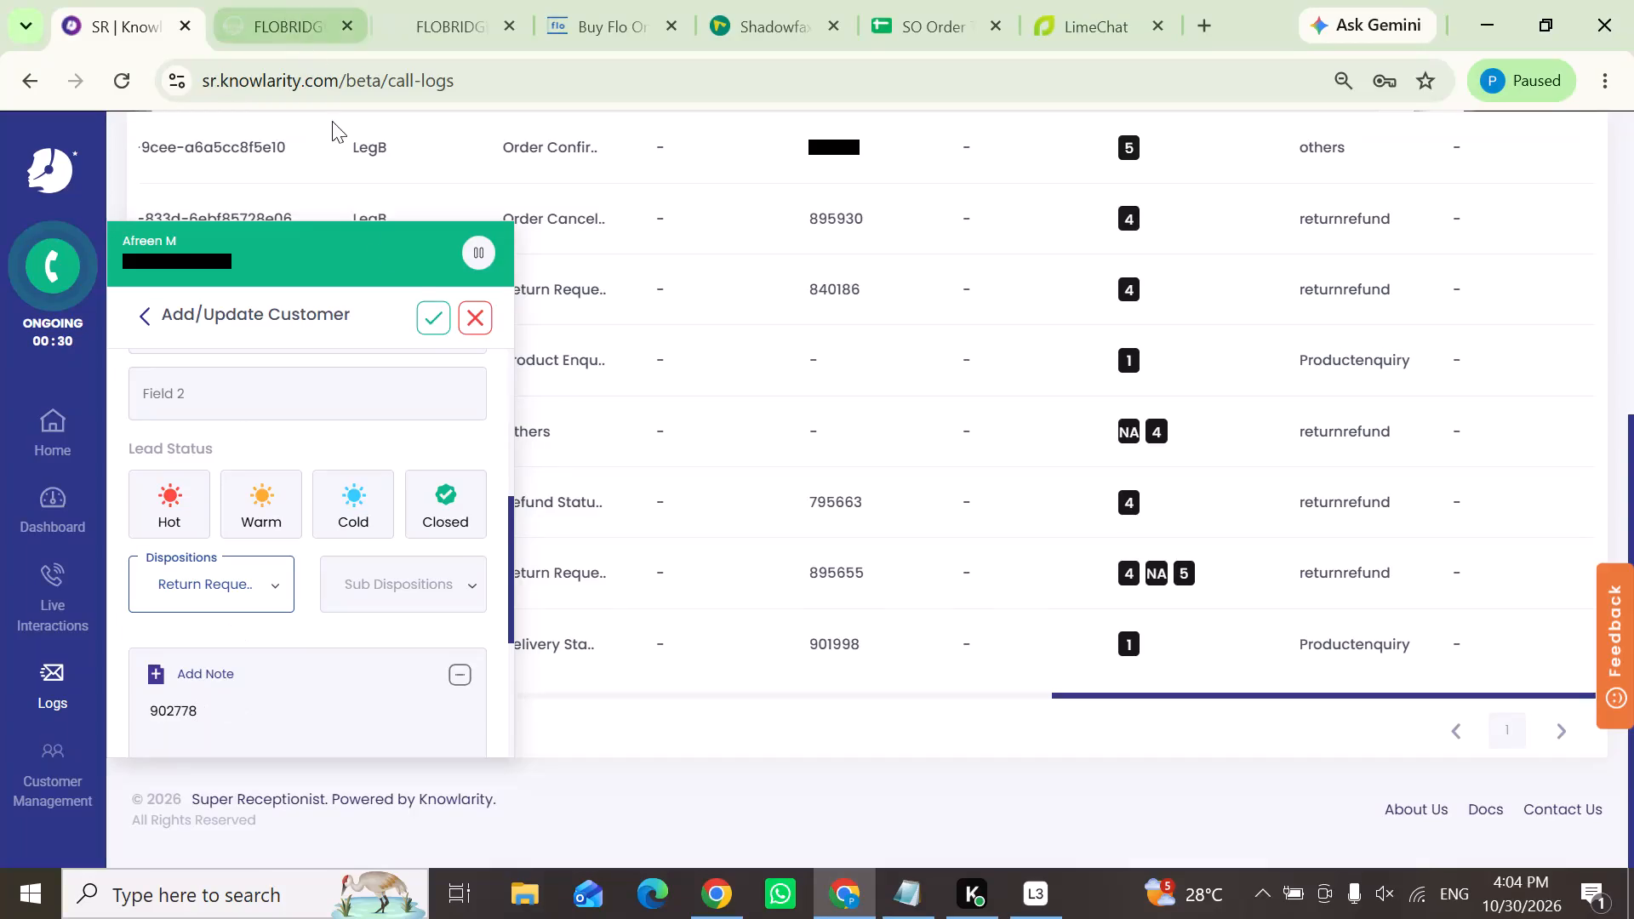
click(441, 328)
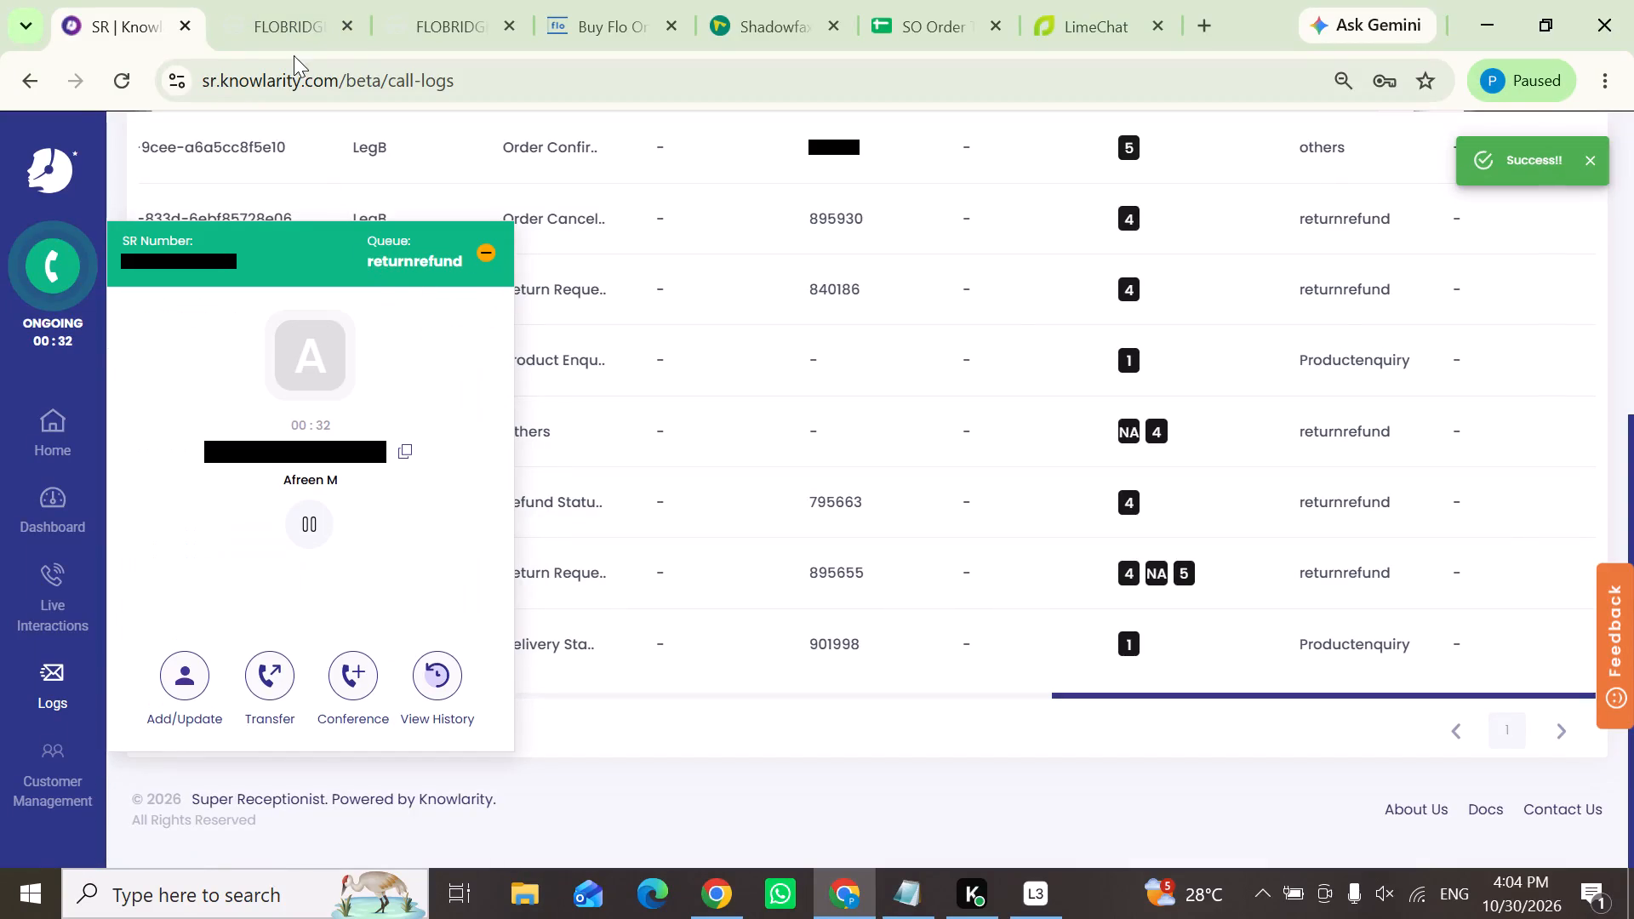
click(290, 35)
click(673, 433)
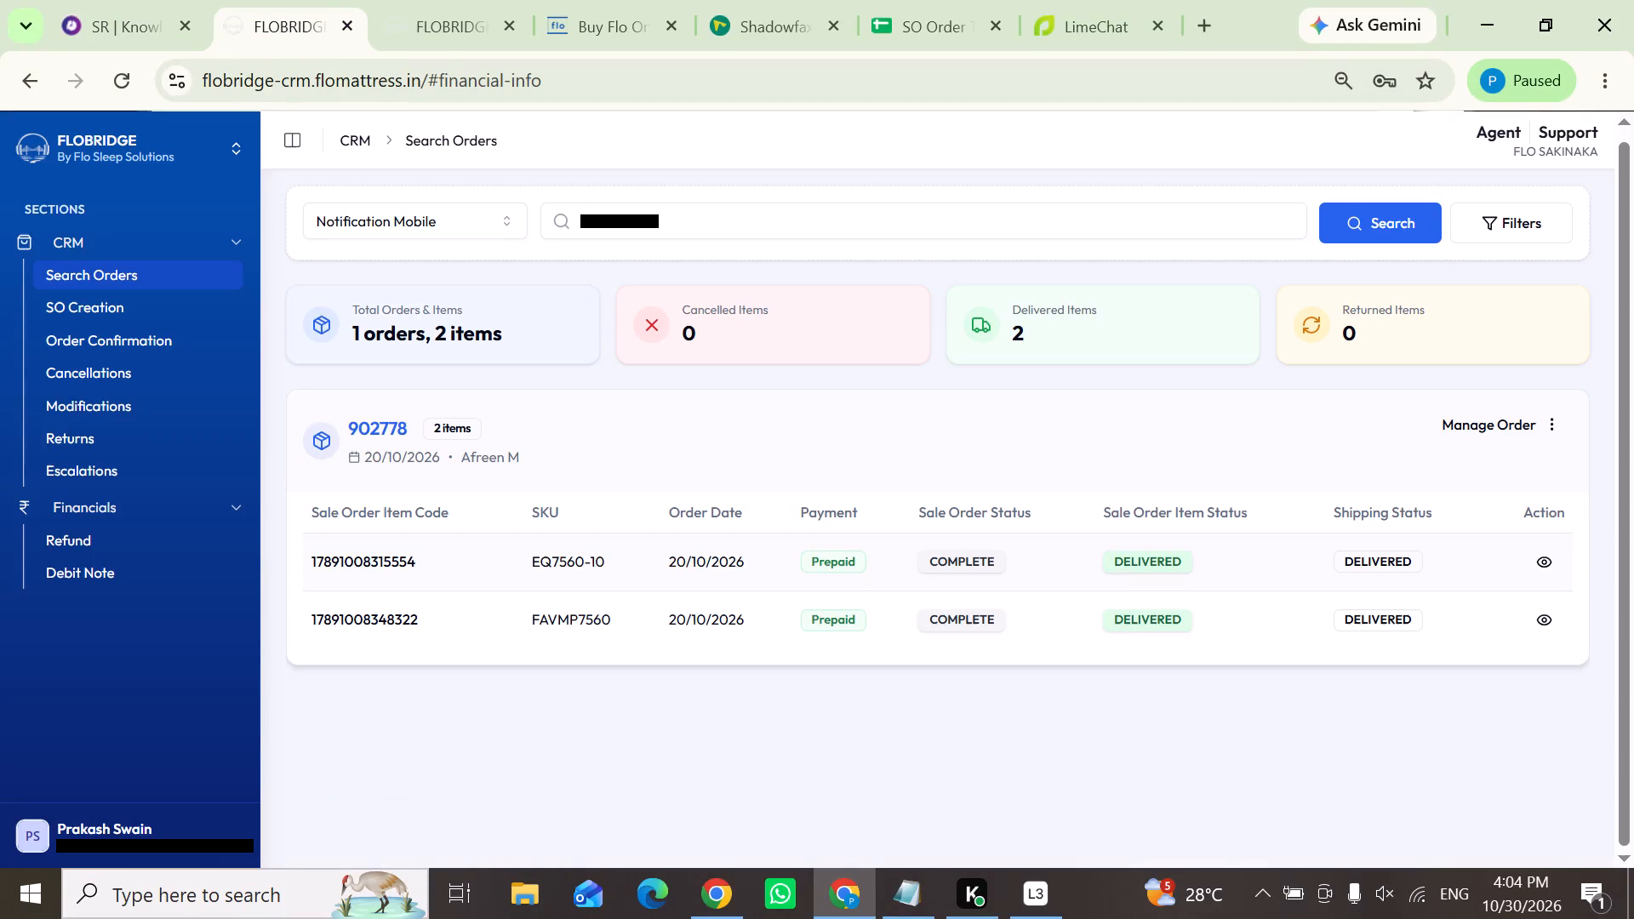
drag(534, 558, 591, 563)
drag(591, 563, 610, 565)
click(1546, 564)
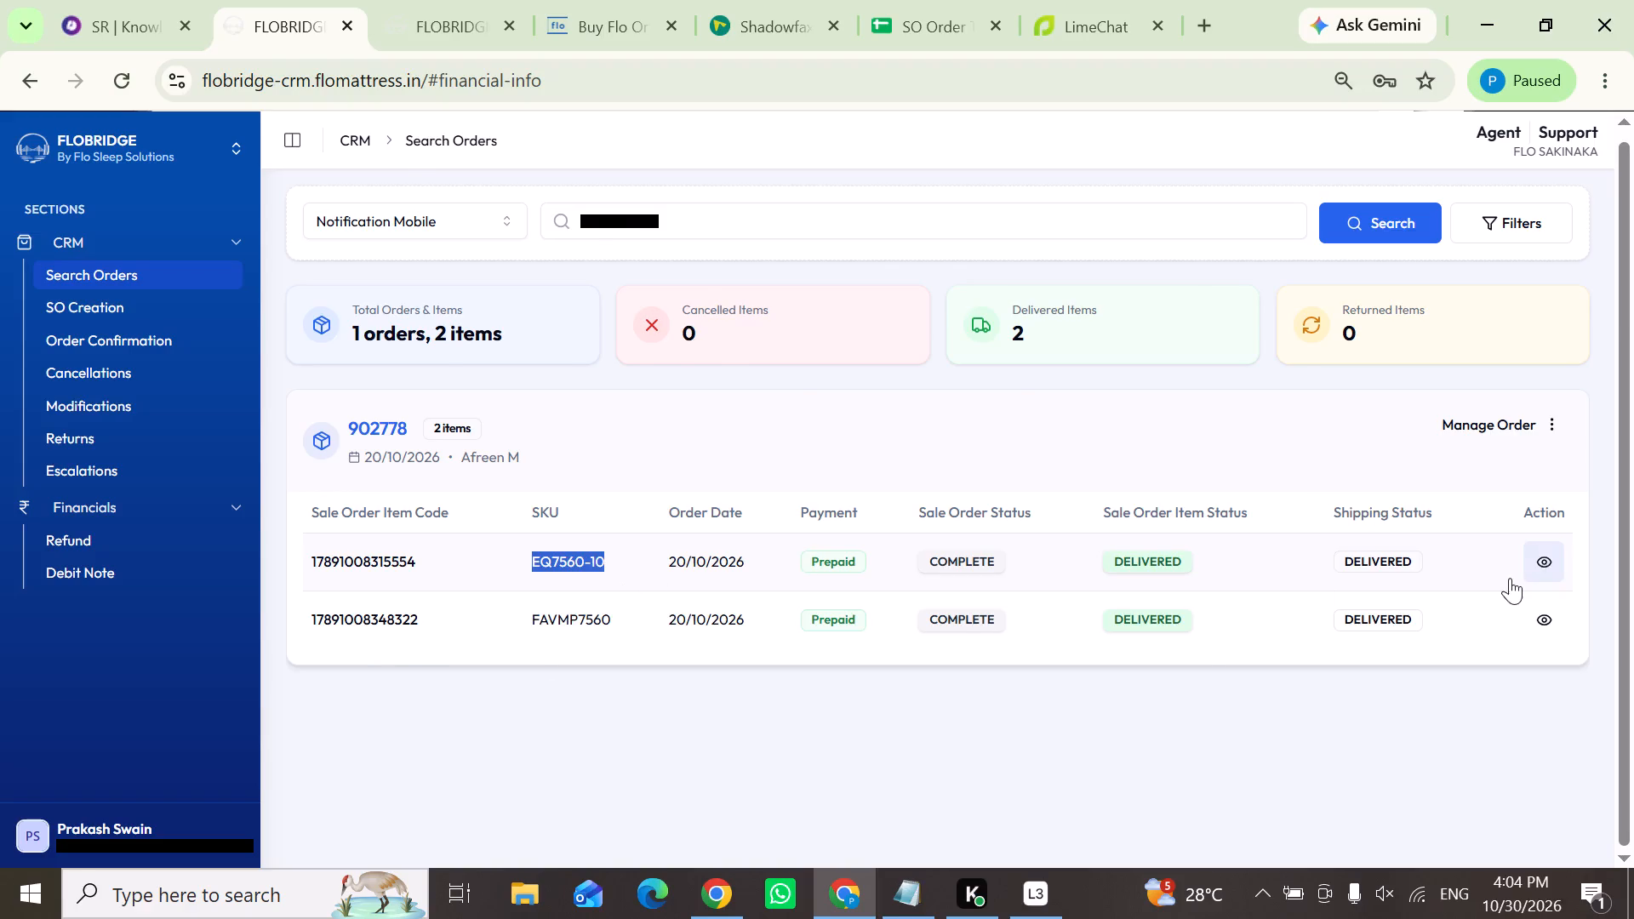
click(449, 662)
scroll(894, 649, down, 2)
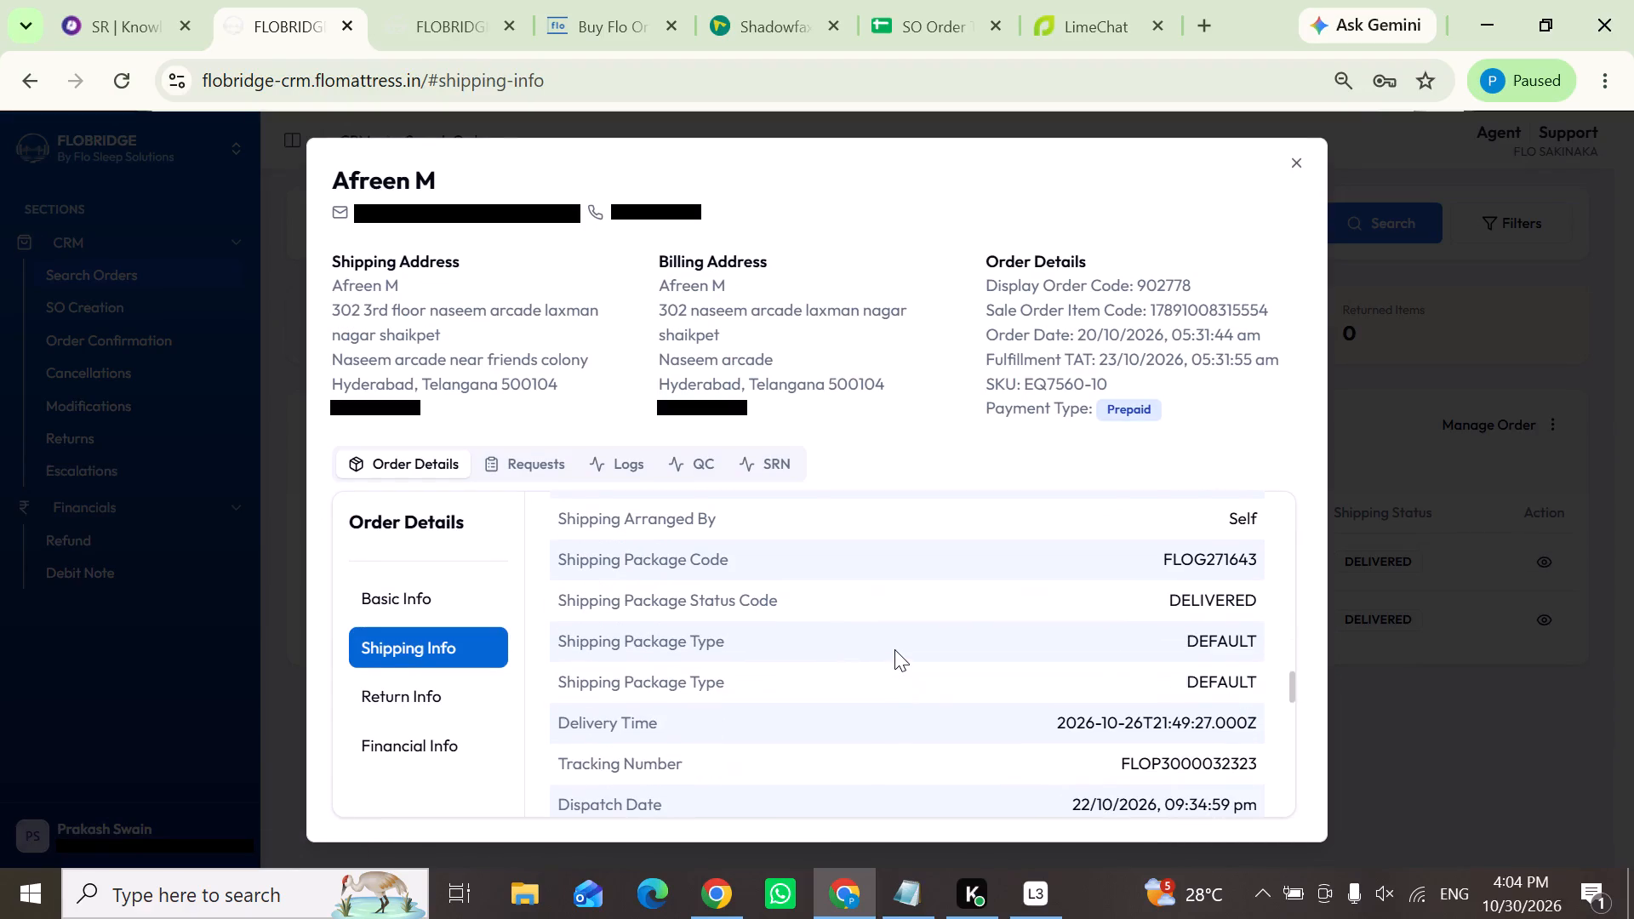
click(1461, 754)
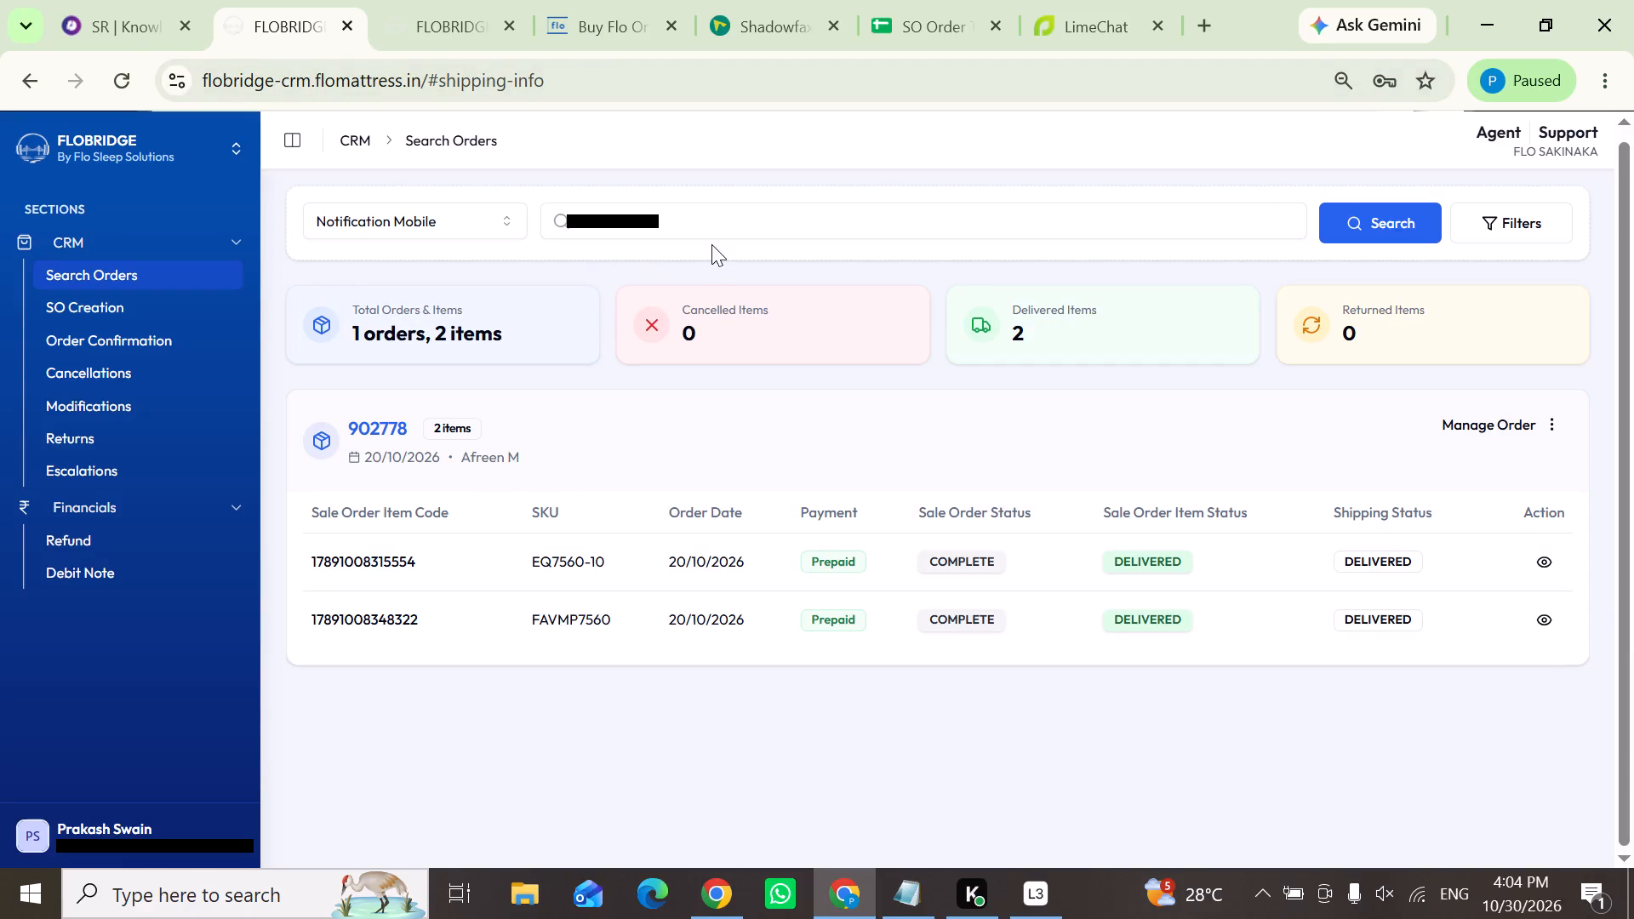
Search the CRM orders by Notification Mobile using the customer's other phone number.
click(112, 24)
click(297, 0)
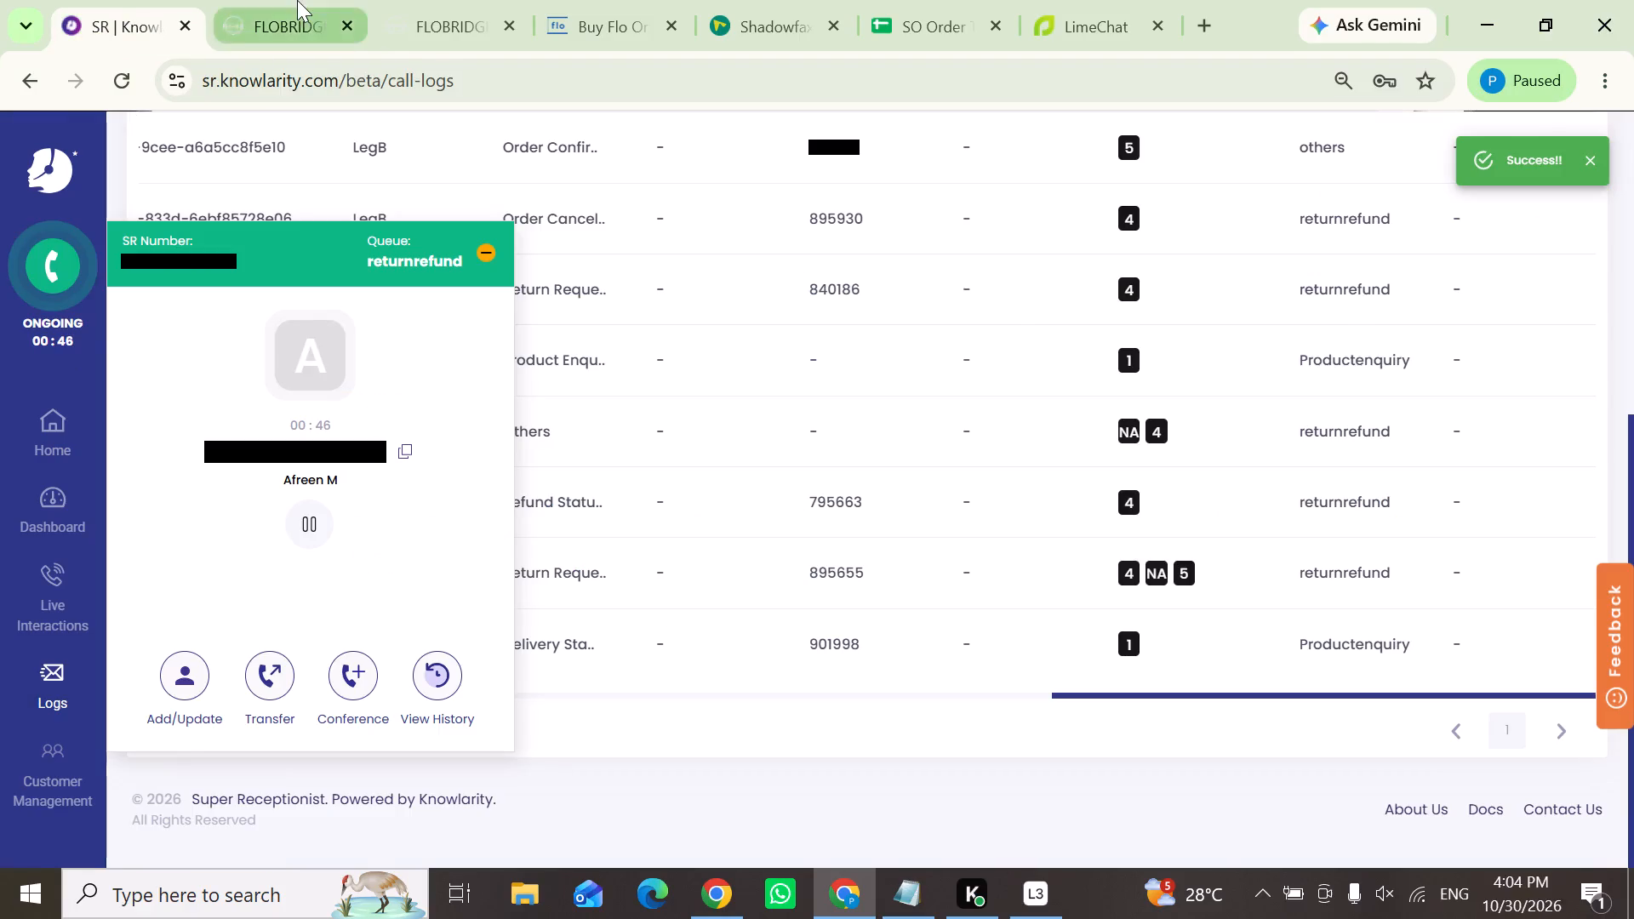
drag(679, 222, 538, 227)
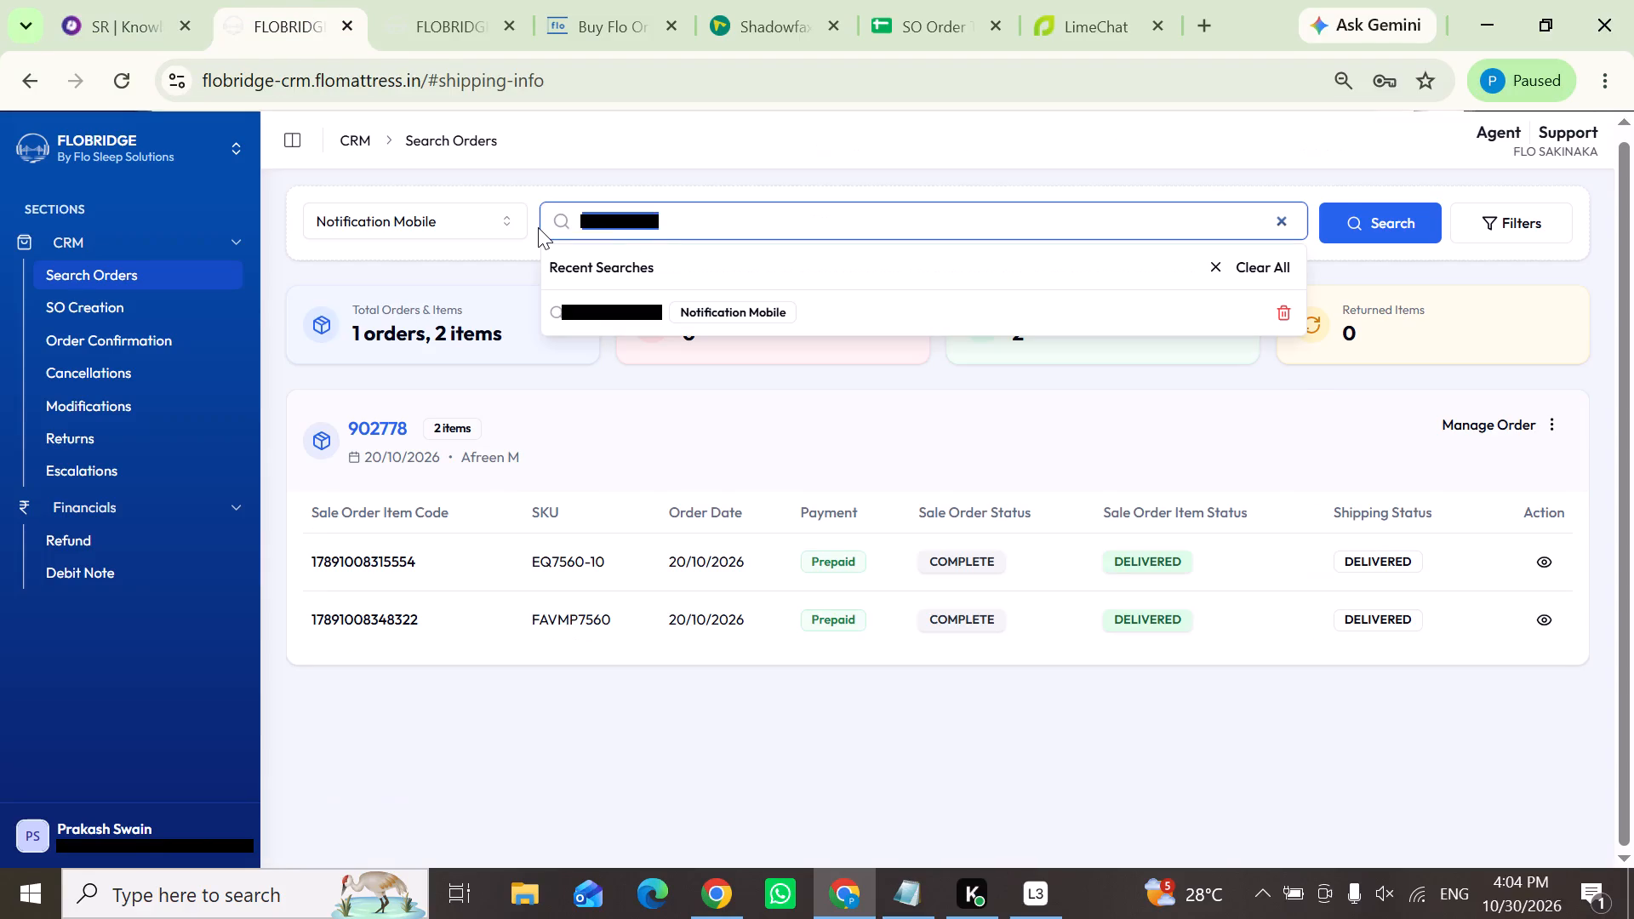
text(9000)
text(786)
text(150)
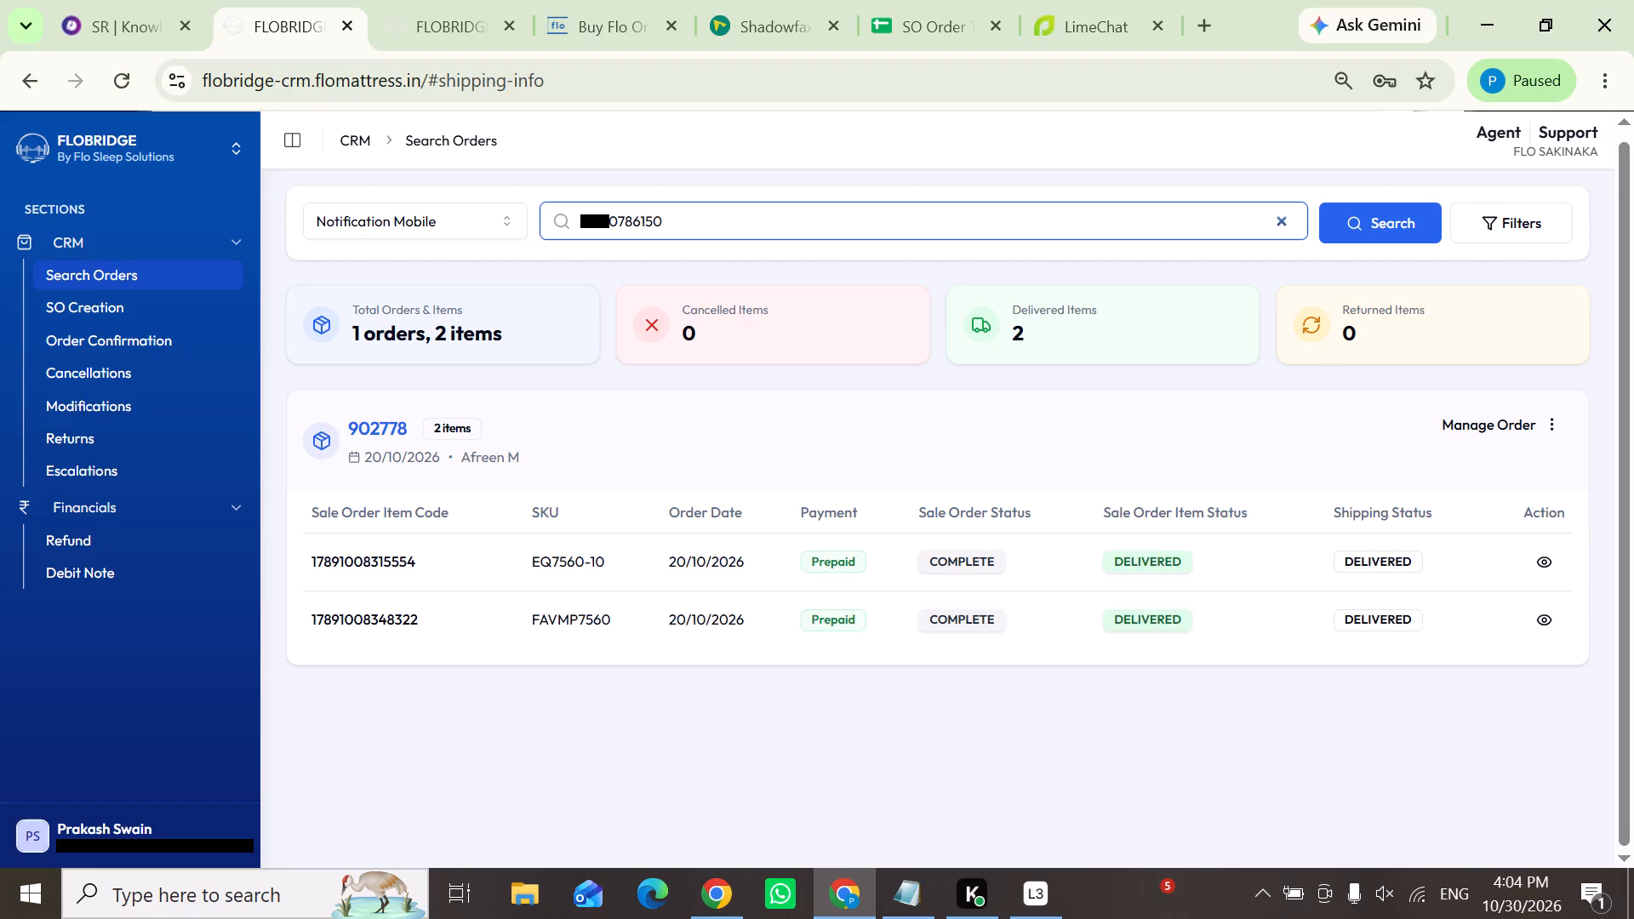
click(1397, 231)
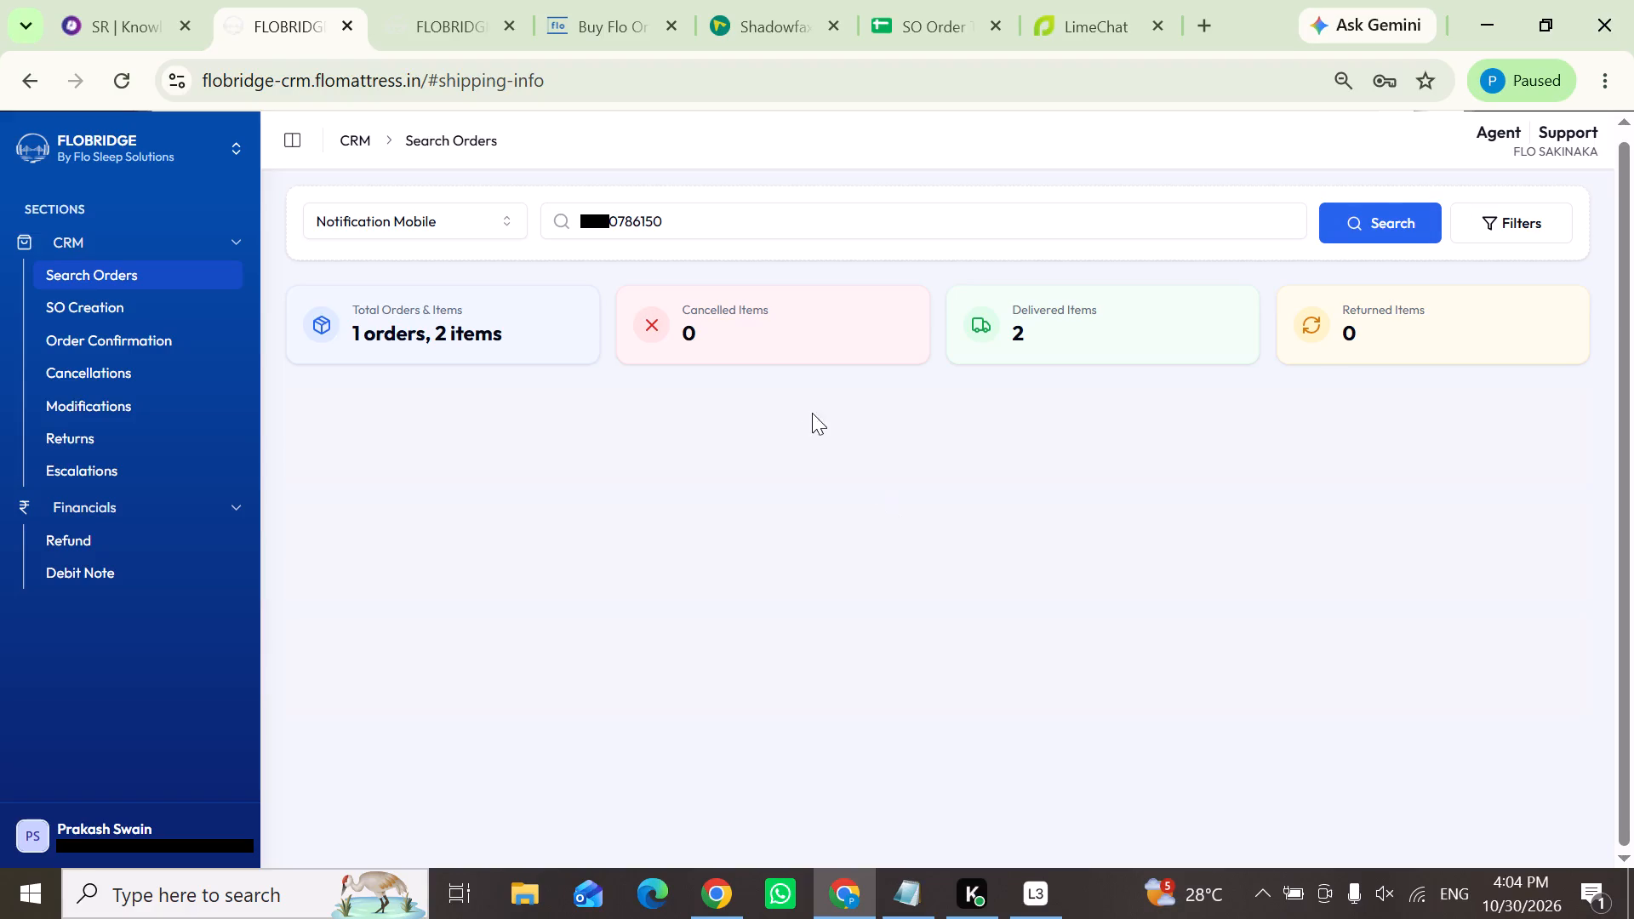
triple_click(1363, 225)
scroll(899, 537, down, 3)
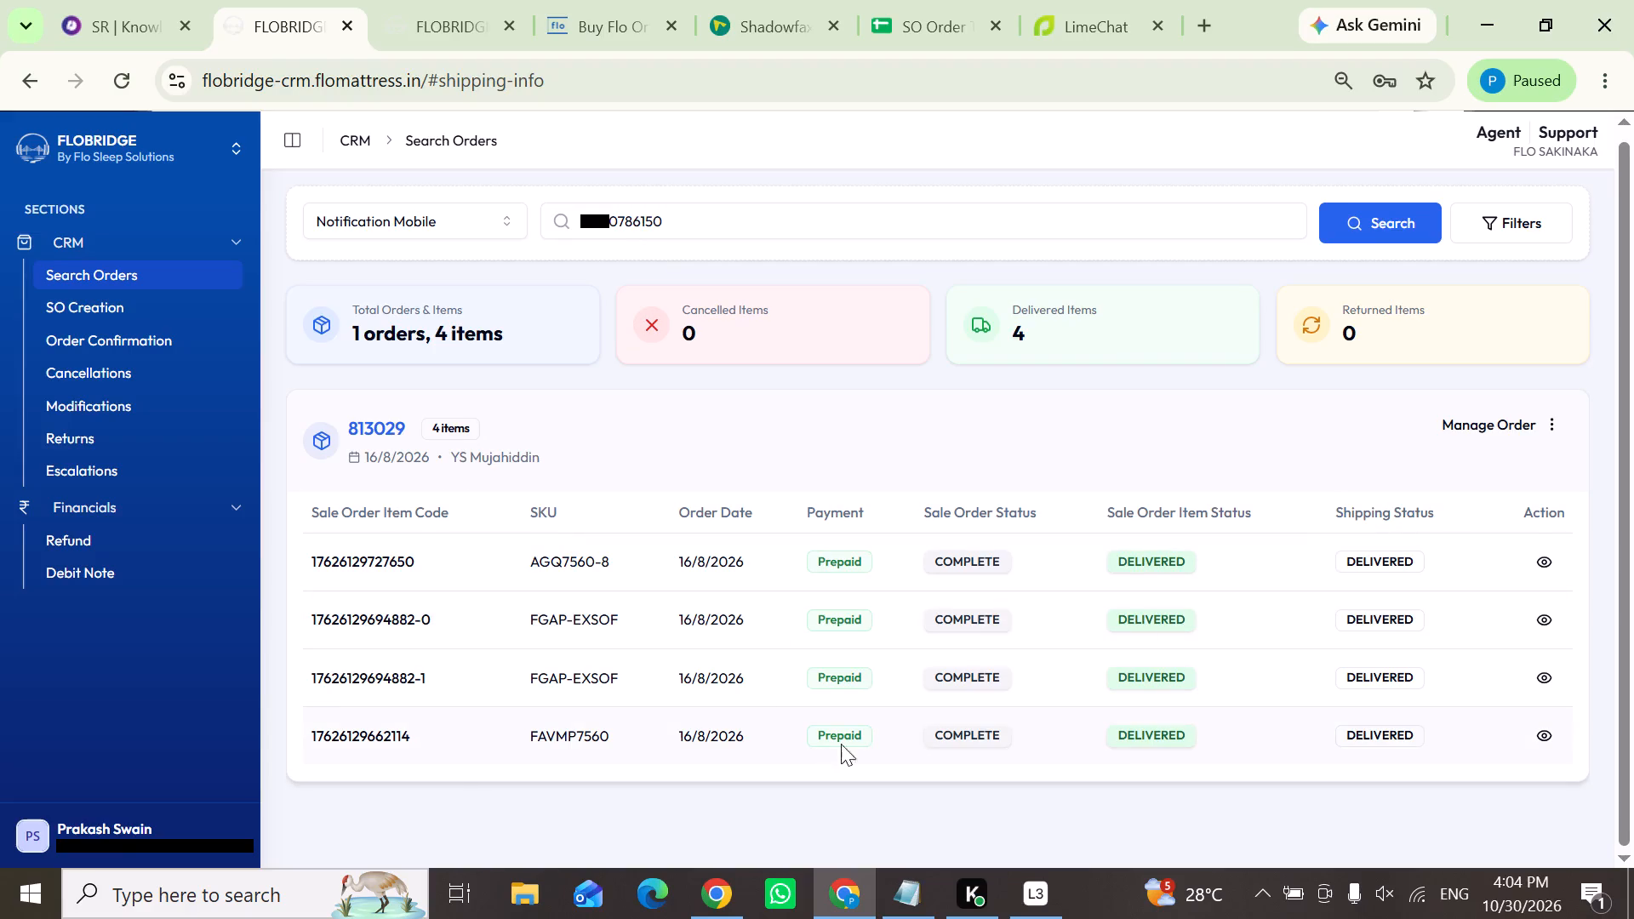
Open the AGQ7560-8 item of order 813029 and examine its shipping and delivery information.
click(1540, 564)
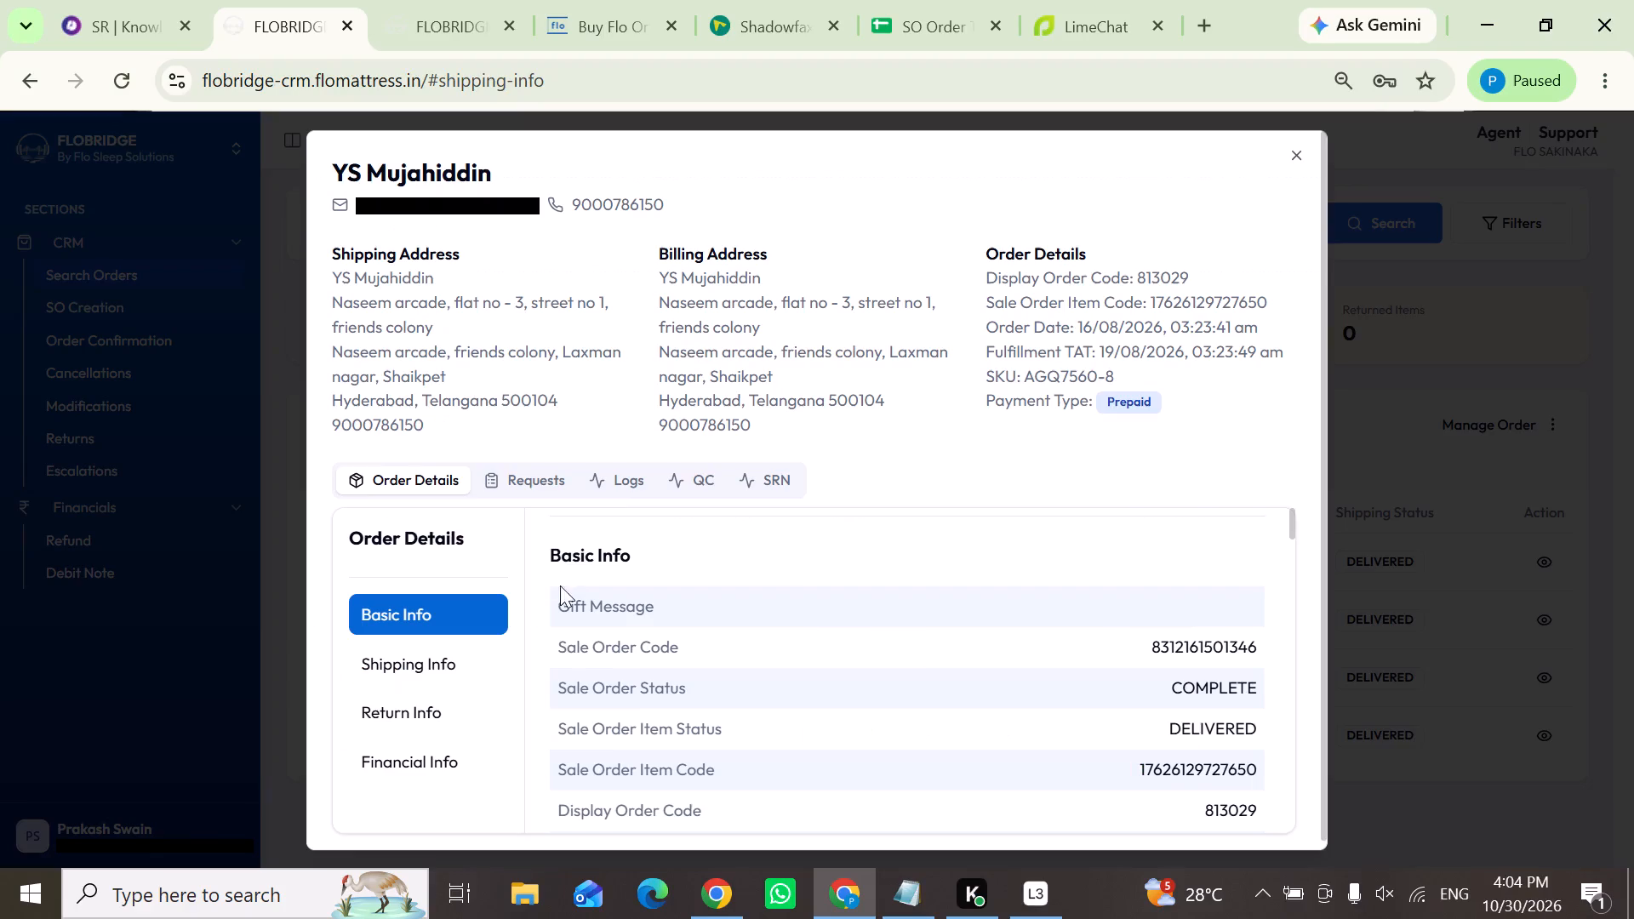
click(434, 650)
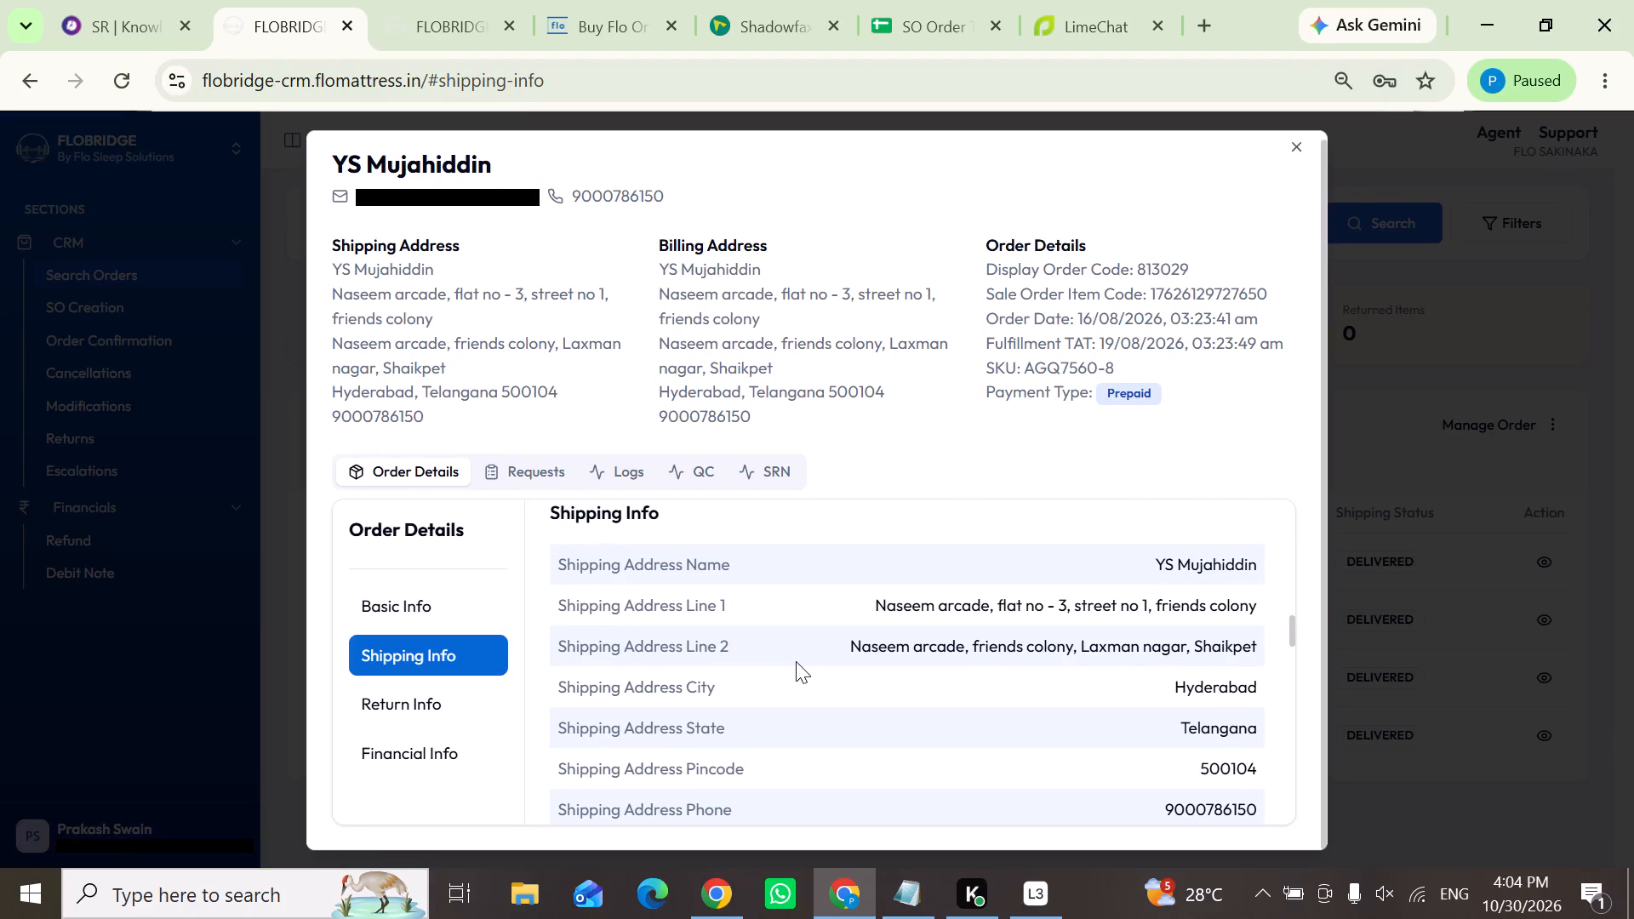
scroll(796, 661, down, 1)
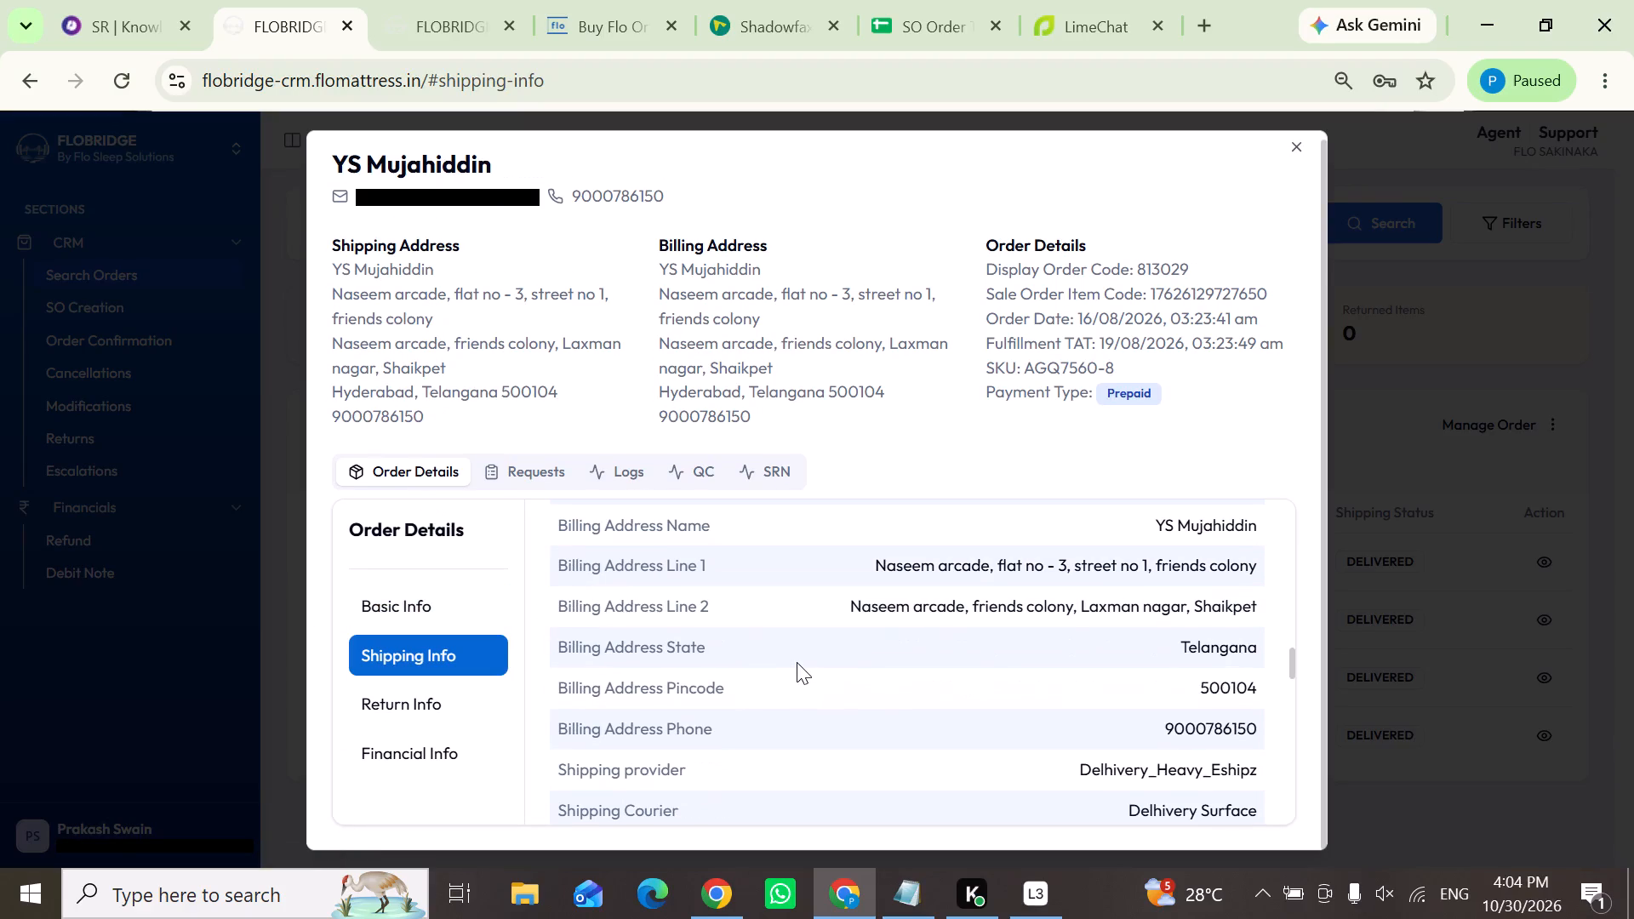
scroll(797, 662, down, 2)
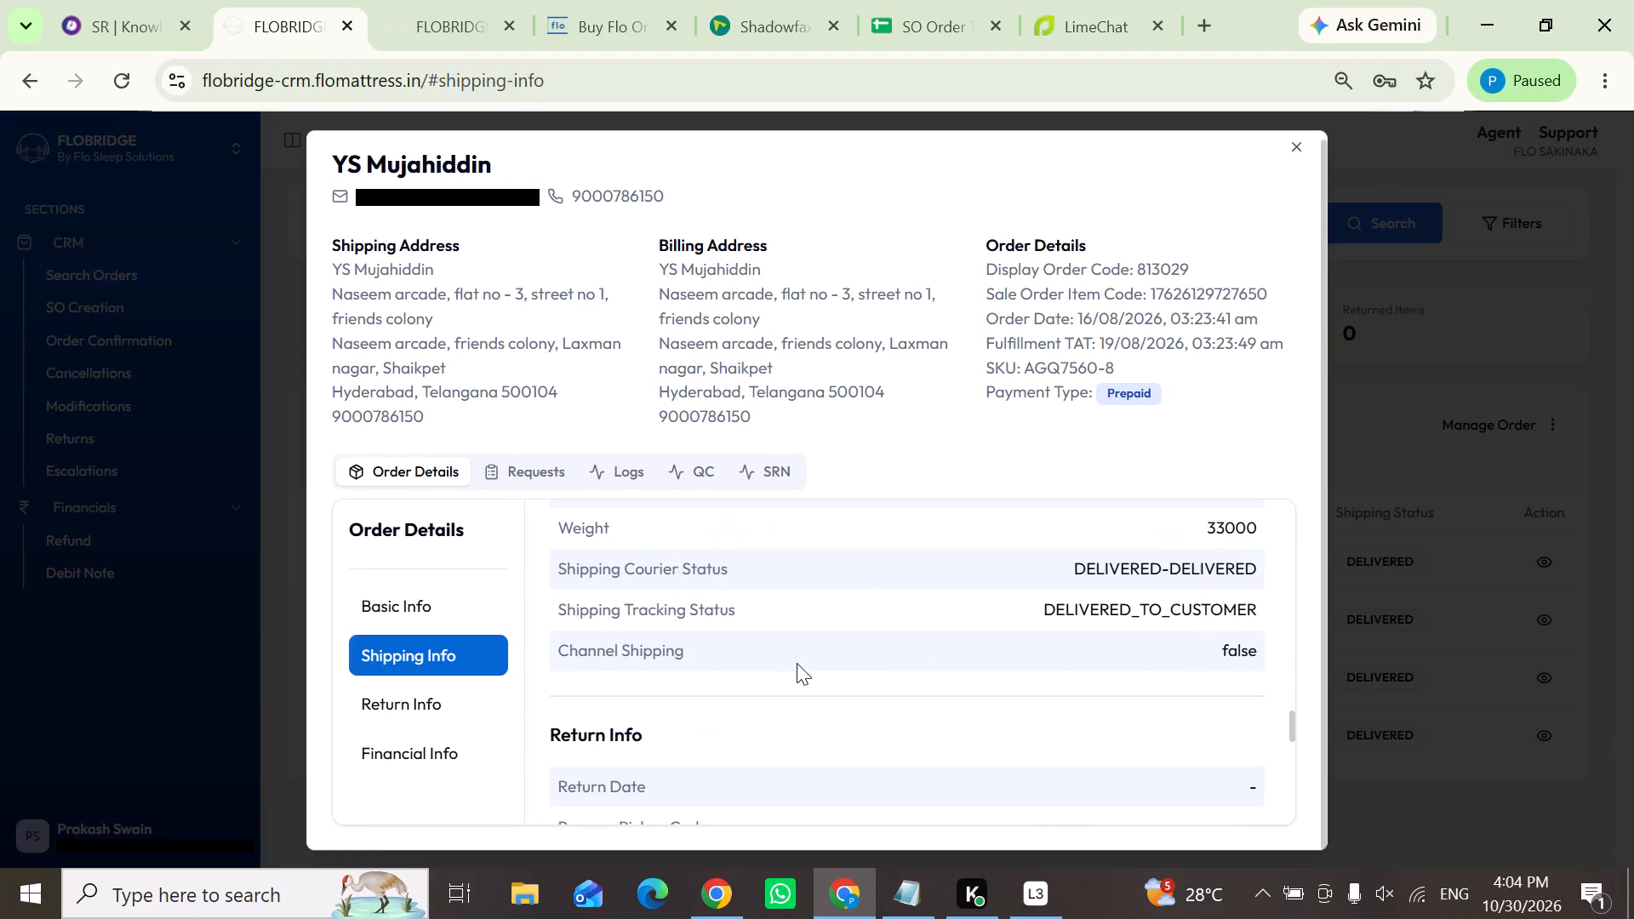
scroll(797, 664, up, 1)
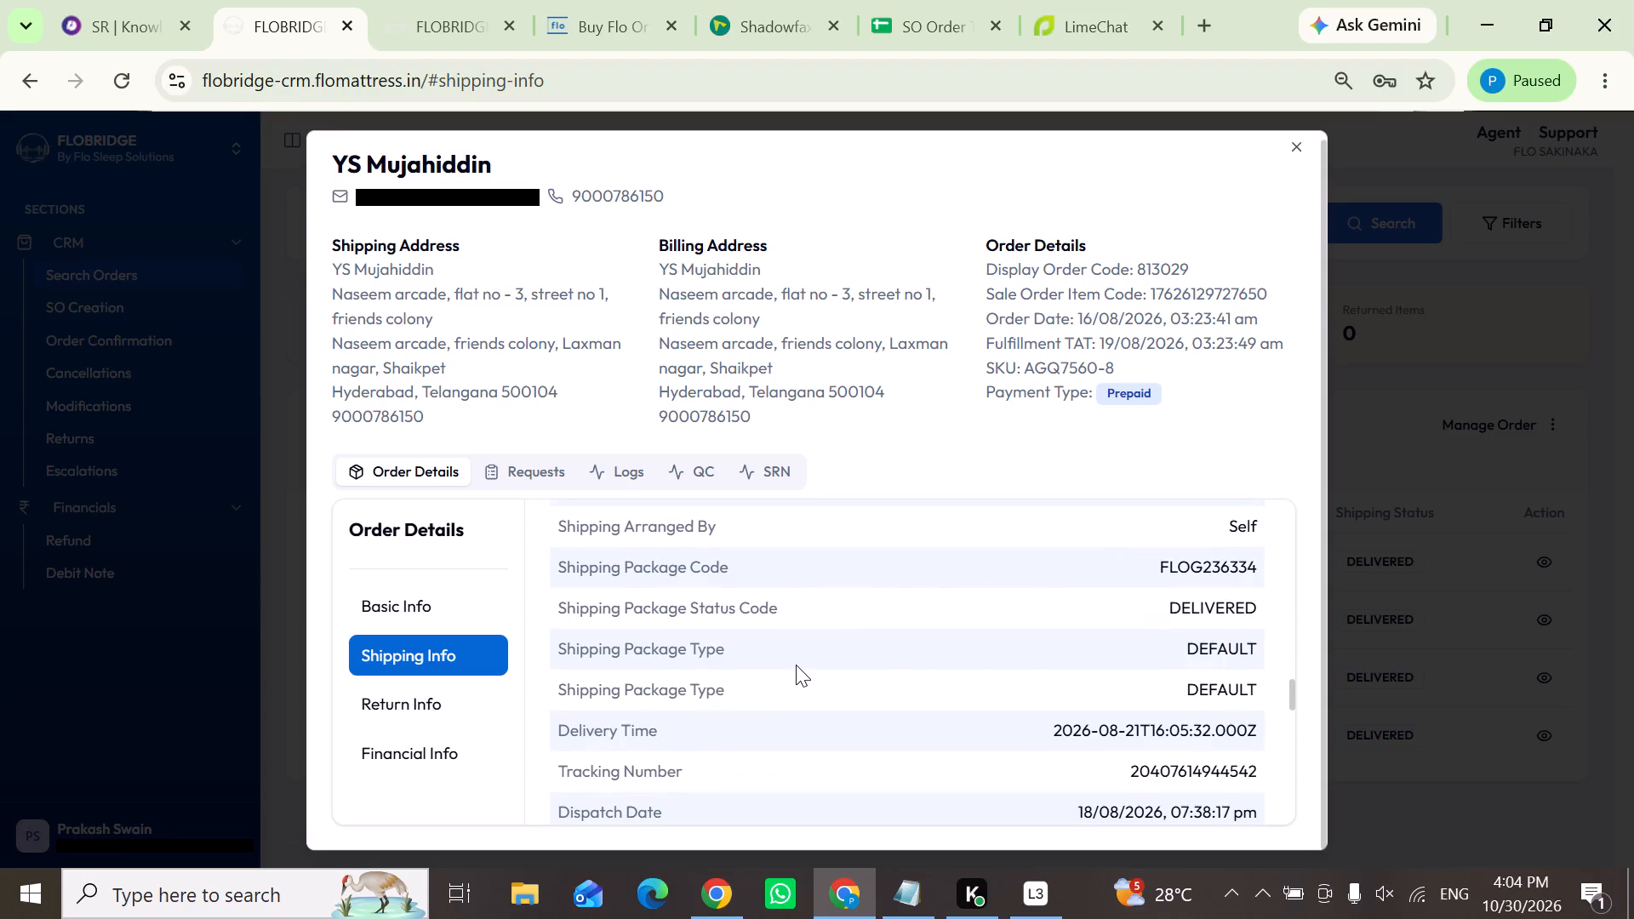
scroll(796, 665, up, 1)
Review the AGQ7560-8 item's logs and its basic product and order information, and close the details.
click(612, 470)
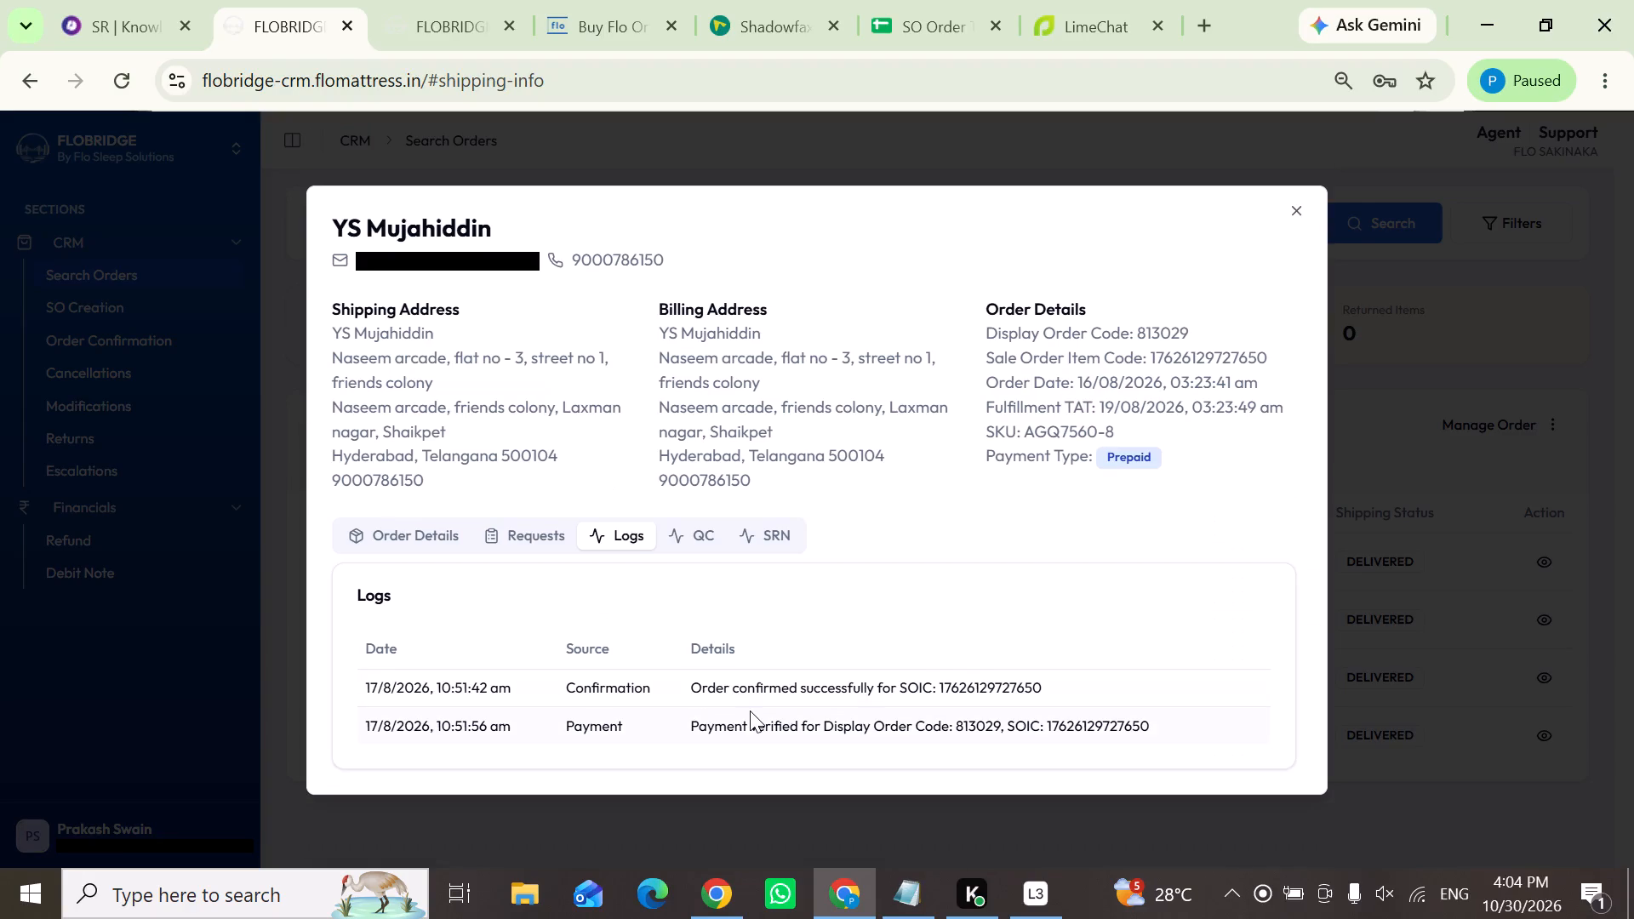
click(430, 541)
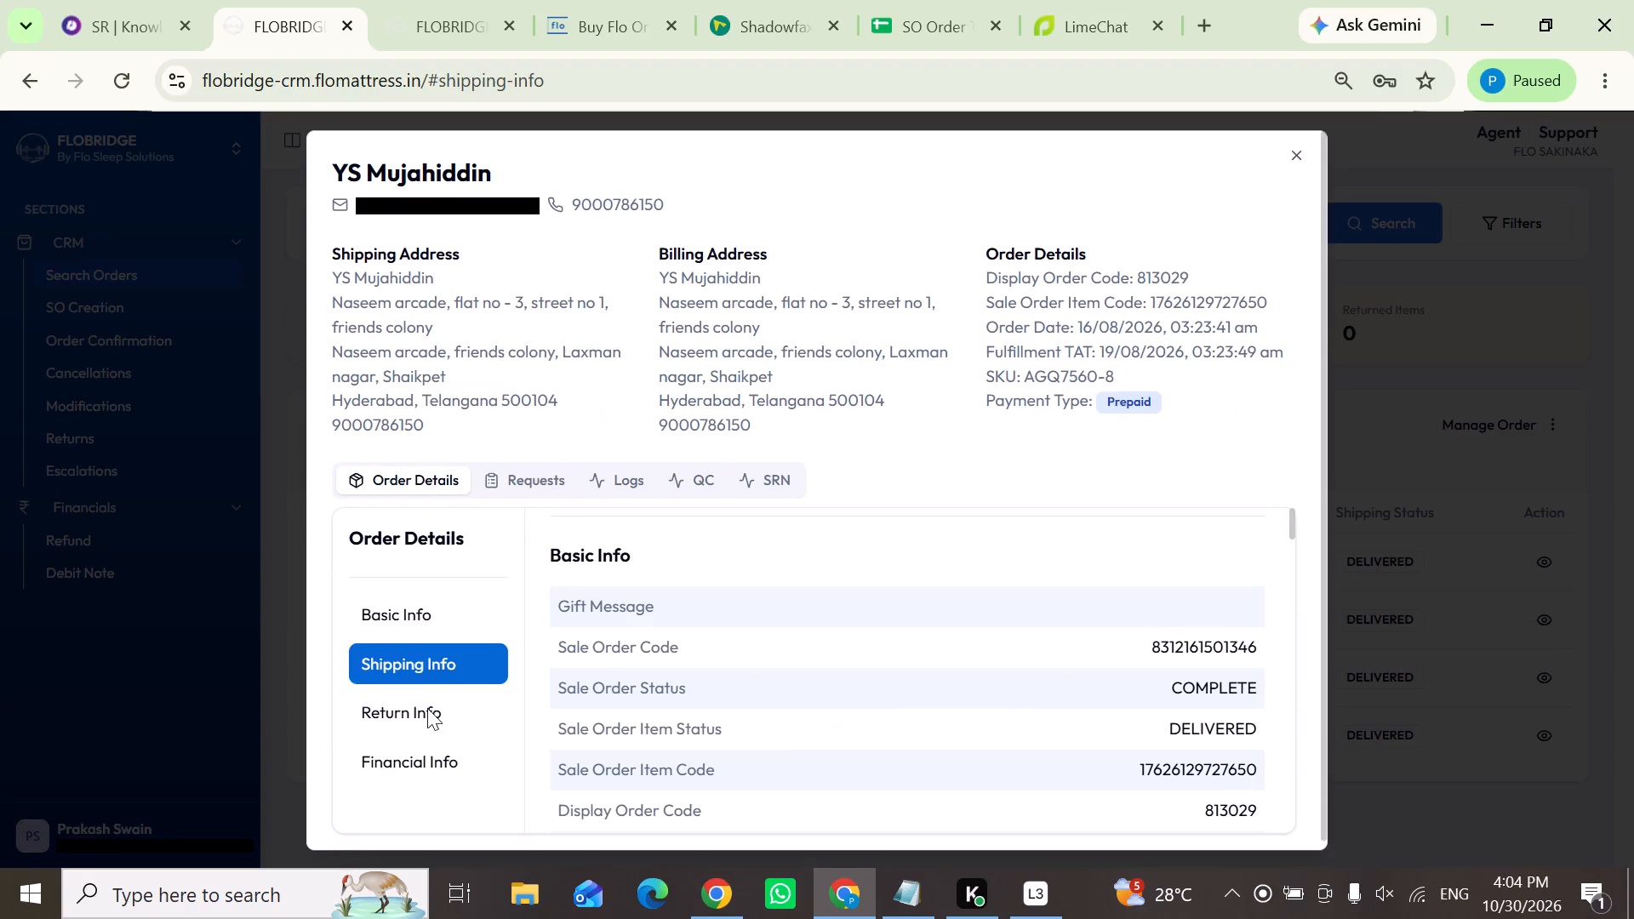
scroll(935, 702, down, 2)
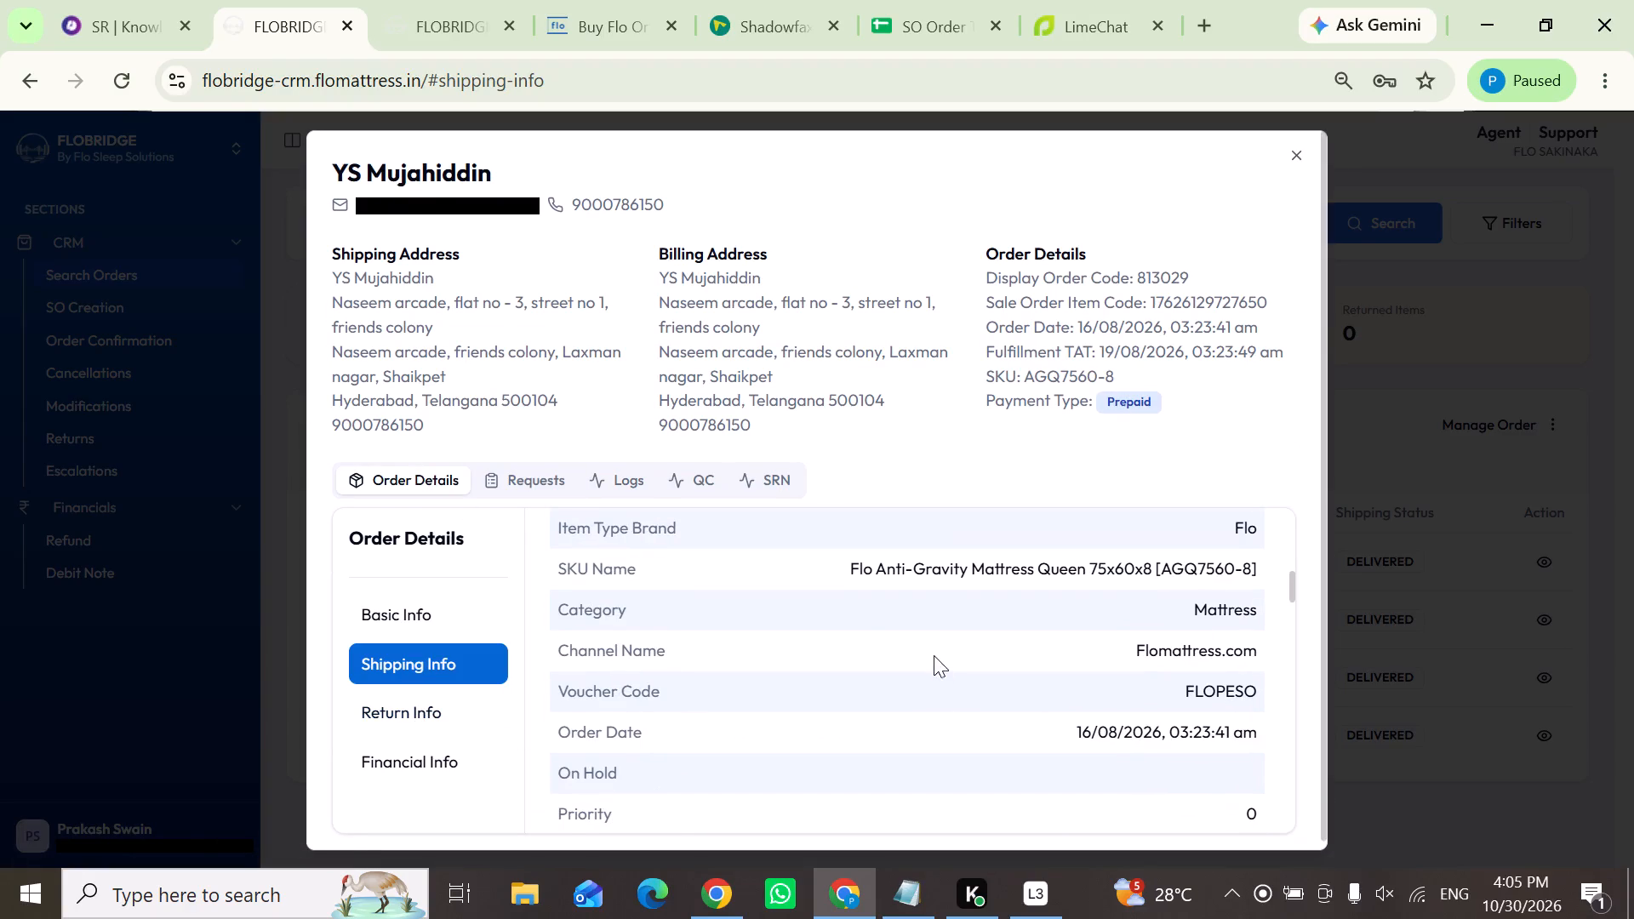
scroll(979, 675, down, 1)
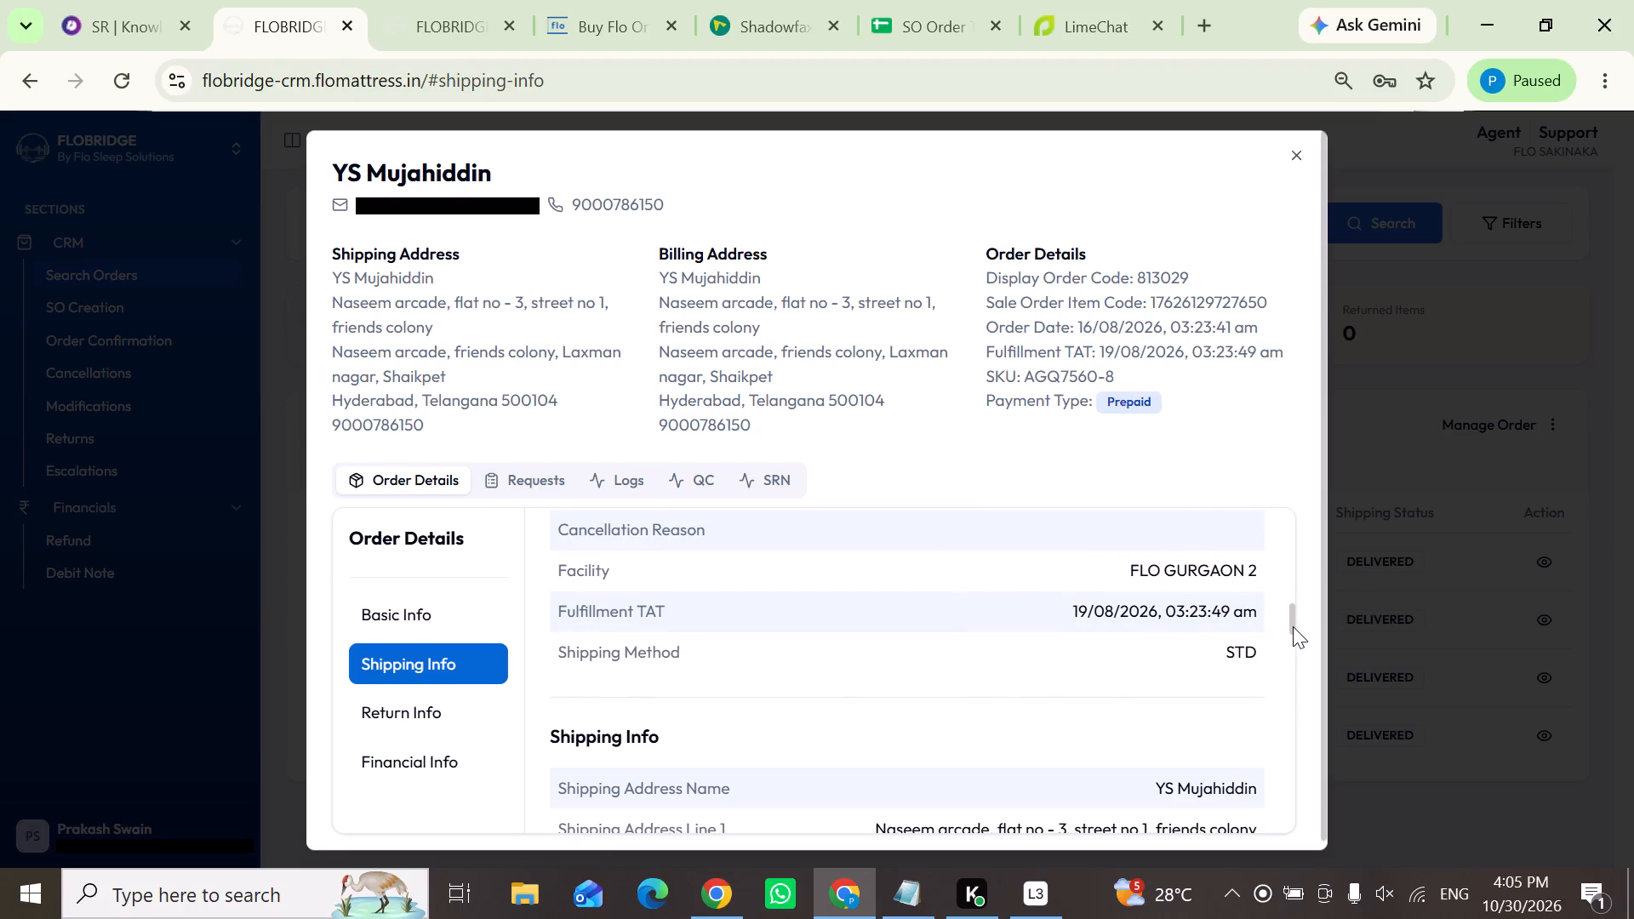
drag(1293, 626, 1293, 601)
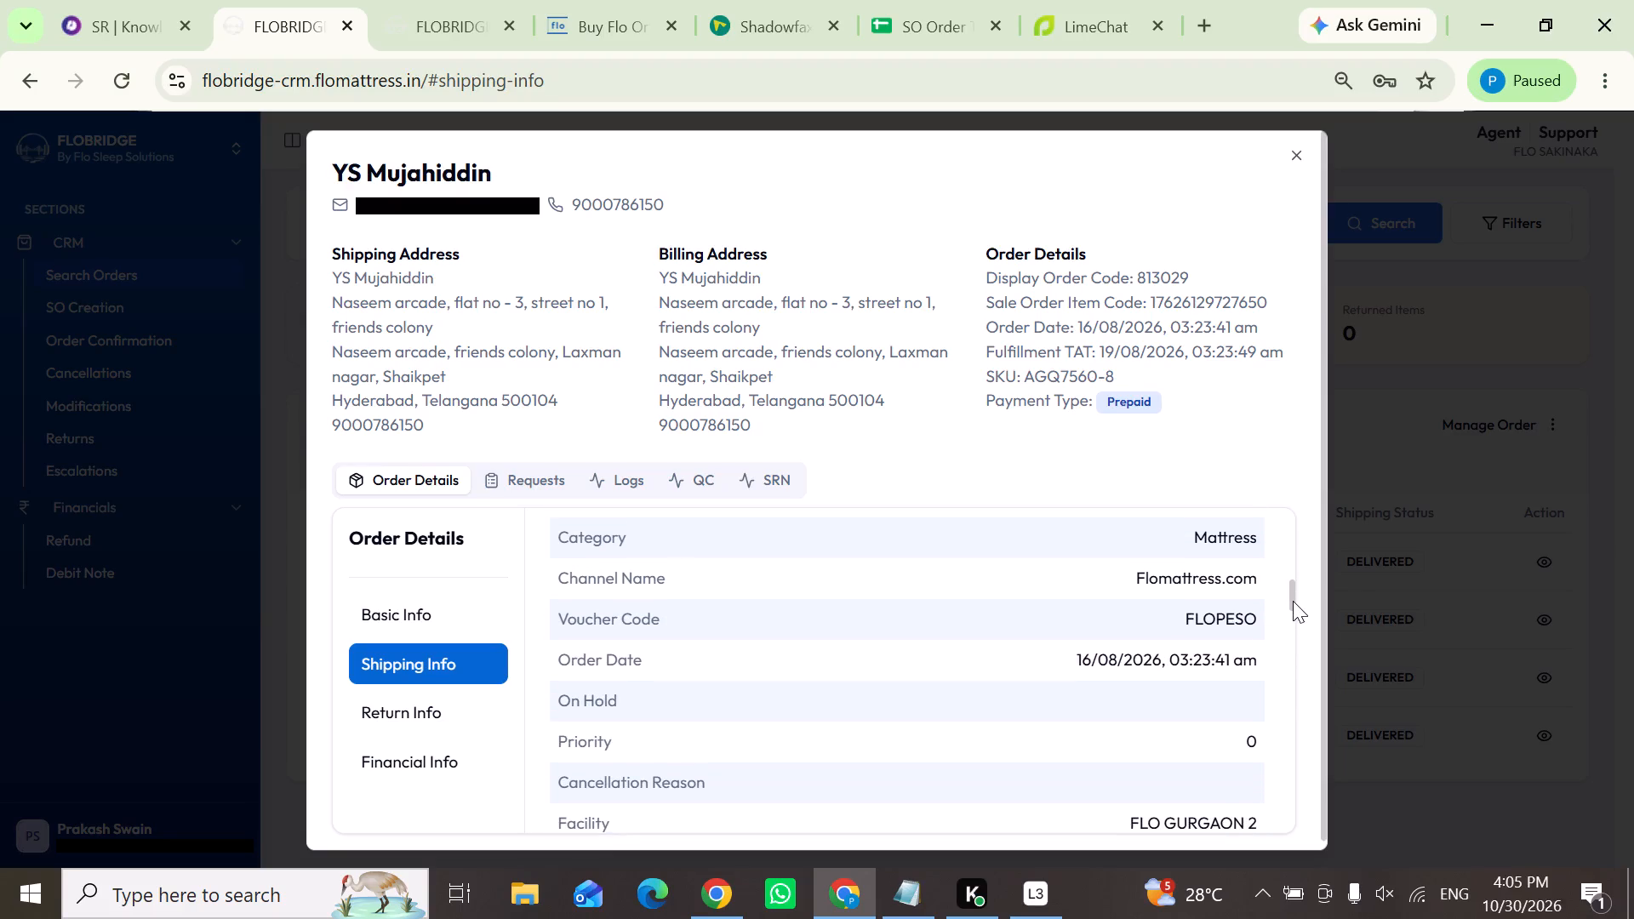
drag(1293, 601, 1294, 593)
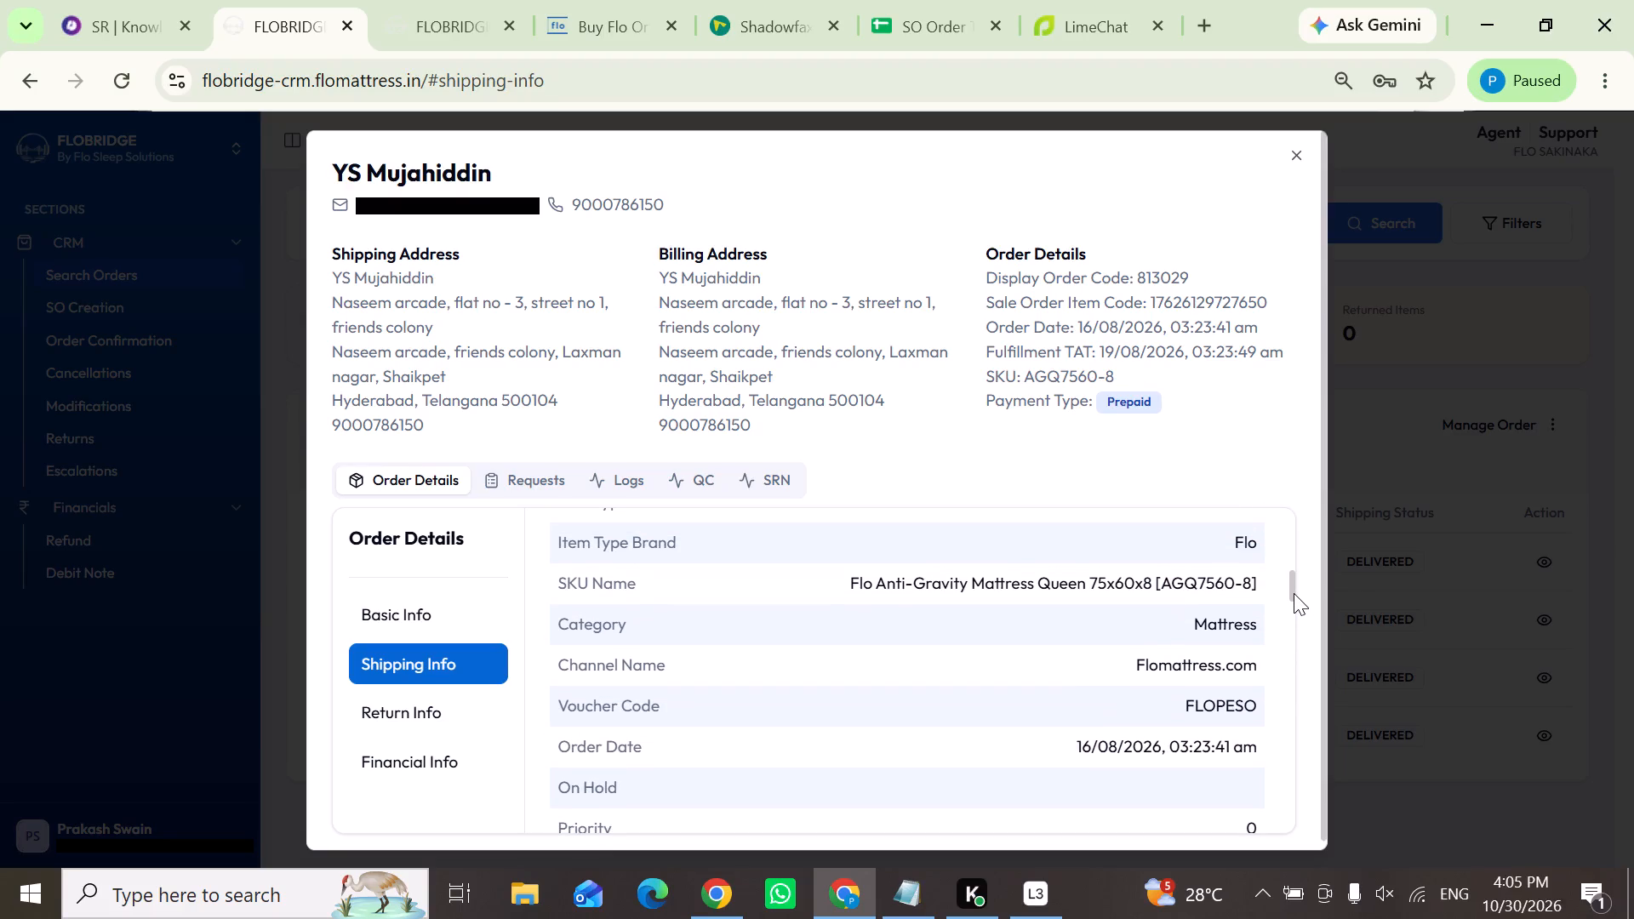
scroll(1090, 646, up, 1)
click(1515, 648)
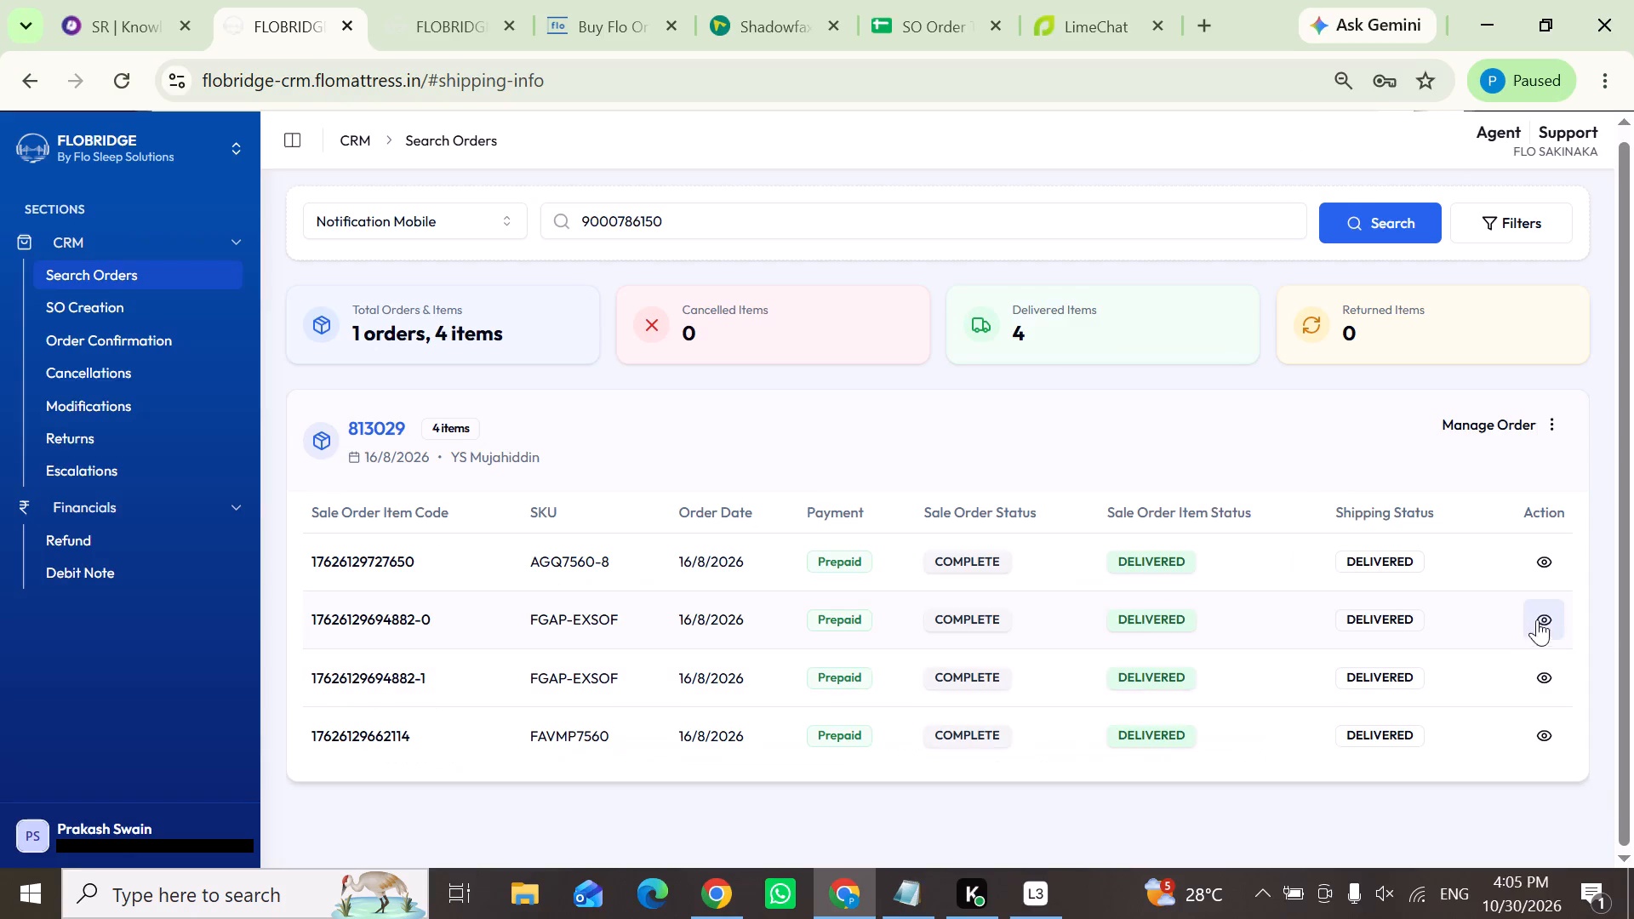
Check the AGQ7560-8 item's SKU and its total price and payment details in the financial information, and close the details.
drag(613, 557, 590, 562)
drag(590, 562, 563, 561)
click(554, 581)
drag(563, 563, 623, 557)
click(1538, 568)
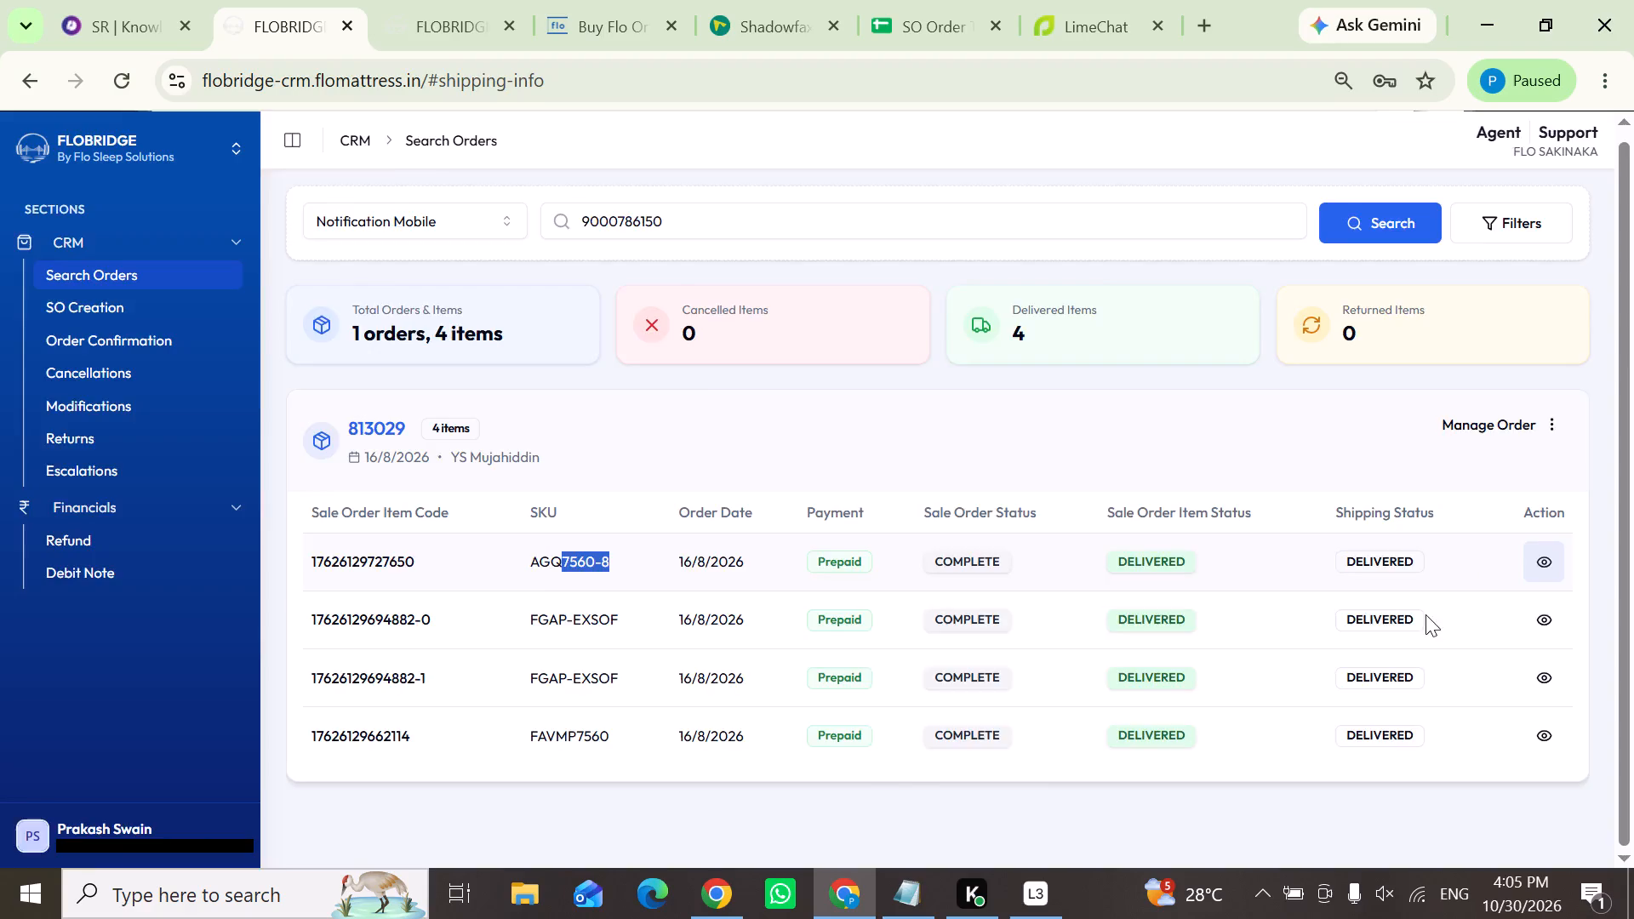
click(413, 763)
scroll(1097, 751, down, 3)
scroll(1097, 751, up, 1)
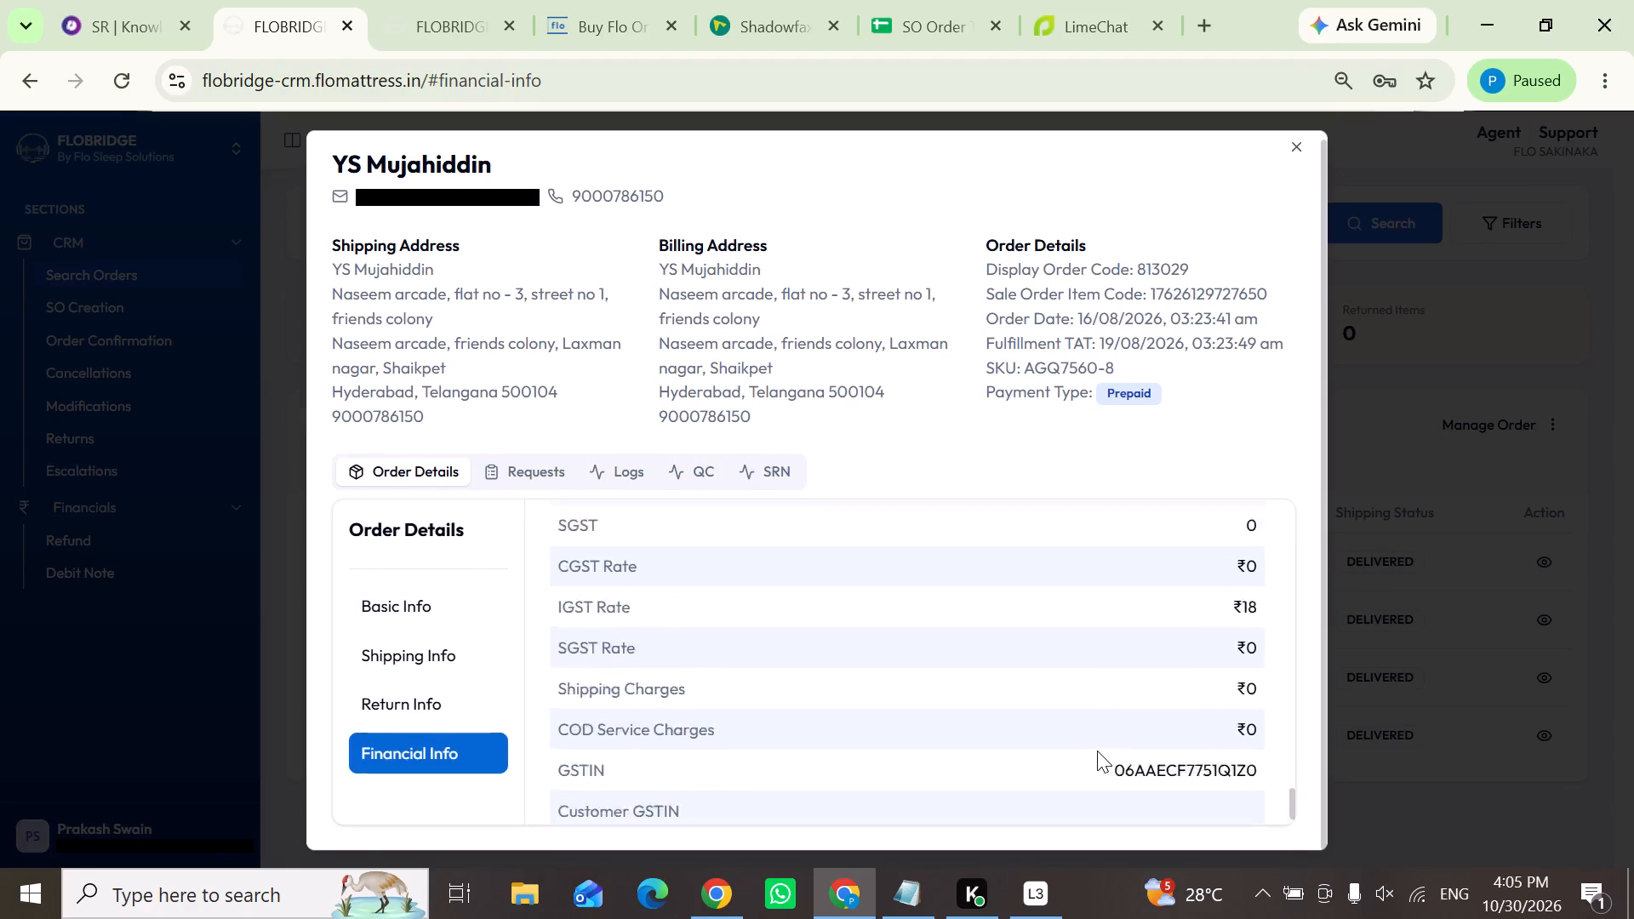
drag(1264, 571, 1197, 580)
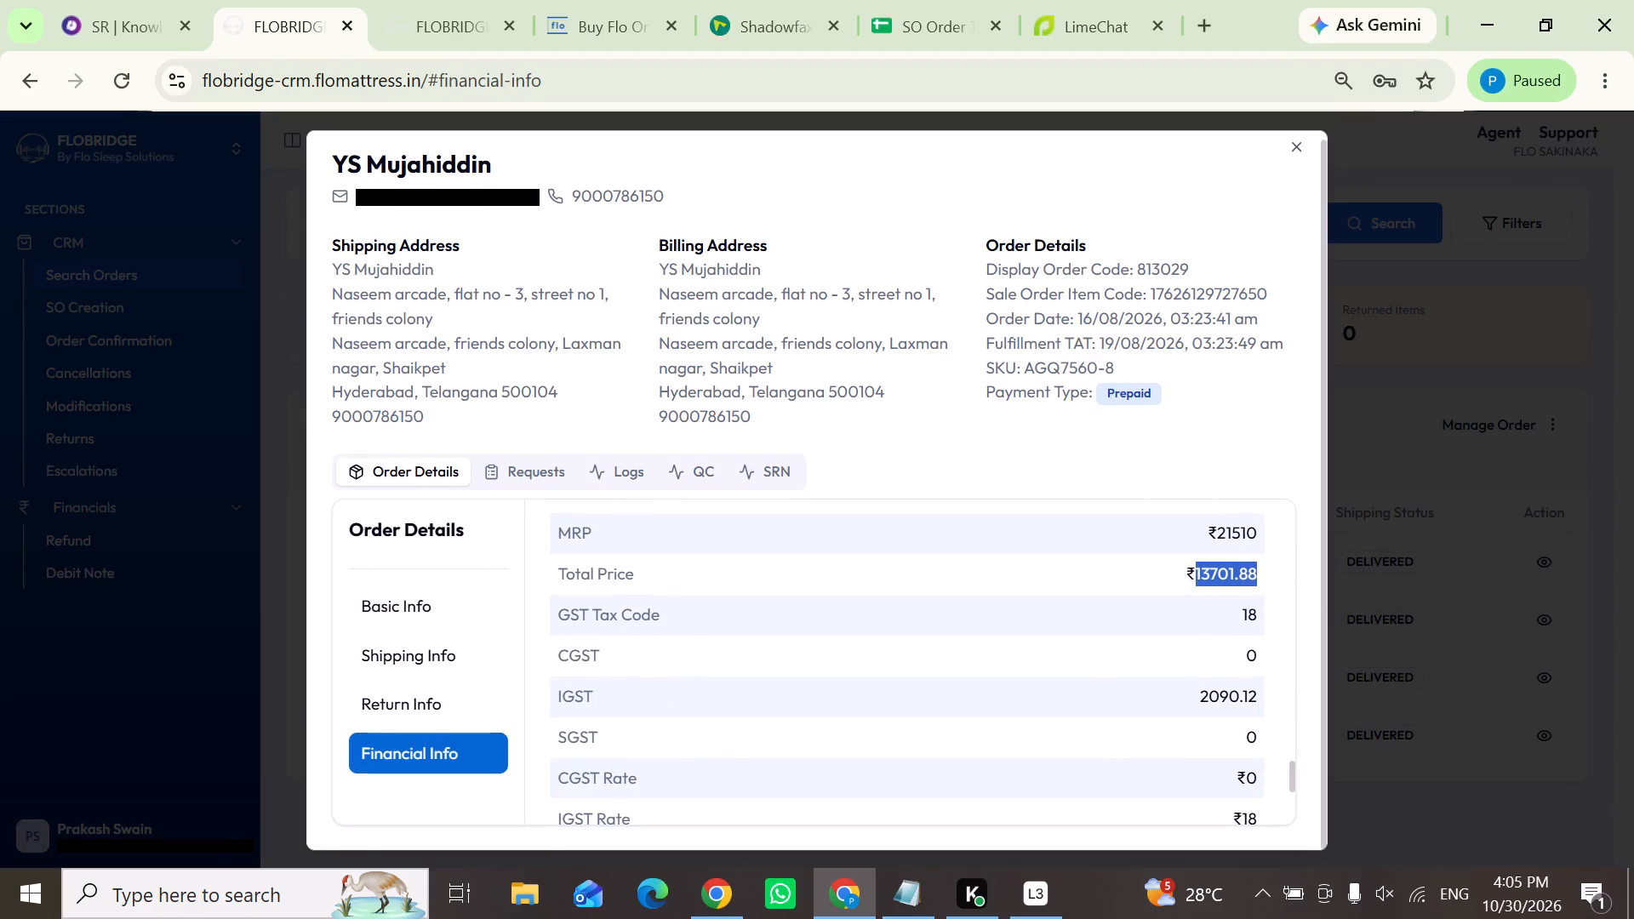
drag(1197, 580, 1197, 580)
click(1157, 656)
scroll(1105, 719, down, 2)
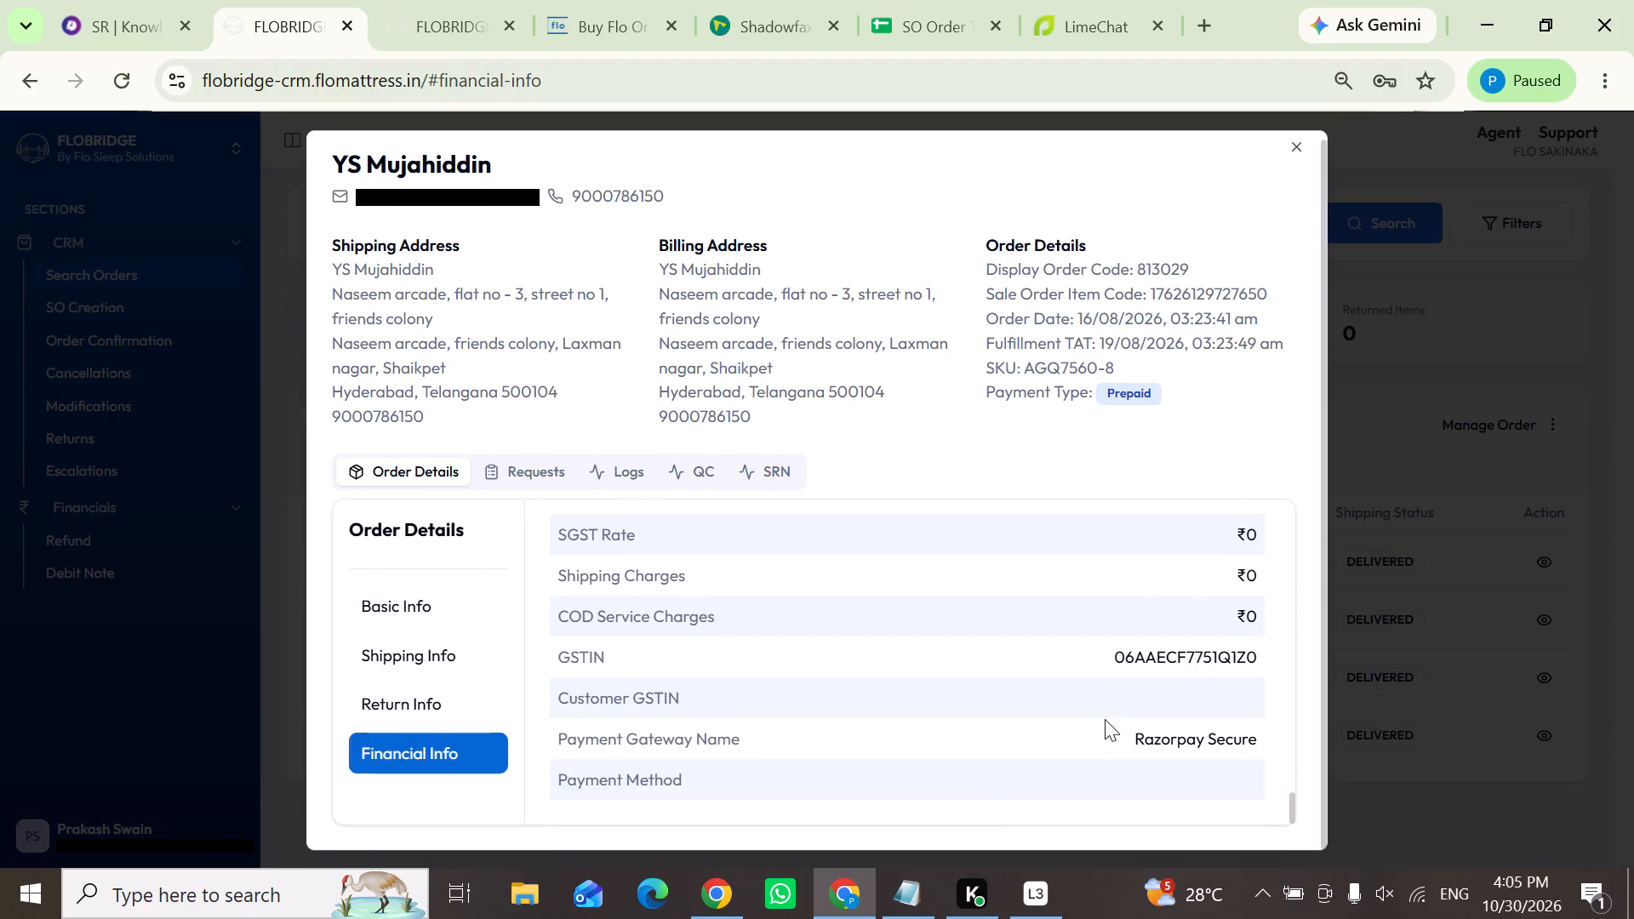
scroll(1105, 719, up, 1)
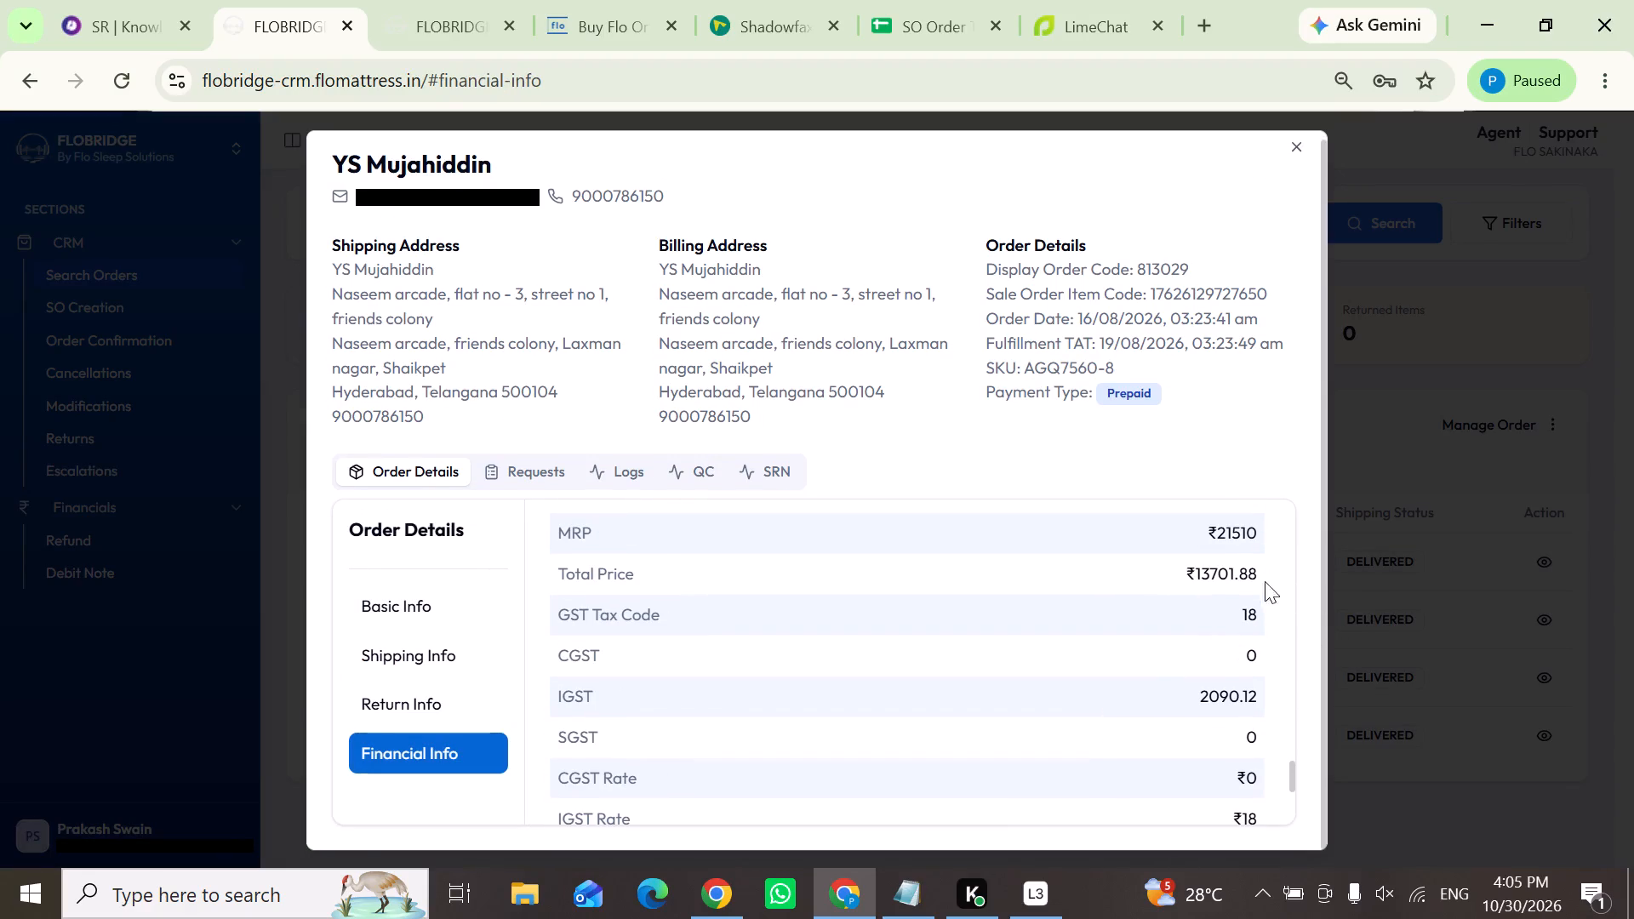
drag(1267, 569, 1197, 568)
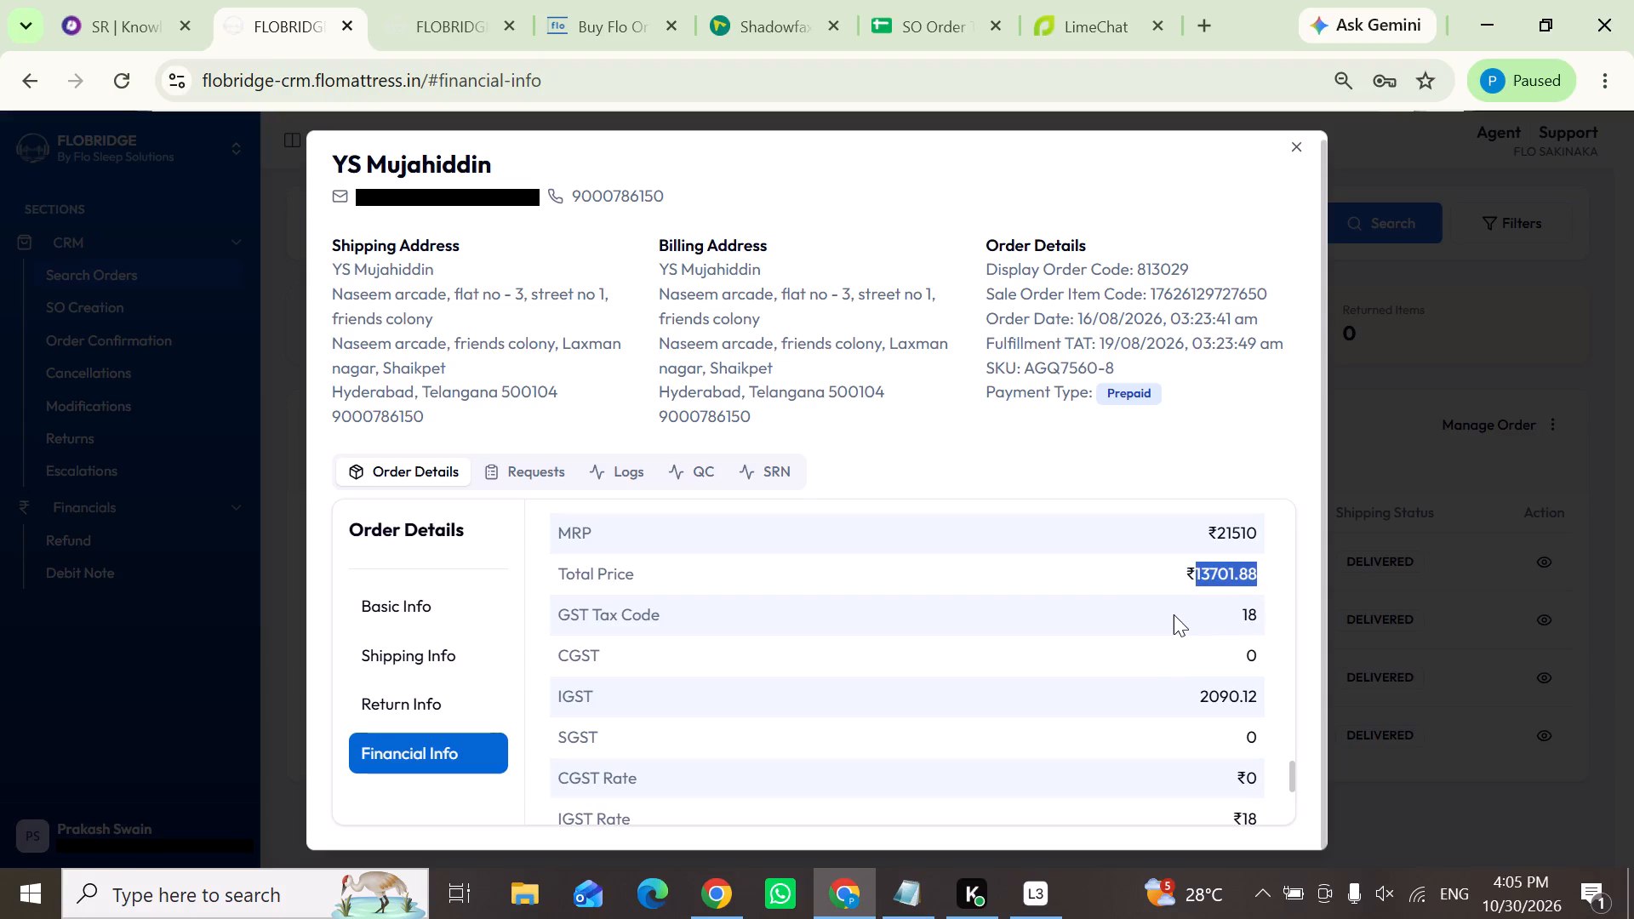
click(1174, 614)
click(1357, 587)
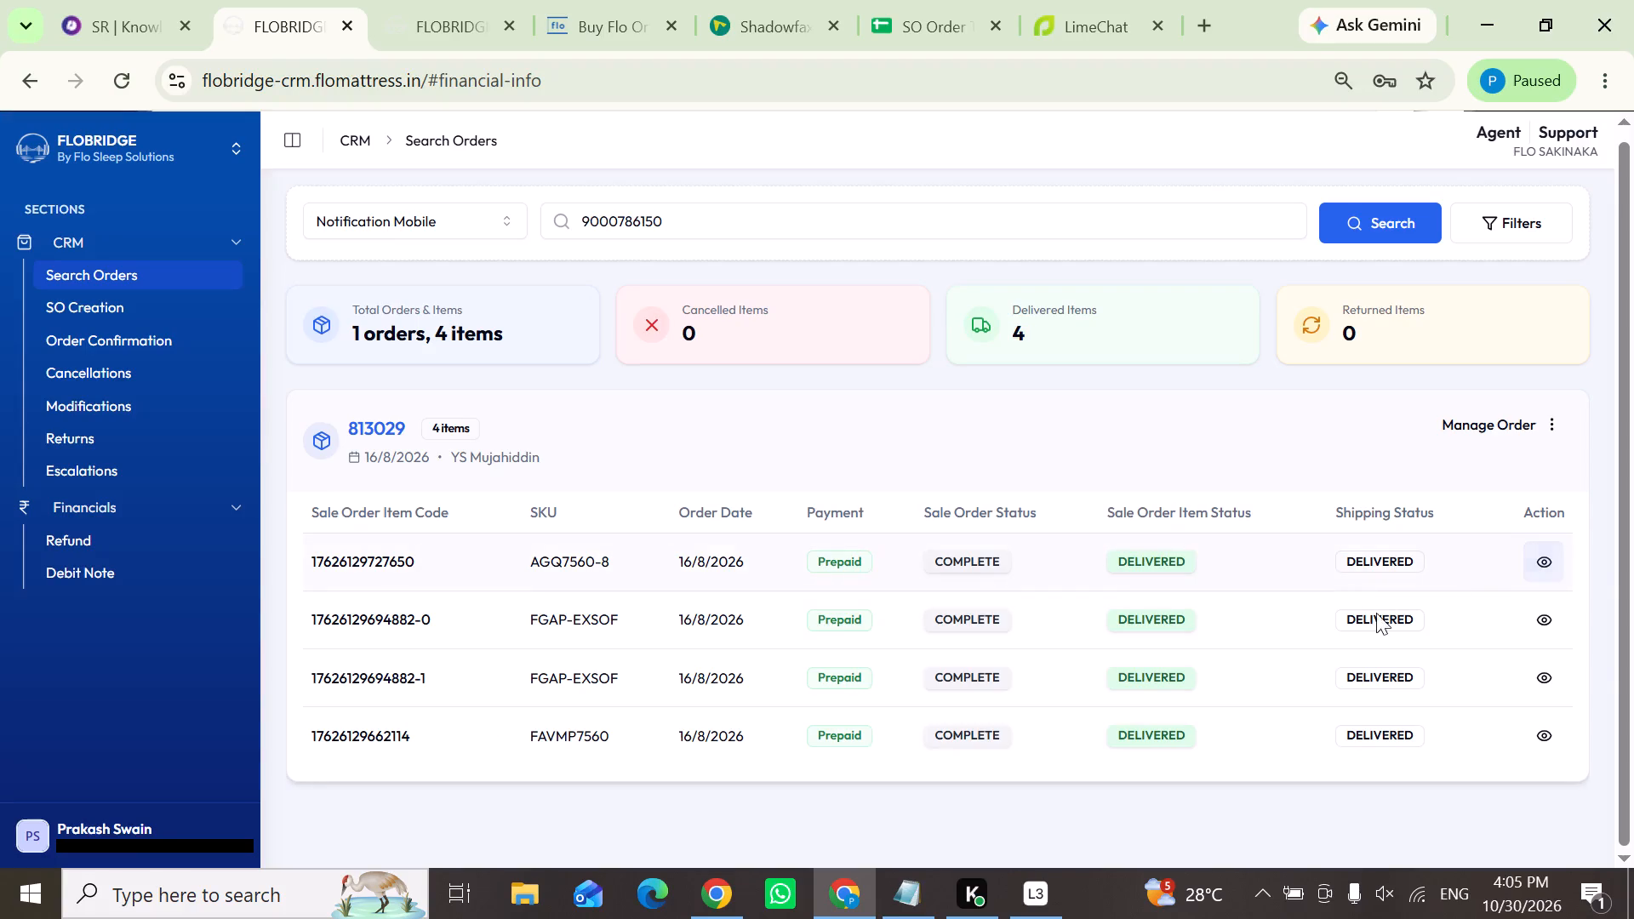
drag(622, 731, 560, 736)
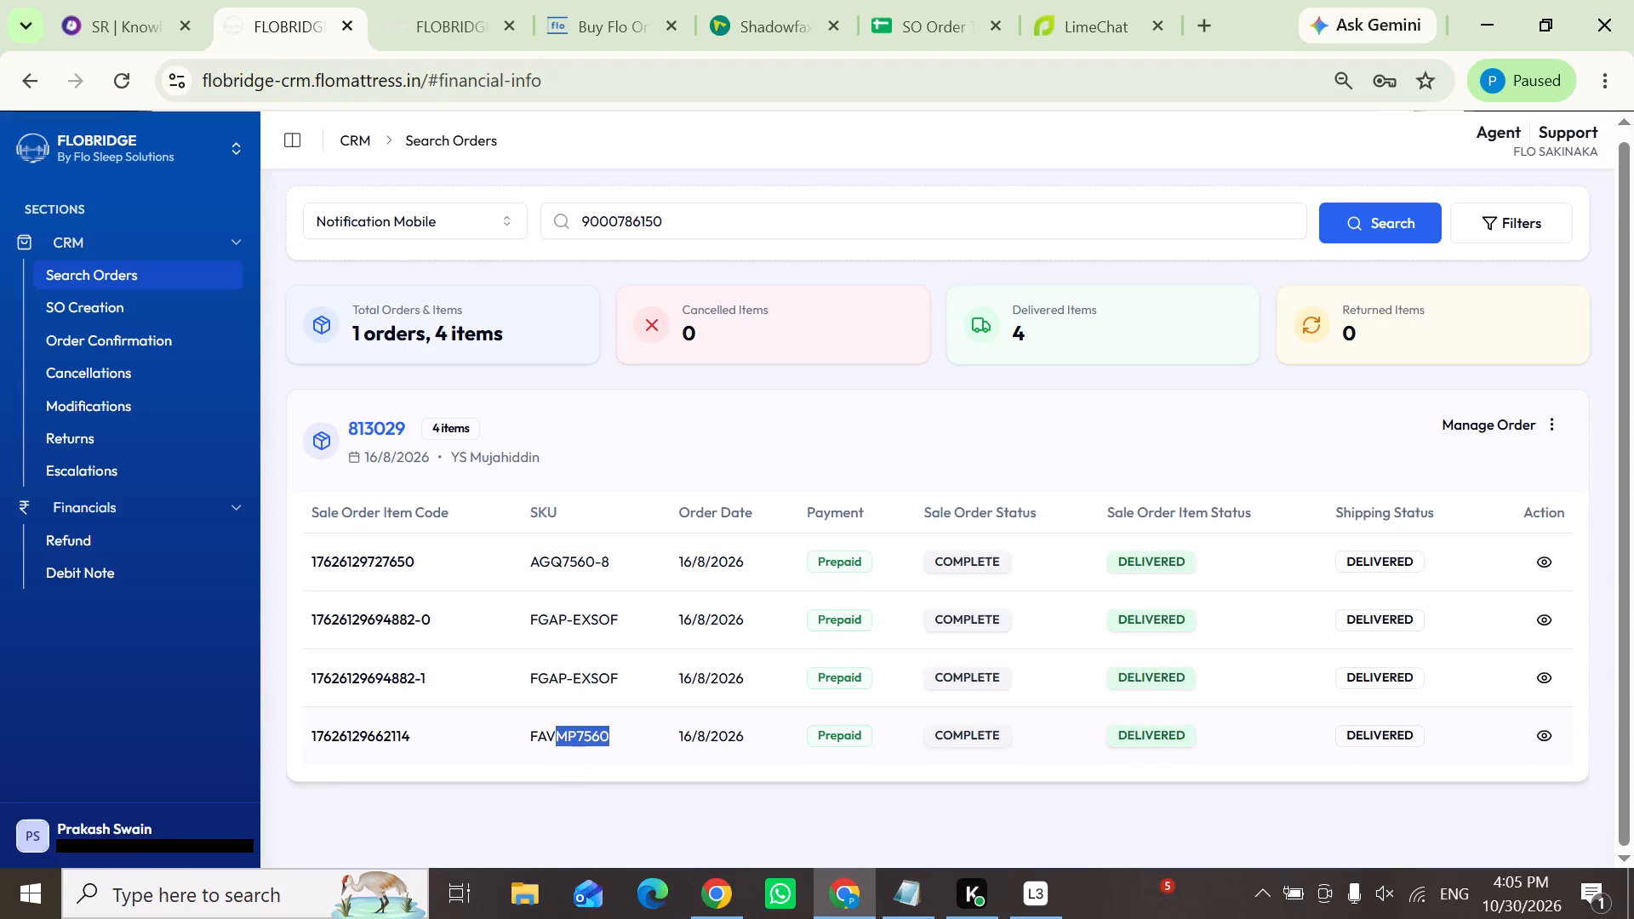
drag(560, 736, 527, 736)
click(541, 761)
drag(621, 735, 578, 734)
click(577, 762)
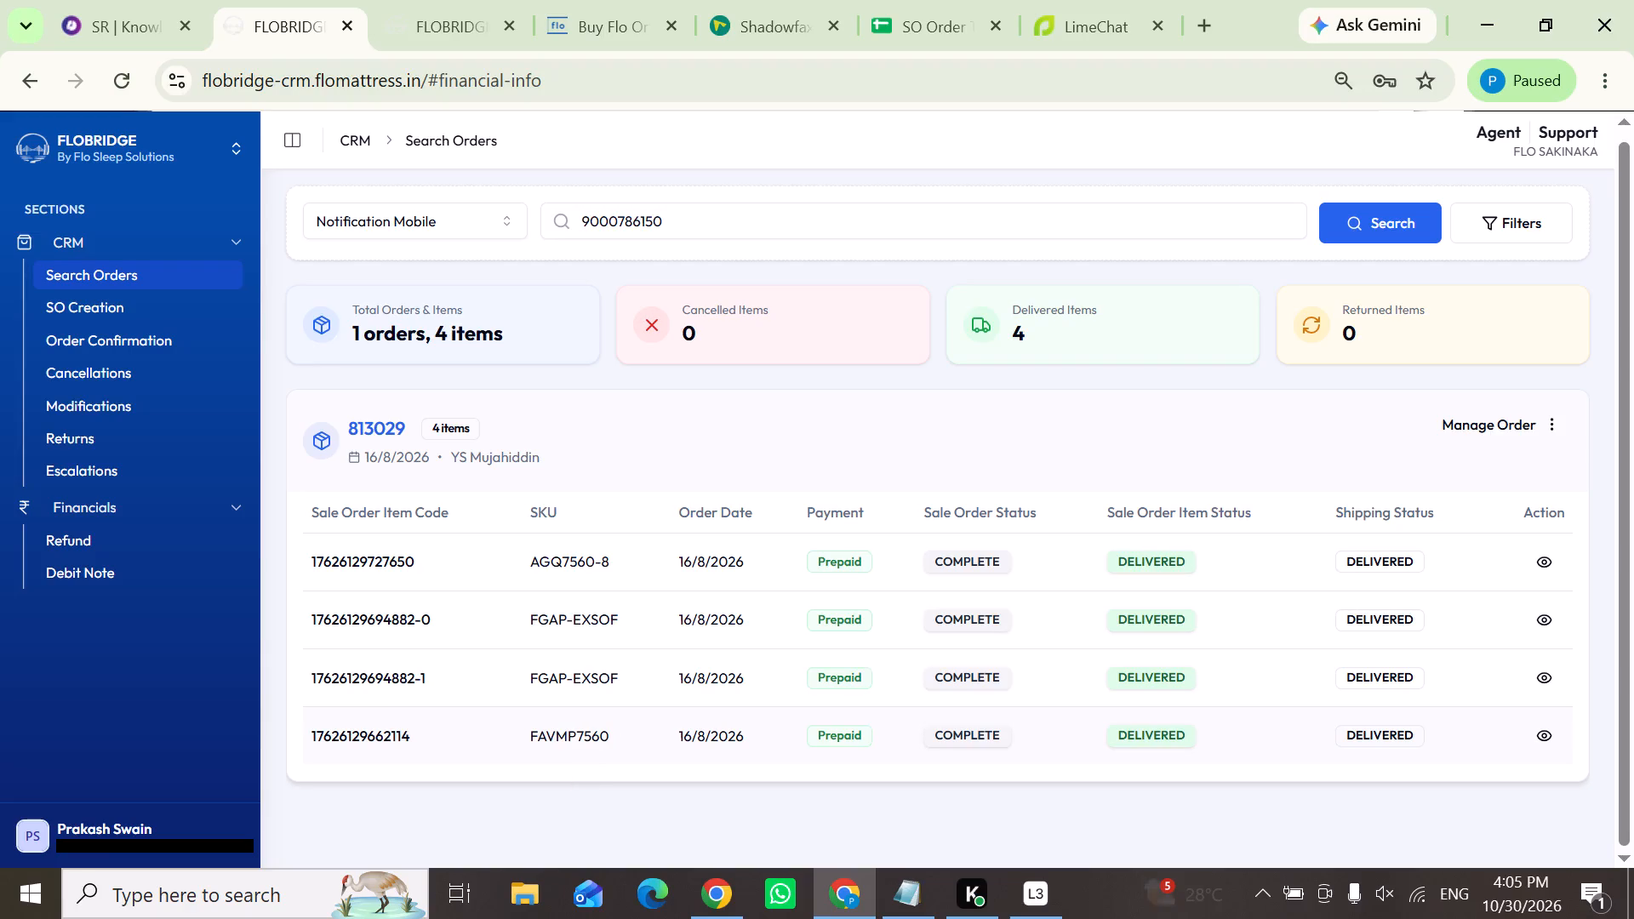
Check the SKU of the FAVMP7560 item in order 813029 again.
drag(573, 733, 528, 736)
click(558, 775)
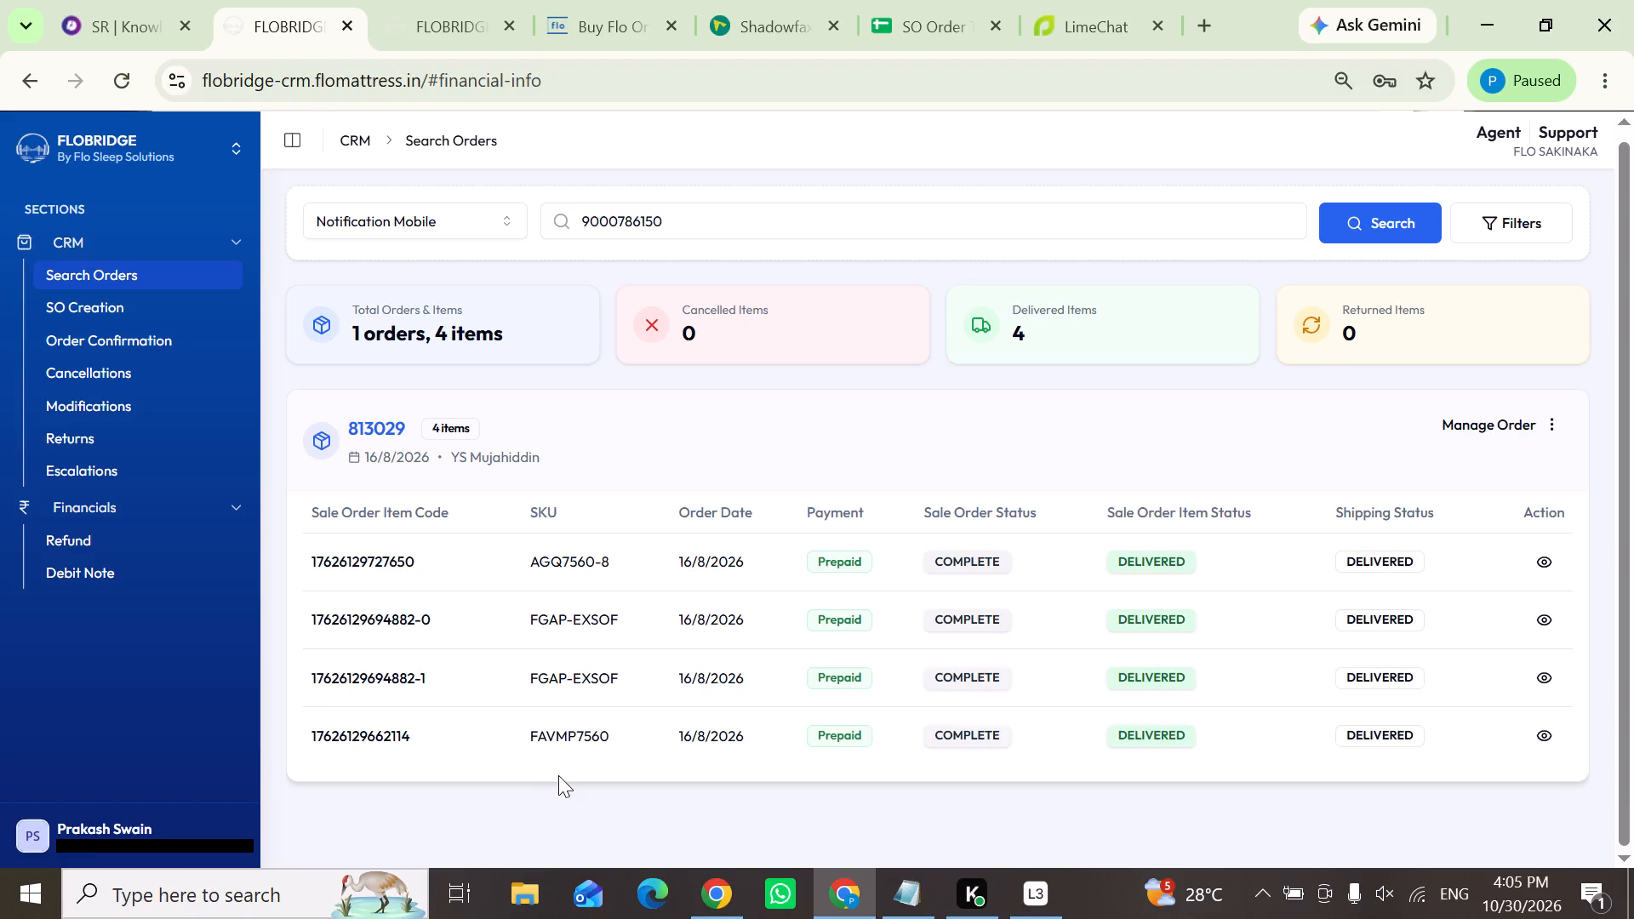
Review the AGQ7560-8 item's payment details and total price in its financial information, and close the details.
click(1519, 557)
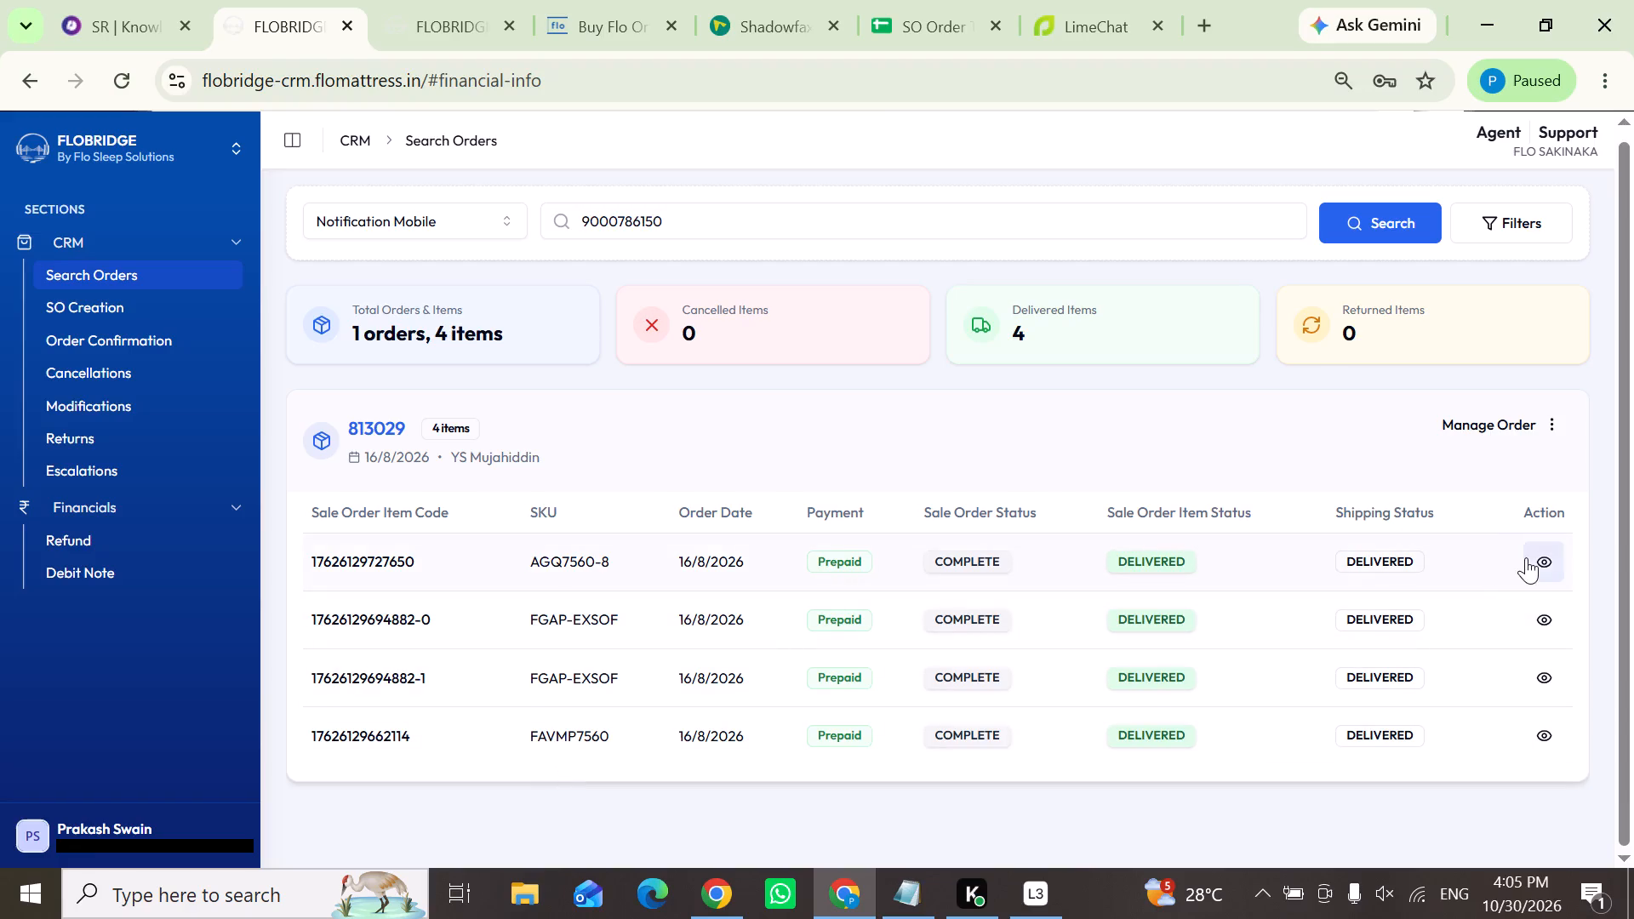
click(1526, 557)
click(386, 764)
scroll(963, 743, down, 3)
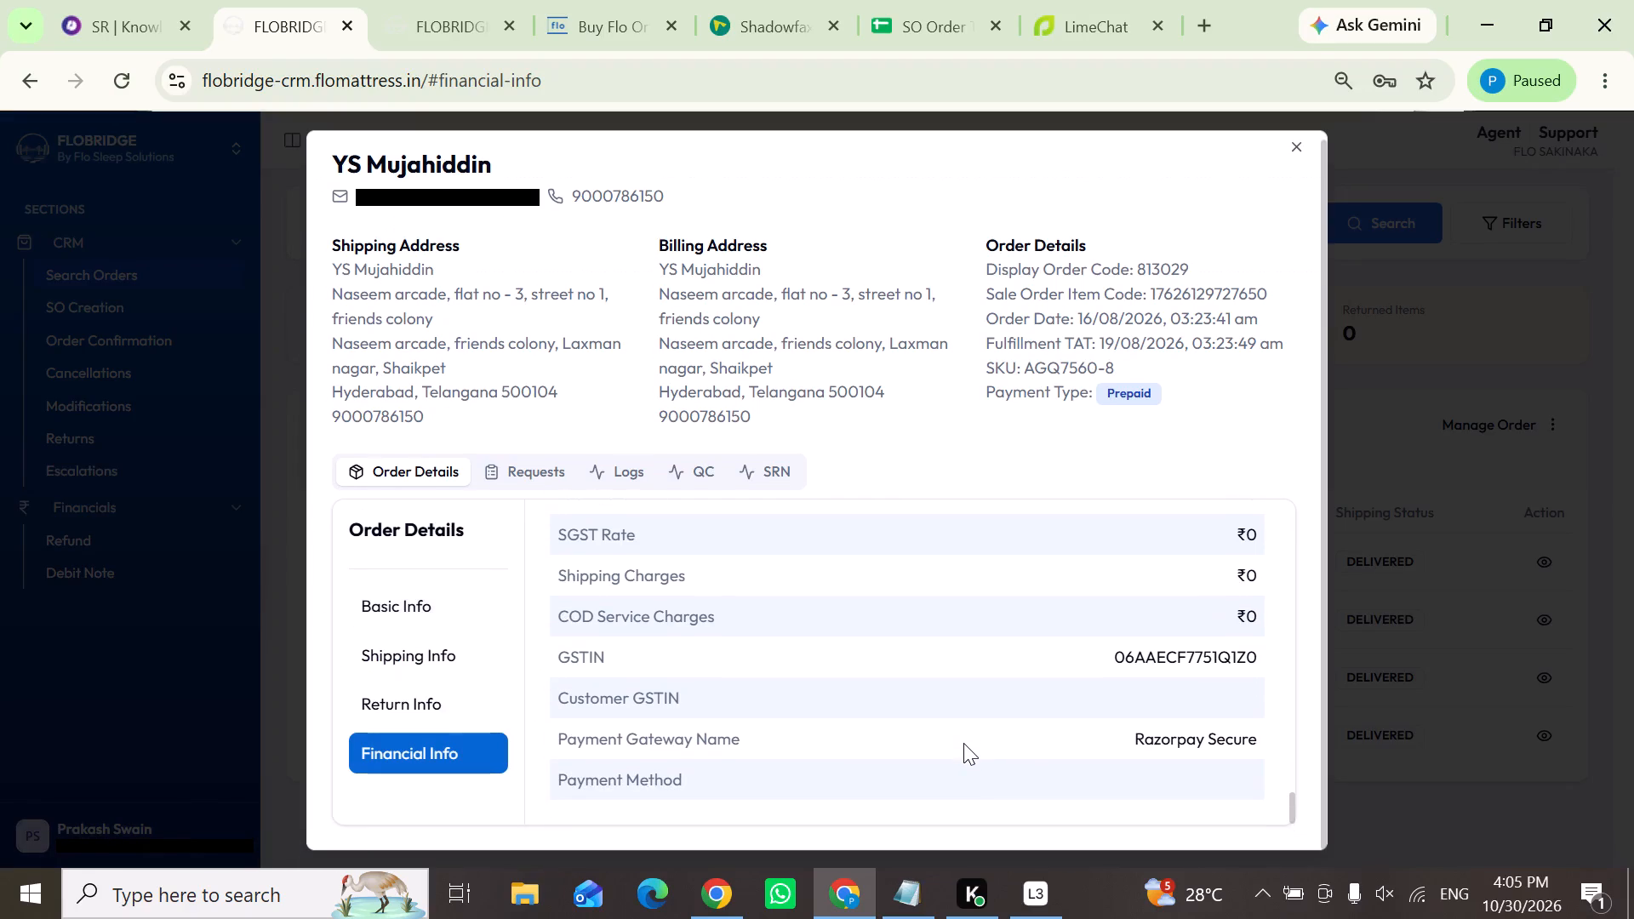
click(1262, 736)
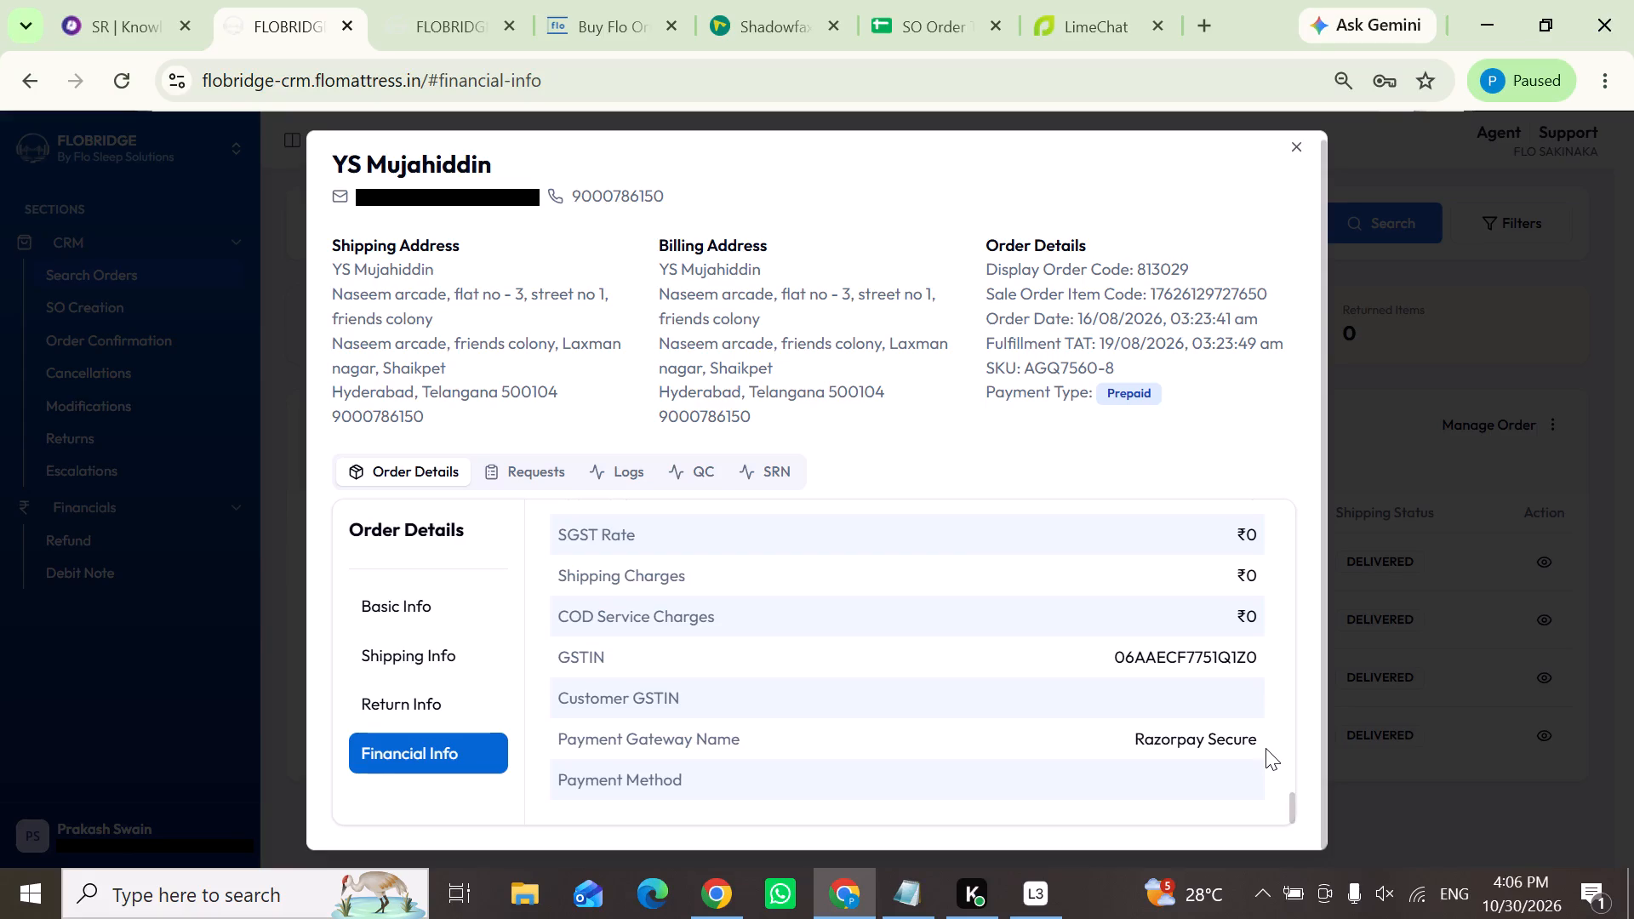
scroll(1065, 753, up, 1)
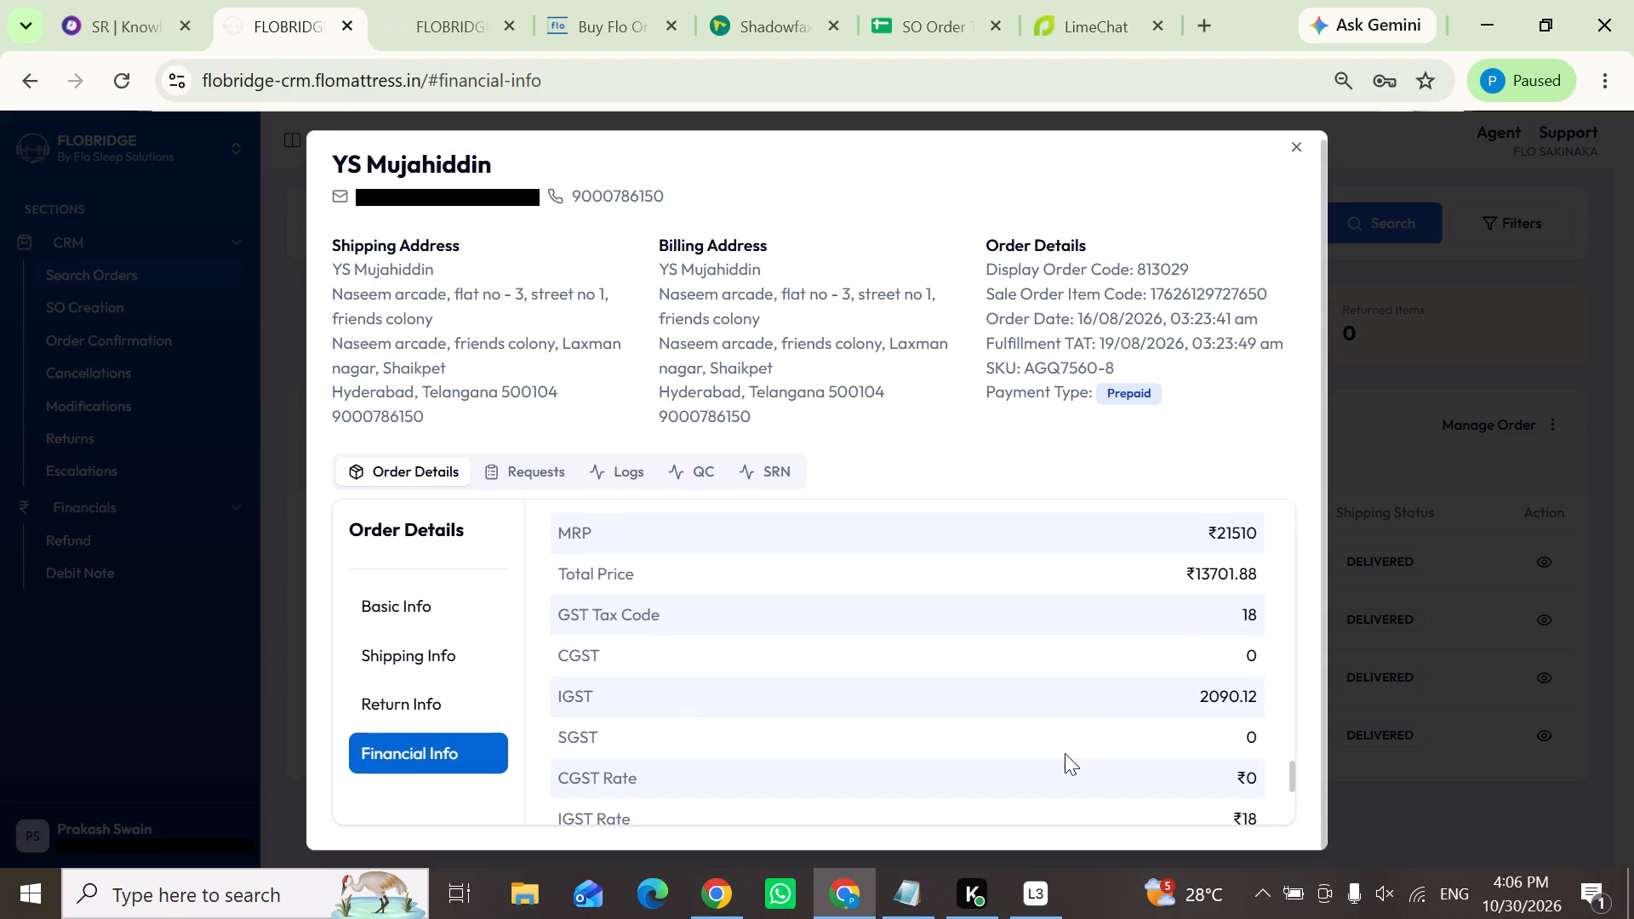
scroll(1052, 712, up, 1)
scroll(1052, 712, down, 1)
drag(1234, 572, 1197, 571)
click(1517, 642)
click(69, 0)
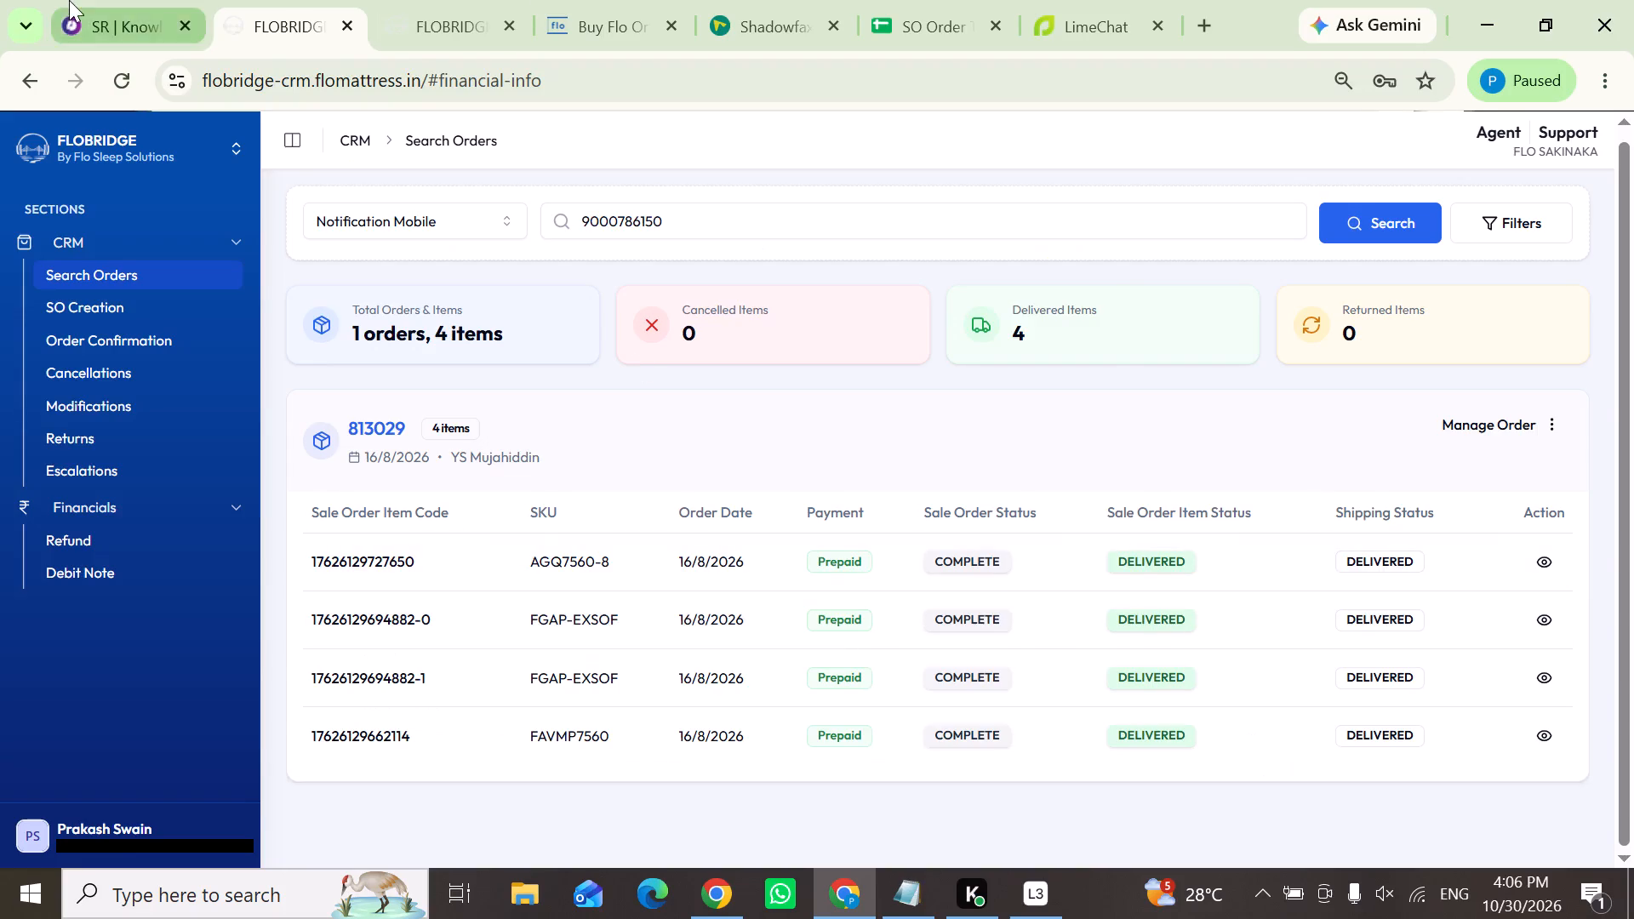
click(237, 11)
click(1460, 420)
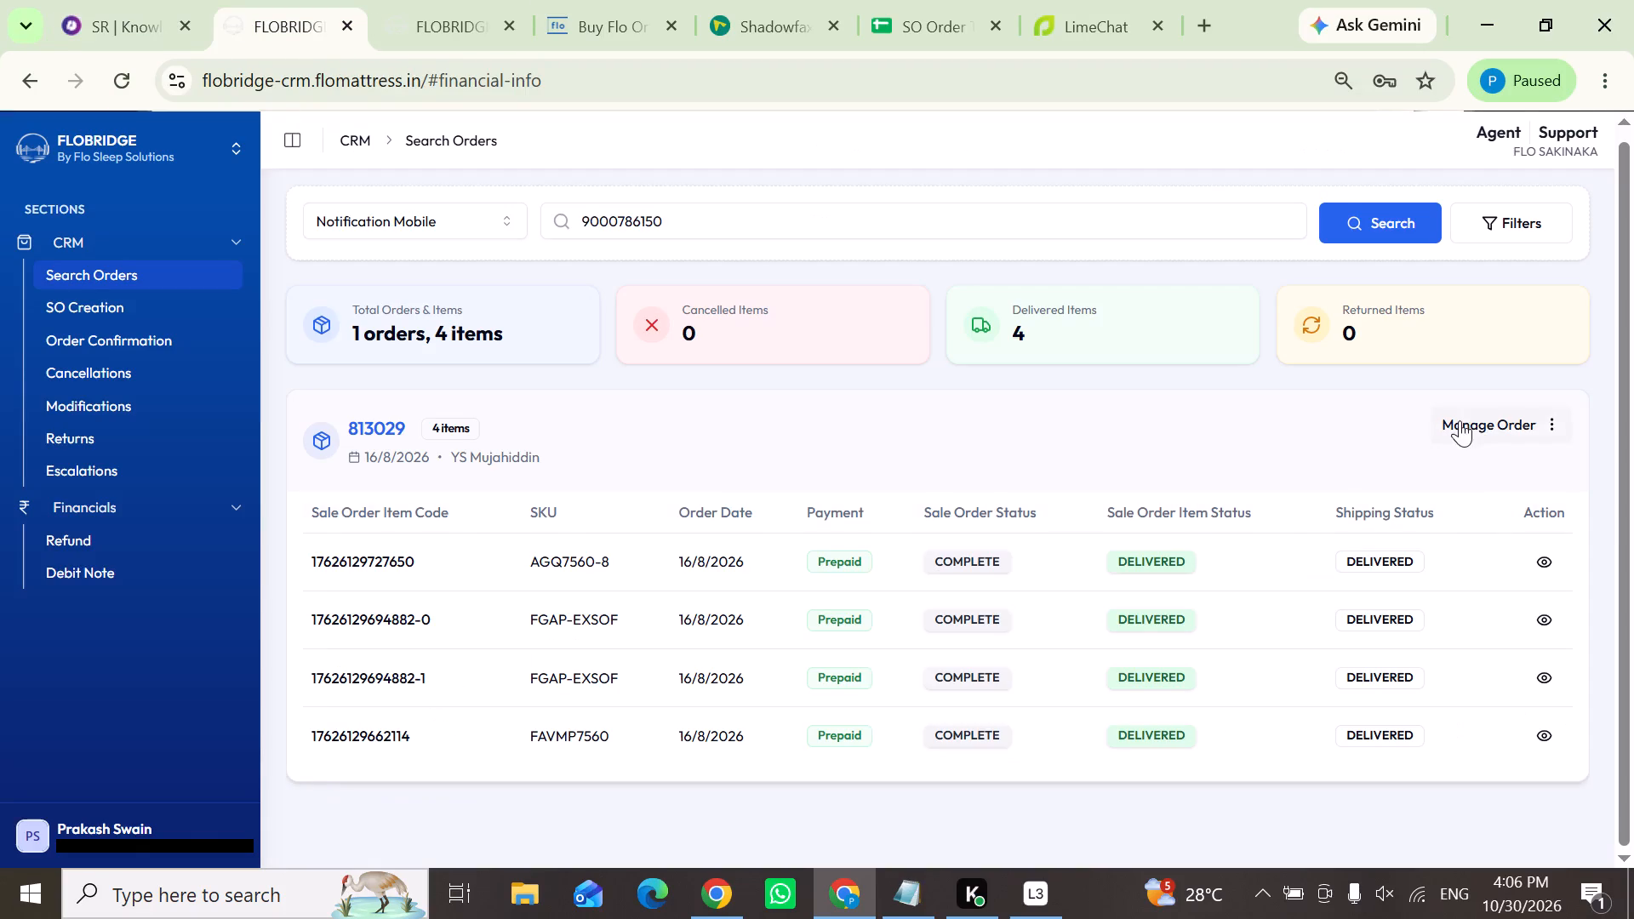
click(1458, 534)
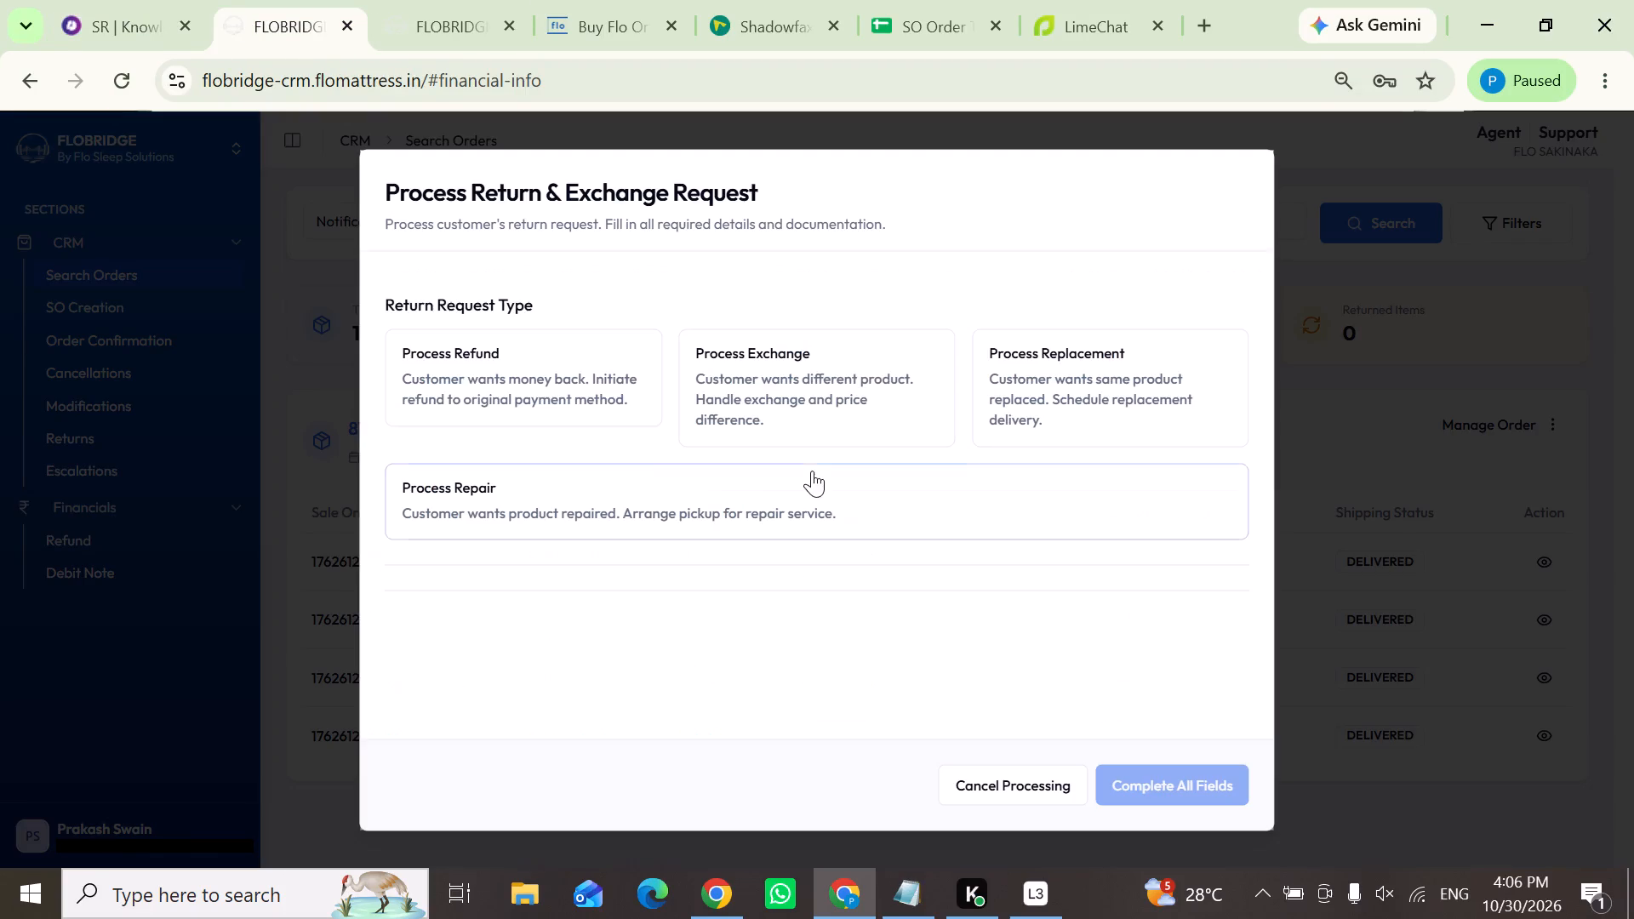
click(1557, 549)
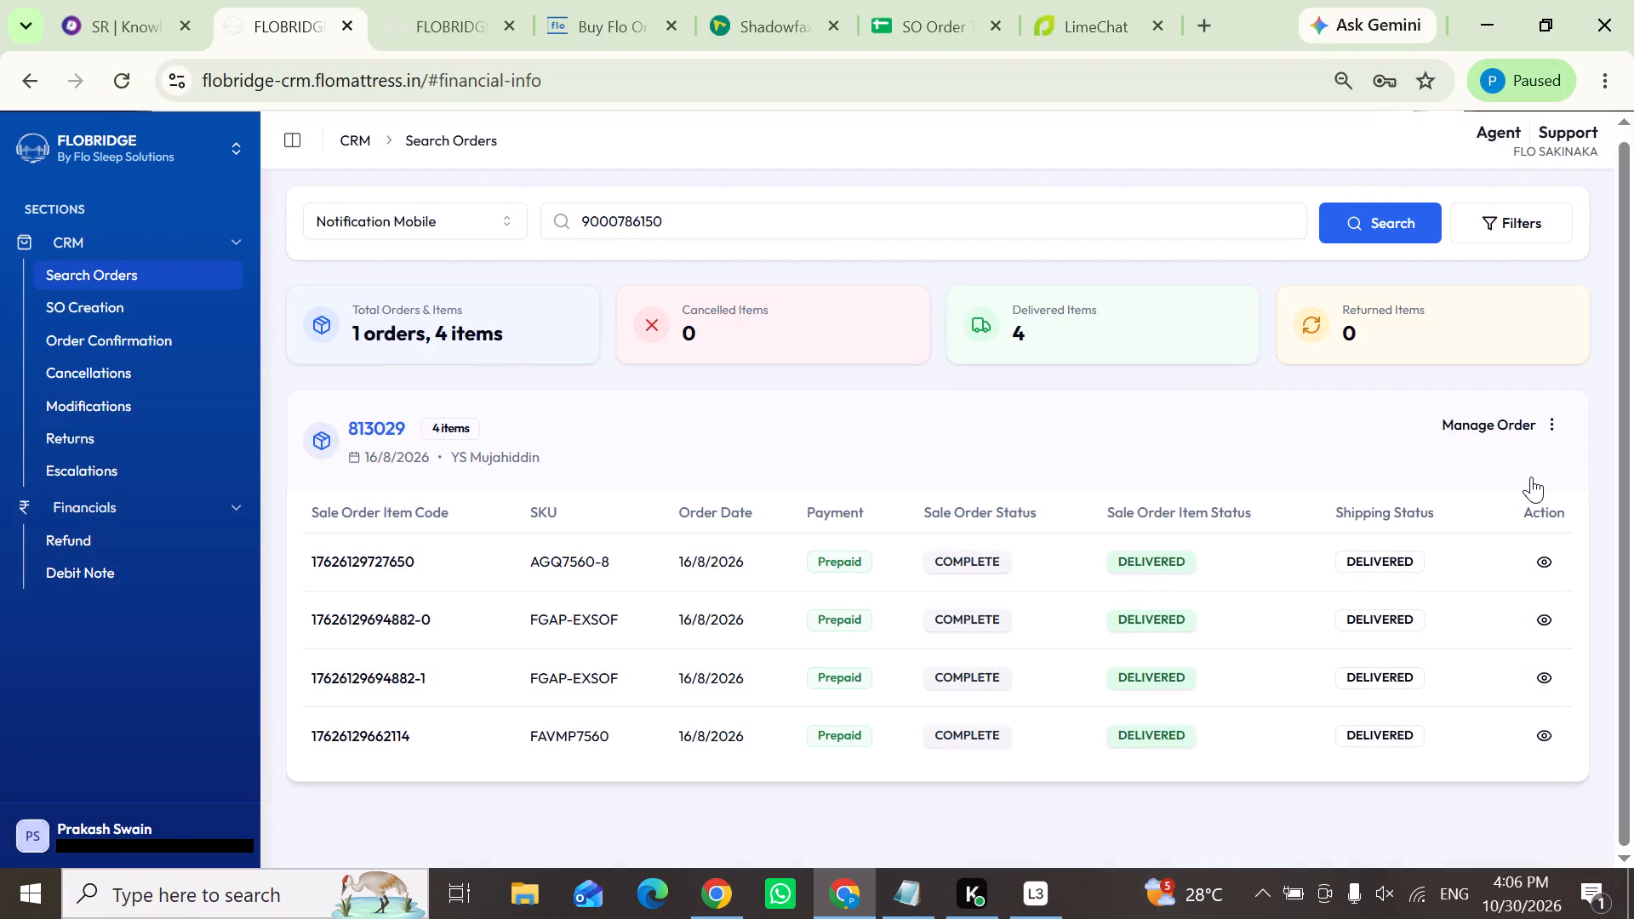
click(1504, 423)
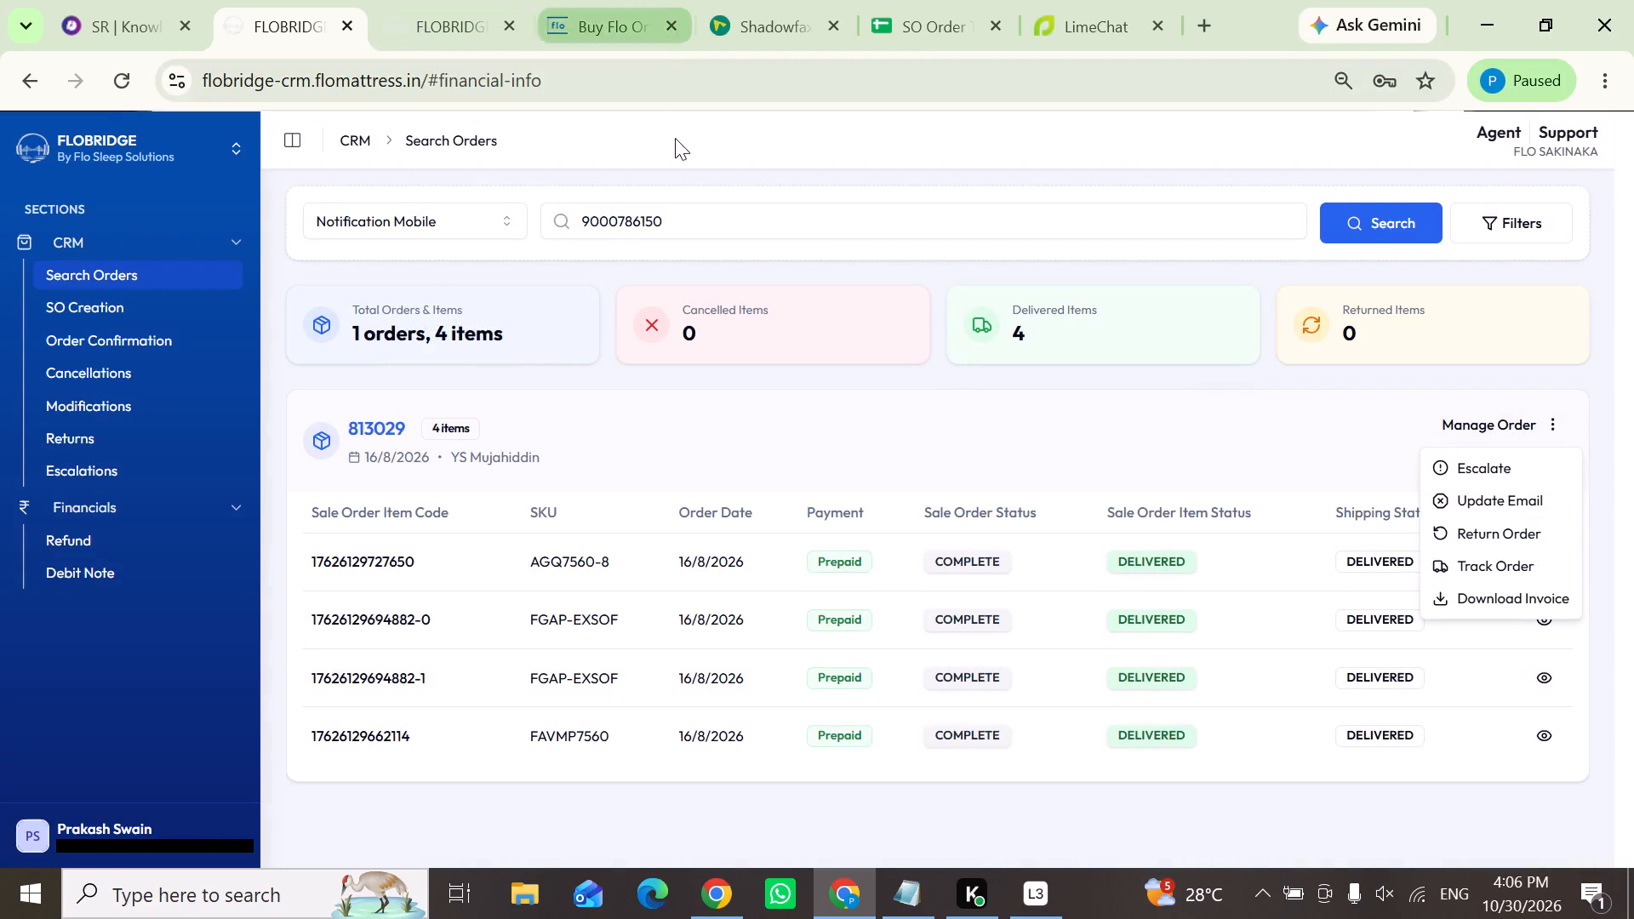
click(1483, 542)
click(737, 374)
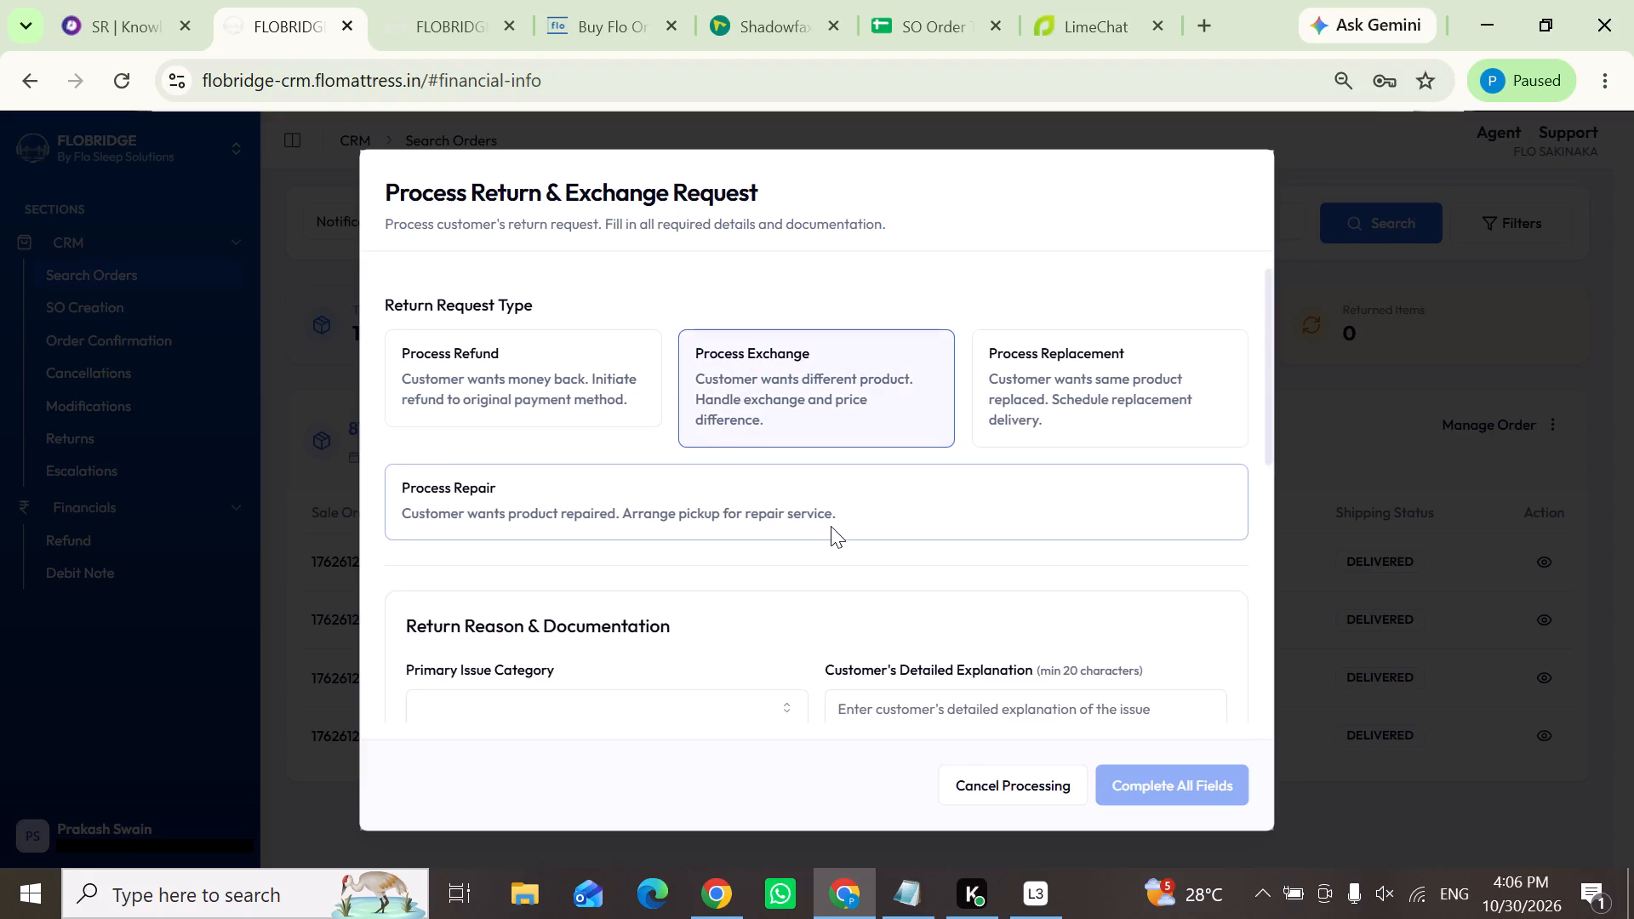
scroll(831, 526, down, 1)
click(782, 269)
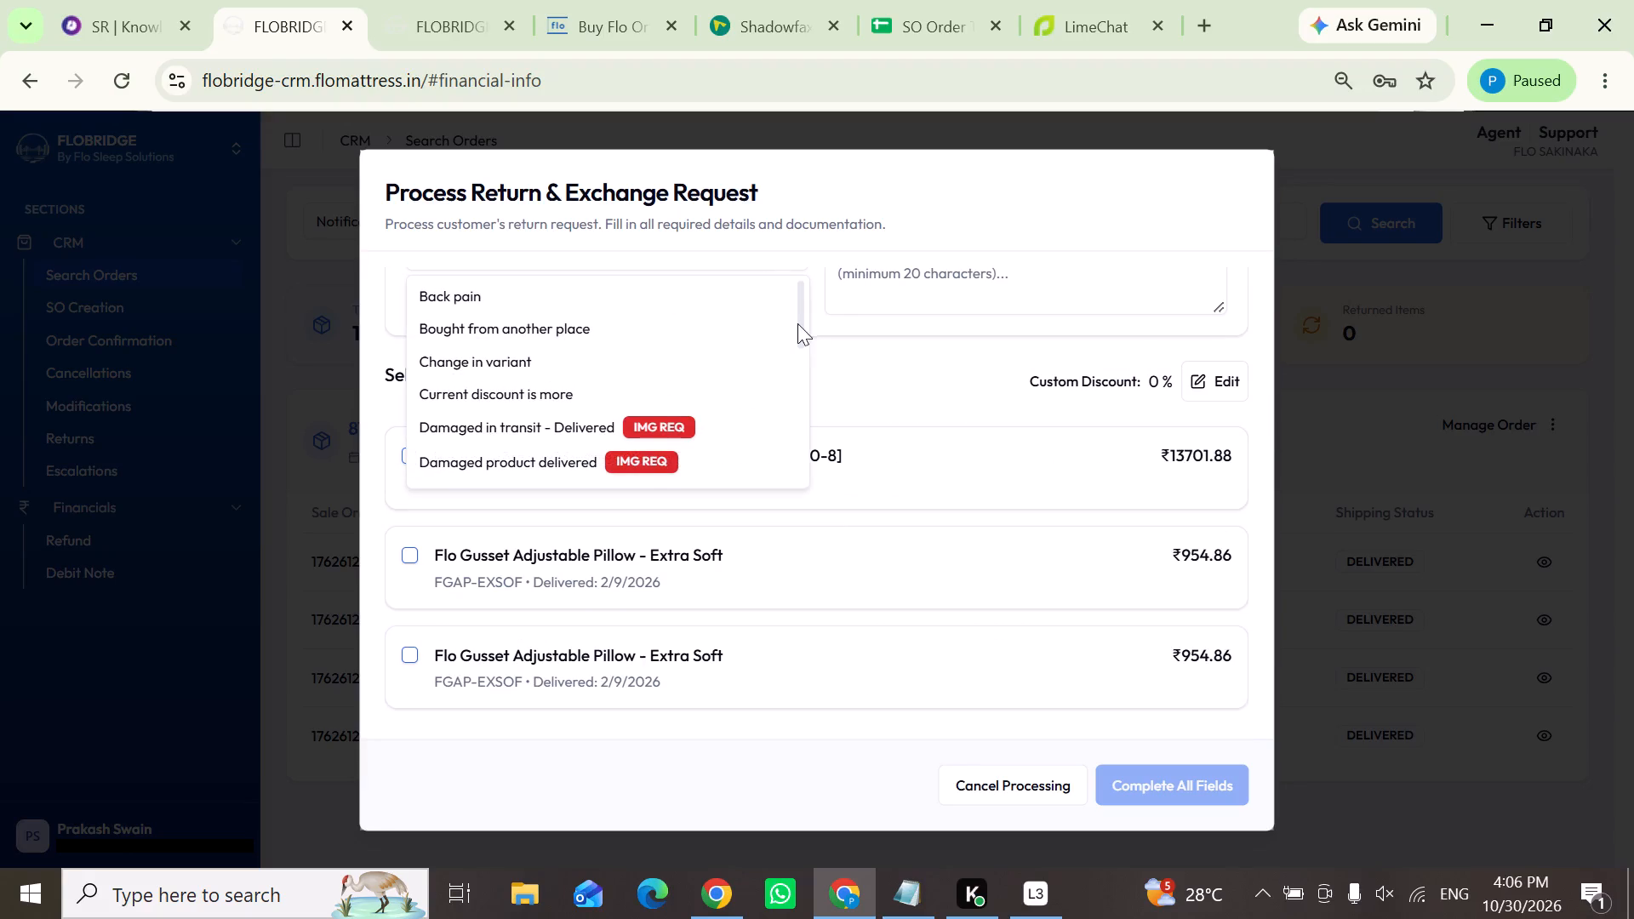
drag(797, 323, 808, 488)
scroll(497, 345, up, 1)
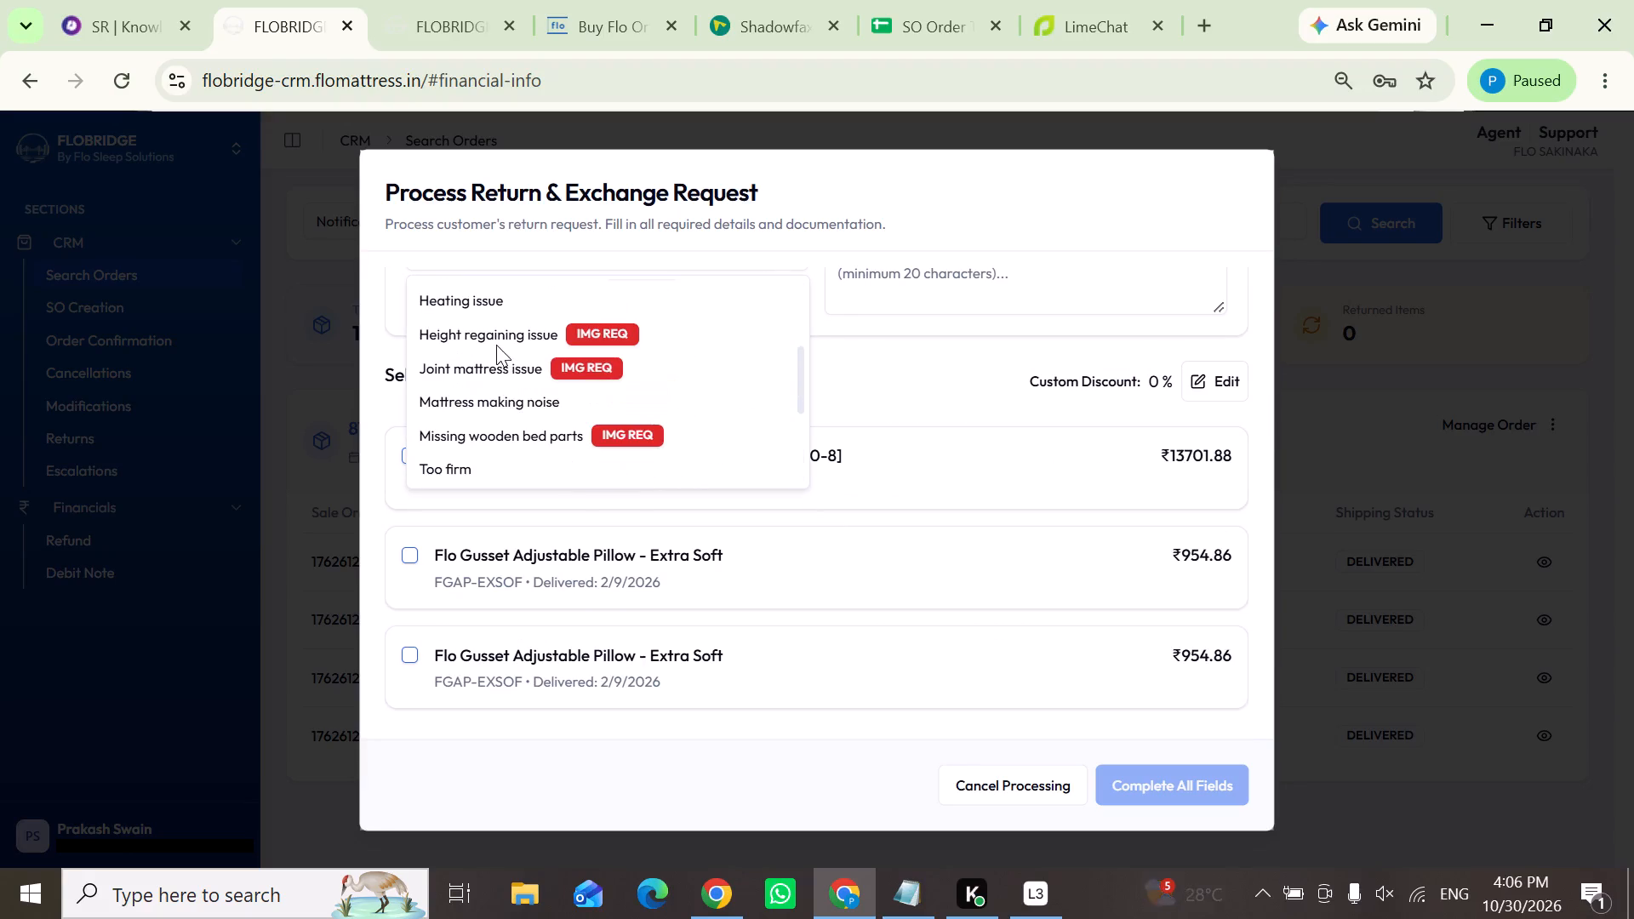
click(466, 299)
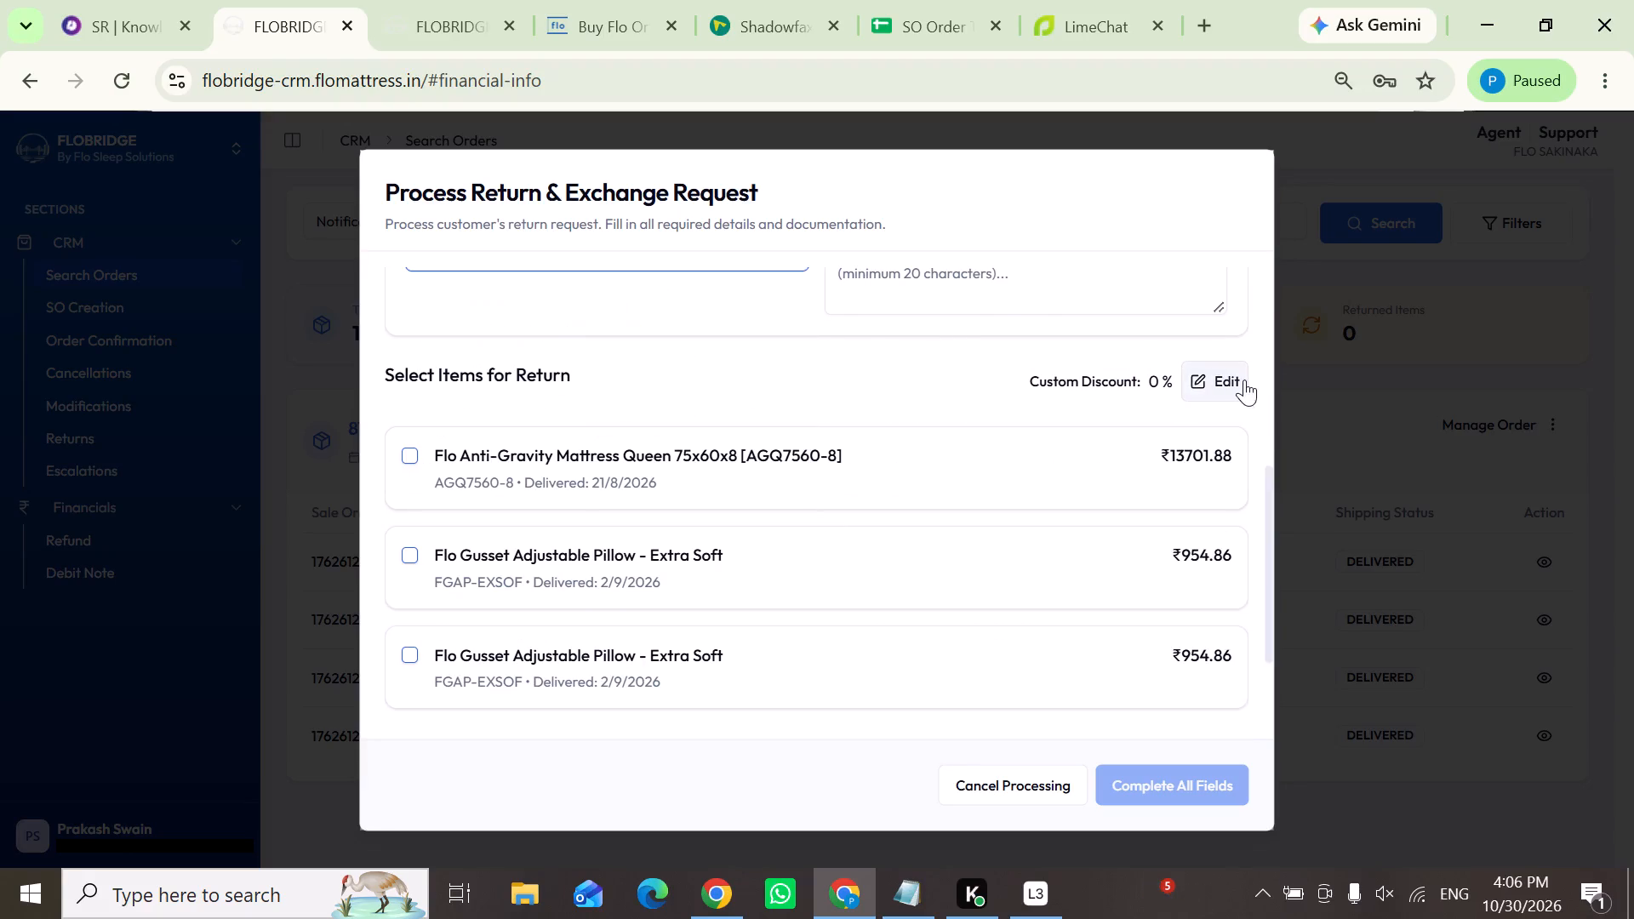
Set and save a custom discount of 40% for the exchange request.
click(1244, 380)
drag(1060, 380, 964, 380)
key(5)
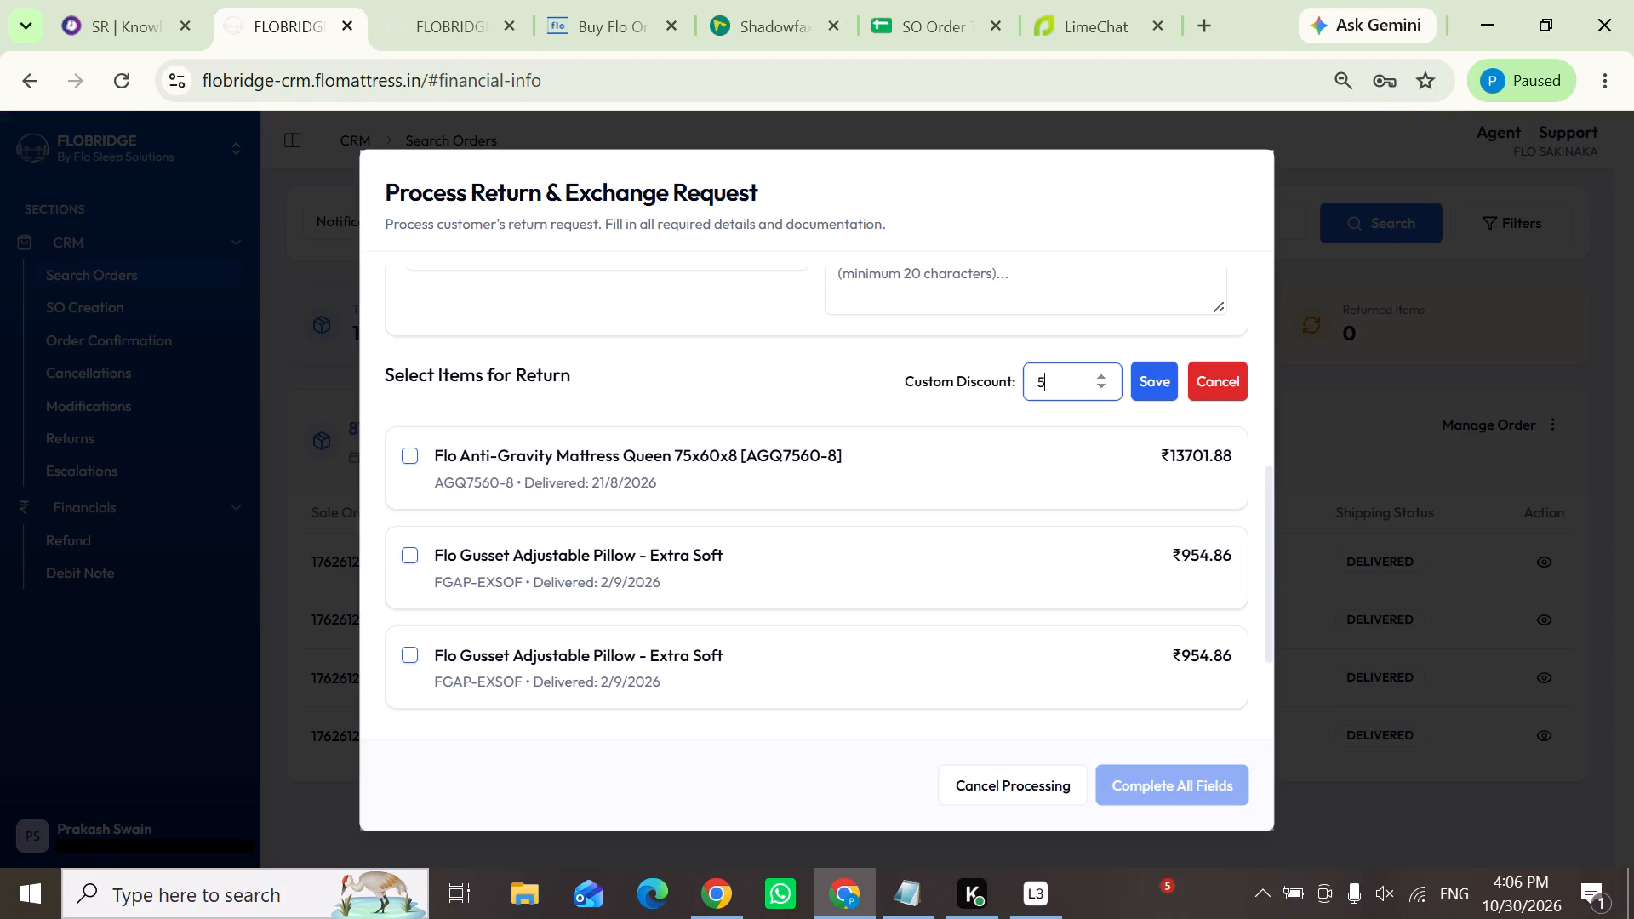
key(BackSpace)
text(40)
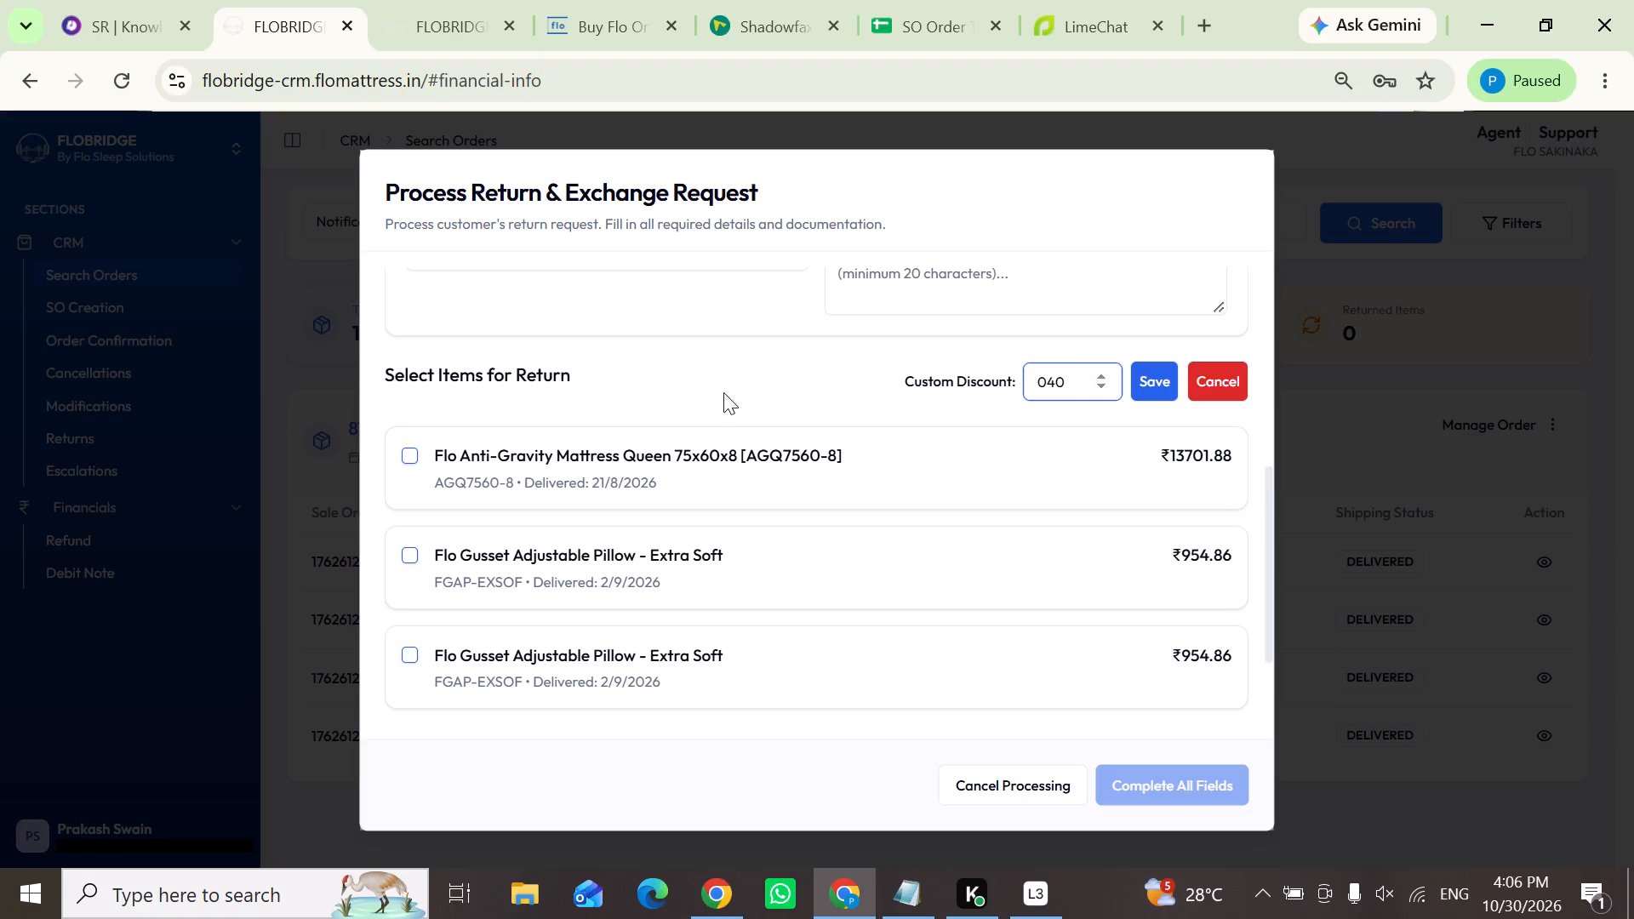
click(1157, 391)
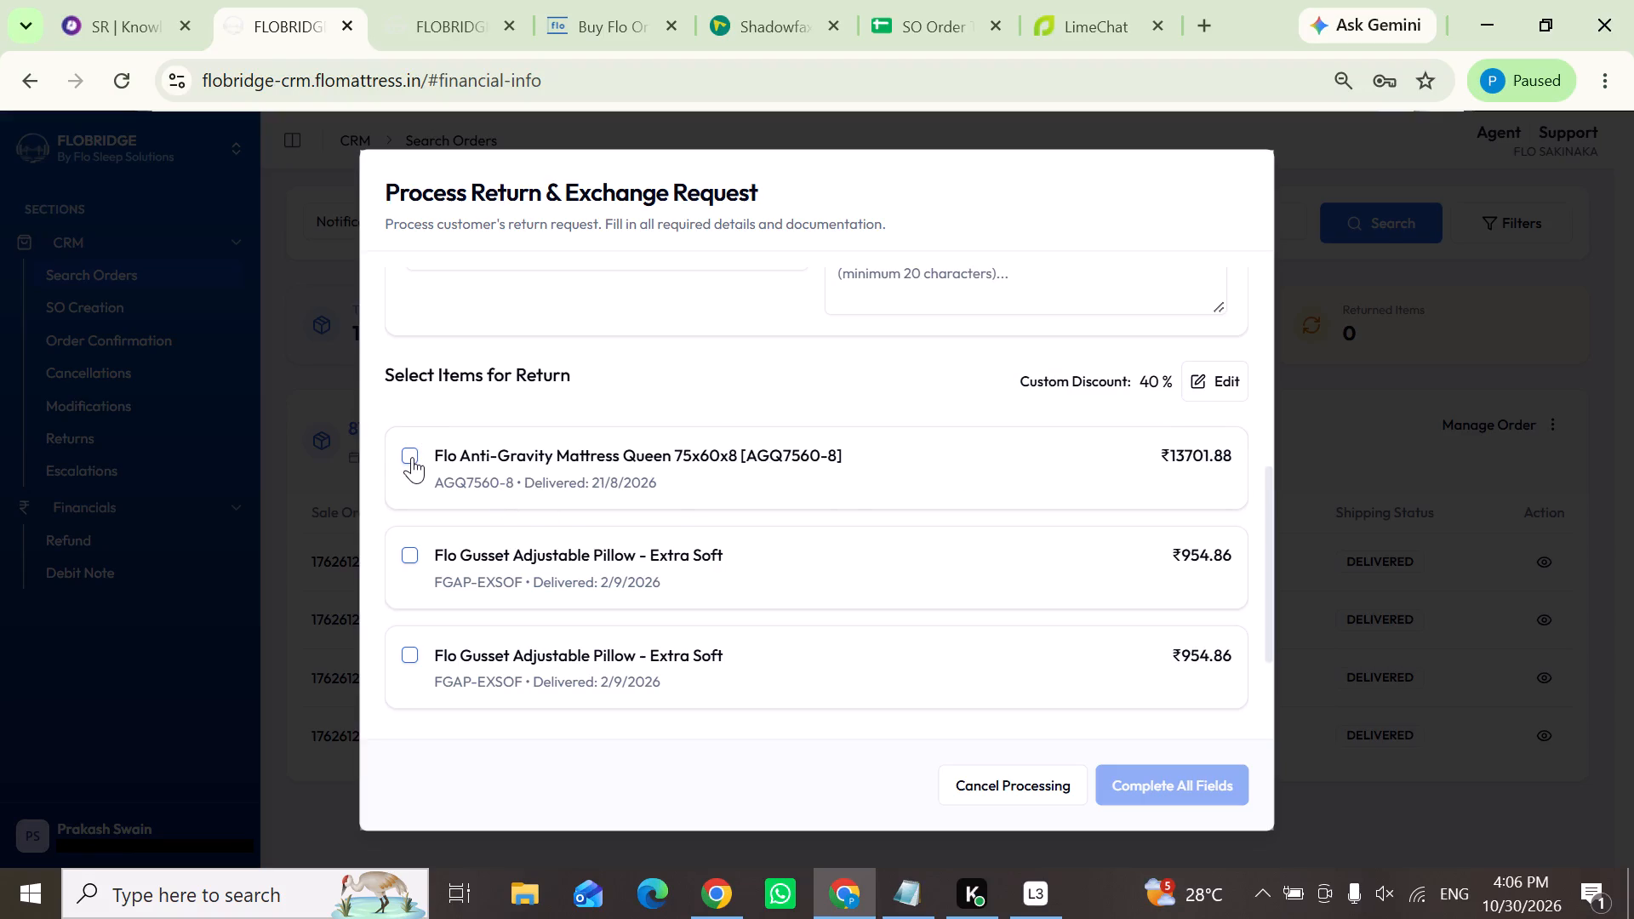
Check the exchange pricing of the Anti-Gravity AGQ7560-8 mattress for an Ergo mattress, 75 x 60 x 8 inches, and close the product selection.
click(411, 457)
click(722, 640)
click(736, 505)
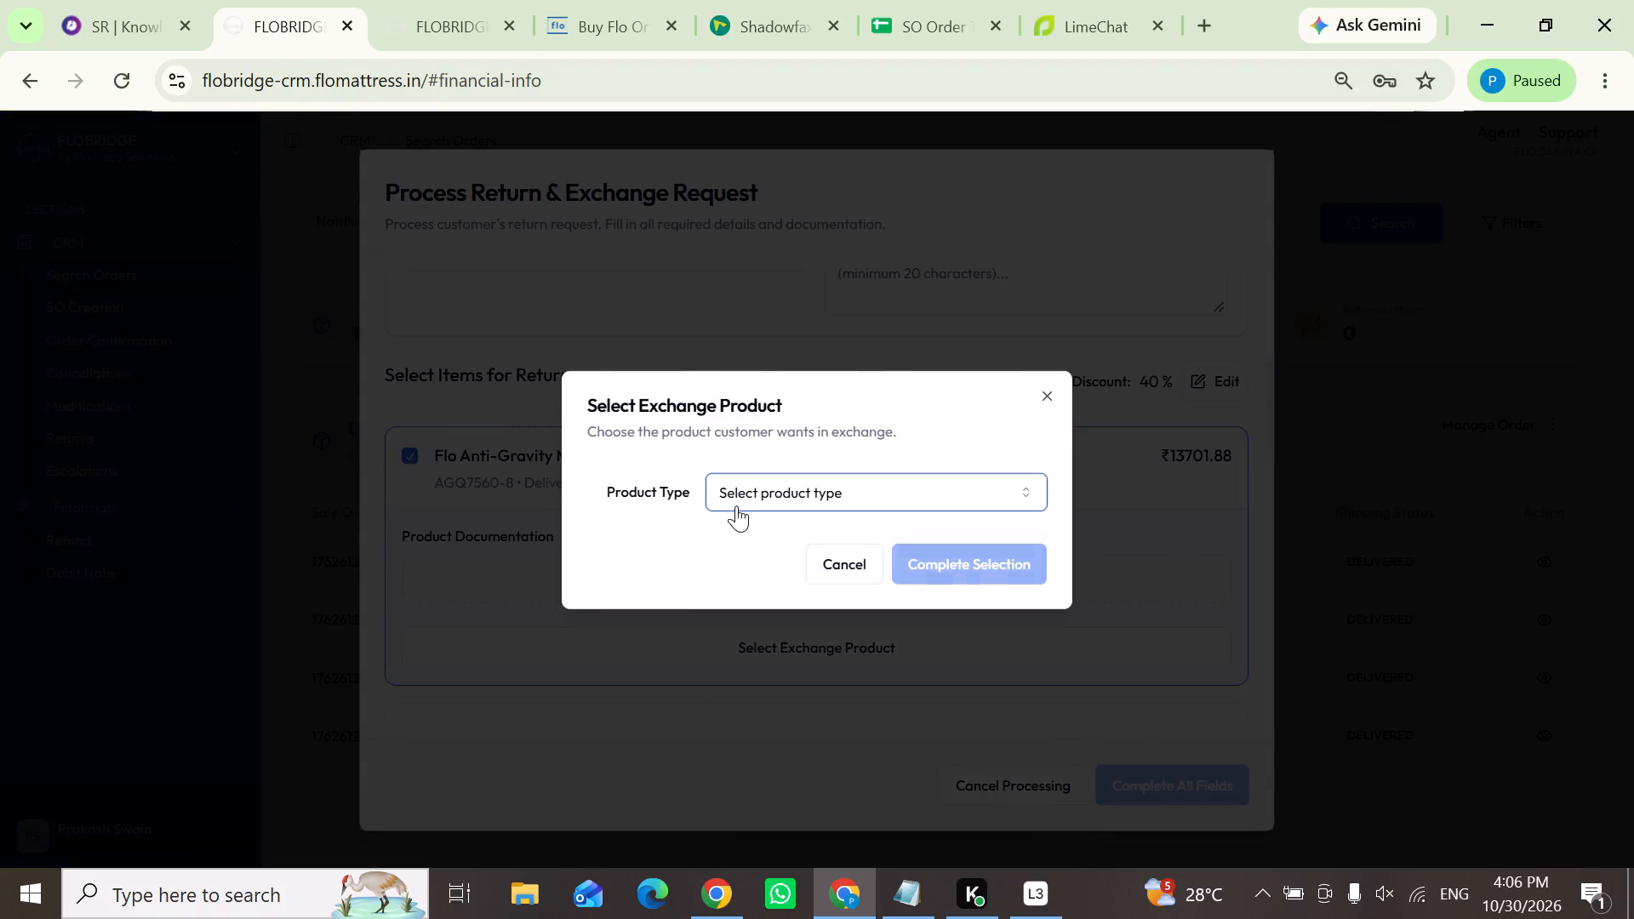
click(741, 543)
click(734, 472)
double_click(736, 522)
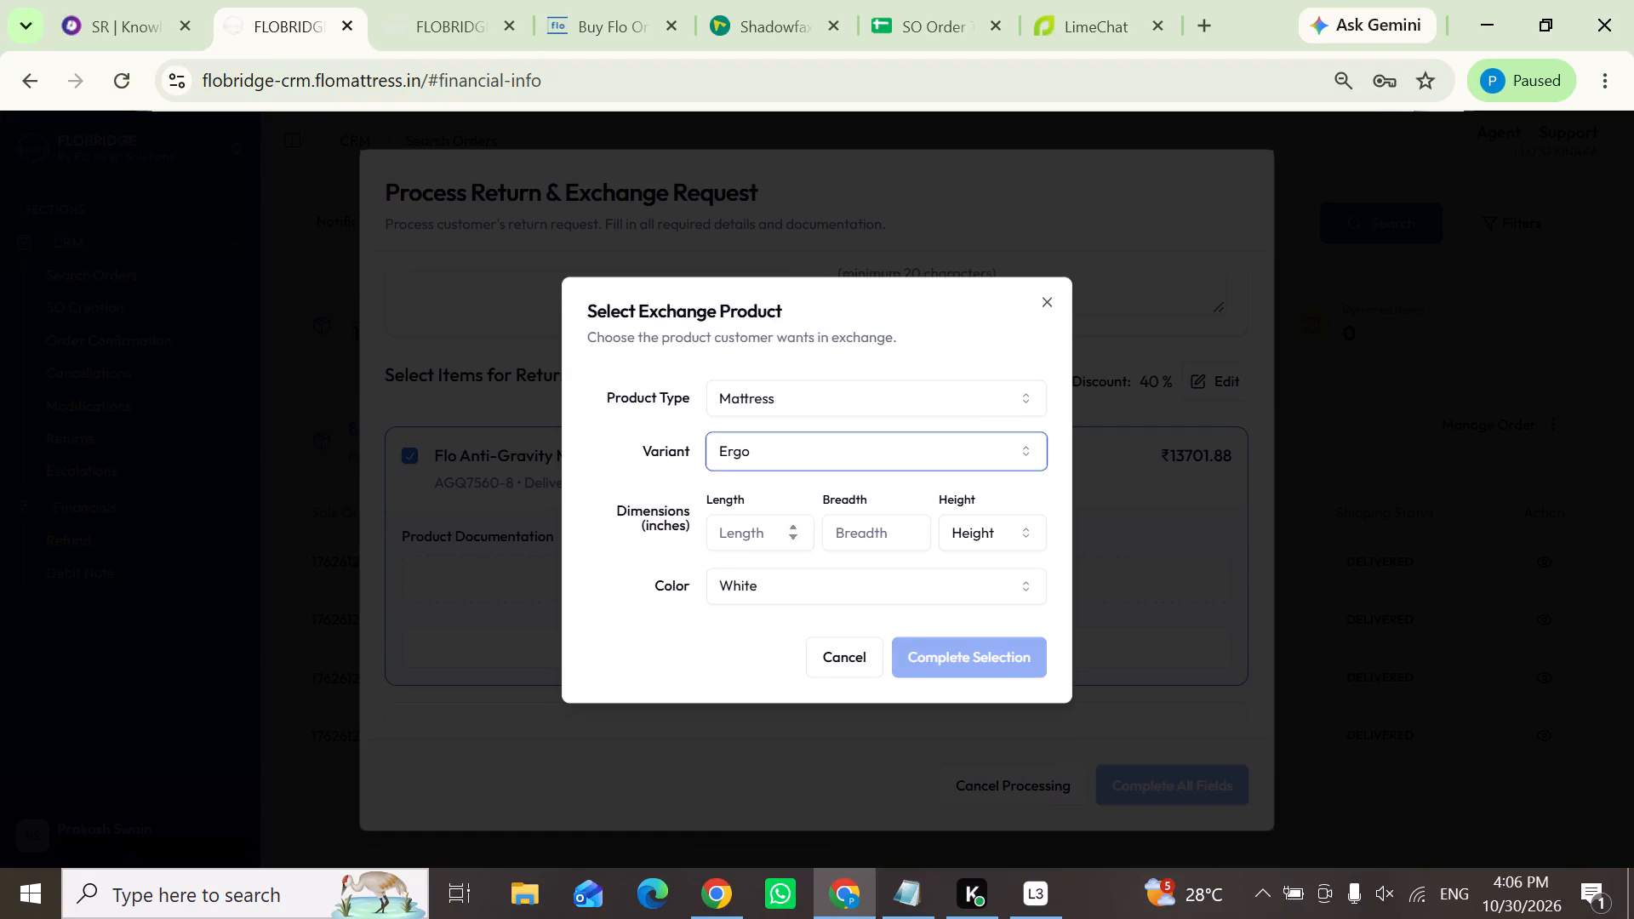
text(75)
click(856, 534)
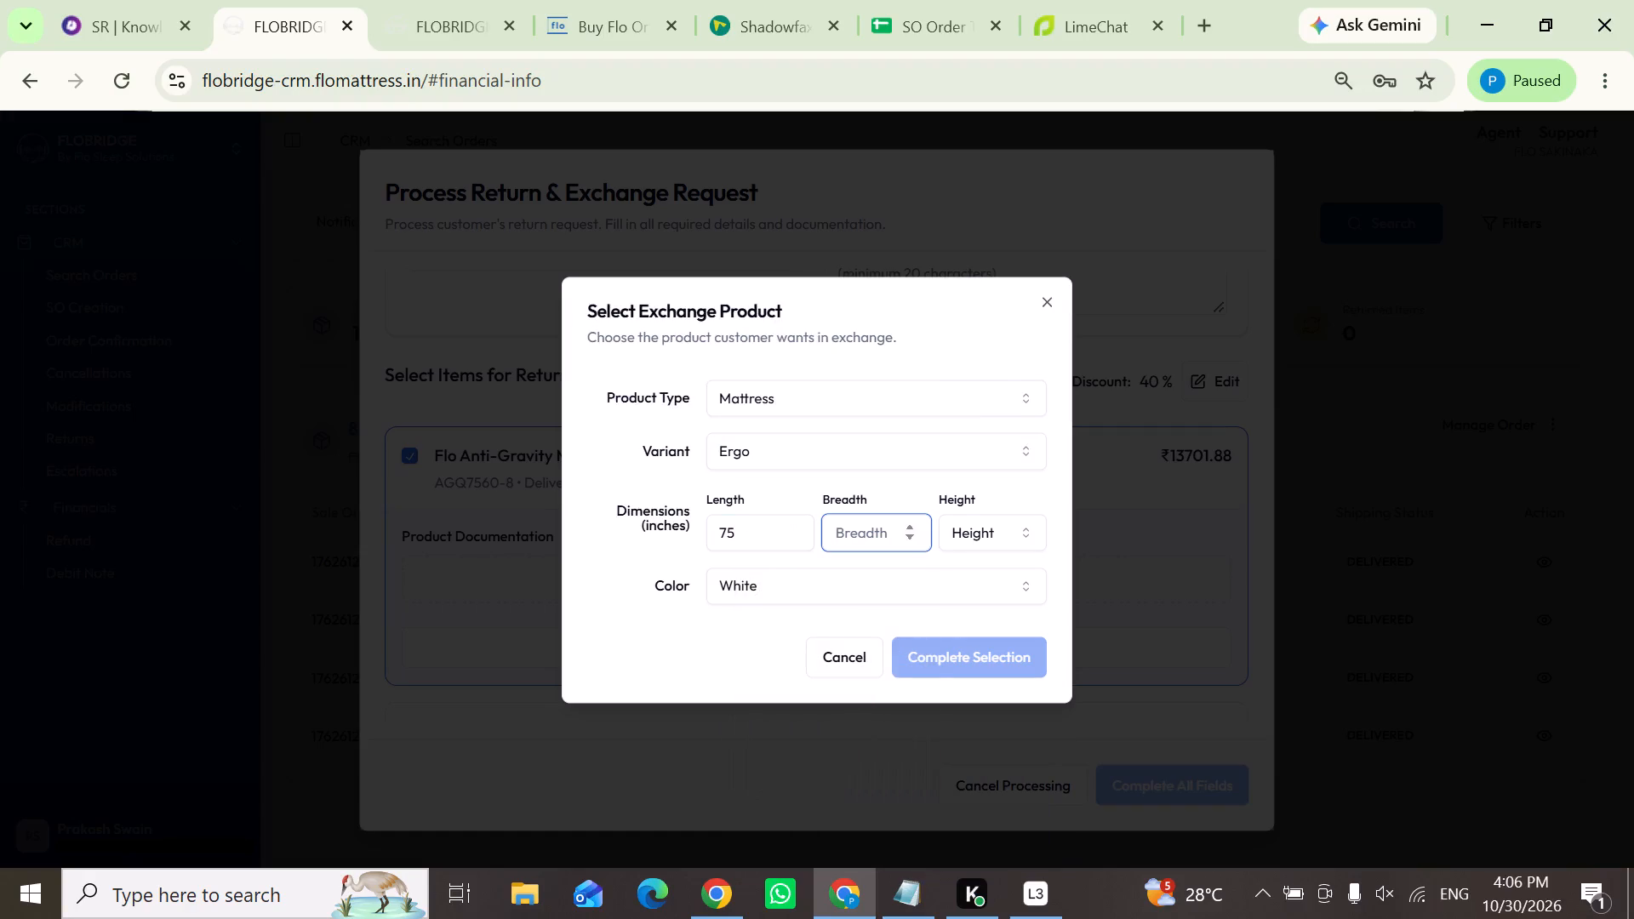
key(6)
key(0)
click(979, 540)
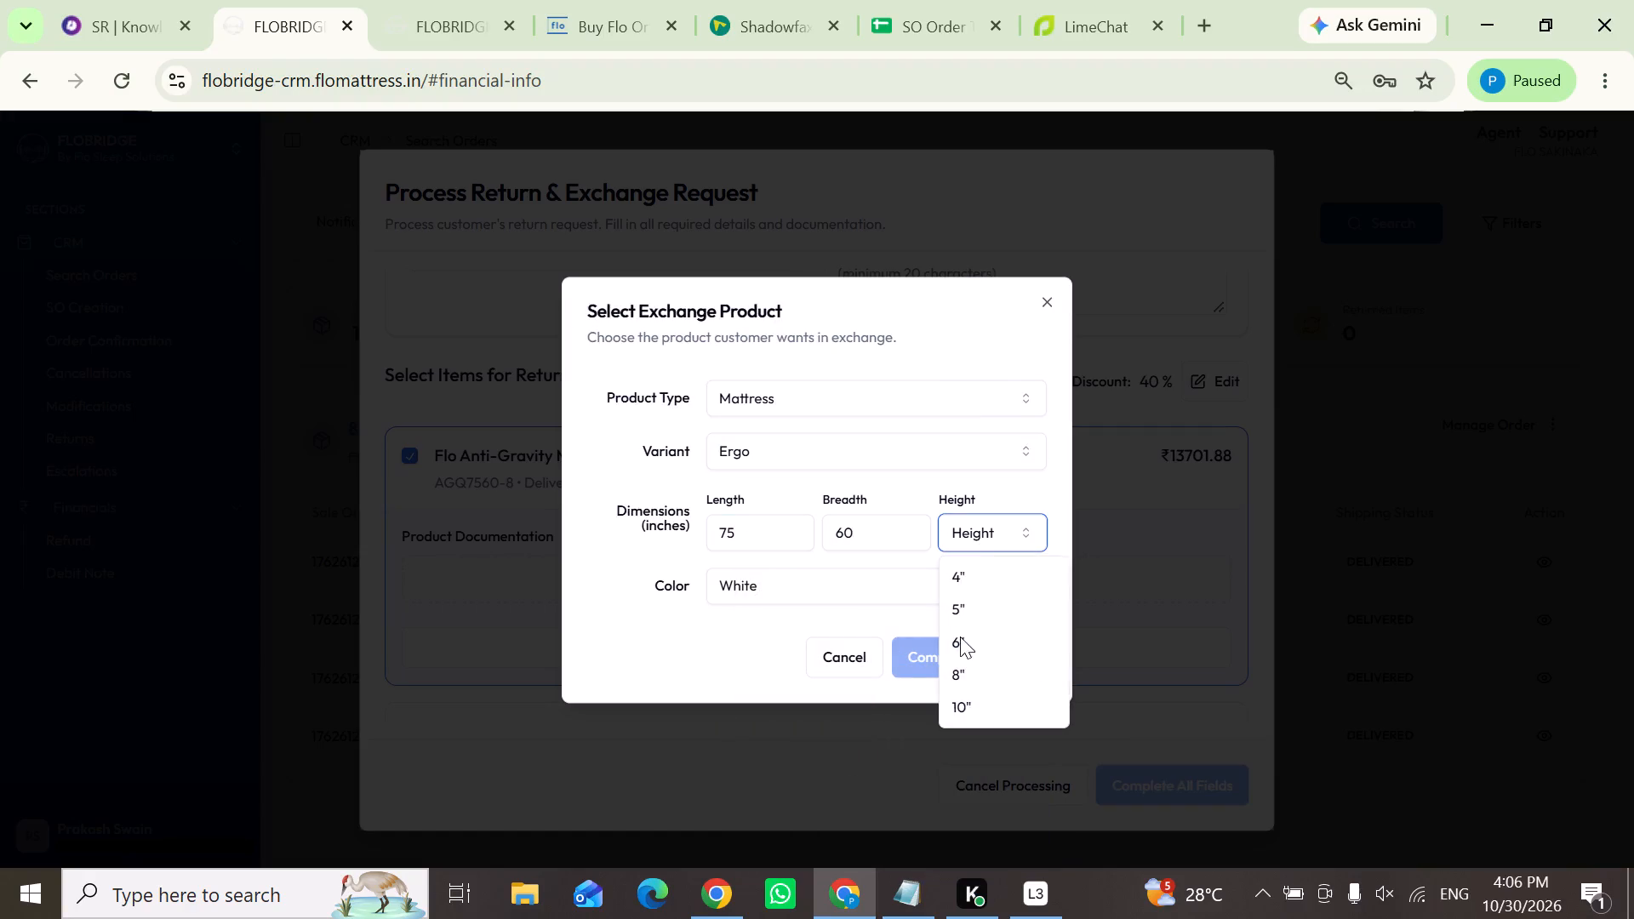
click(961, 679)
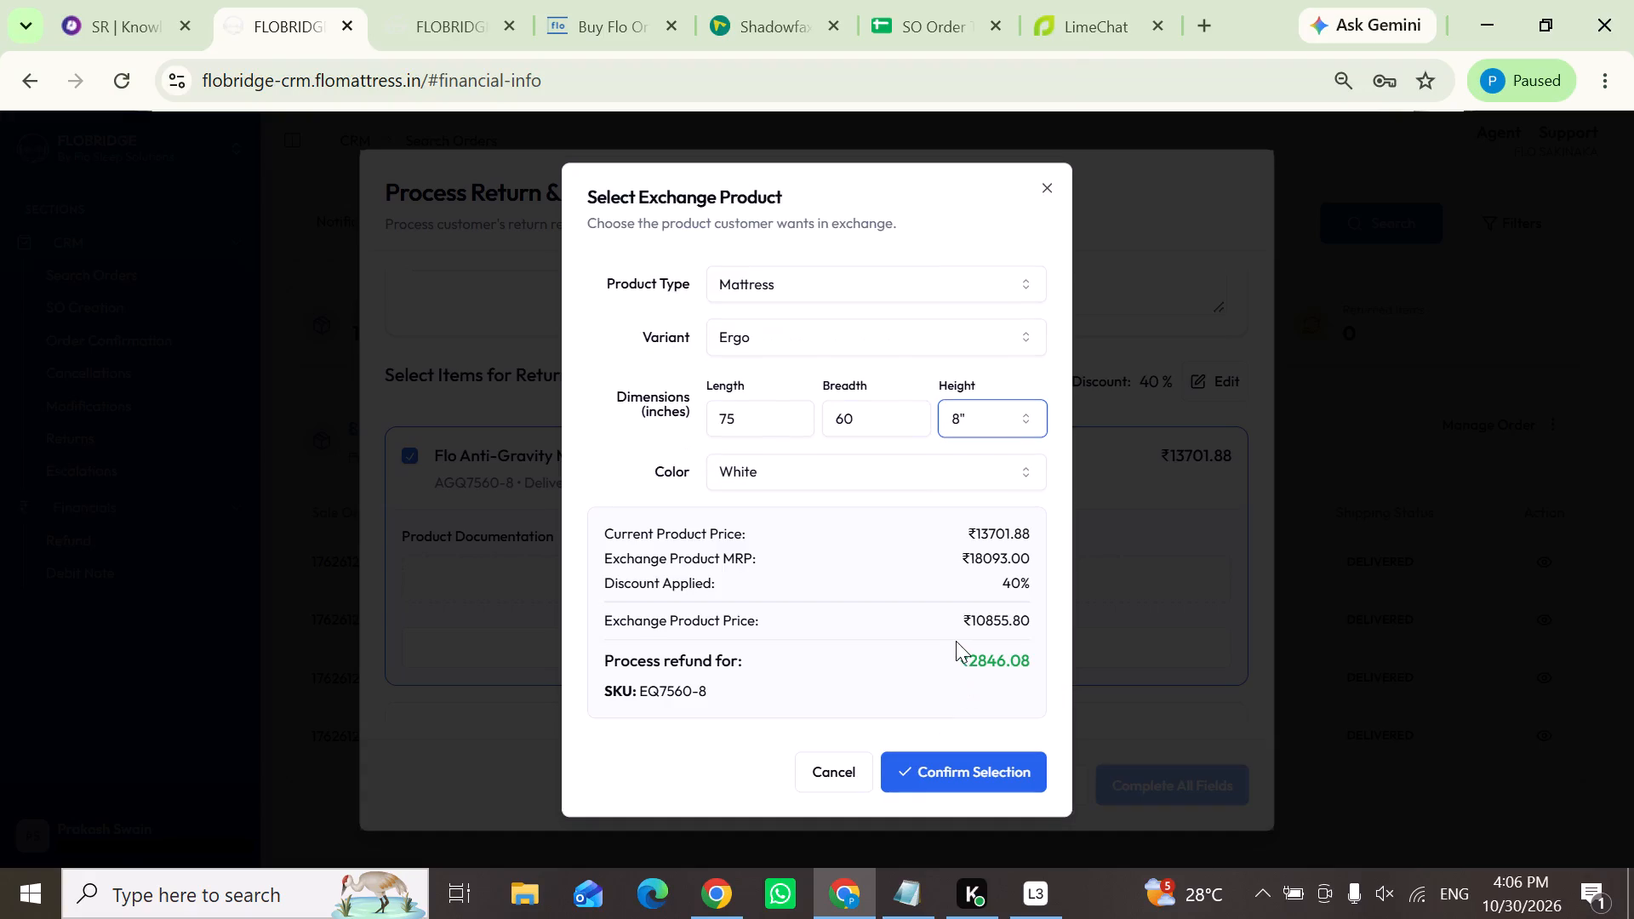
click(1147, 536)
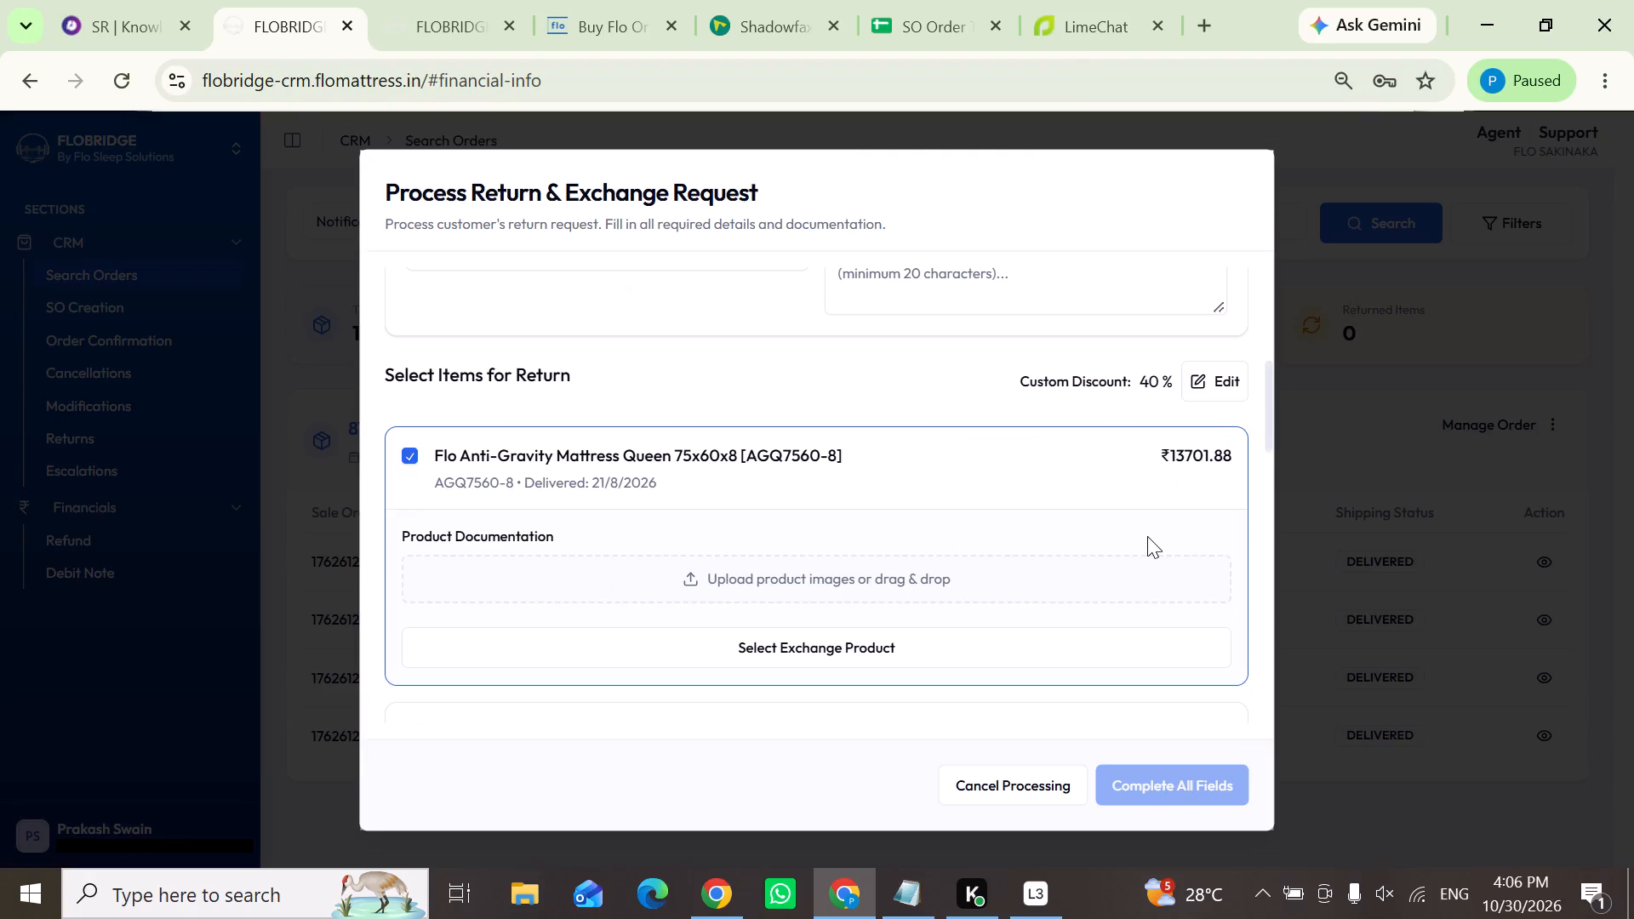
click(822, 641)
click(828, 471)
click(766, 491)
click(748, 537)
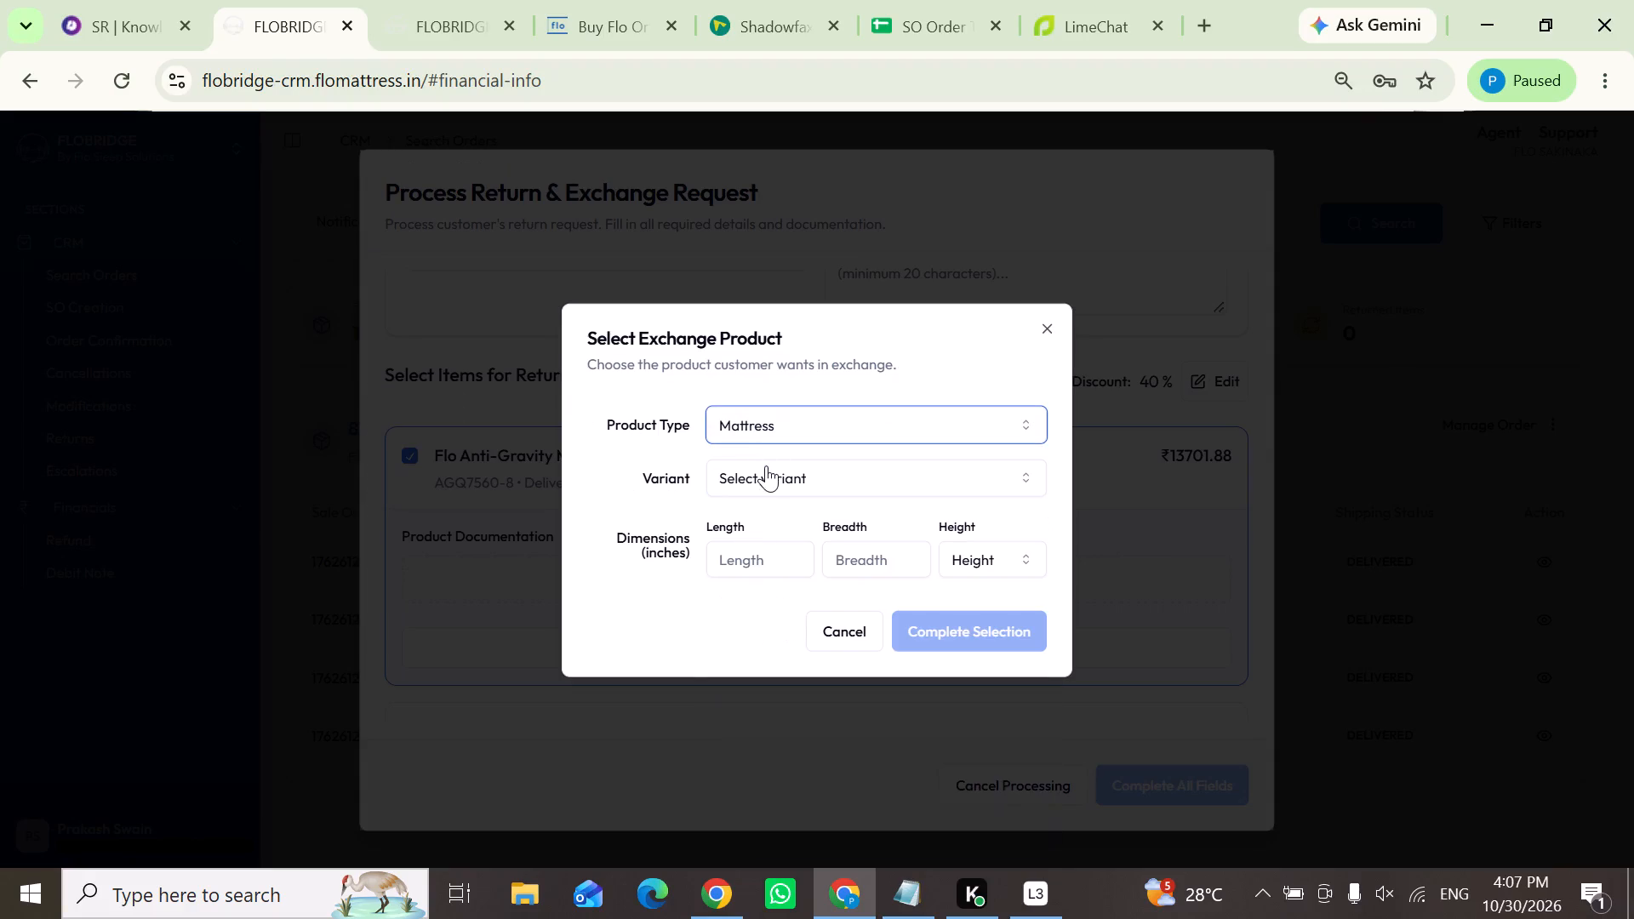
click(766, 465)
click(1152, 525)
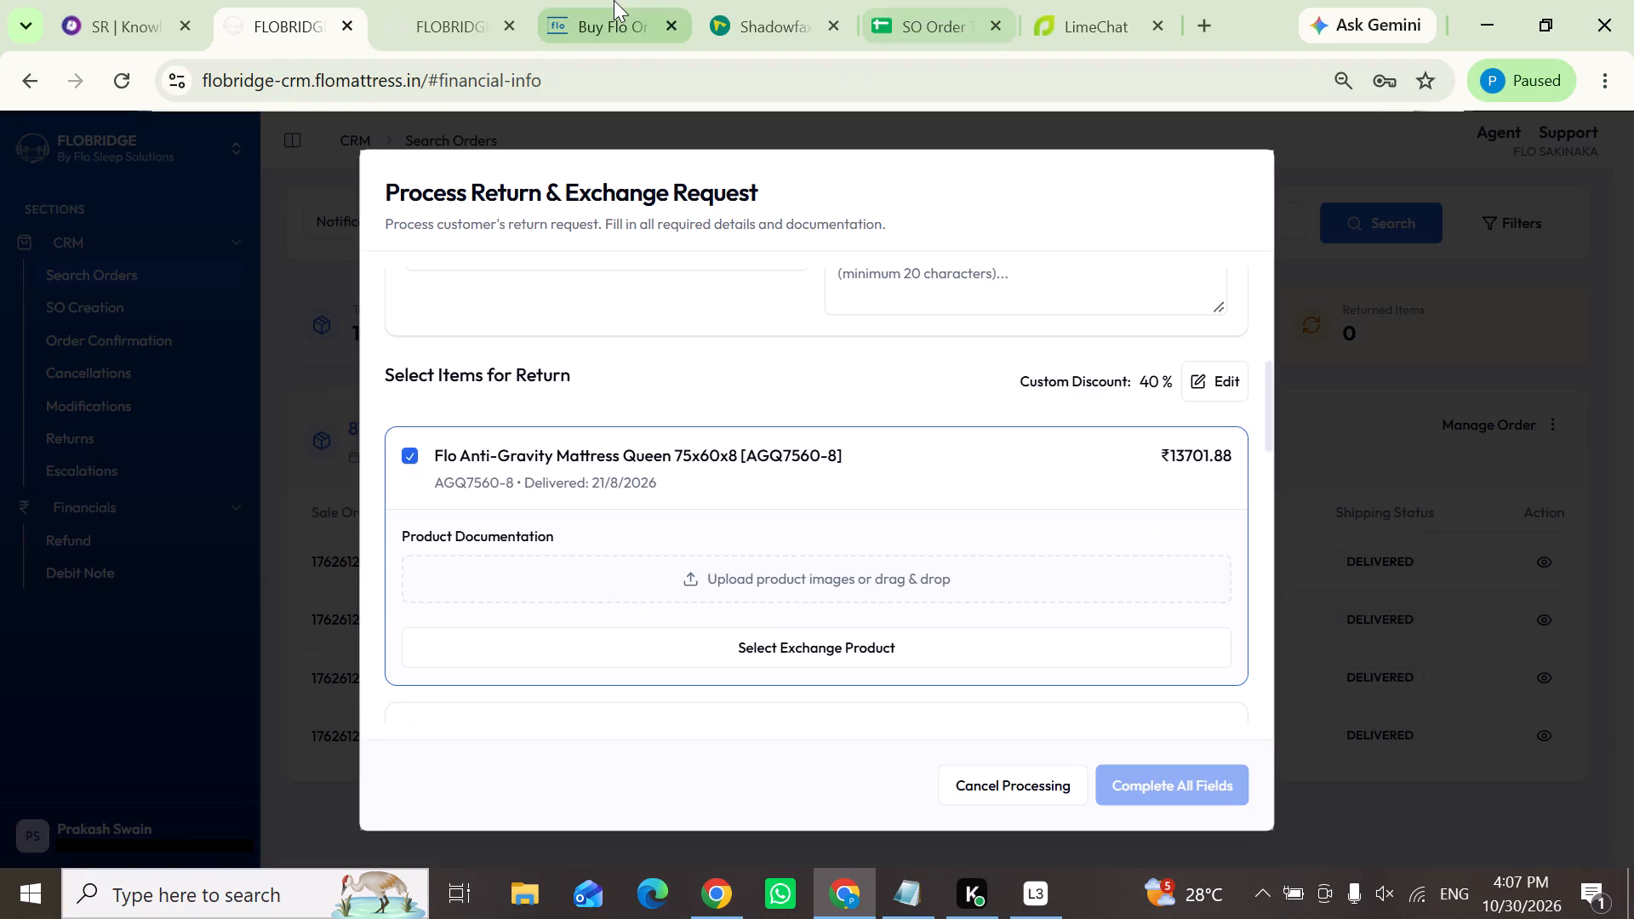
Open the Flo Ergo memory foam mattress page on the Flo Mattress website and view its Queen size options.
click(614, 0)
scroll(934, 448, up, 1)
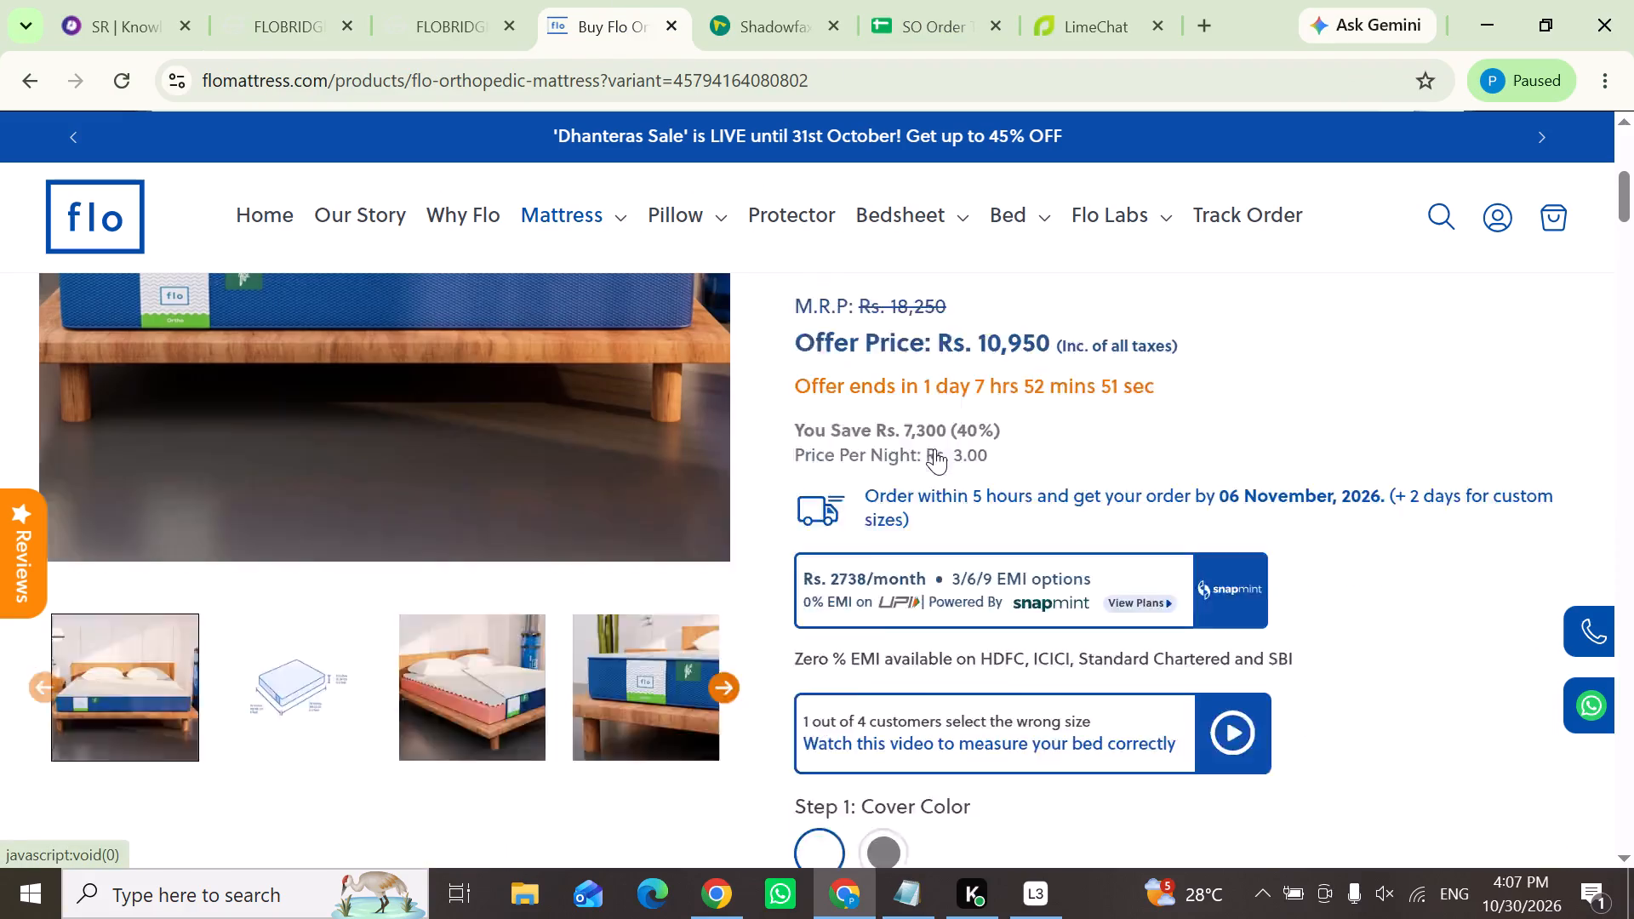
click(674, 271)
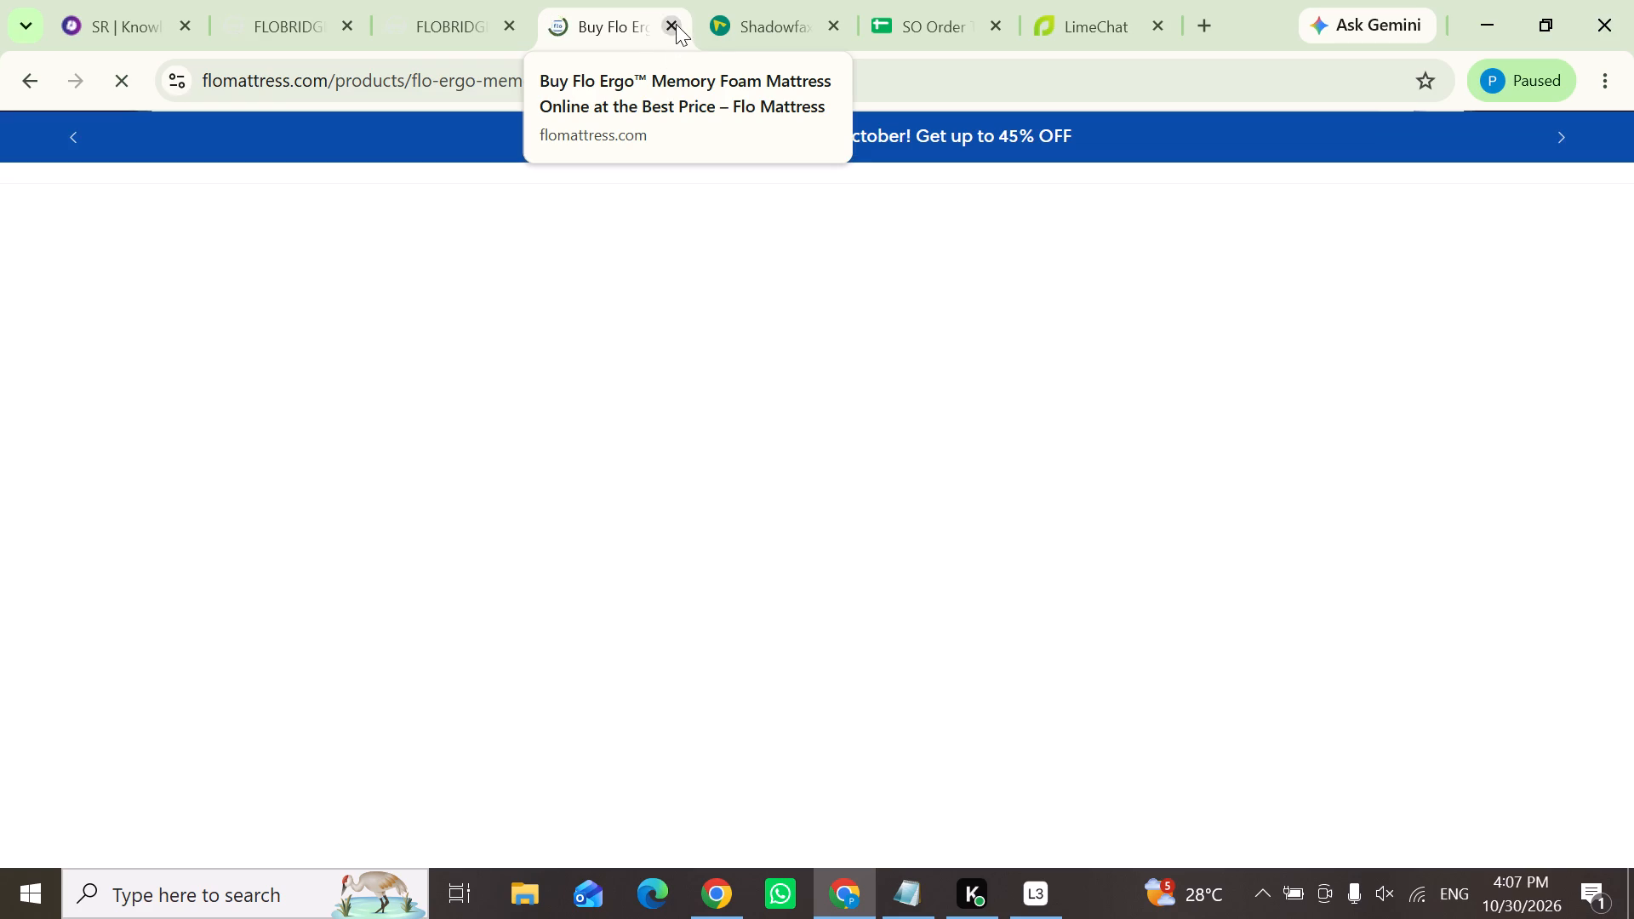
scroll(1037, 587, down, 1)
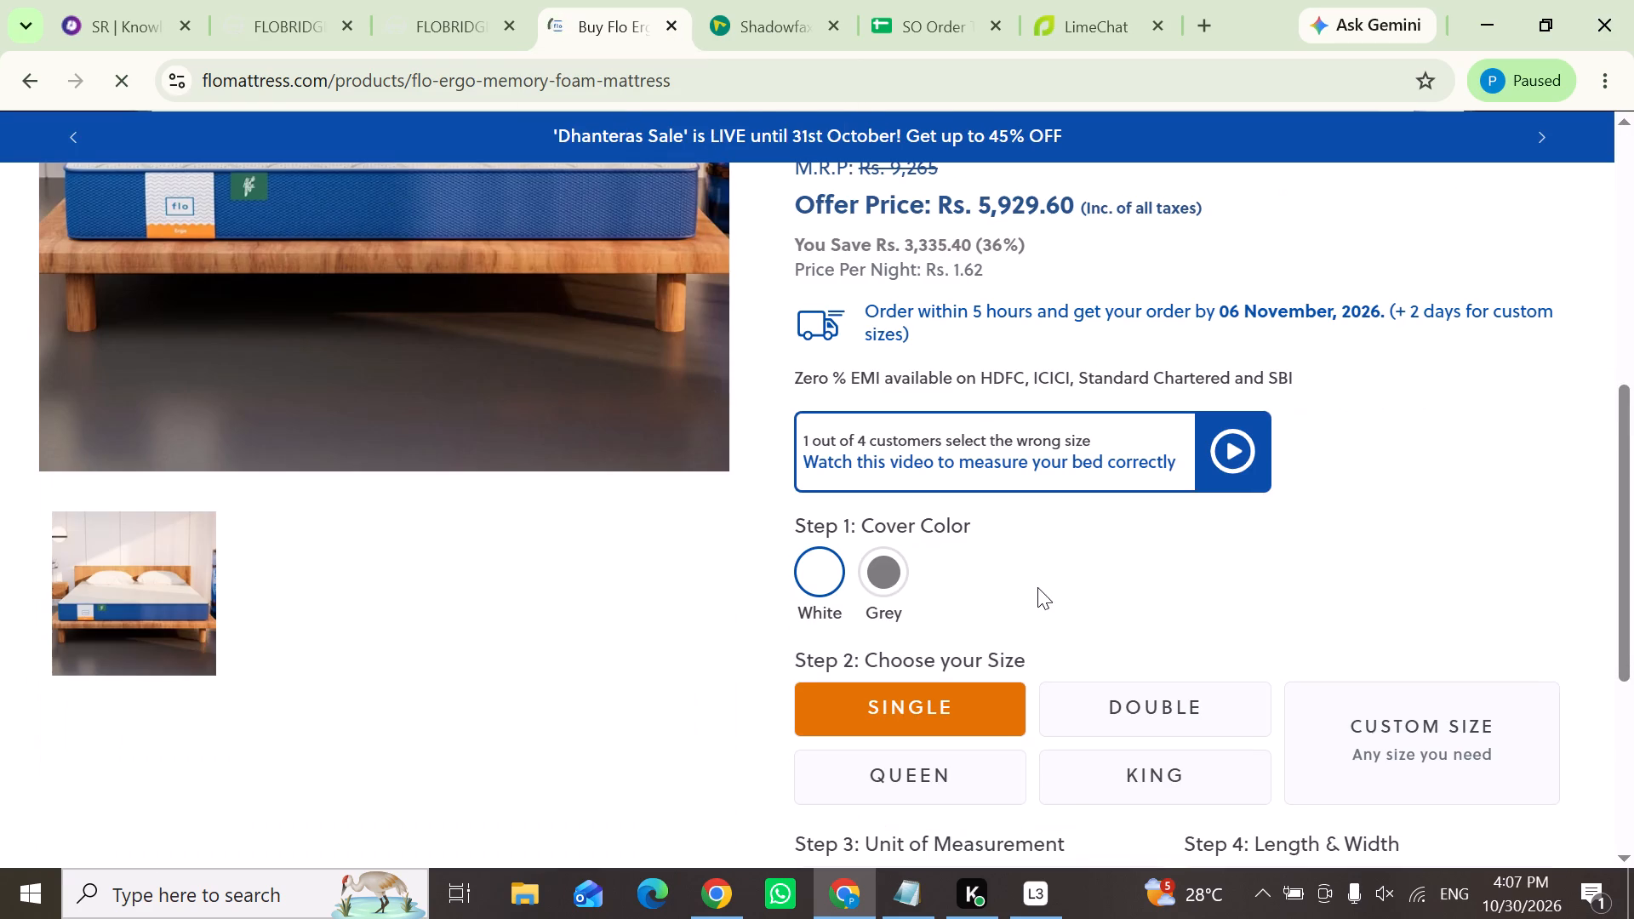
click(927, 780)
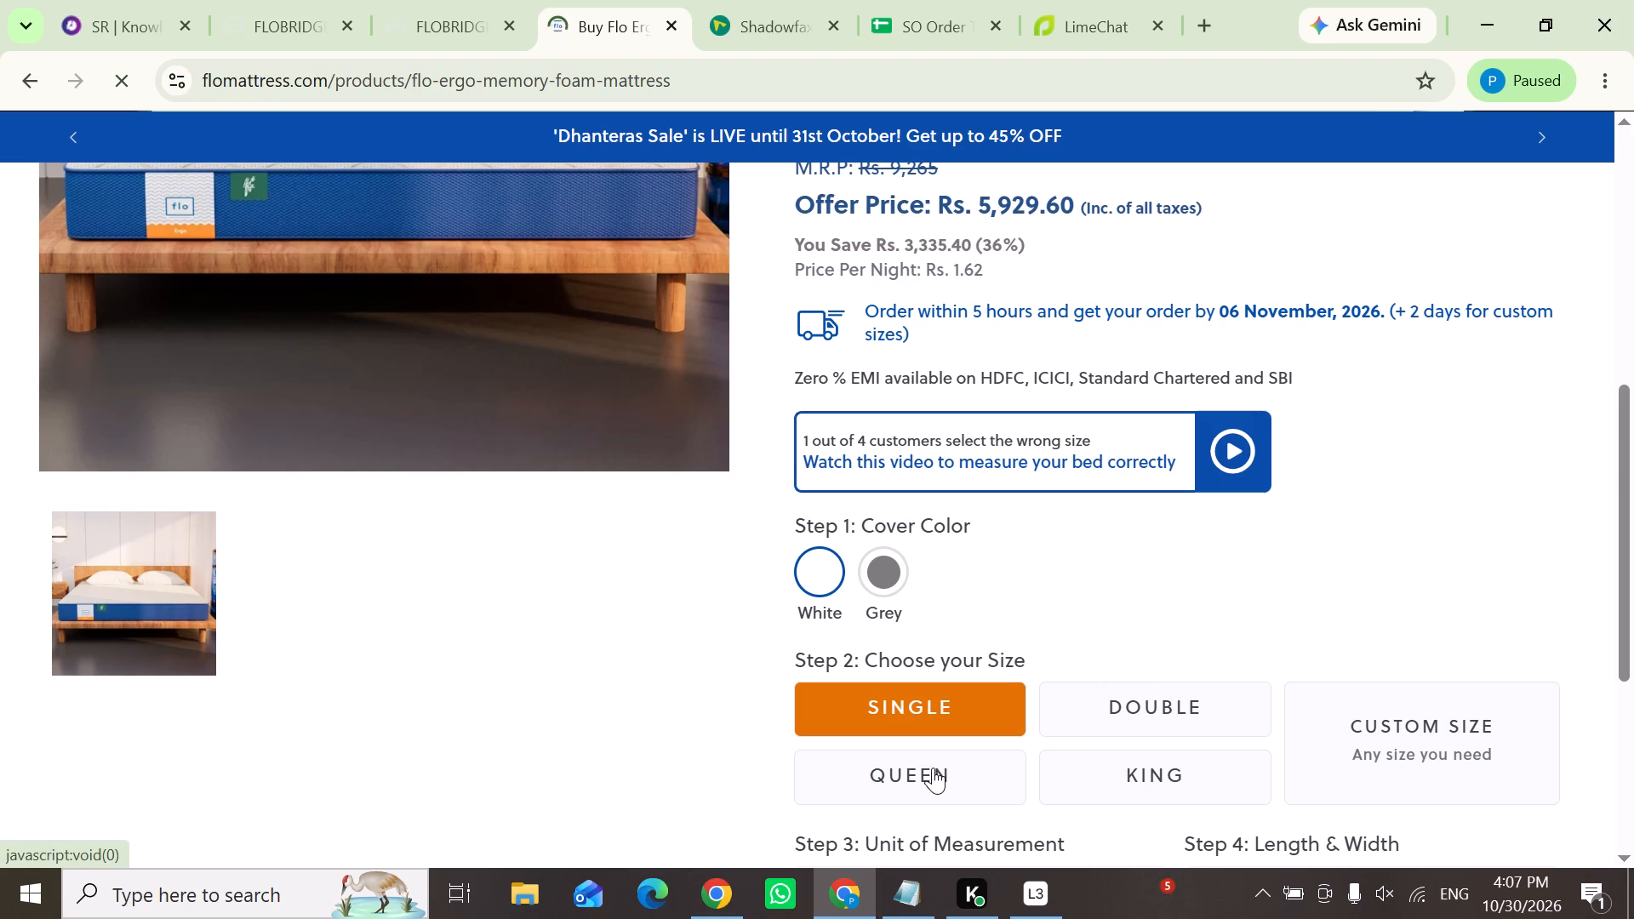
drag(1633, 231, 1633, 269)
click(869, 434)
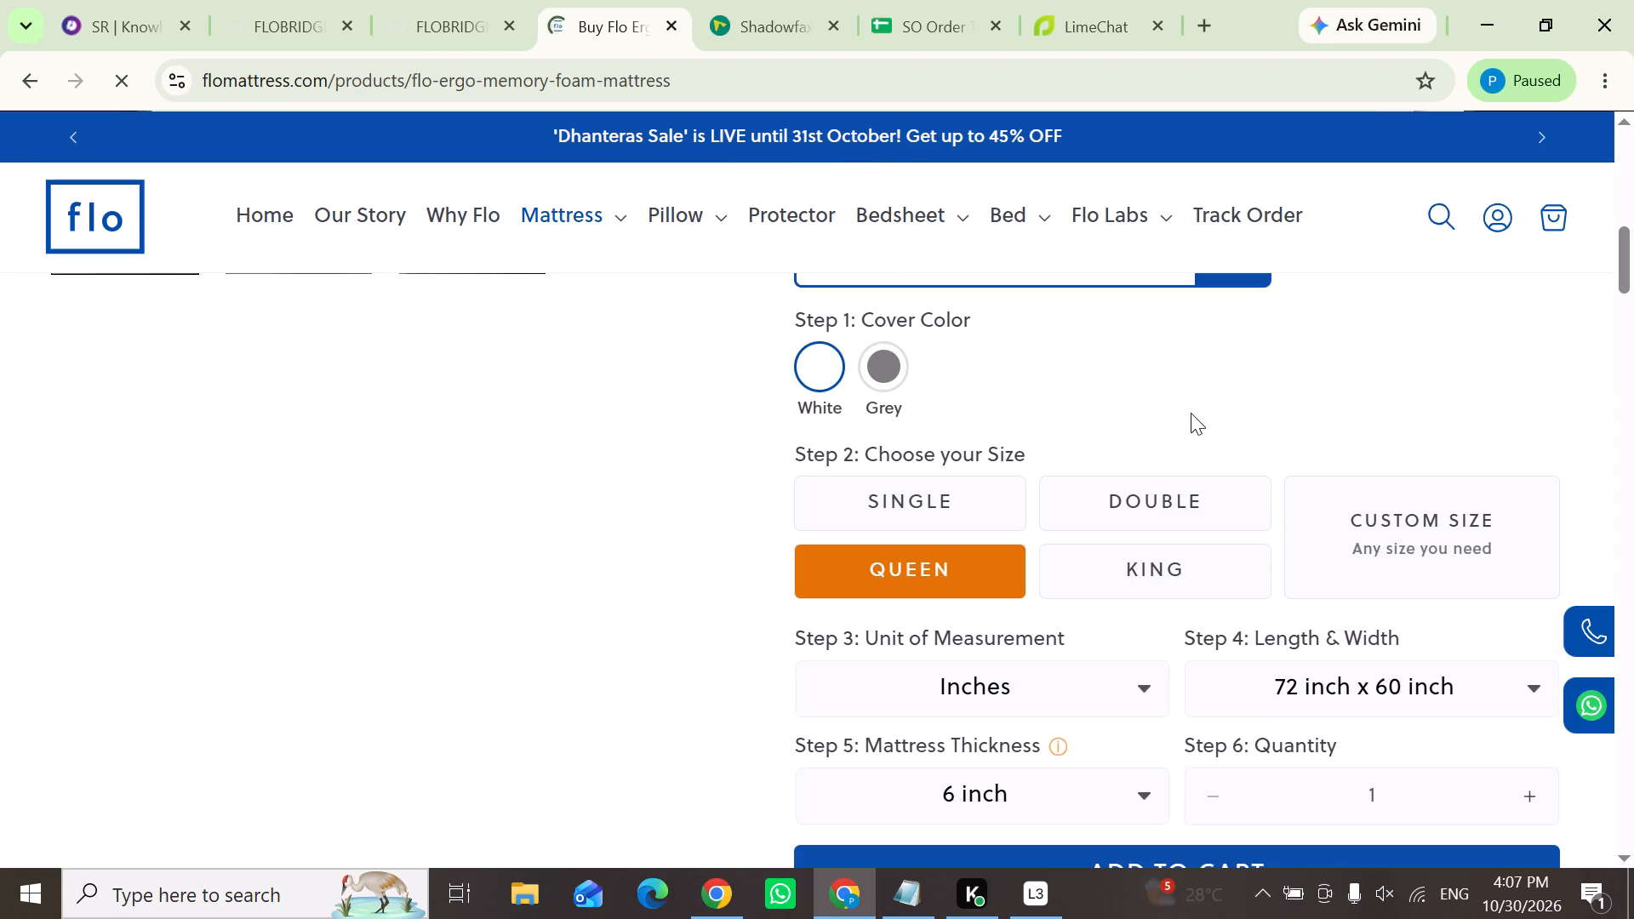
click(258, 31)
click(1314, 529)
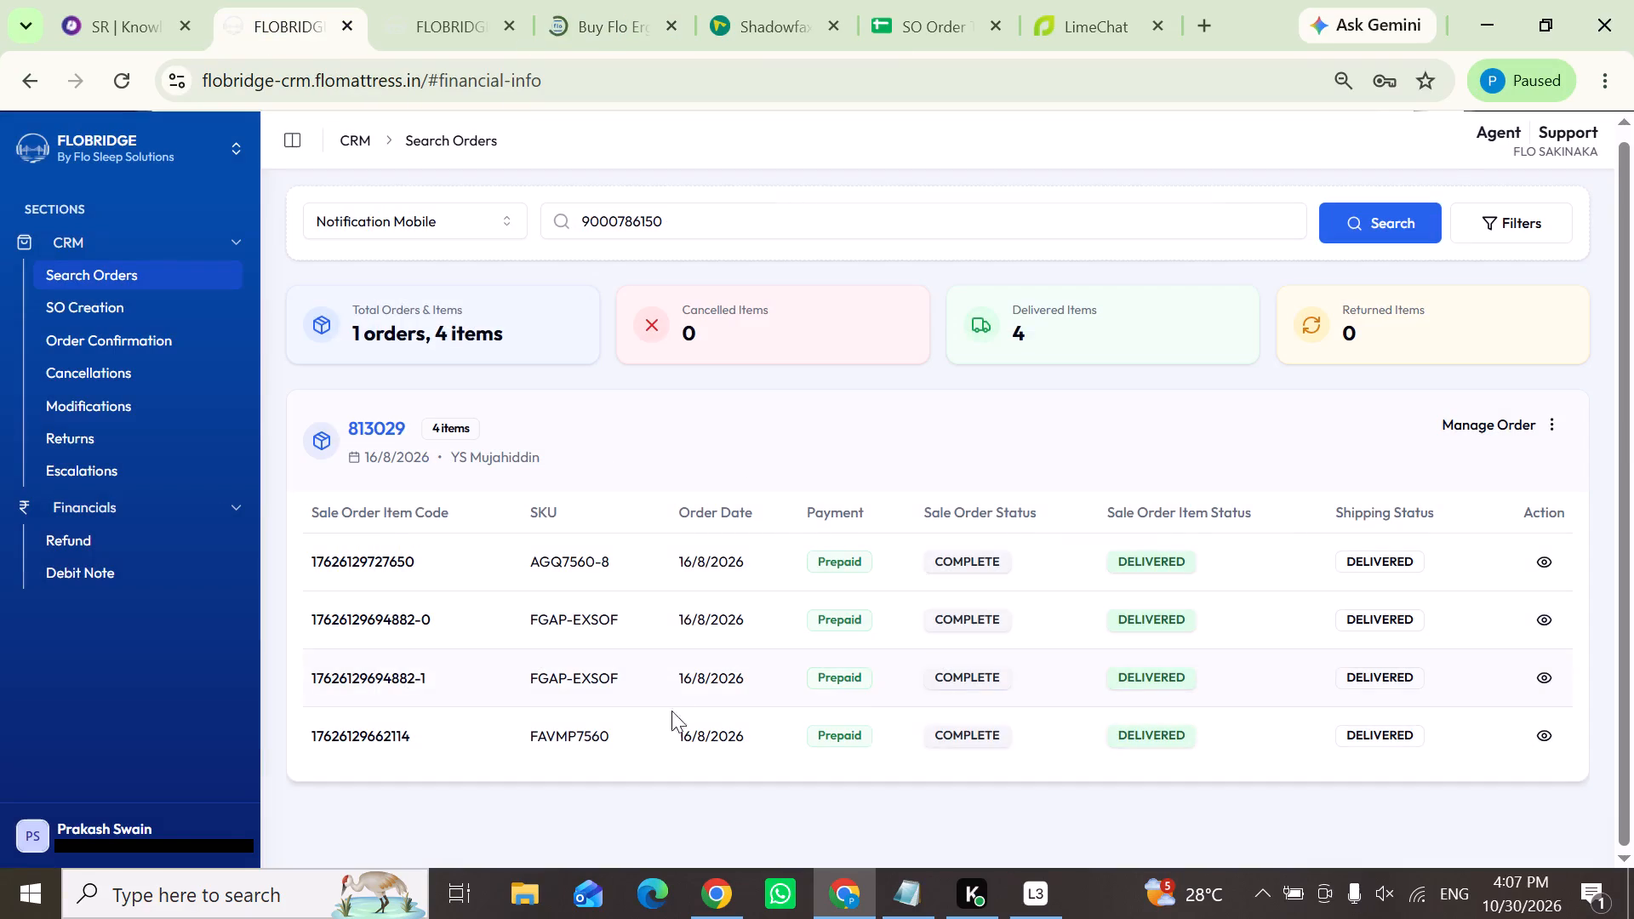
drag(628, 728, 549, 734)
drag(549, 734, 574, 734)
drag(574, 734, 624, 735)
drag(624, 735, 623, 735)
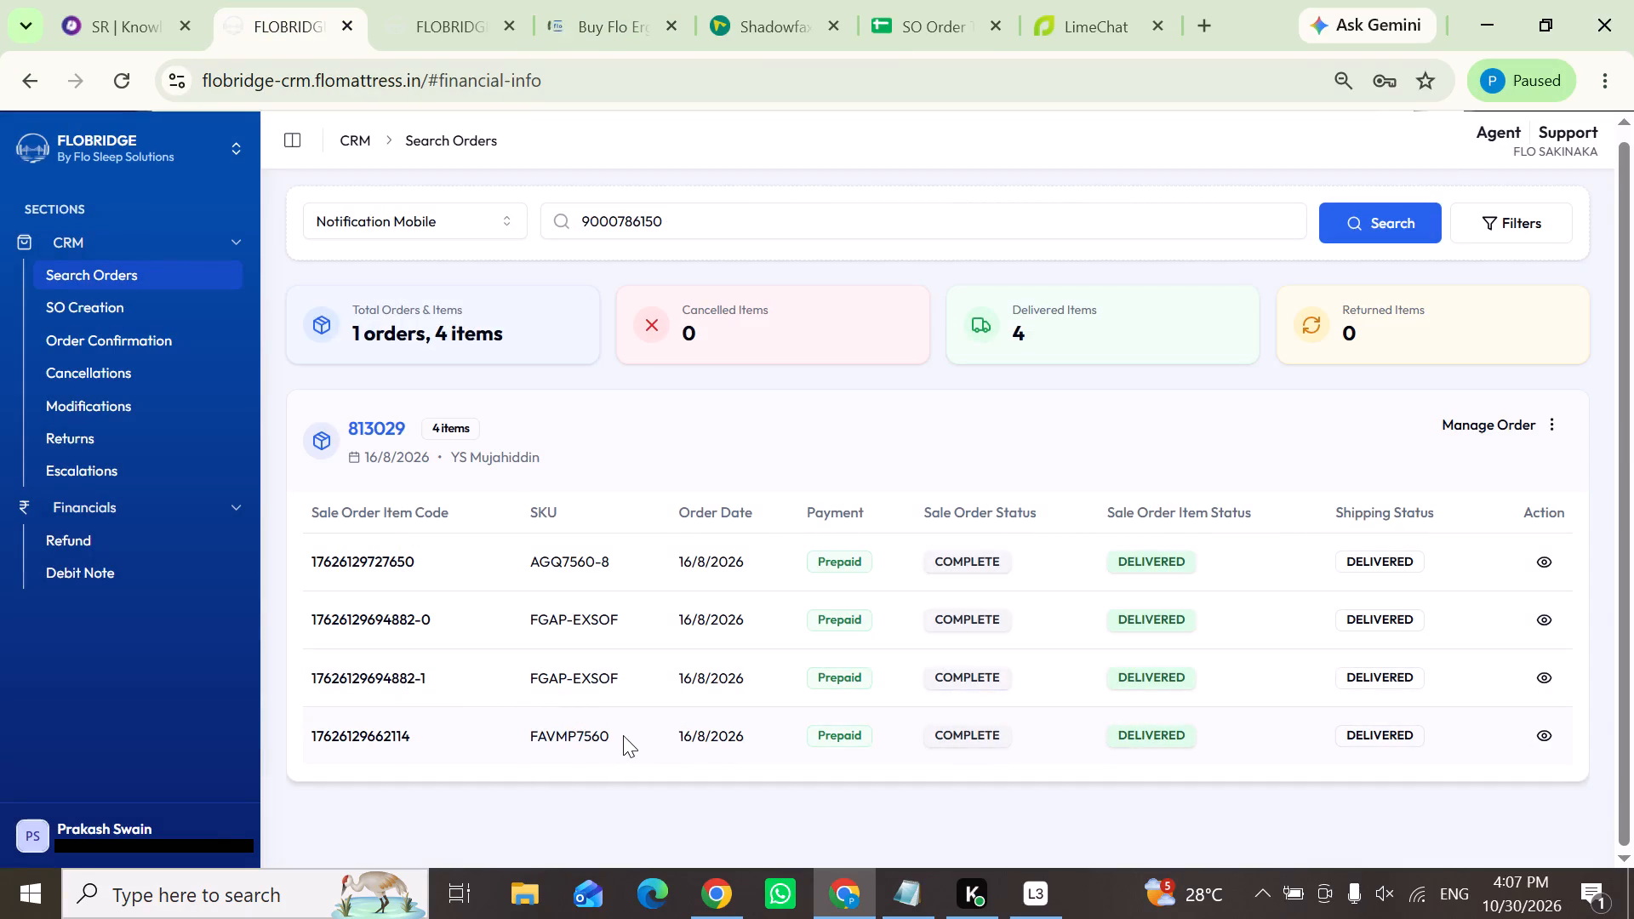
drag(623, 735, 578, 741)
click(585, 775)
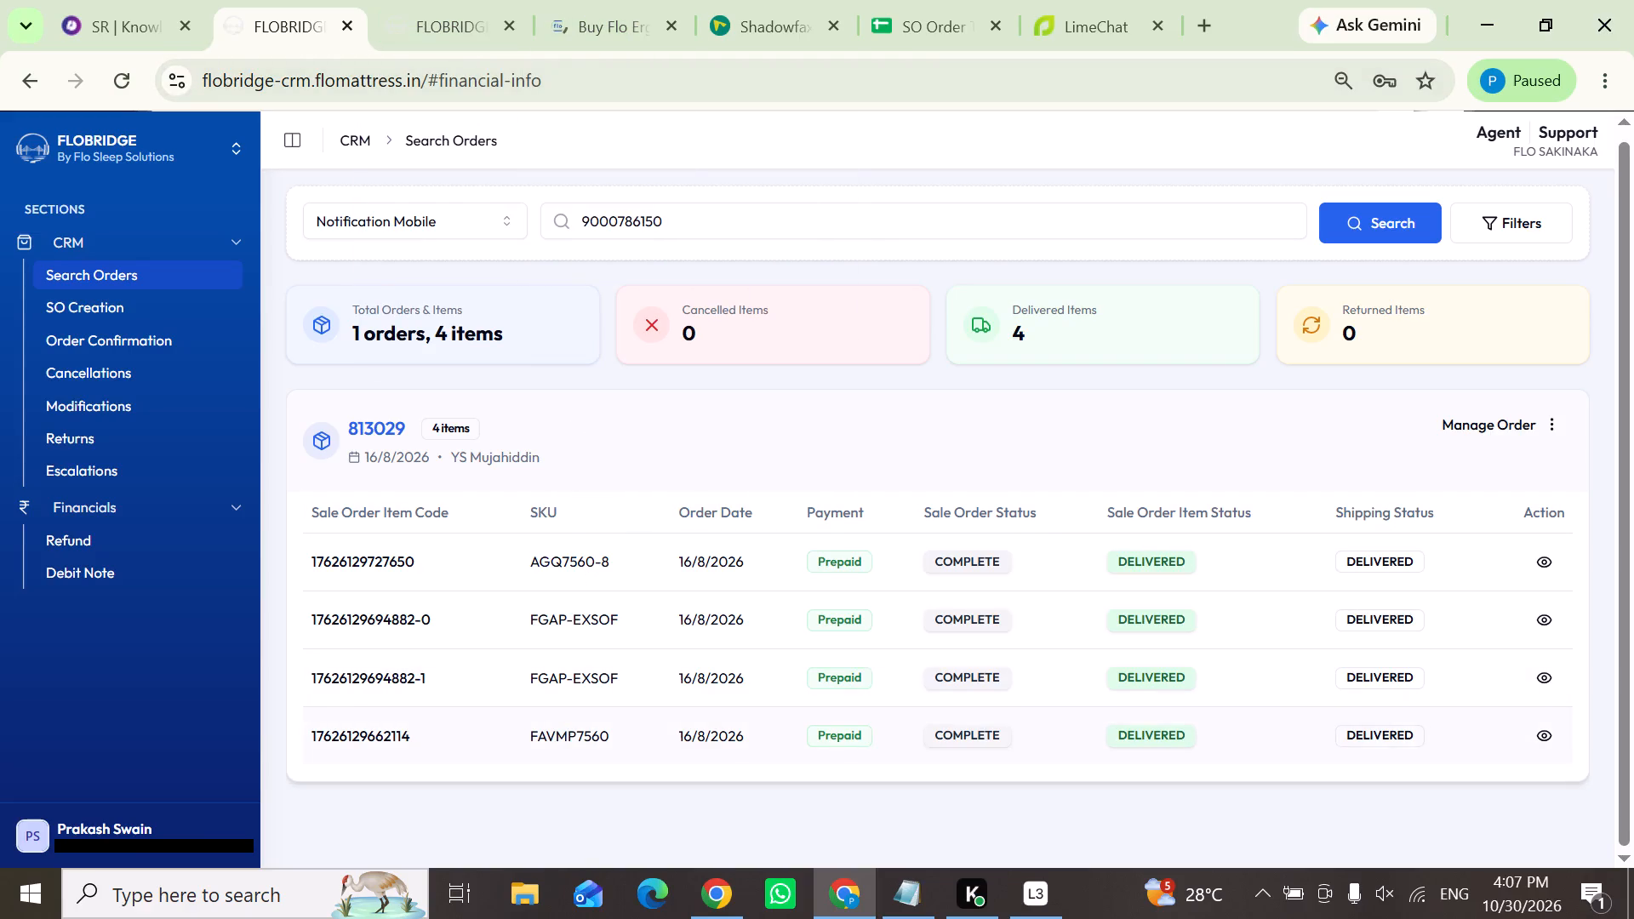
drag(574, 732, 613, 733)
drag(613, 733, 589, 733)
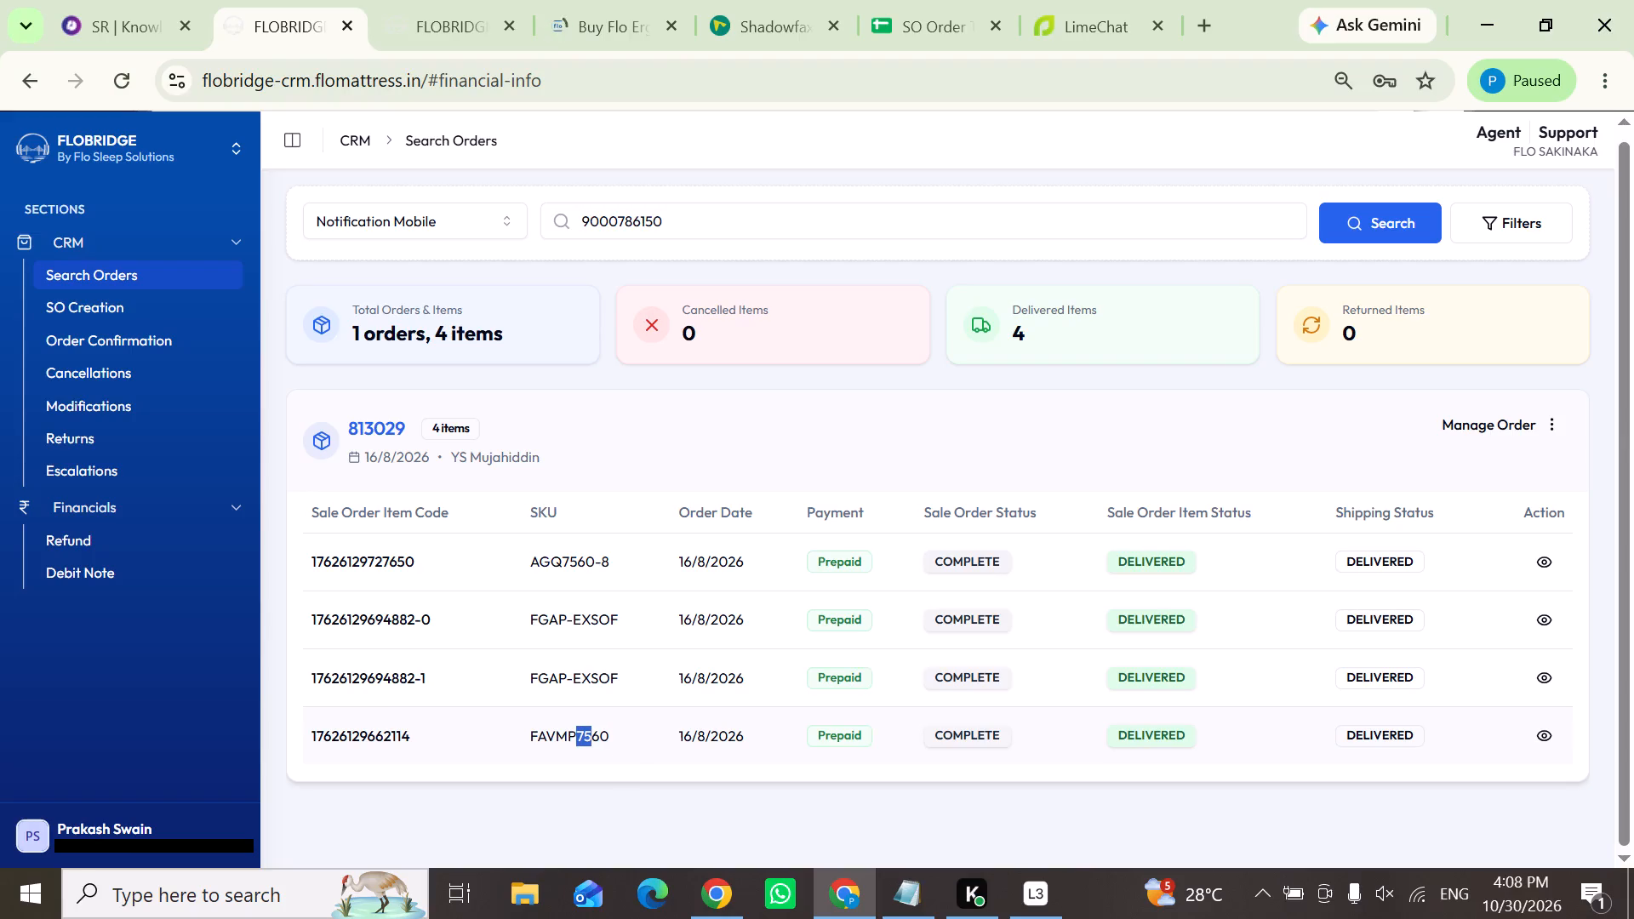
drag(589, 733, 554, 731)
drag(554, 731, 572, 735)
drag(572, 735, 614, 735)
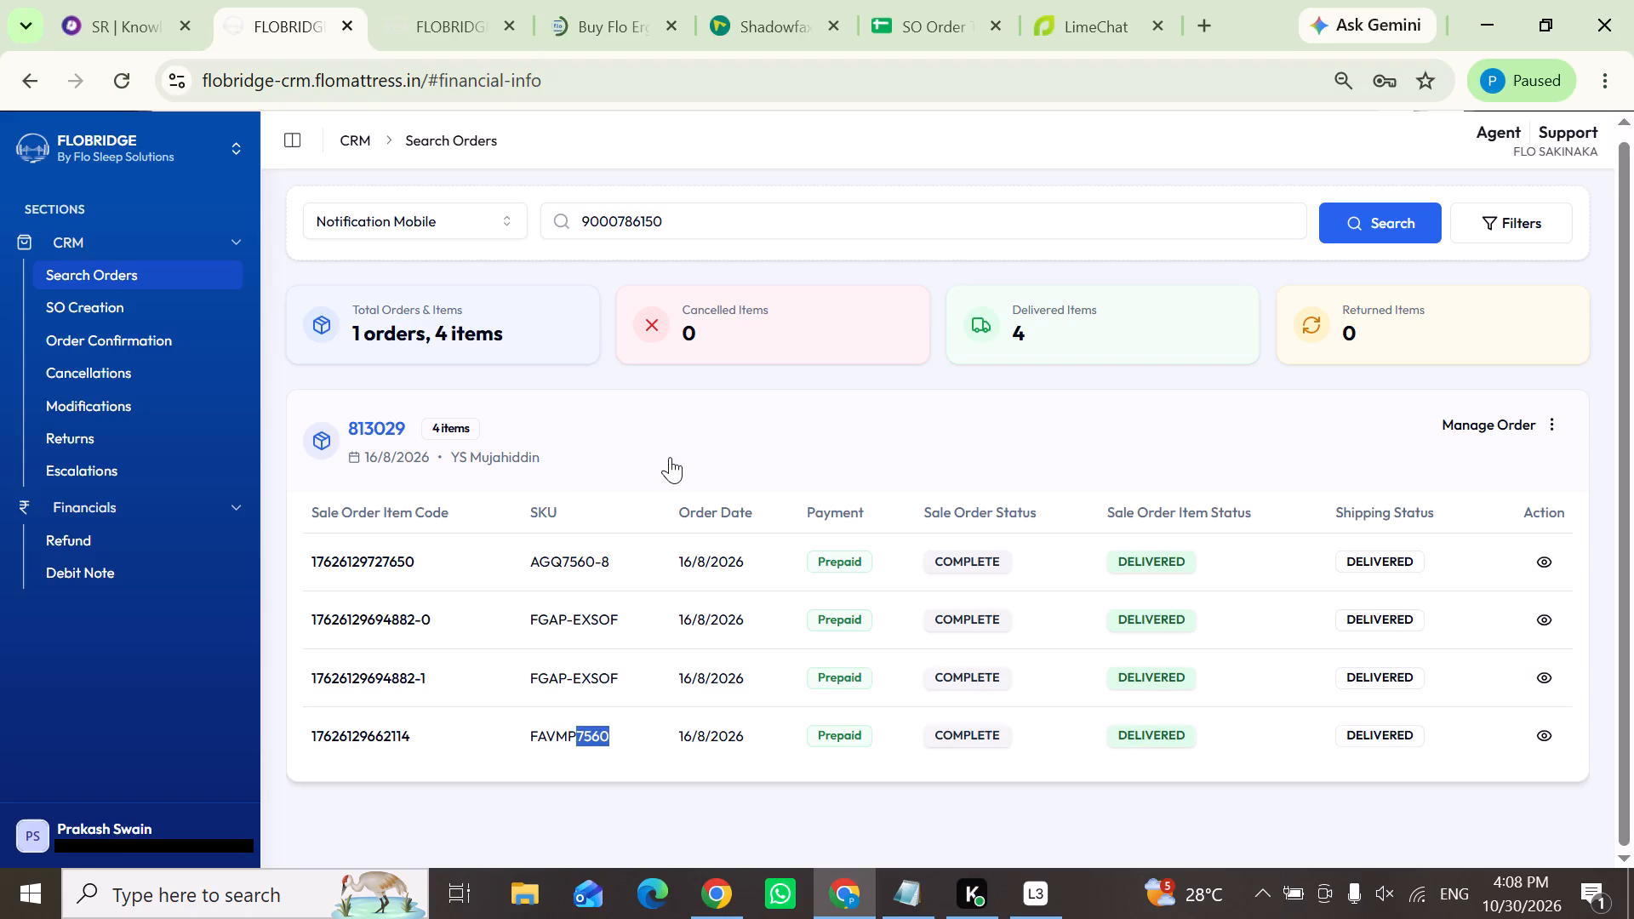
click(670, 457)
click(597, 454)
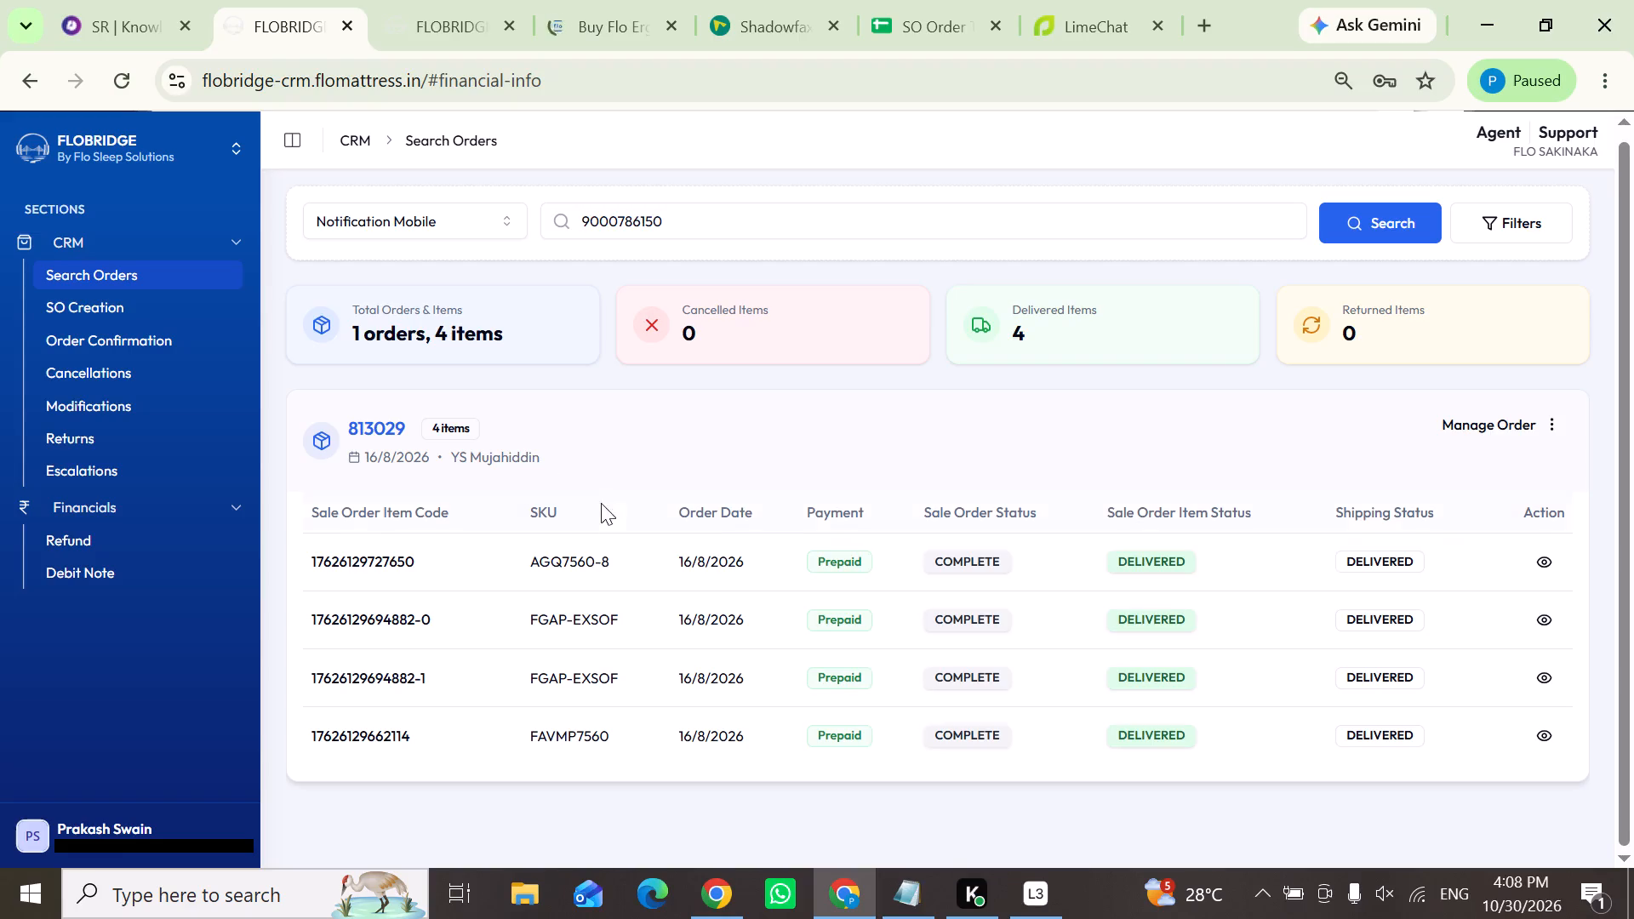
Review the order date and the size and thickness digits in the SKU of the AGQ7560-8 mattress in order 813029.
drag(568, 512, 524, 515)
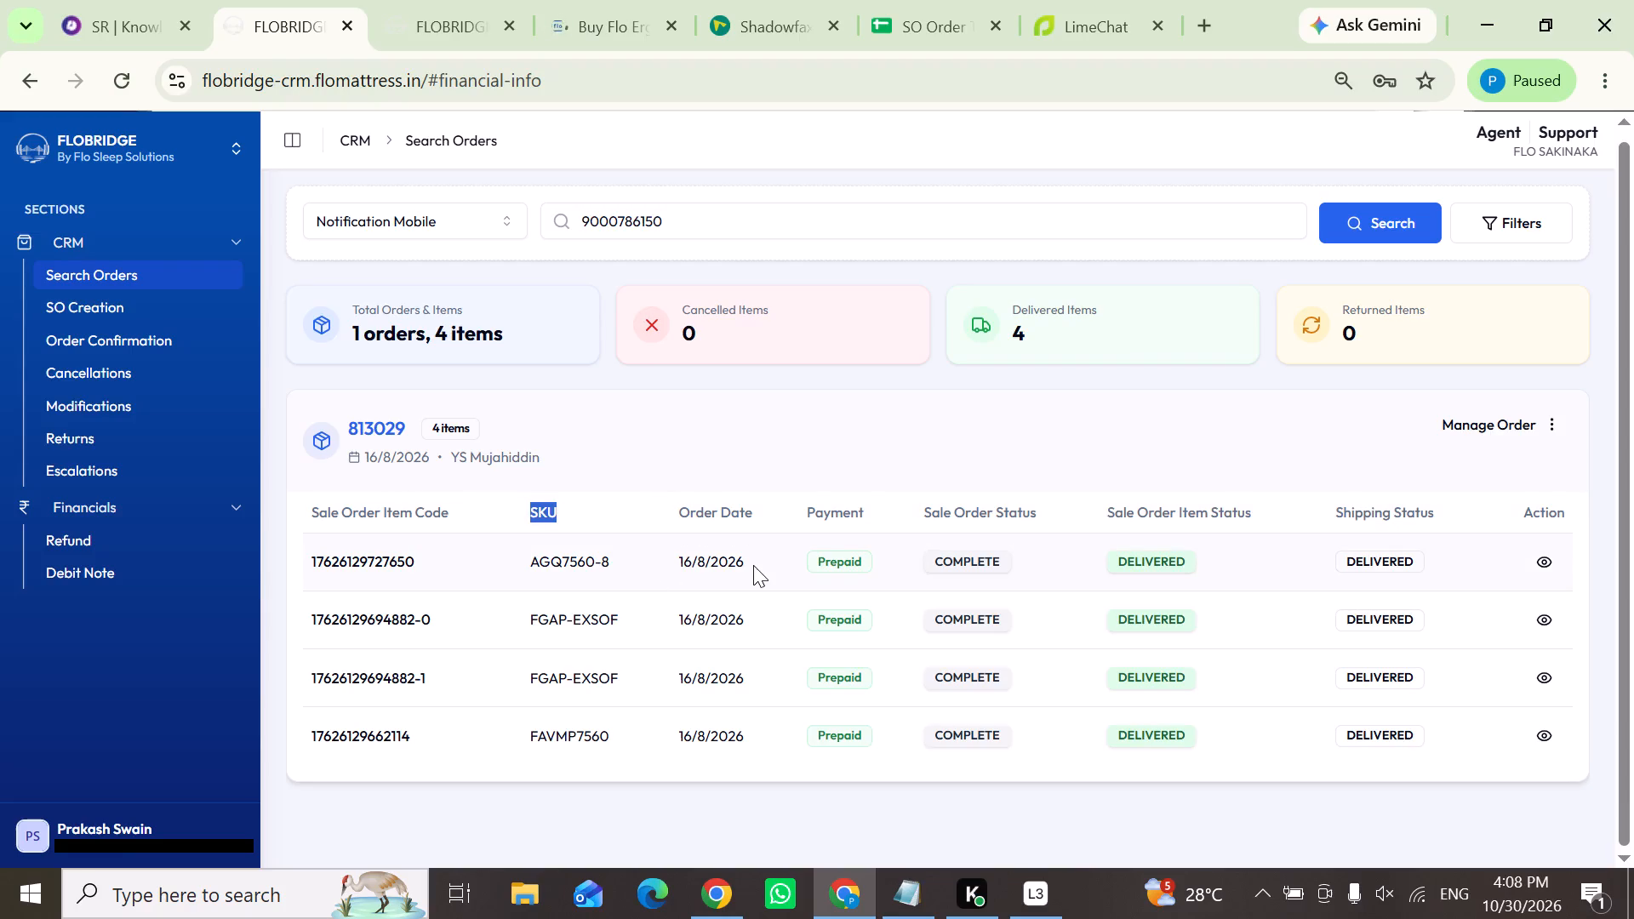
drag(752, 565, 692, 579)
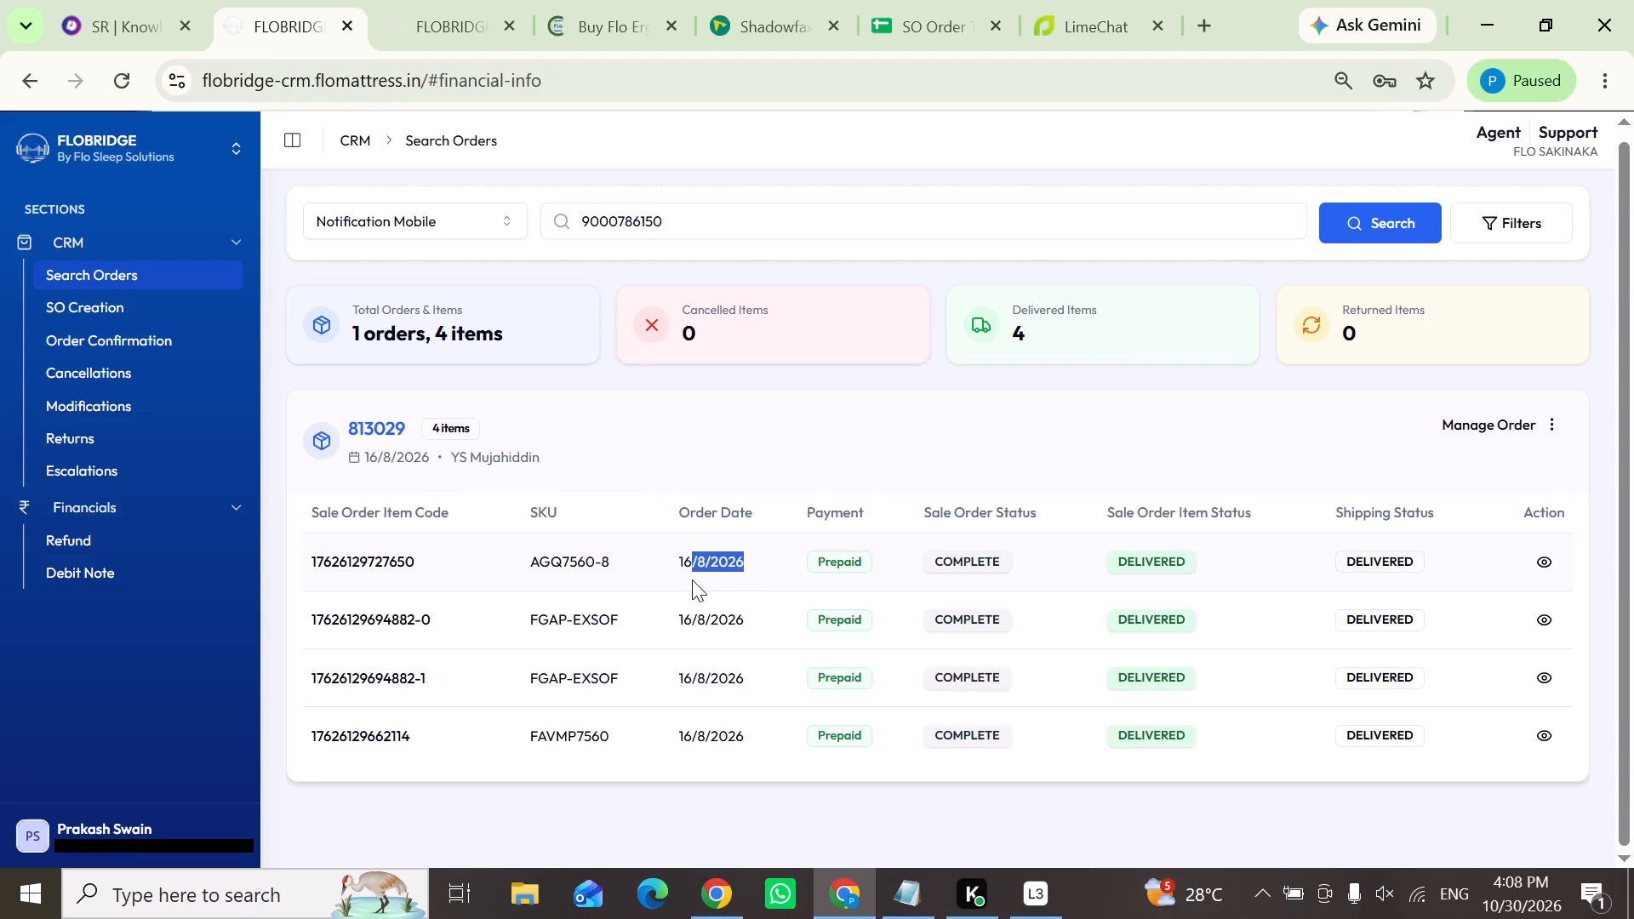
drag(692, 579, 717, 579)
drag(717, 579, 745, 575)
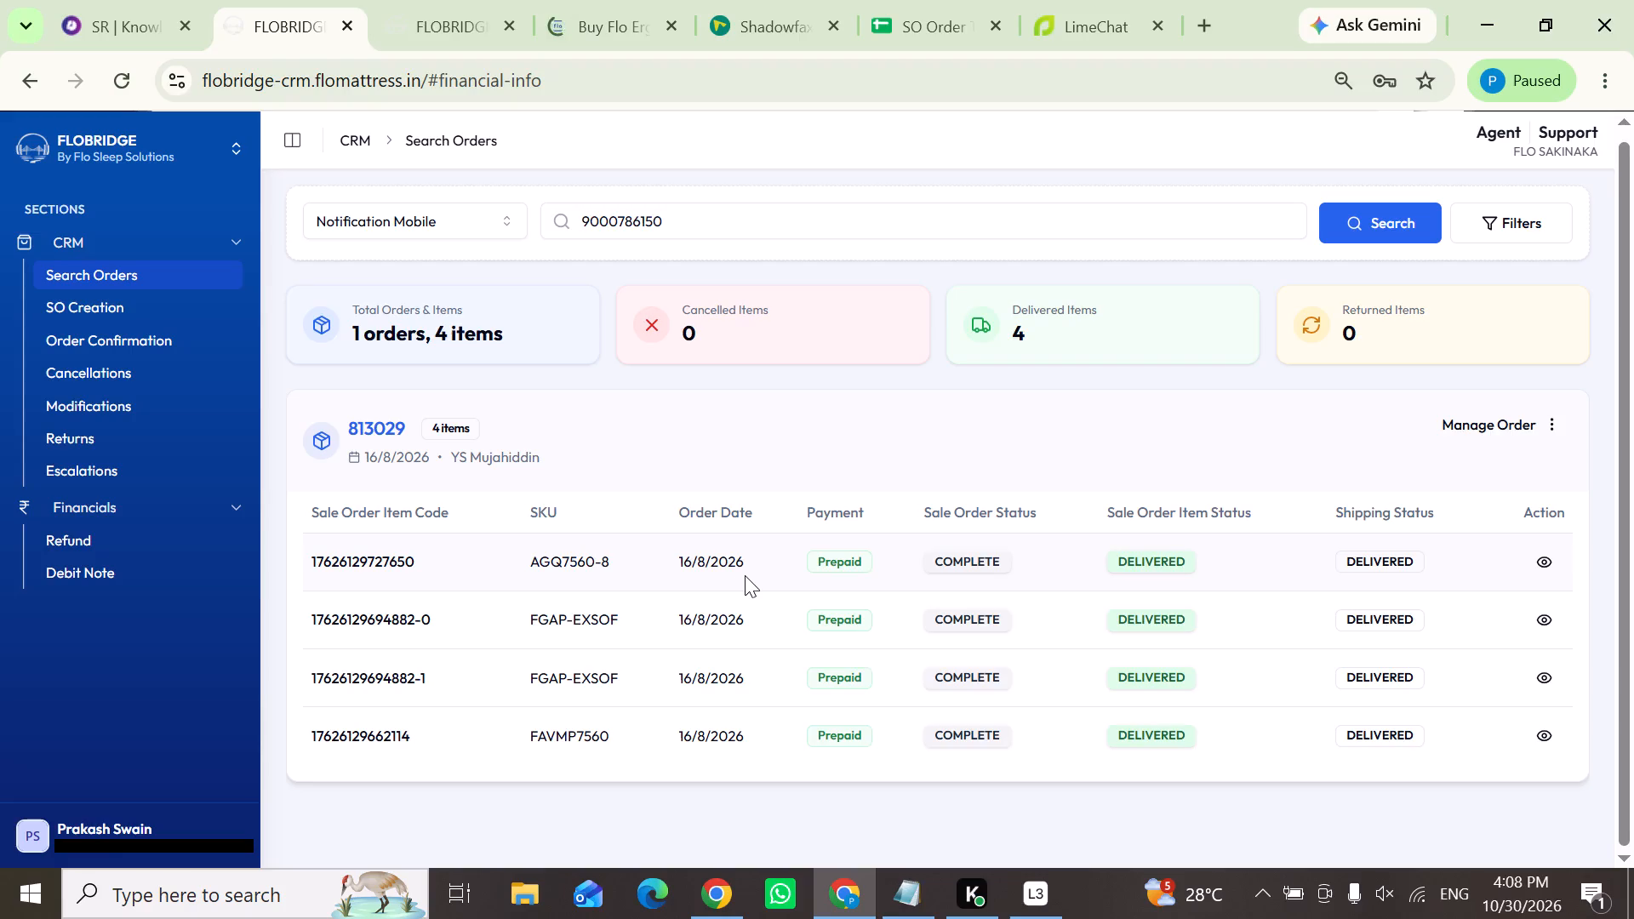
drag(745, 575, 724, 576)
click(762, 573)
drag(746, 561, 740, 561)
drag(740, 561, 711, 567)
click(794, 598)
drag(745, 564, 709, 567)
click(715, 601)
drag(704, 559, 695, 560)
click(699, 597)
drag(689, 558, 677, 560)
click(608, 596)
drag(614, 559, 603, 559)
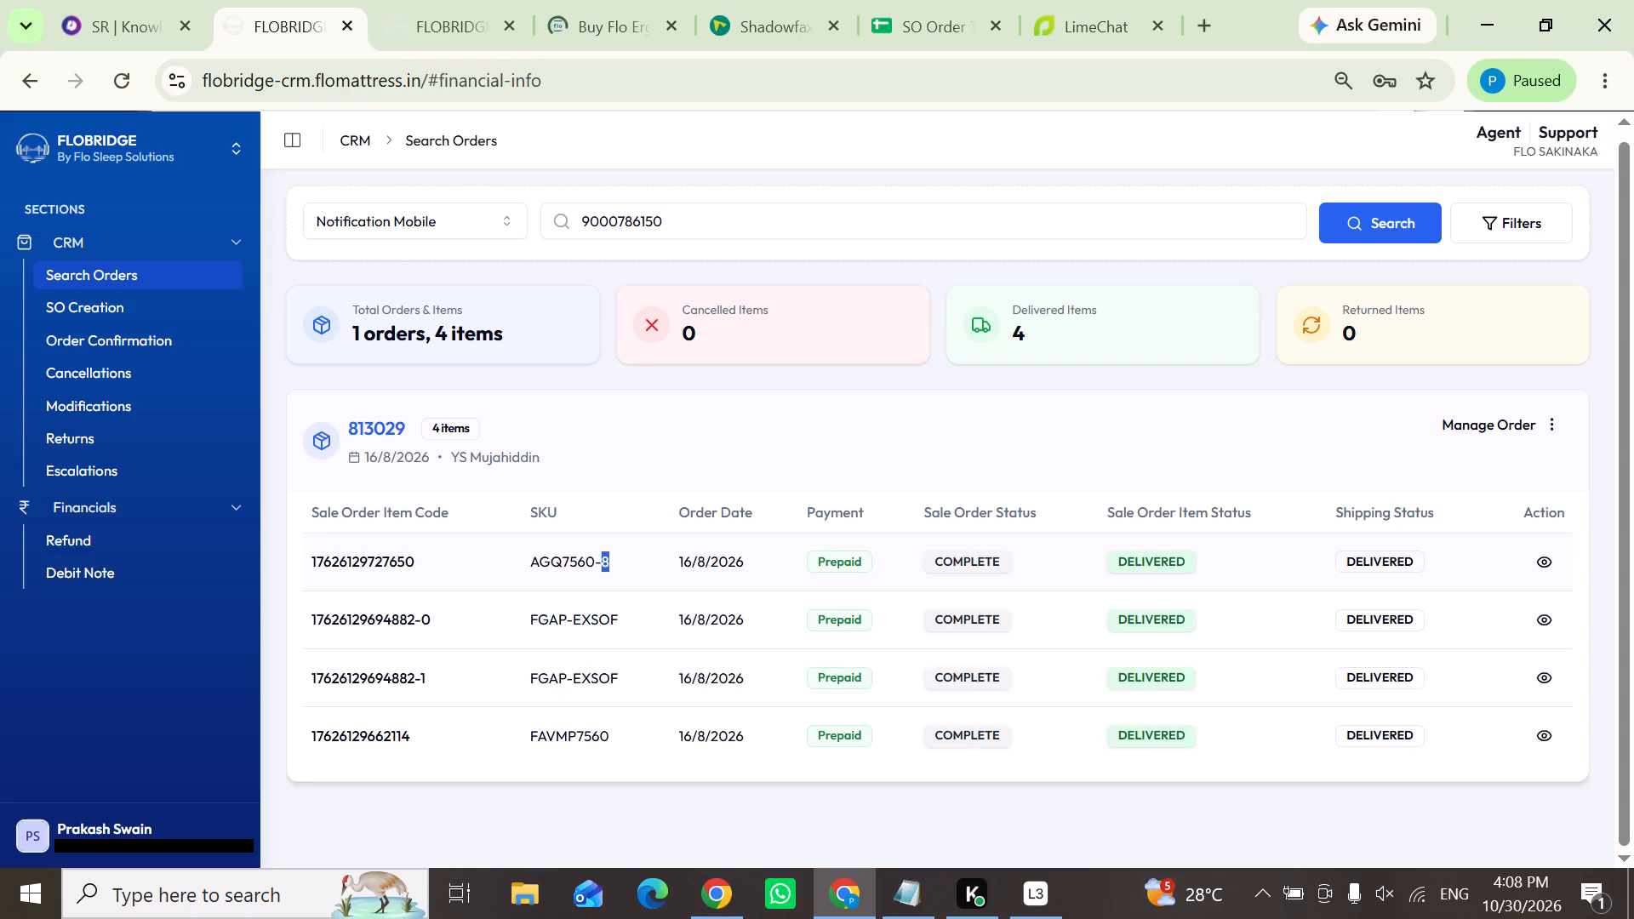
drag(603, 559, 574, 559)
click(649, 564)
On the Flo Mattress website's Ergo page, set the Queen mattress to 75 inch x 60 inch with 8 inch thickness.
click(580, 20)
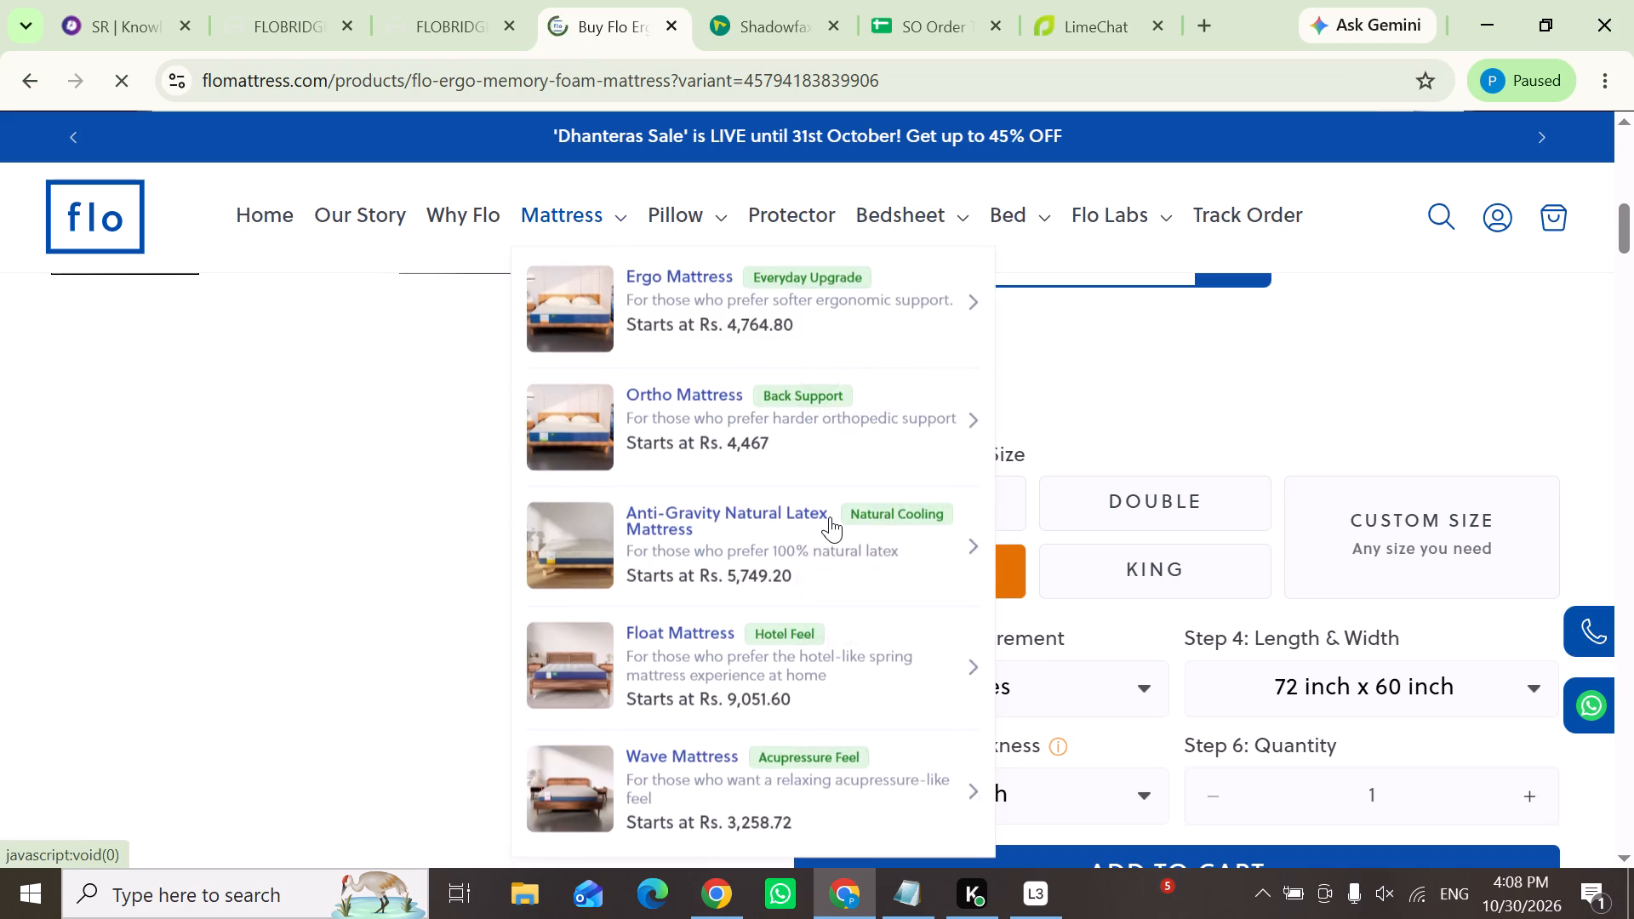
scroll(1391, 391, up, 1)
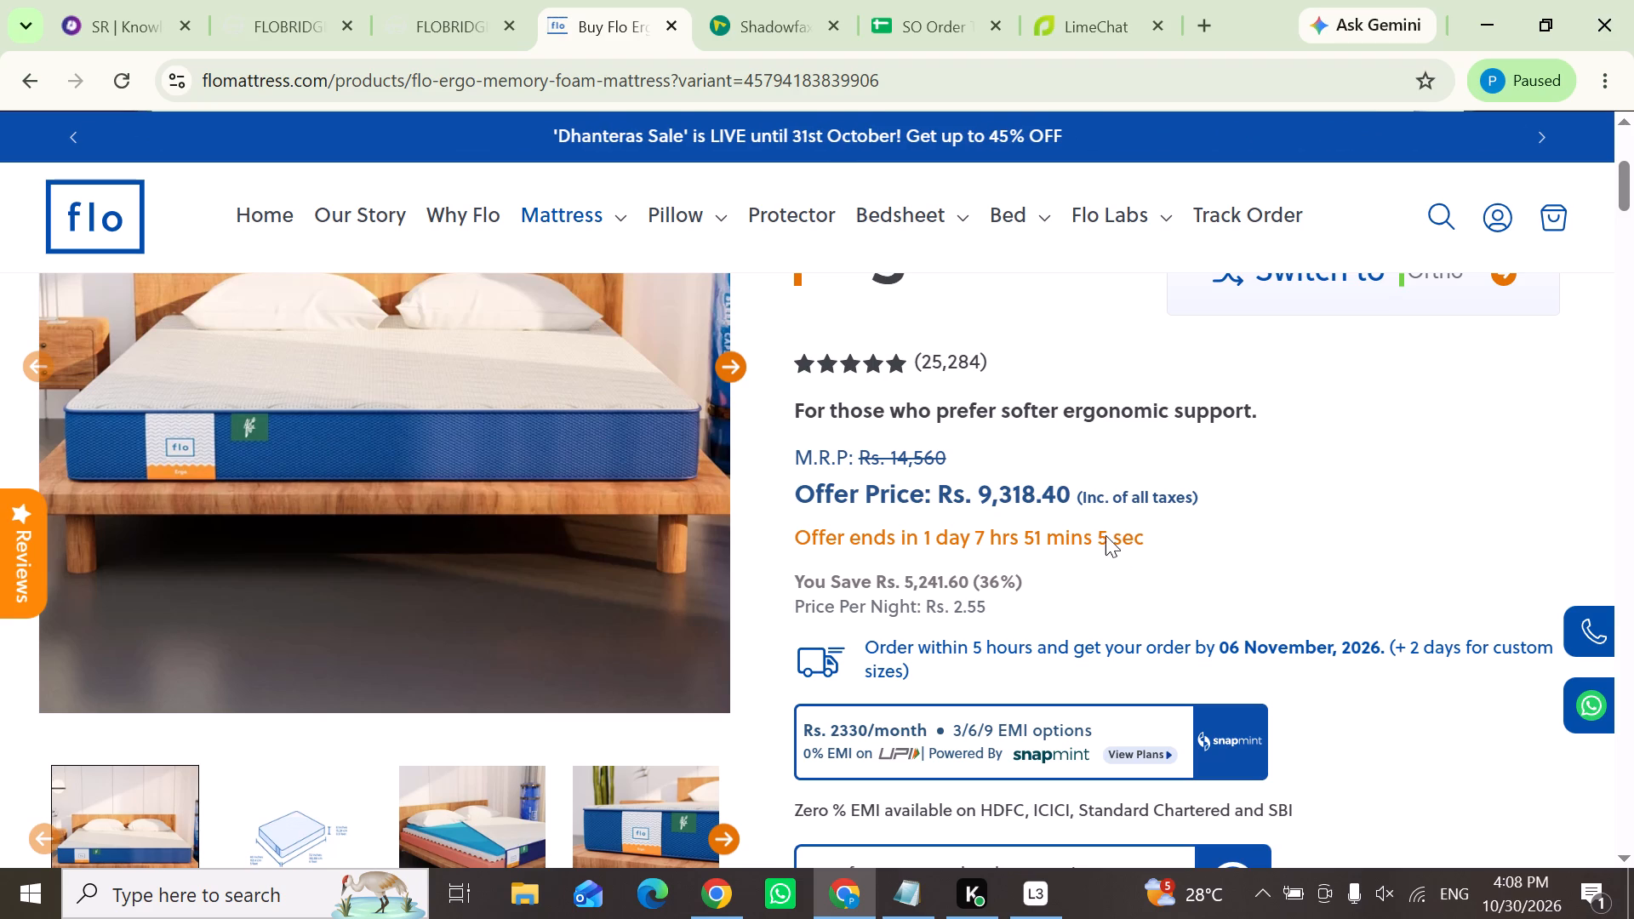
scroll(1159, 586, down, 1)
click(1397, 690)
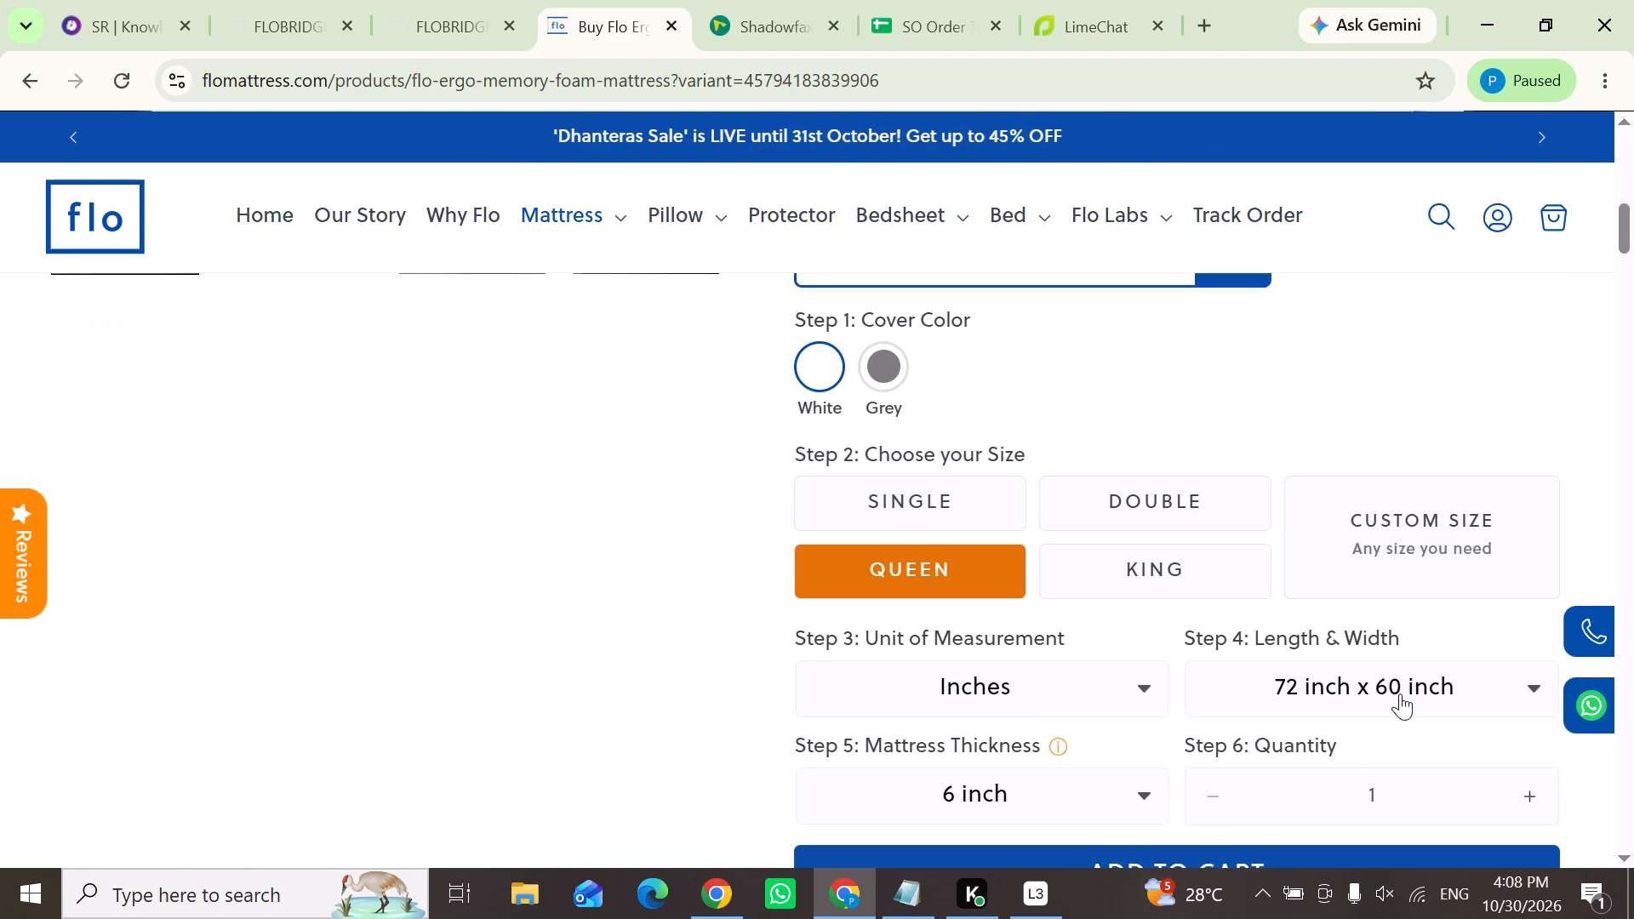
click(1318, 460)
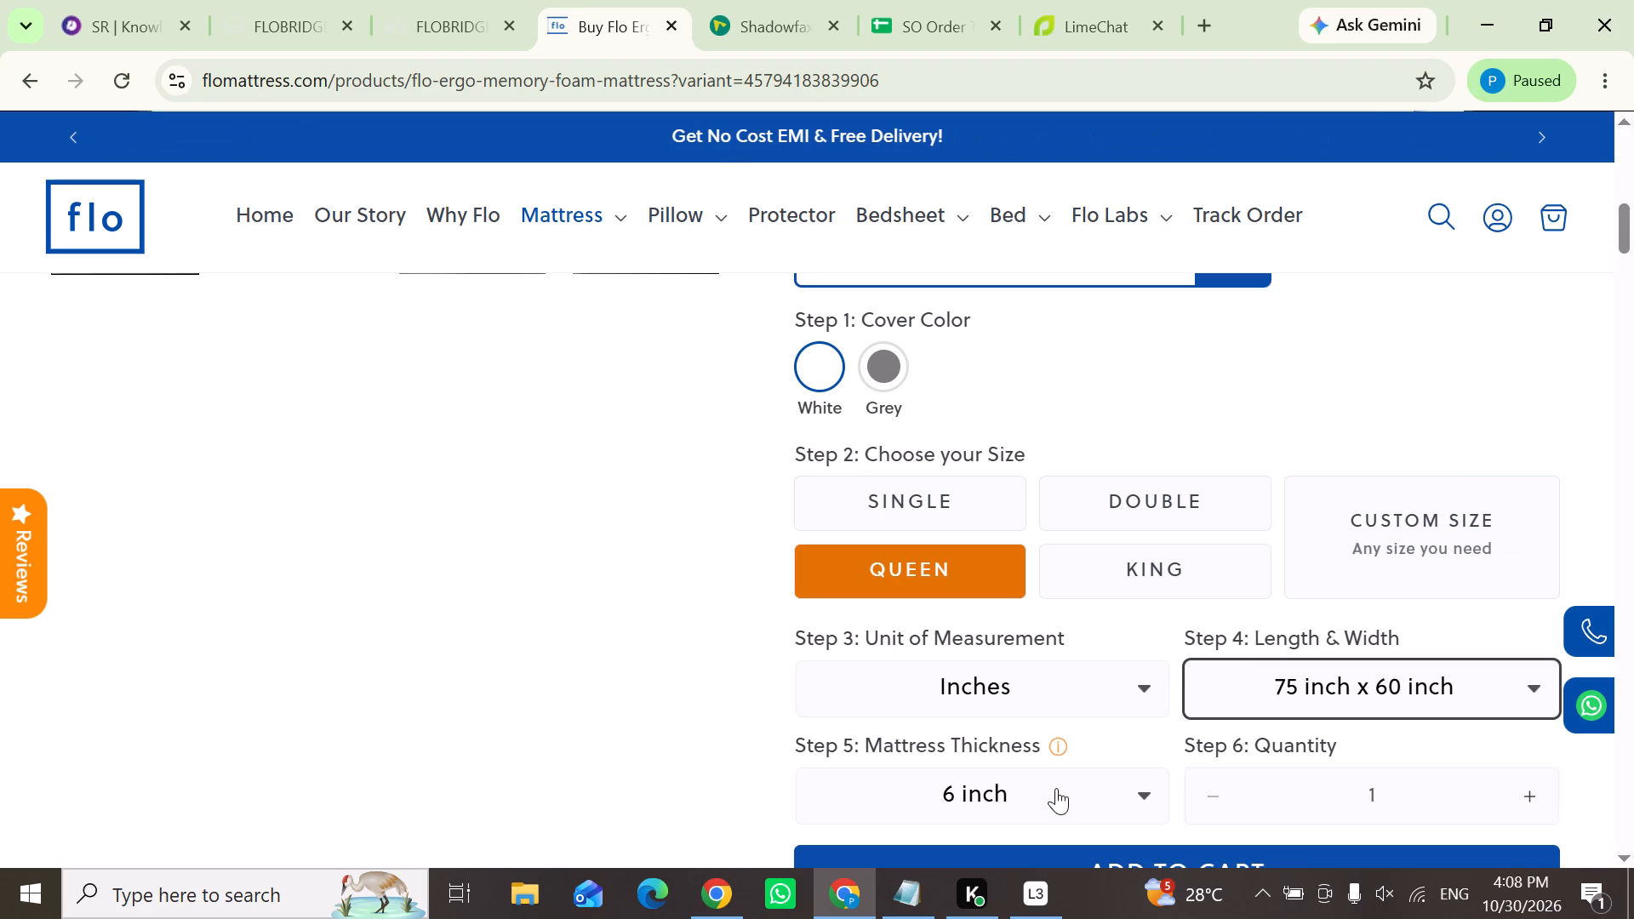
click(1056, 788)
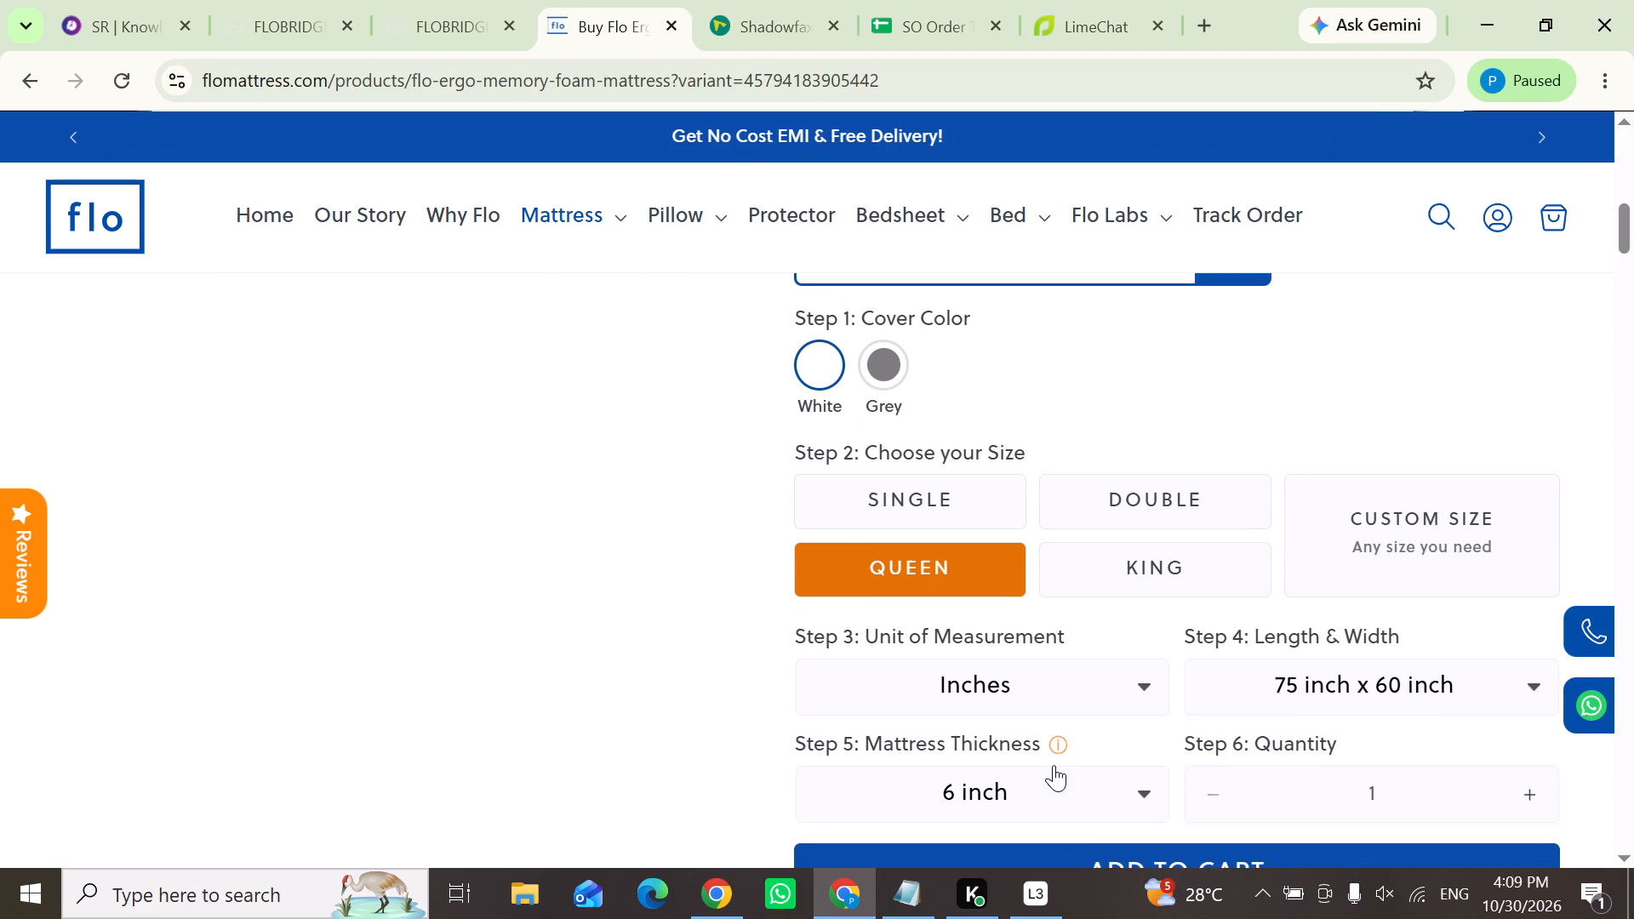
click(1050, 785)
click(1025, 703)
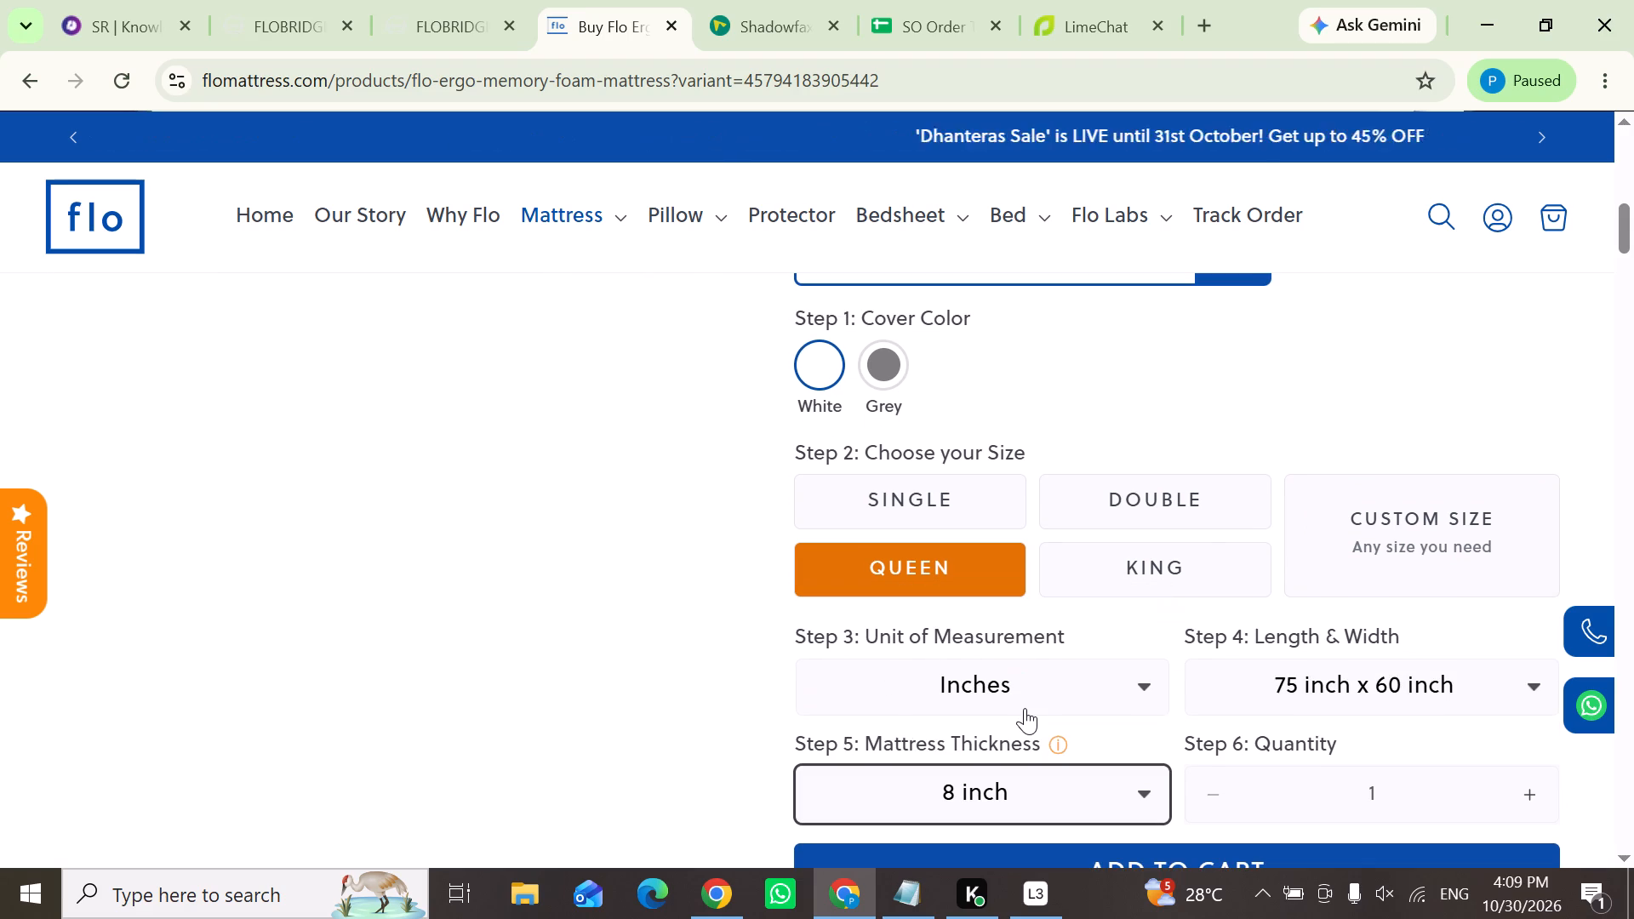
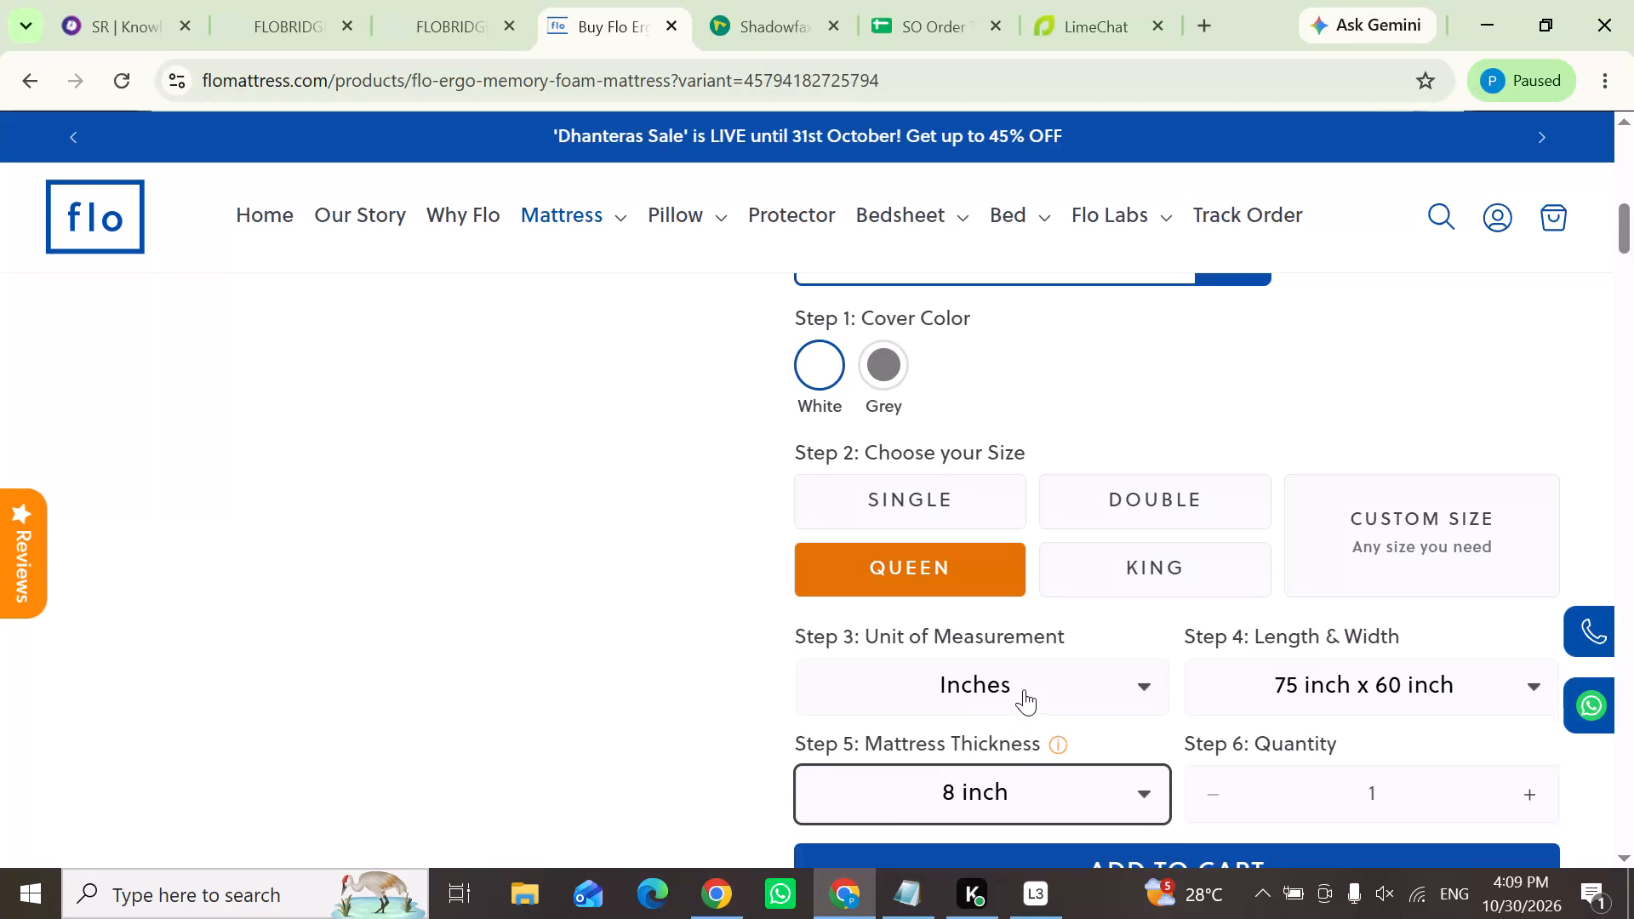
scroll(1024, 688, up, 1)
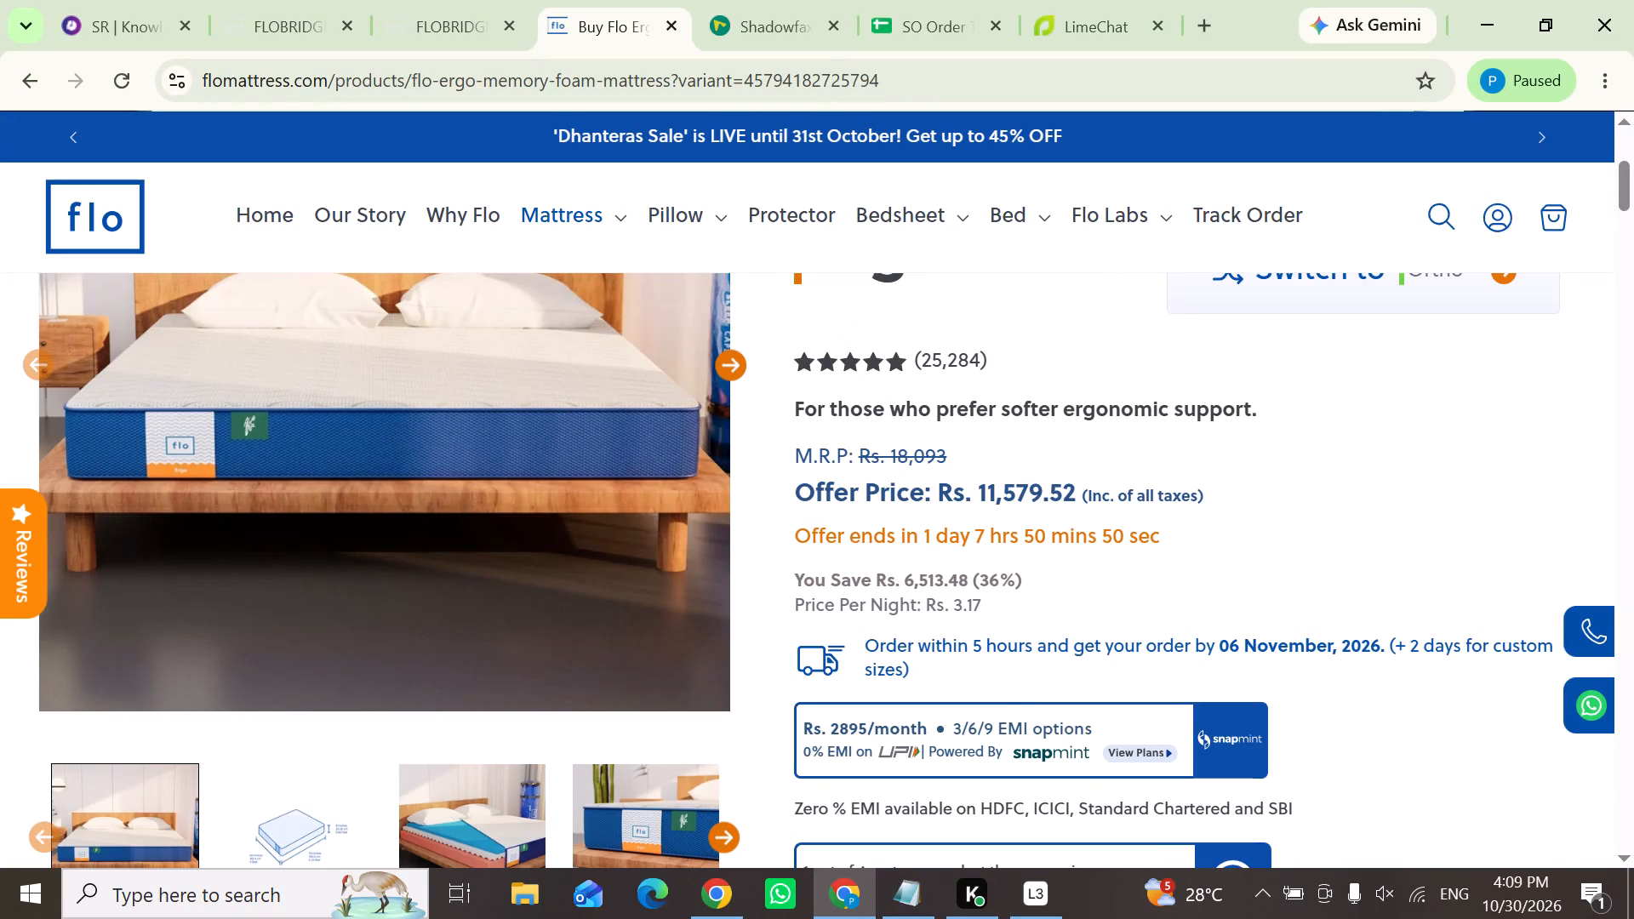
click(287, 0)
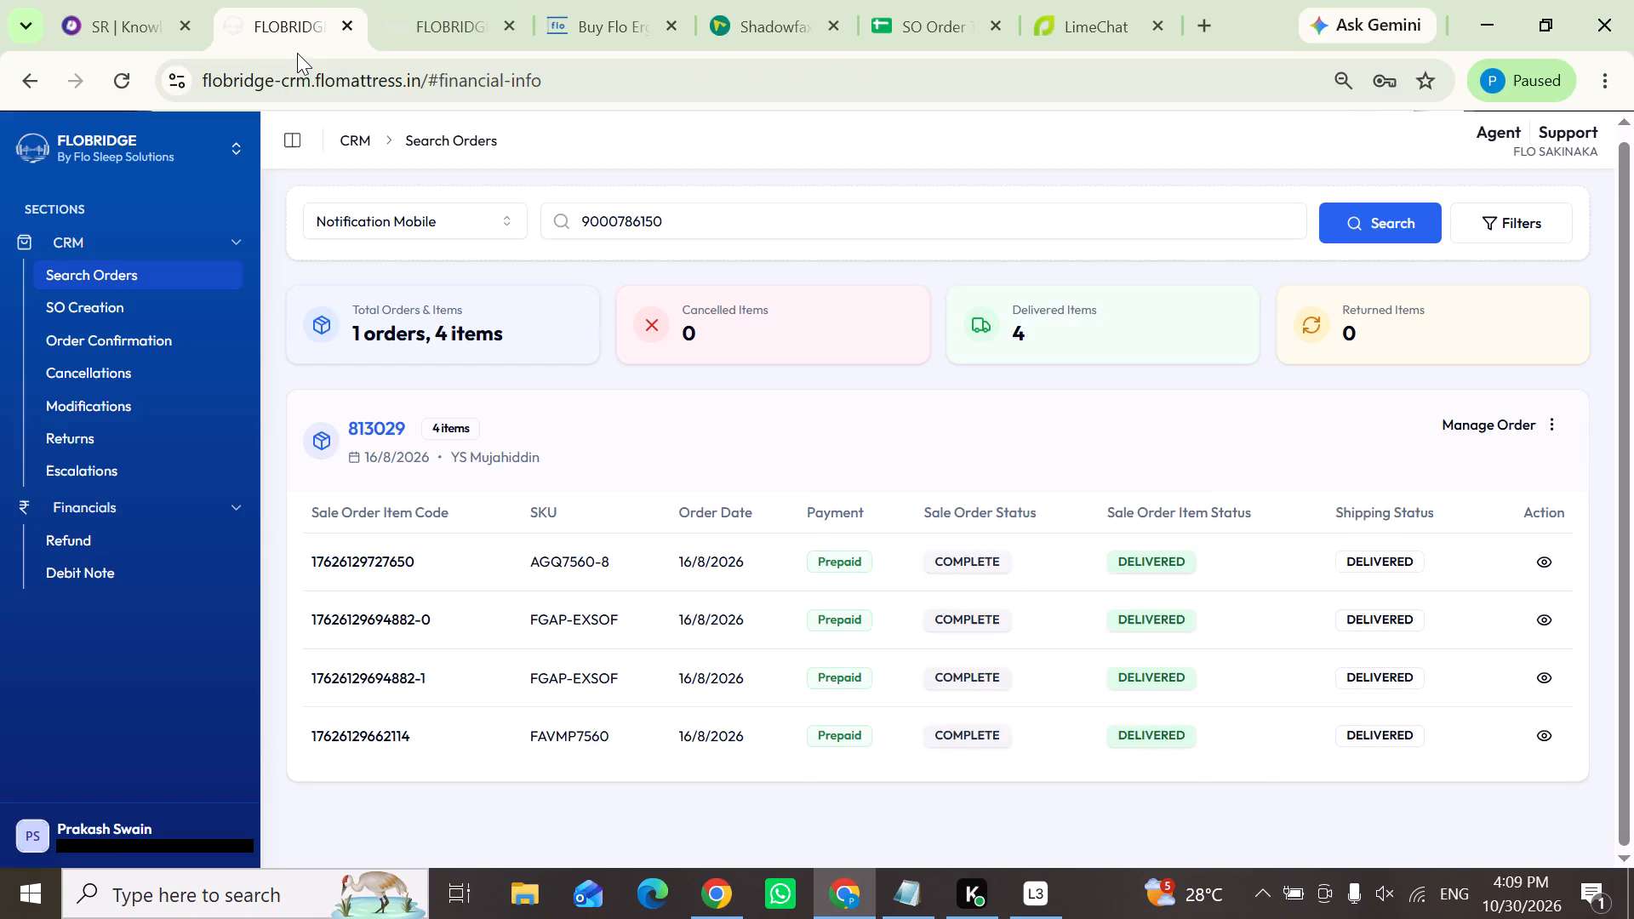
click(1507, 398)
click(1508, 425)
click(1460, 535)
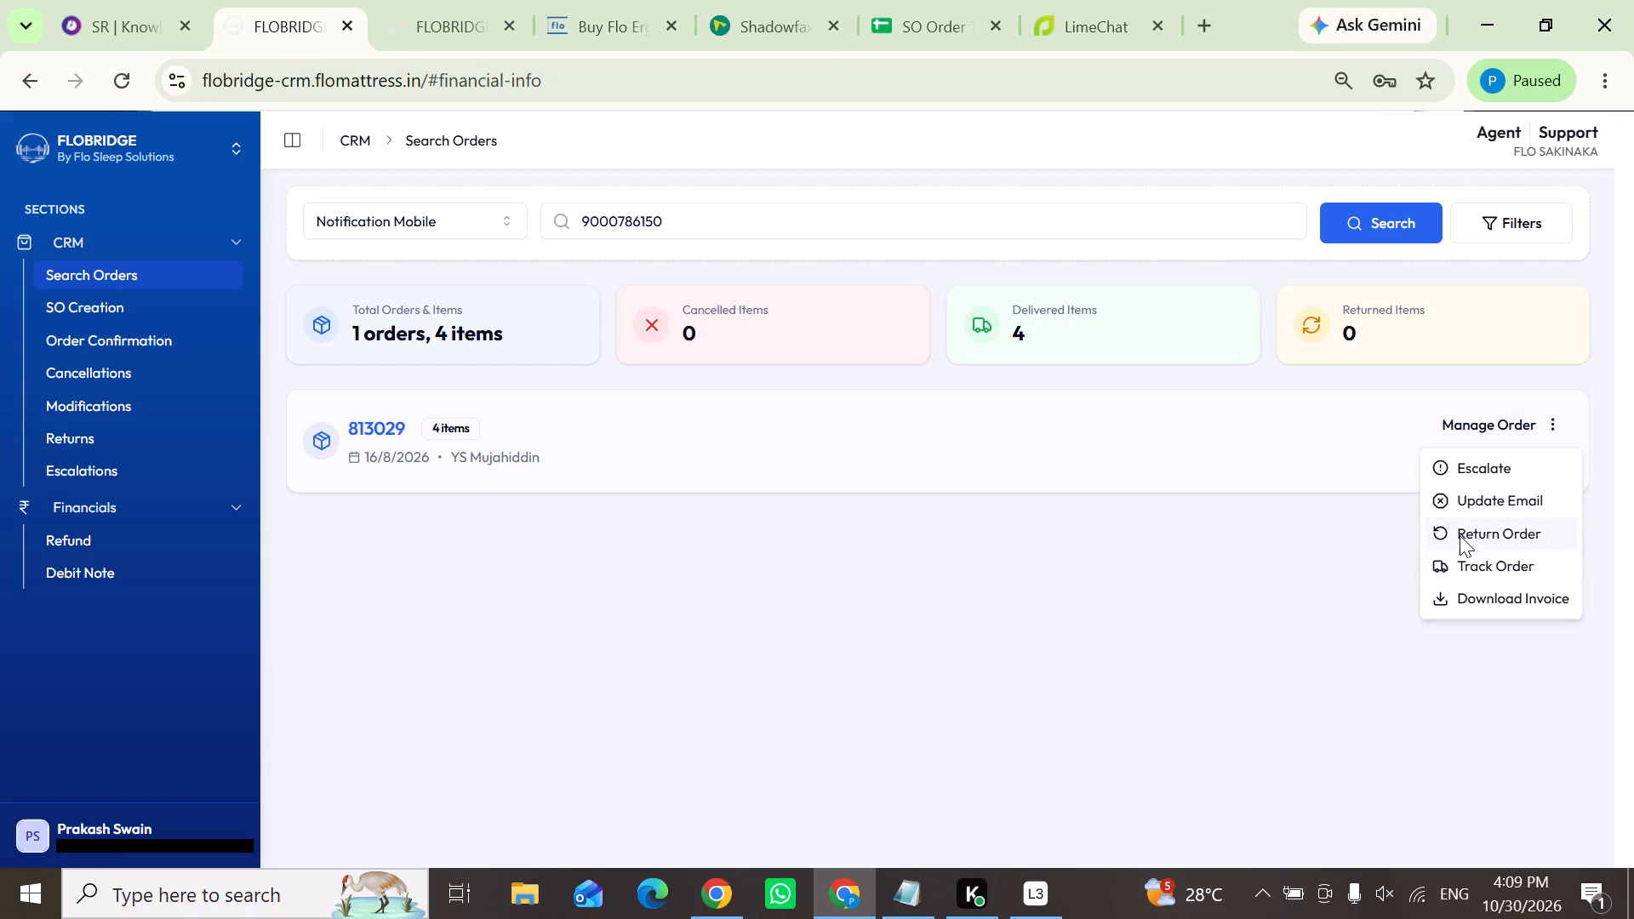
scroll(931, 477, down, 1)
click(1214, 385)
drag(1059, 385, 1051, 385)
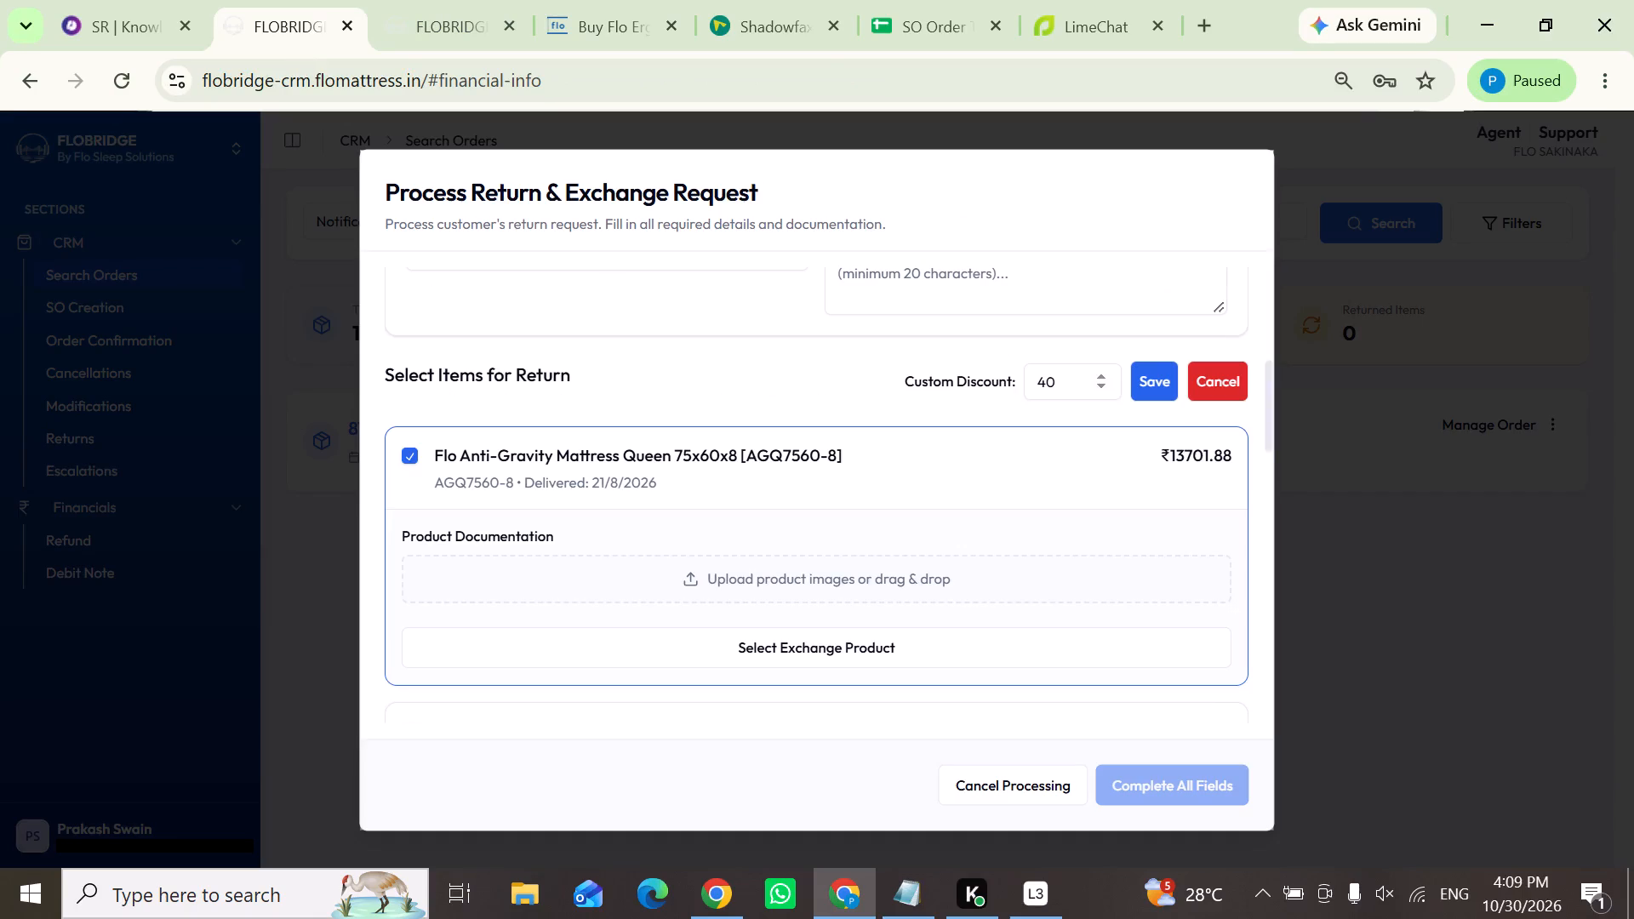
drag(1051, 385, 925, 388)
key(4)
key(BackSpace)
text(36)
click(1151, 380)
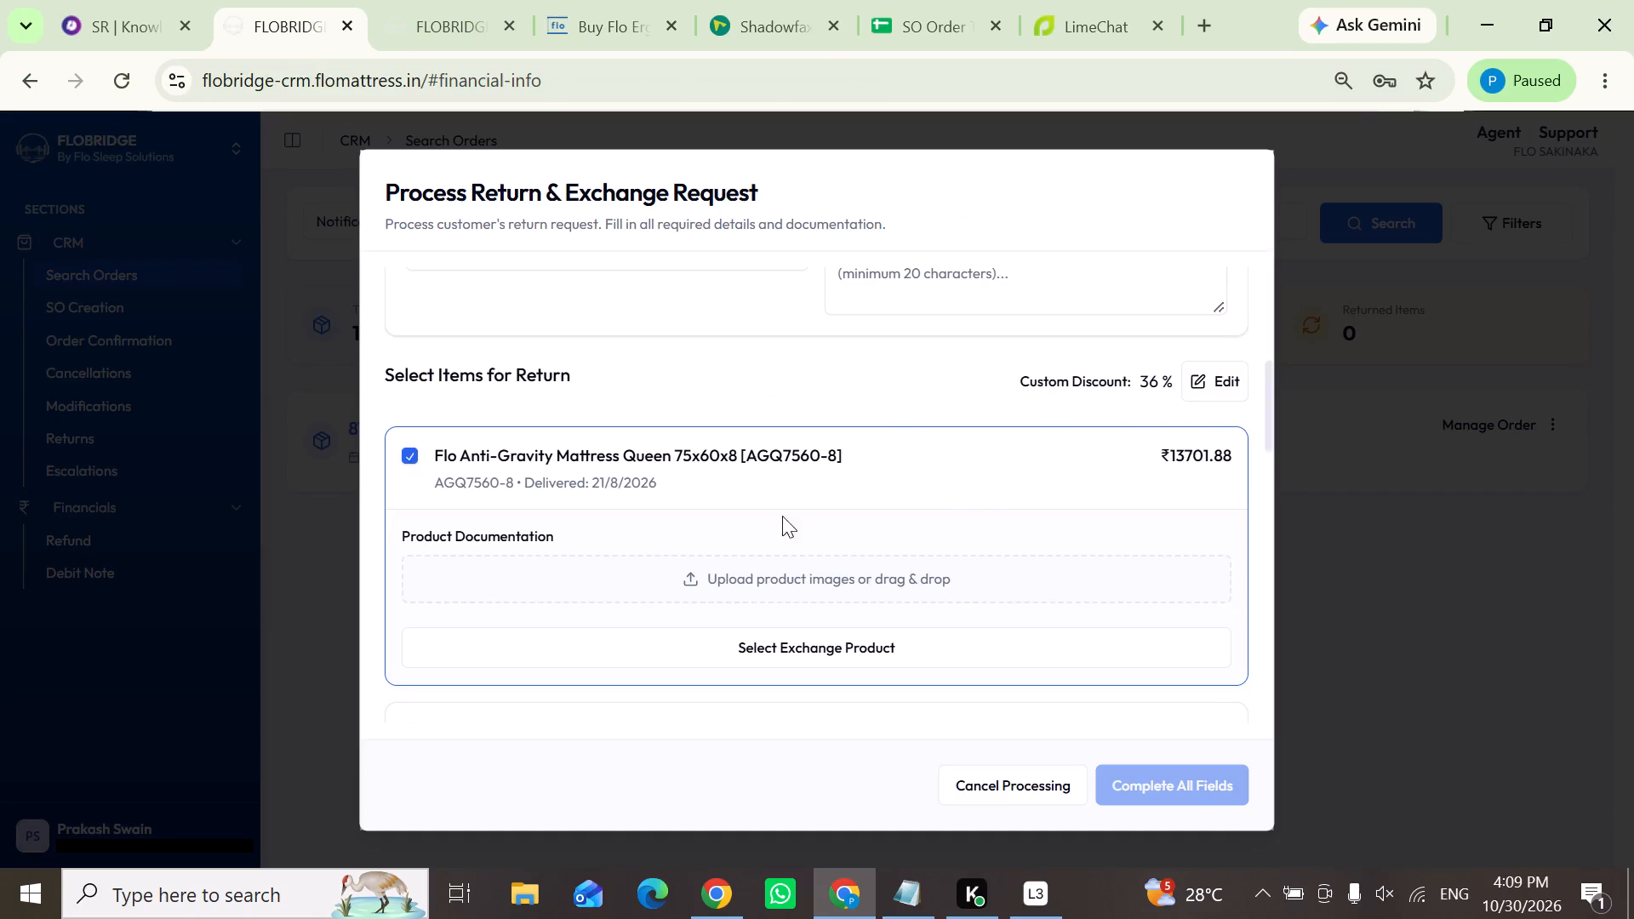
Start the exchange selection for the Anti-Gravity Queen mattress with product type Mattress and variant Ergo.
scroll(774, 529, down, 1)
scroll(839, 494, up, 1)
click(808, 633)
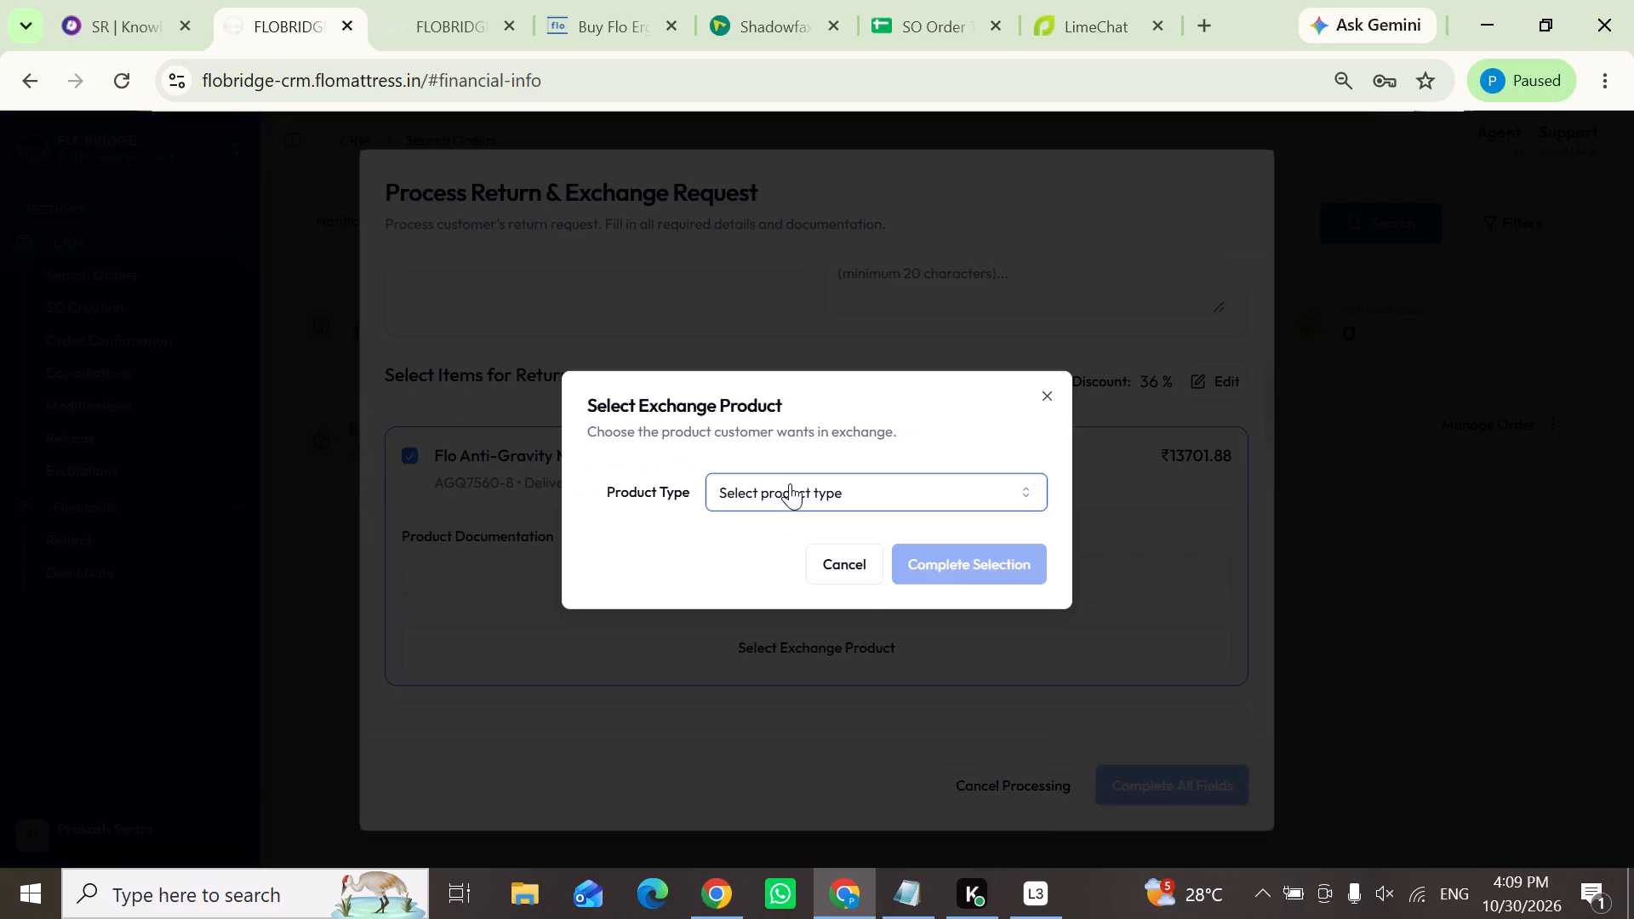
click(790, 483)
click(768, 528)
click(756, 476)
click(745, 512)
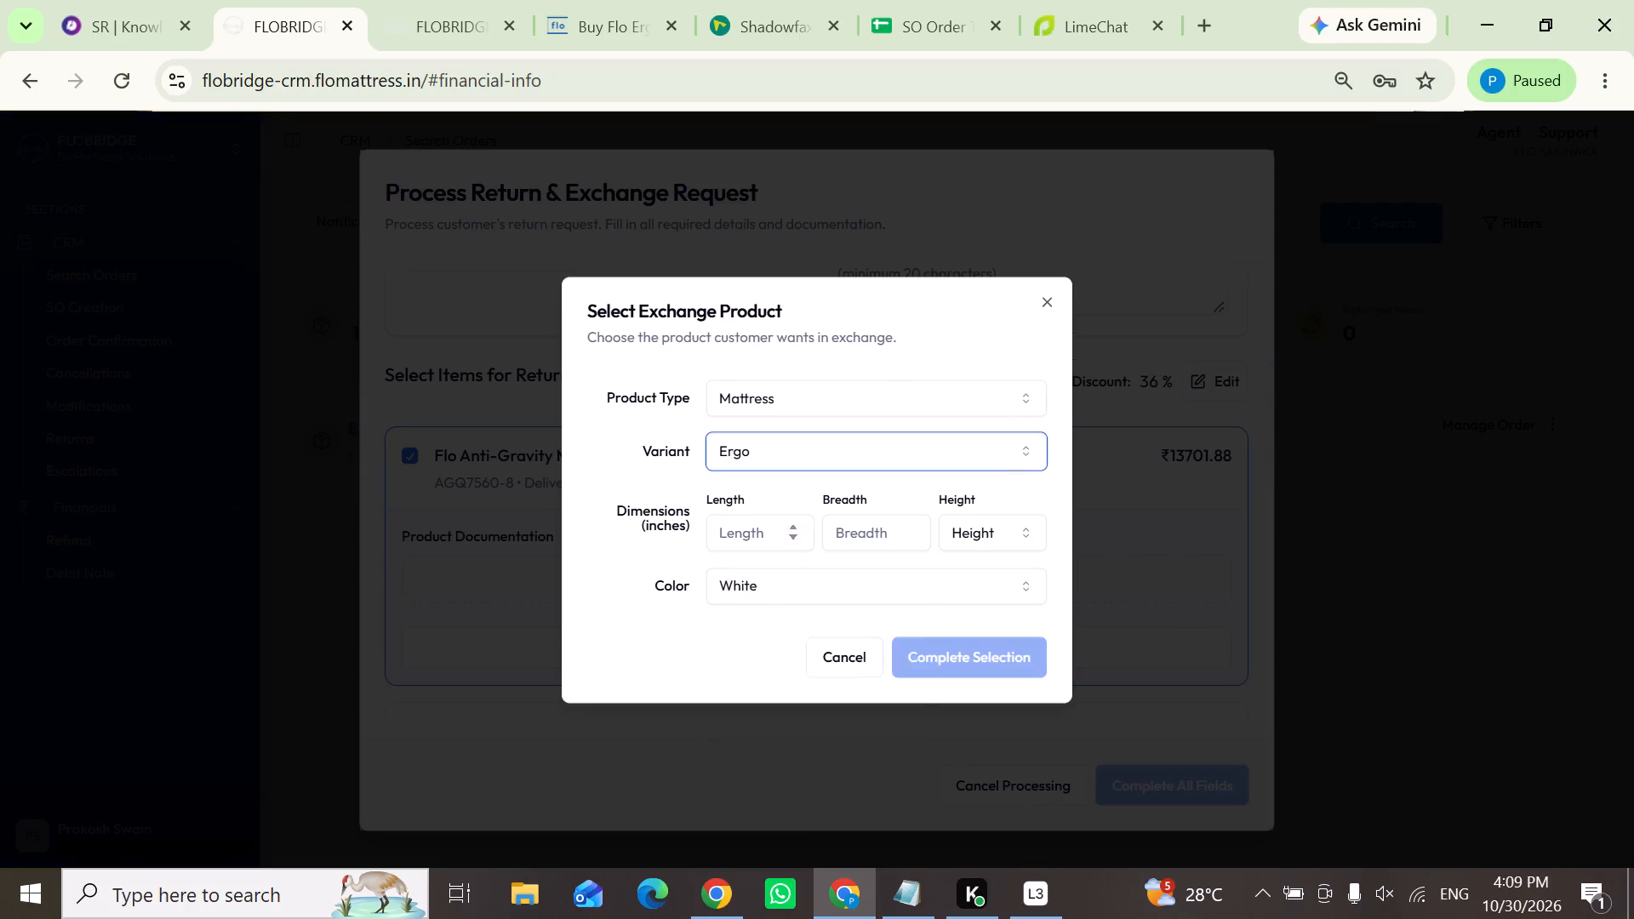
Set the exchange mattress dimensions to length 75, breadth 60 and height 8 inches.
click(745, 522)
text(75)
click(842, 538)
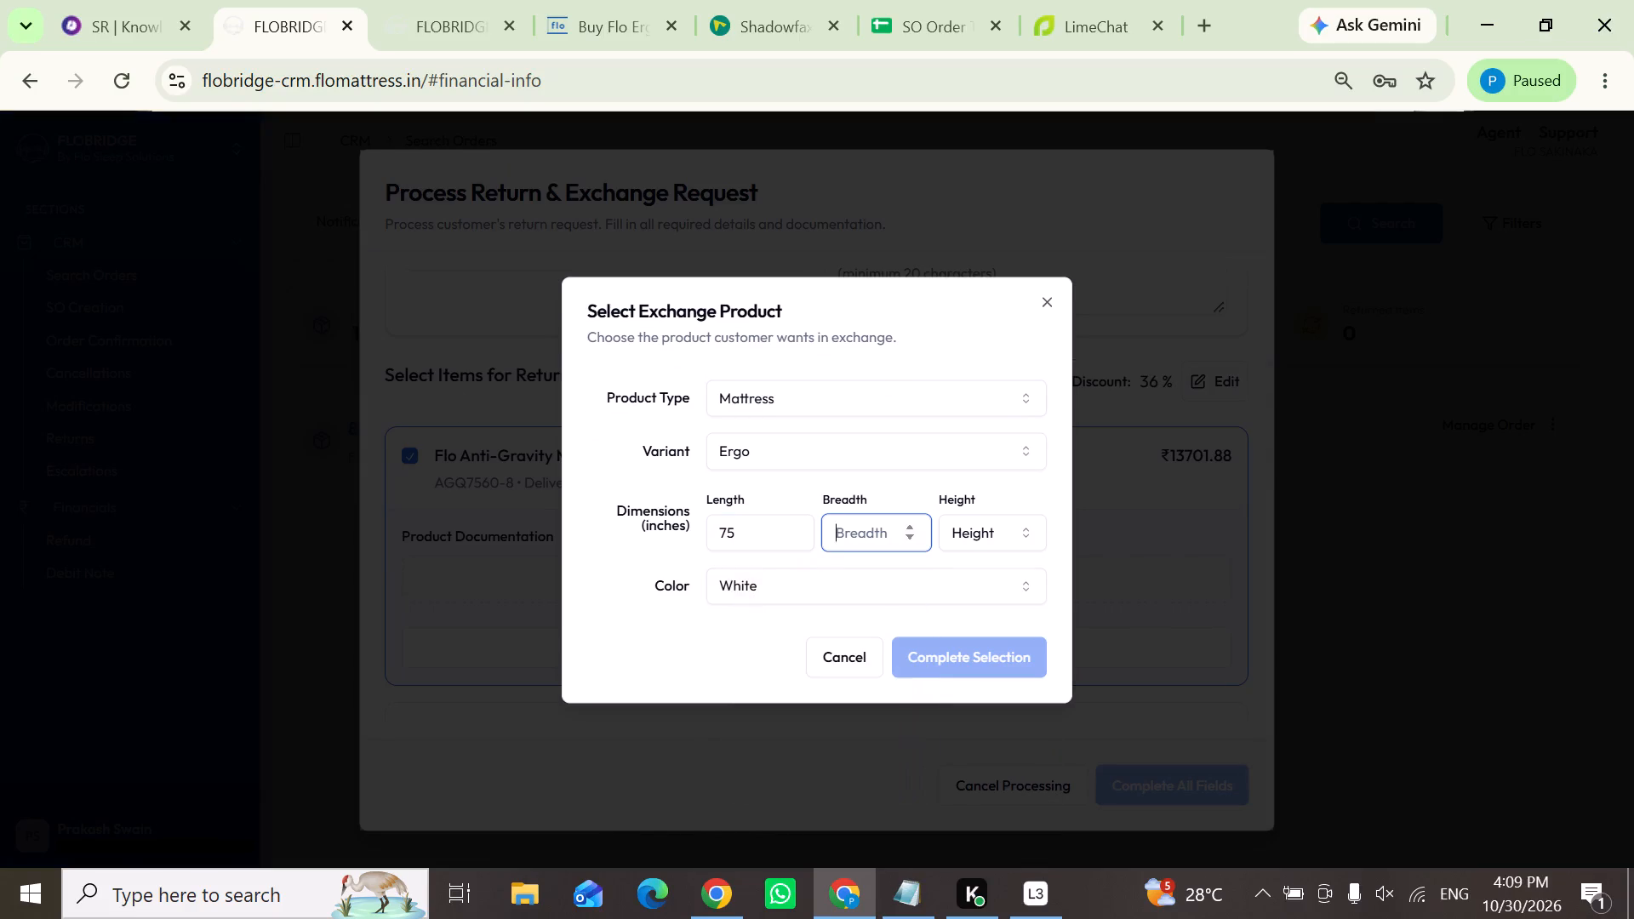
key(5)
key(BackSpace)
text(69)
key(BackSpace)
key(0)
click(988, 529)
click(957, 667)
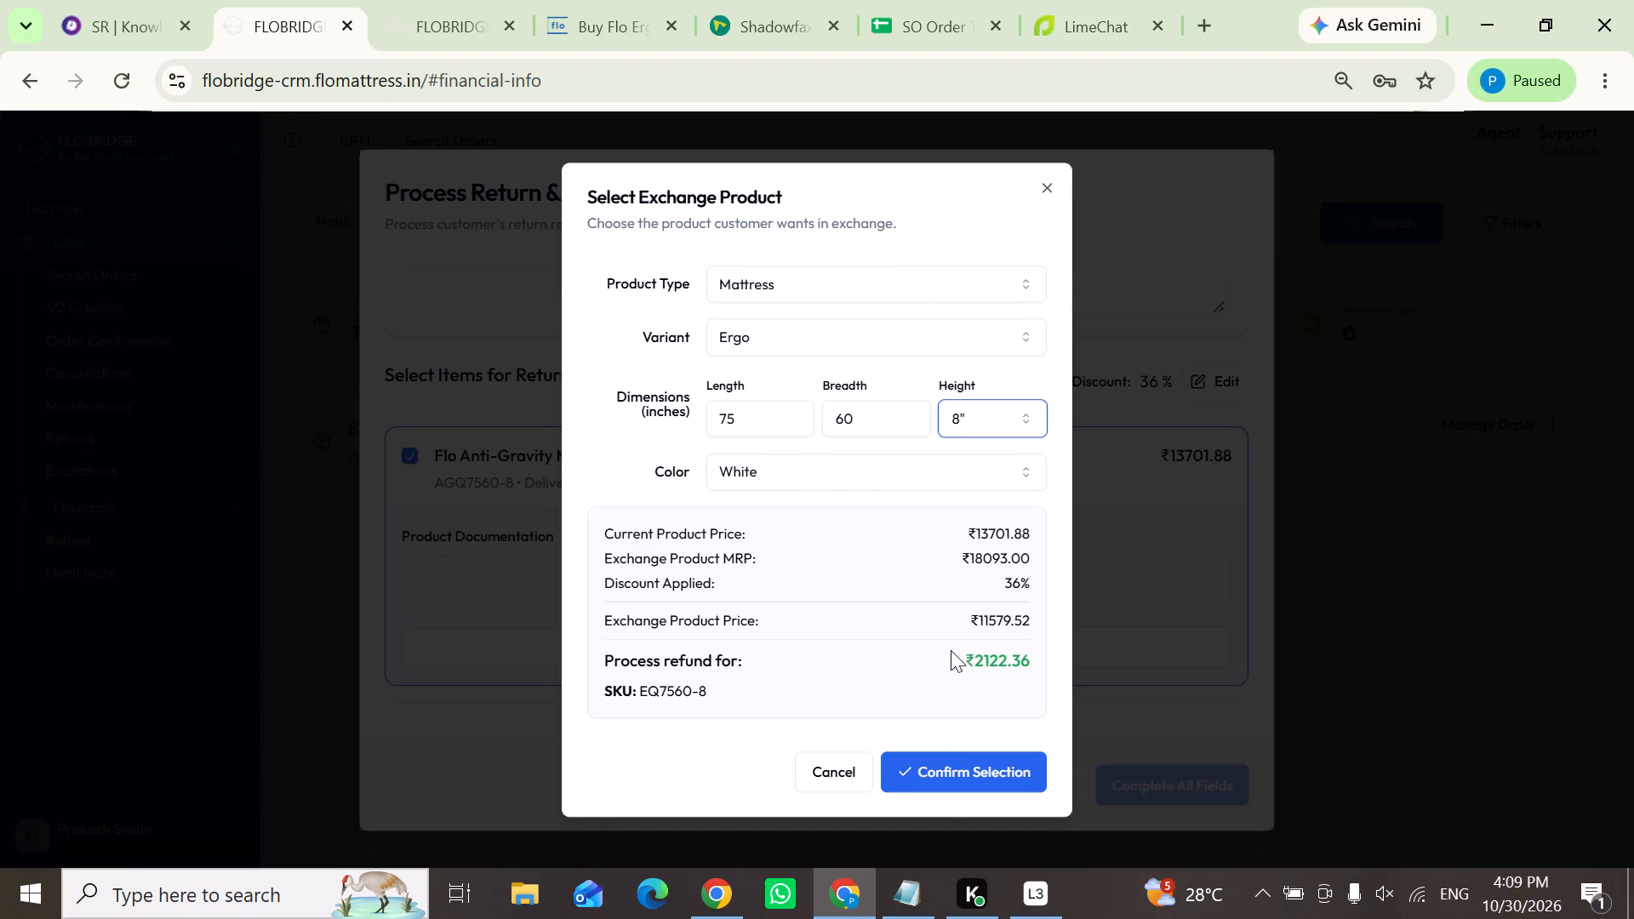
Set the exchange mattress colour to Grey and confirm the product selection.
scroll(946, 591, down, 1)
click(855, 463)
click(760, 554)
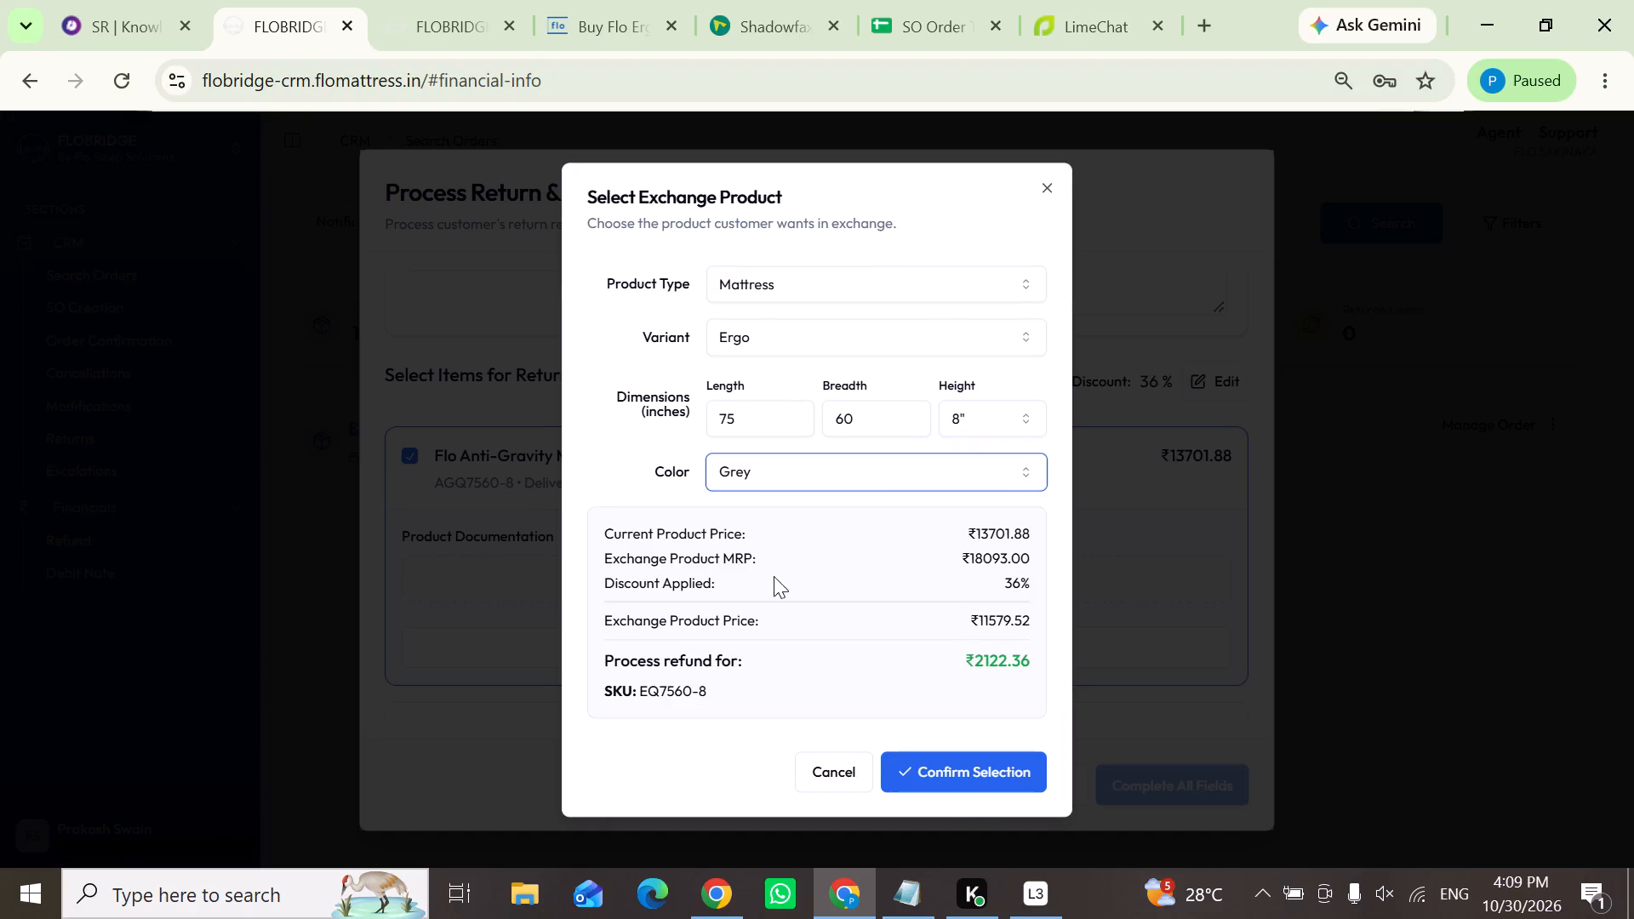
click(937, 767)
Enter "guided for pick up images" in the request's internal notes.
scroll(928, 599, up, 1)
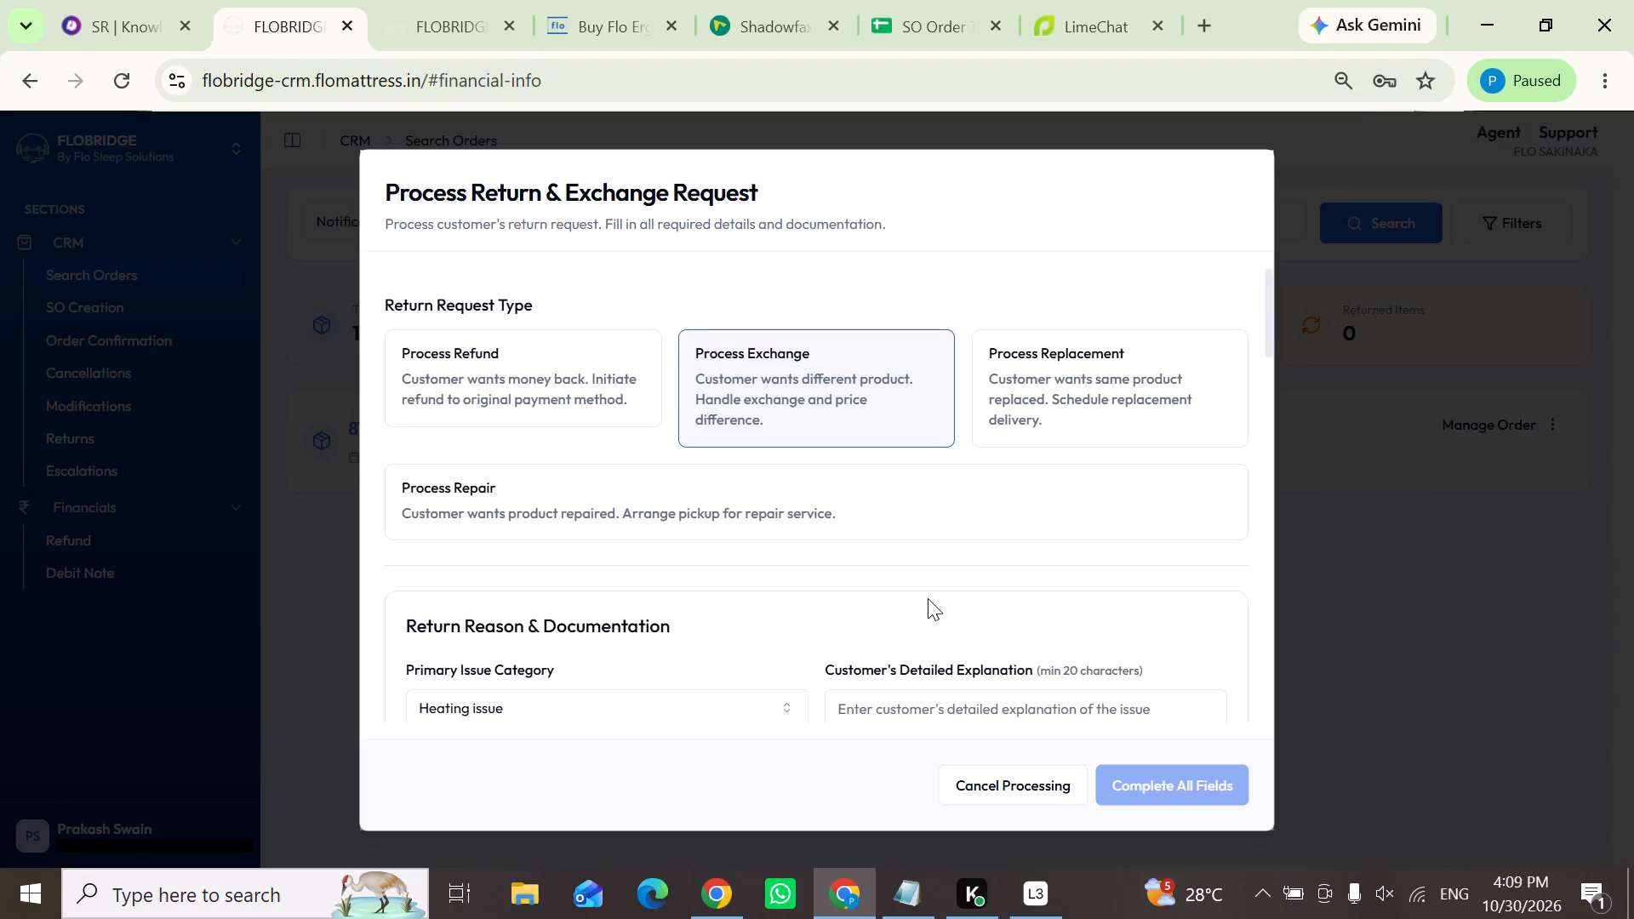
scroll(928, 598, down, 3)
scroll(642, 650, down, 1)
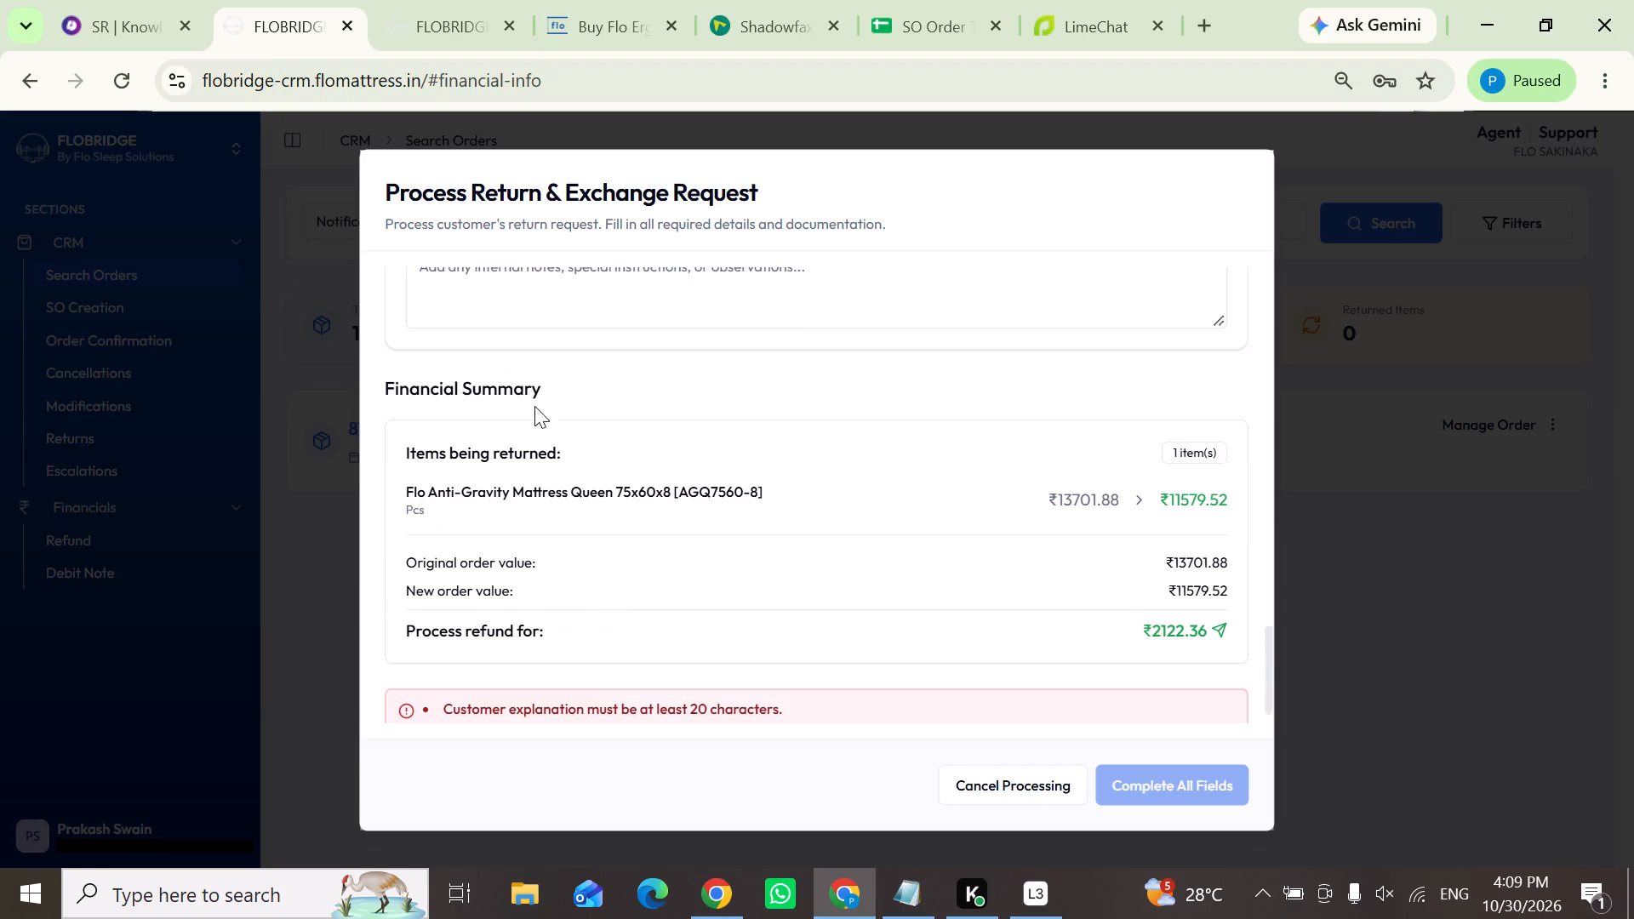
click(517, 305)
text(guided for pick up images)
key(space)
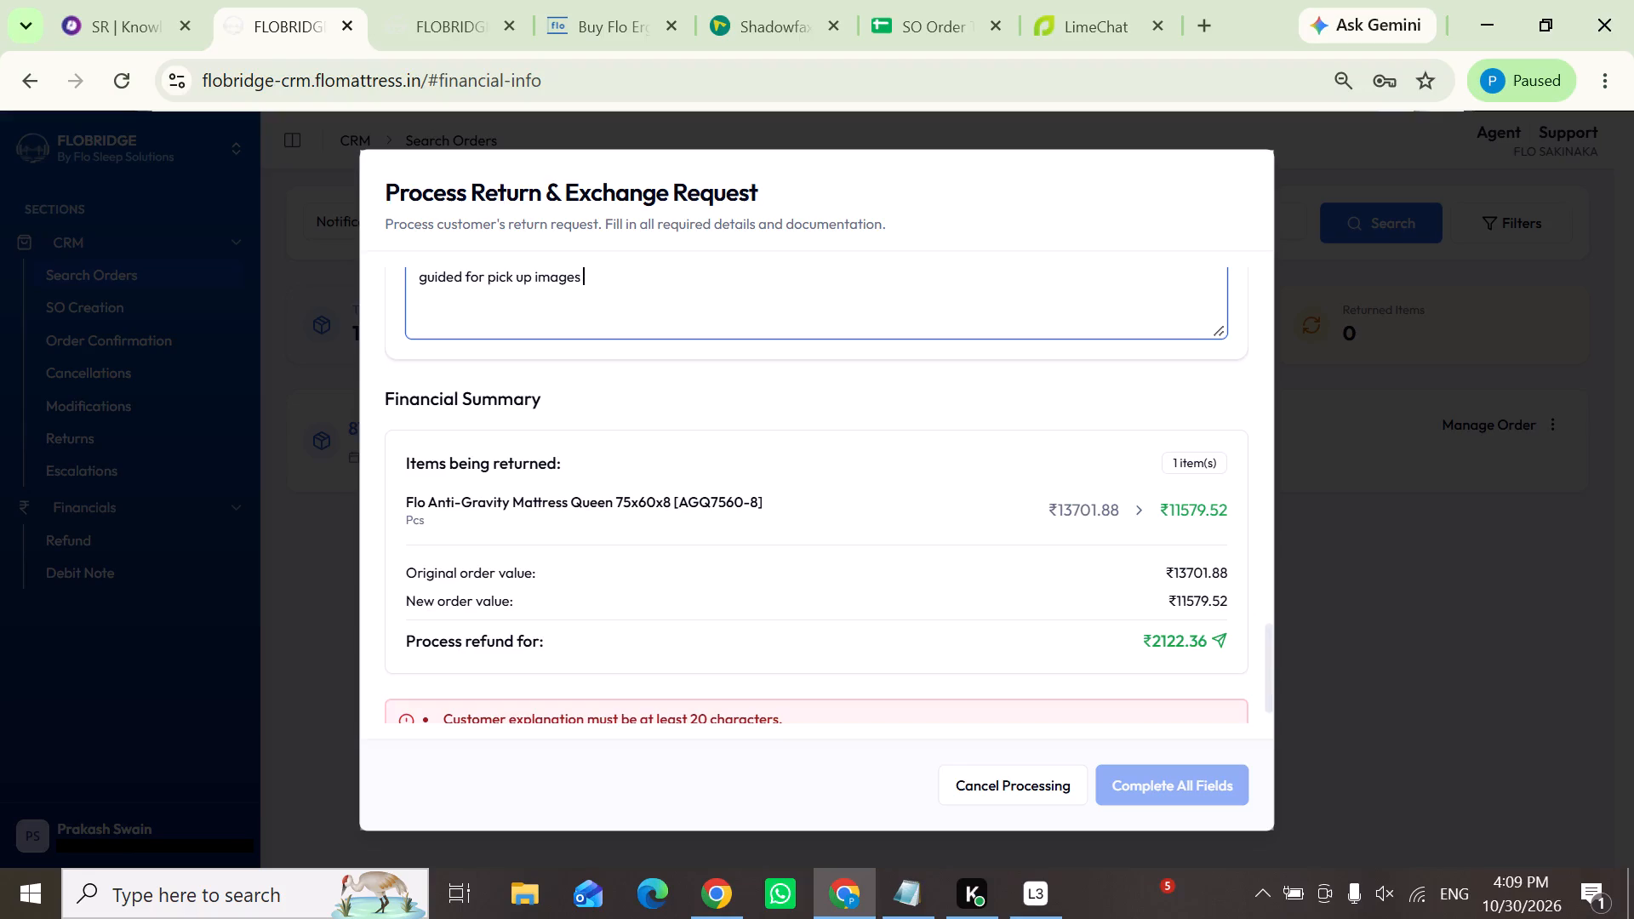
Enter "customer having heating issues and sweating" as the customer's detailed explanation.
scroll(1217, 568, up, 2)
scroll(1141, 531, up, 1)
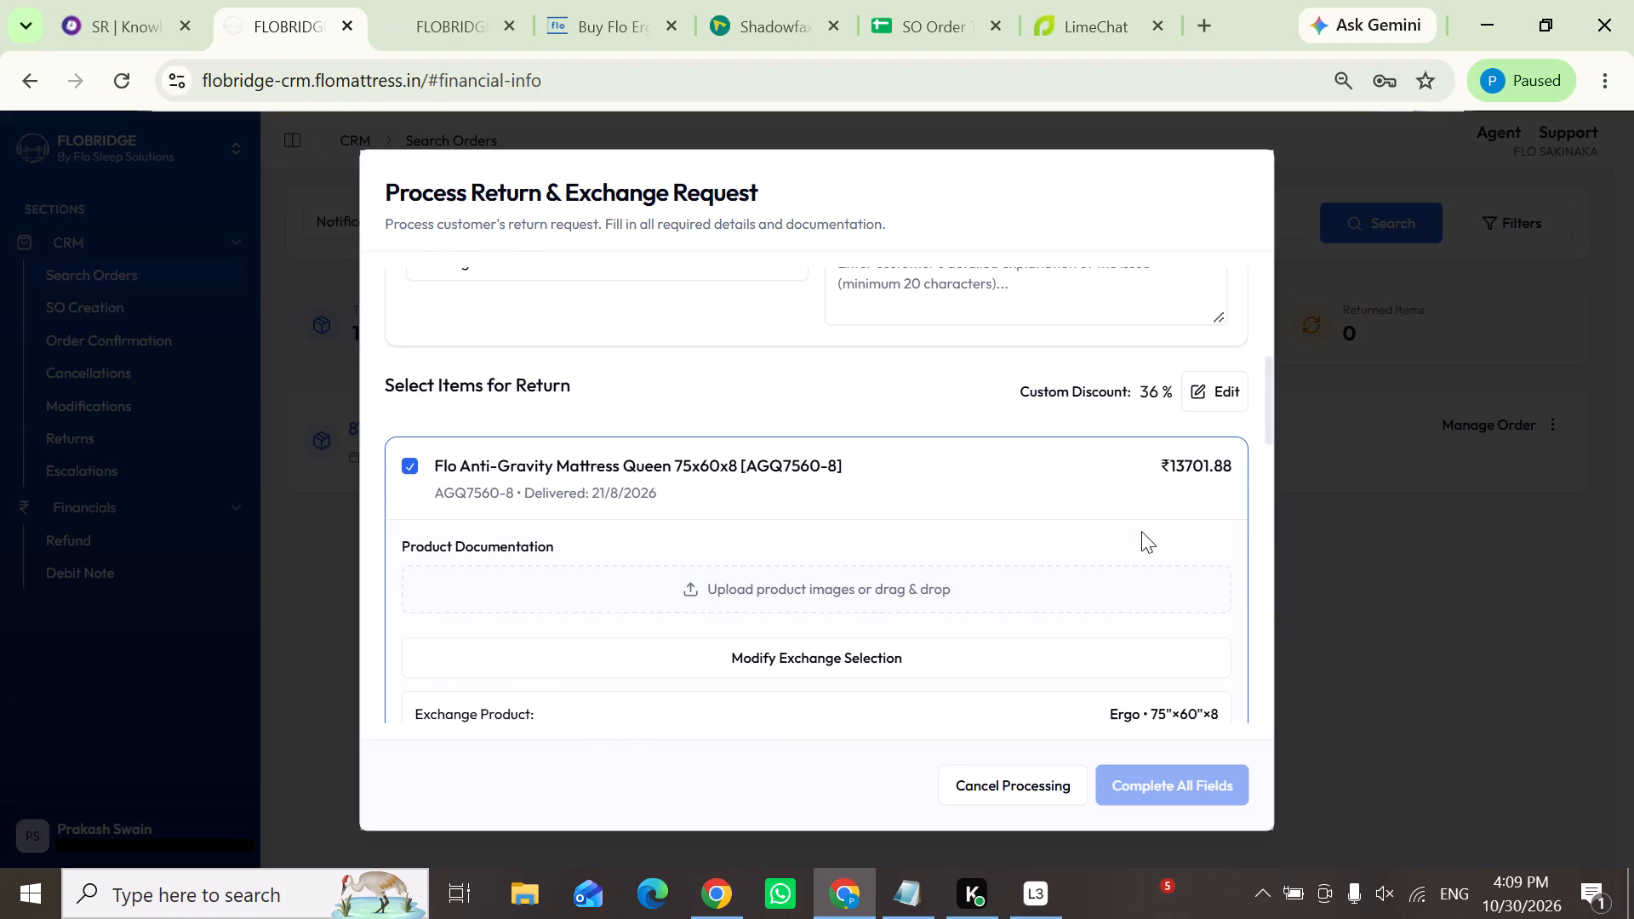
click(906, 298)
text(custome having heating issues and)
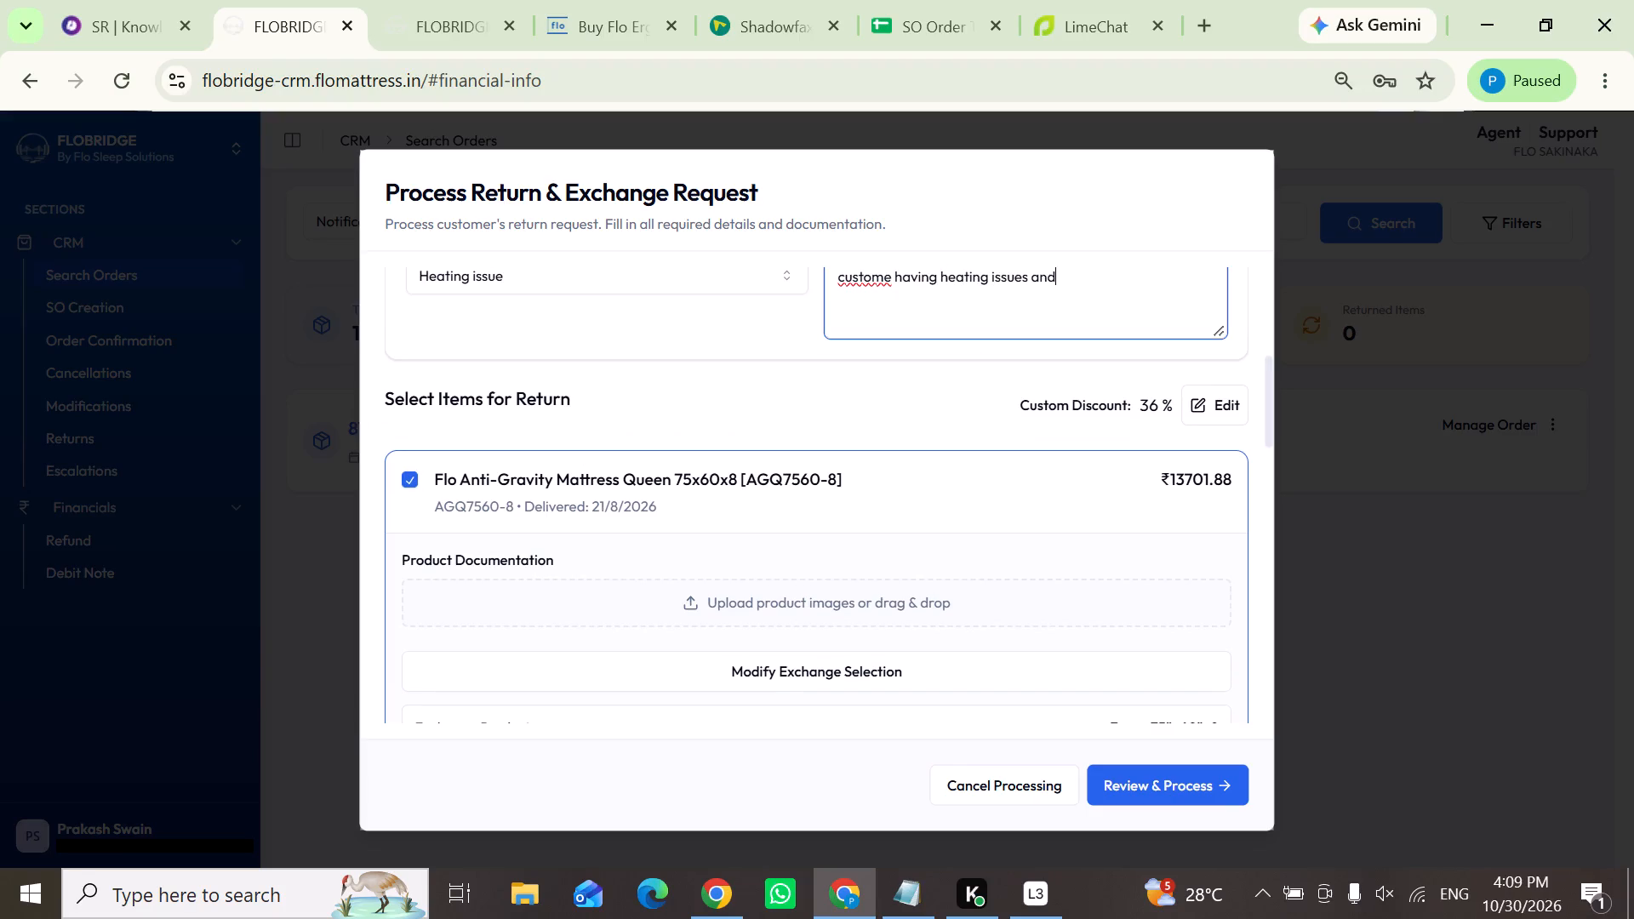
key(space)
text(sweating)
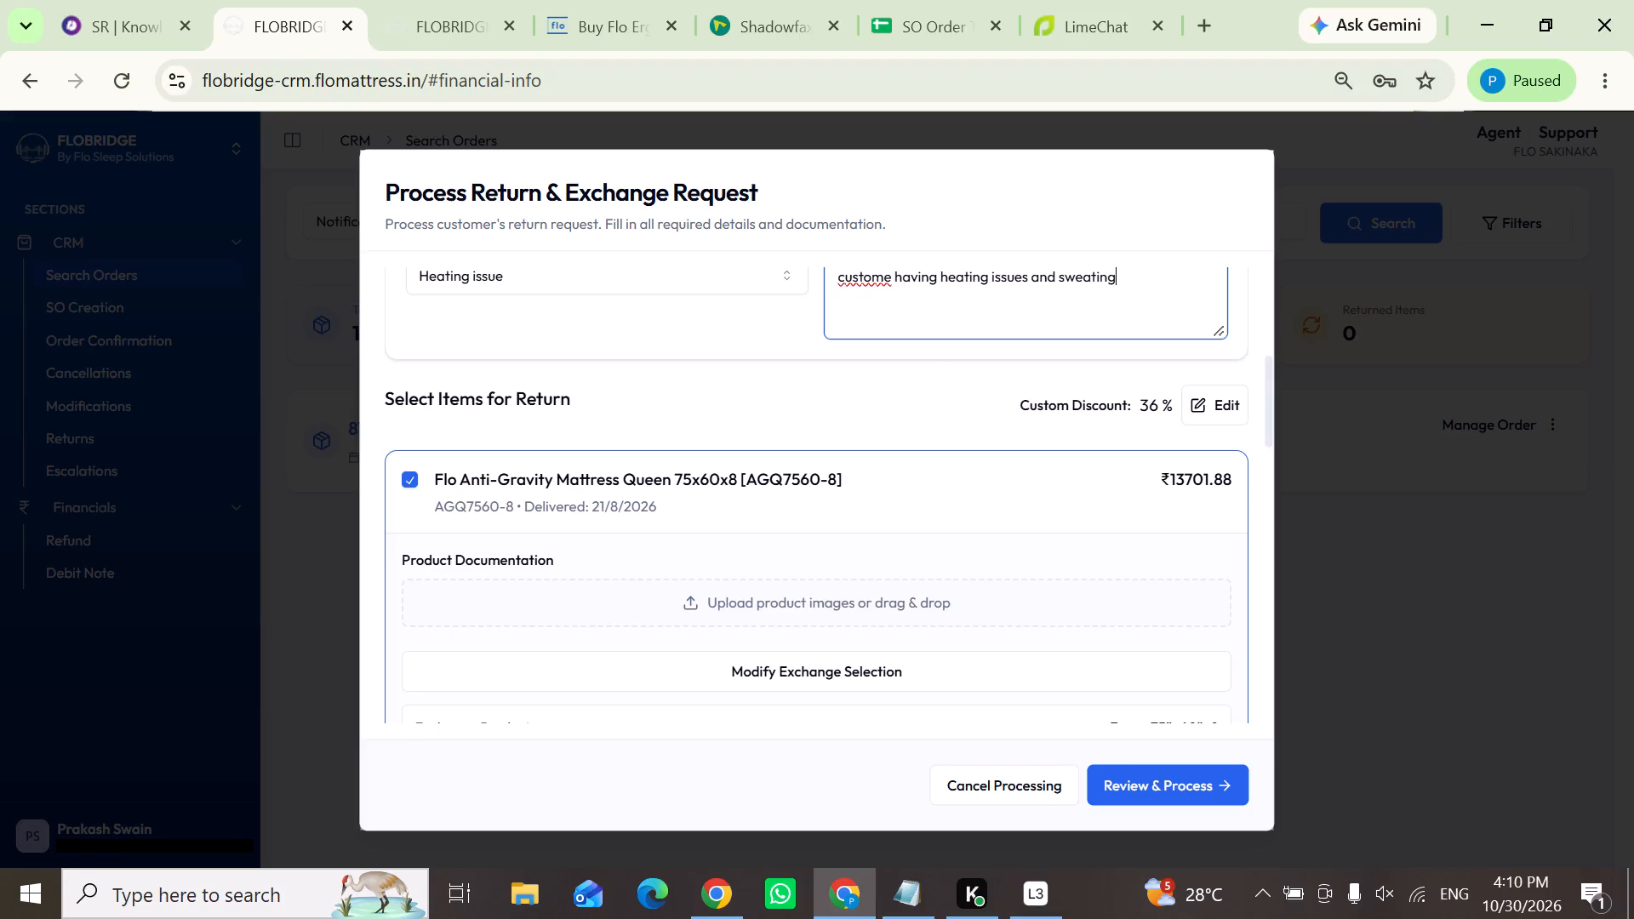
click(891, 273)
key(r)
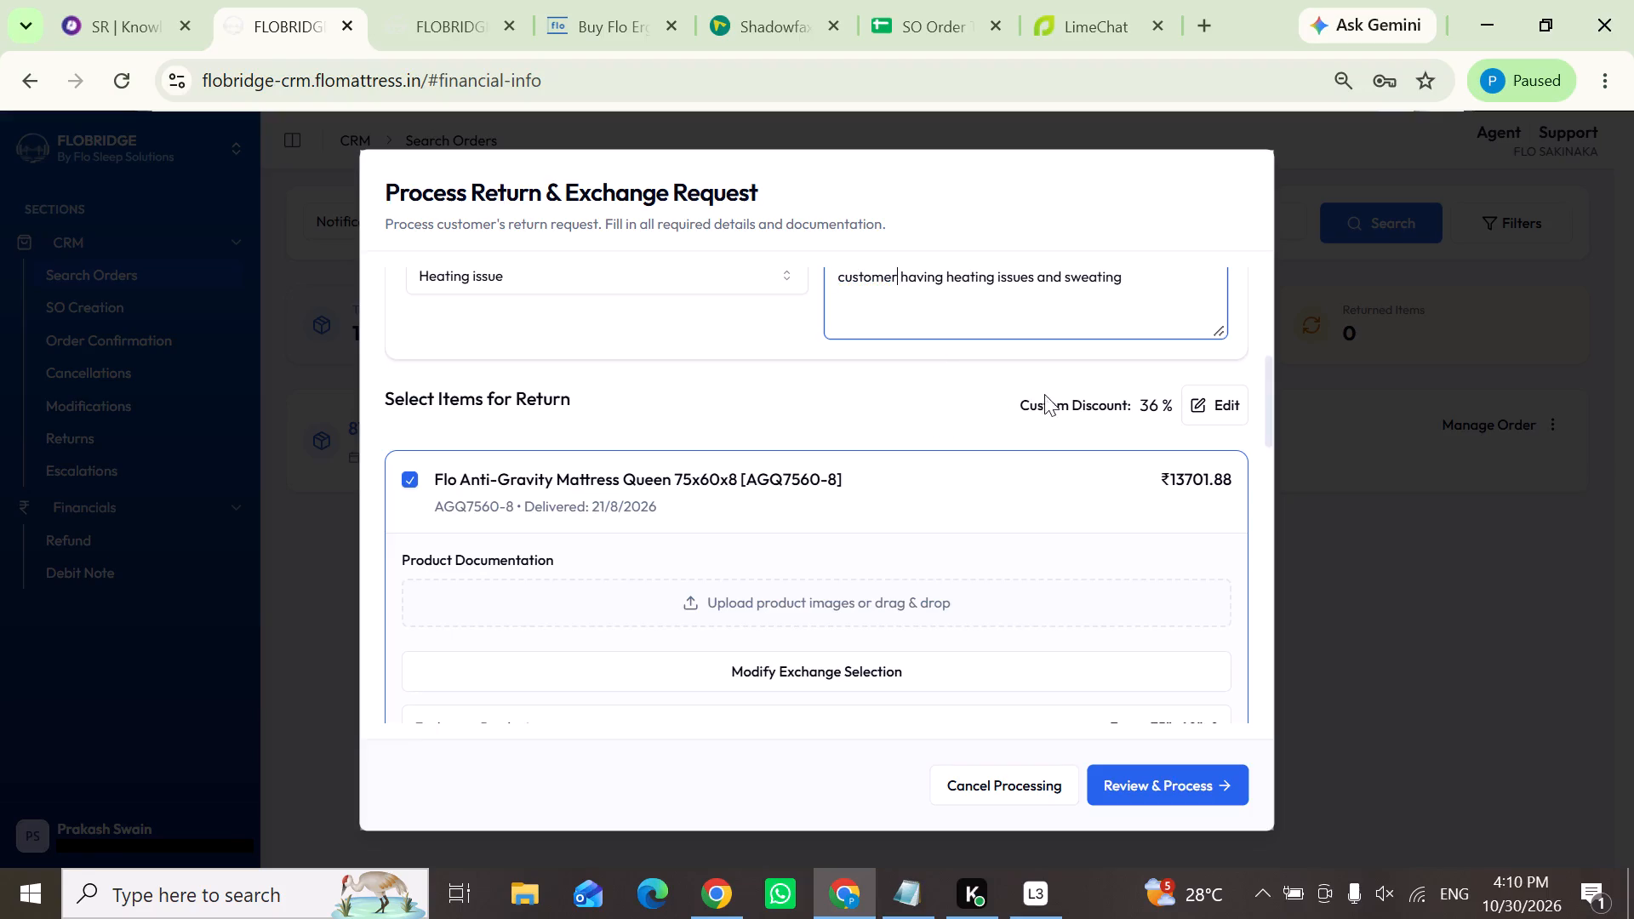
click(862, 324)
click(1137, 275)
Review the return items and correct the flat number in the first line of the customer pickup address.
scroll(981, 475, up, 1)
scroll(993, 485, down, 2)
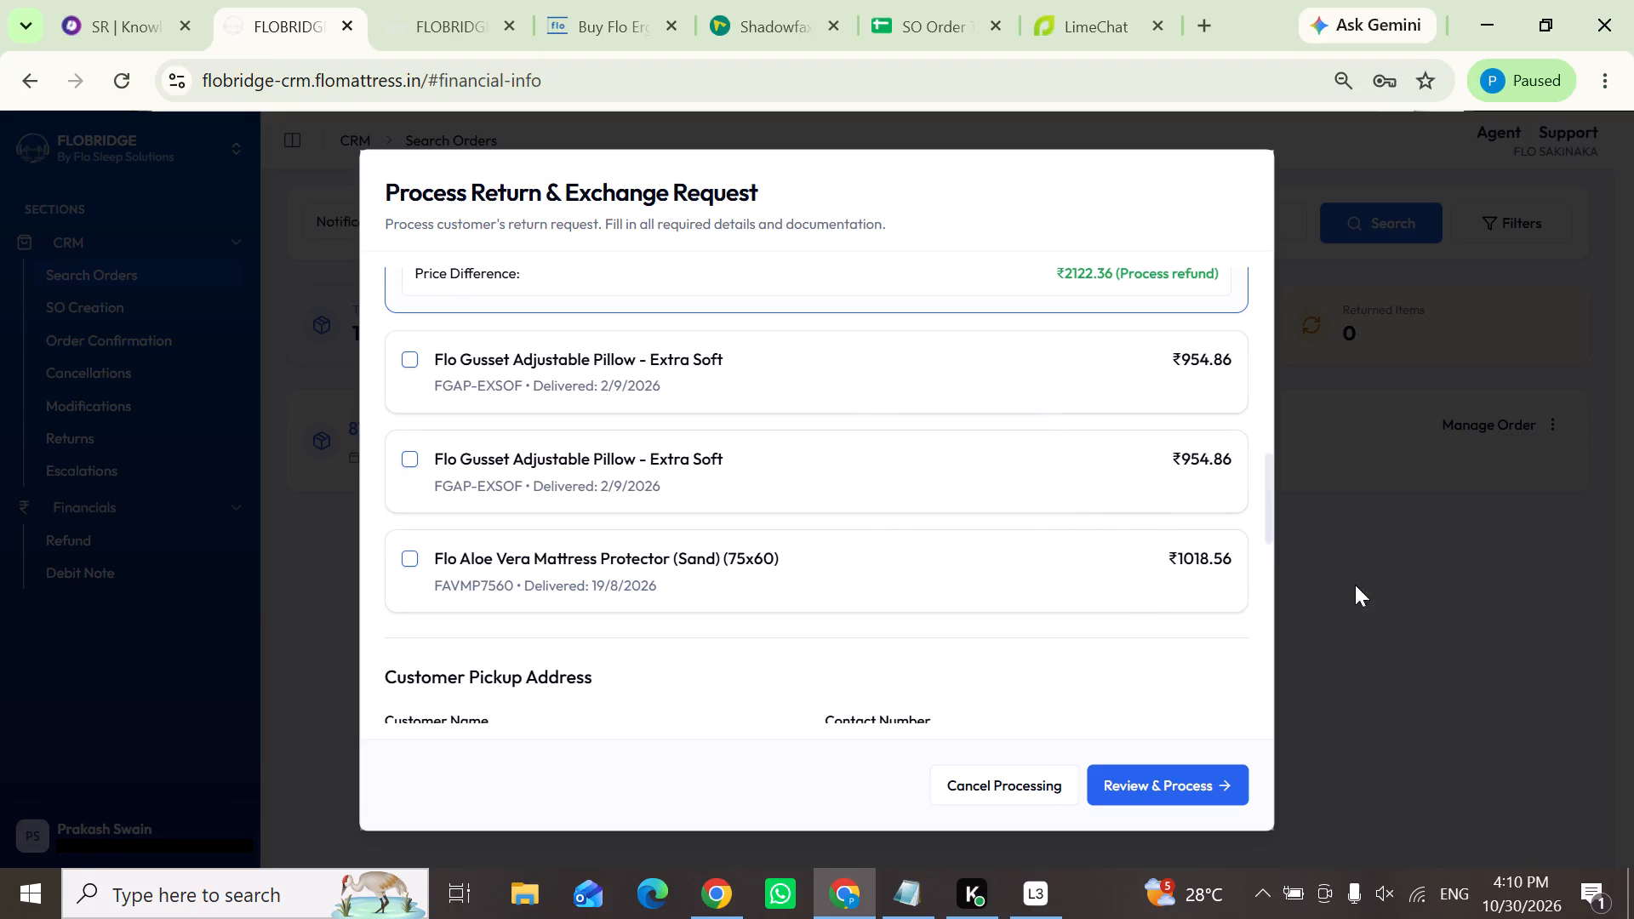
scroll(1003, 573, down, 1)
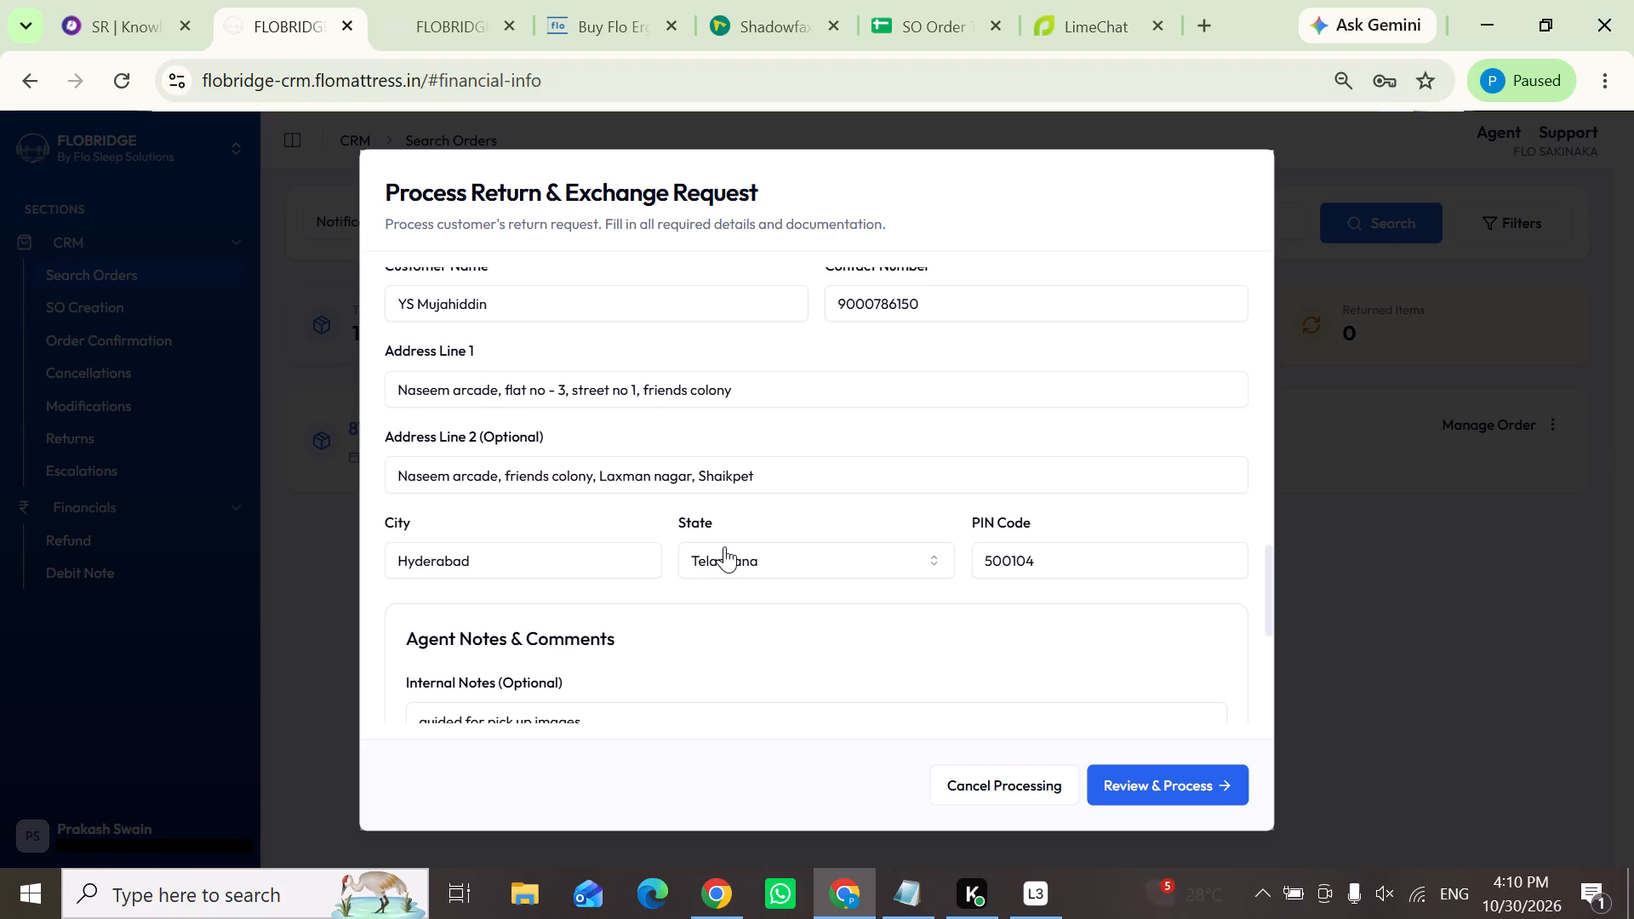
click(563, 385)
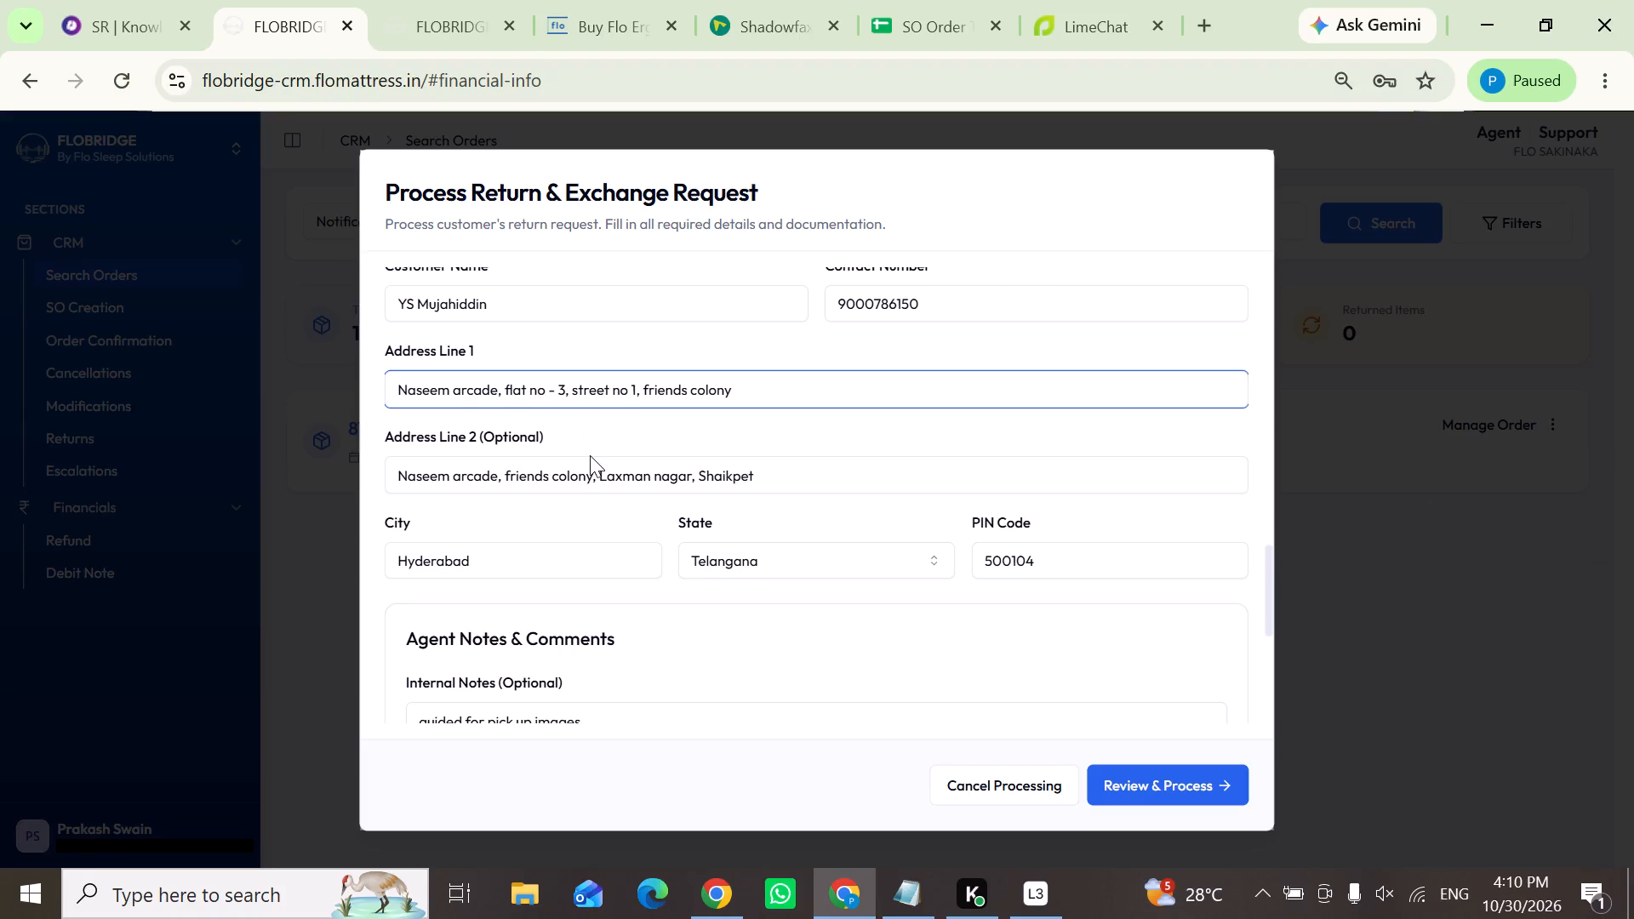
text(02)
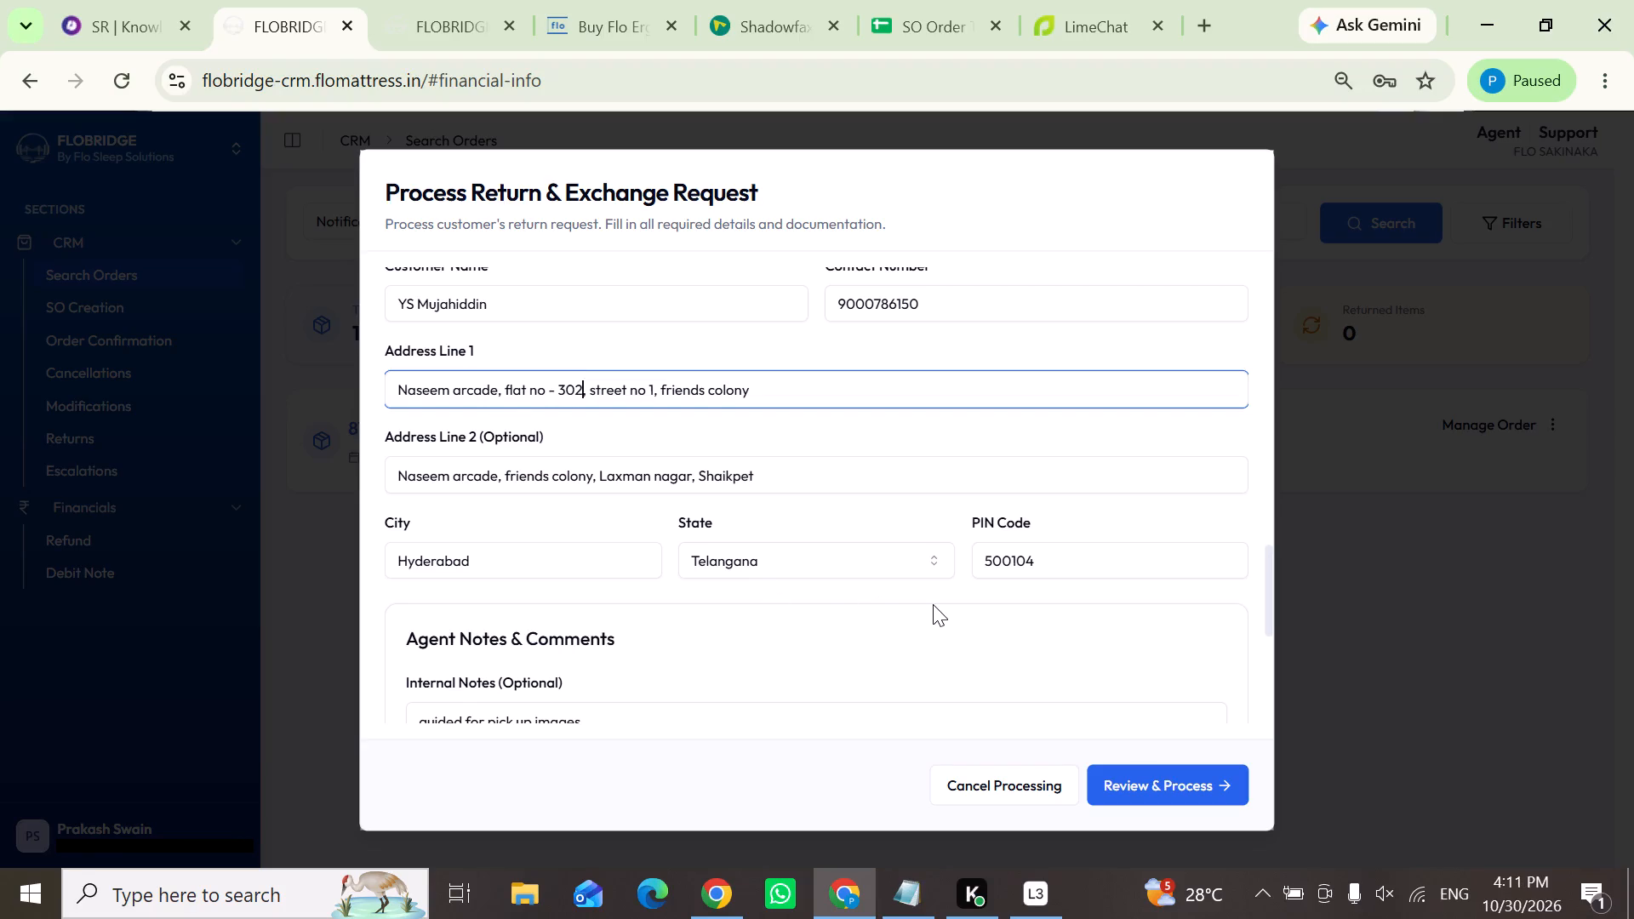
scroll(933, 604, down, 1)
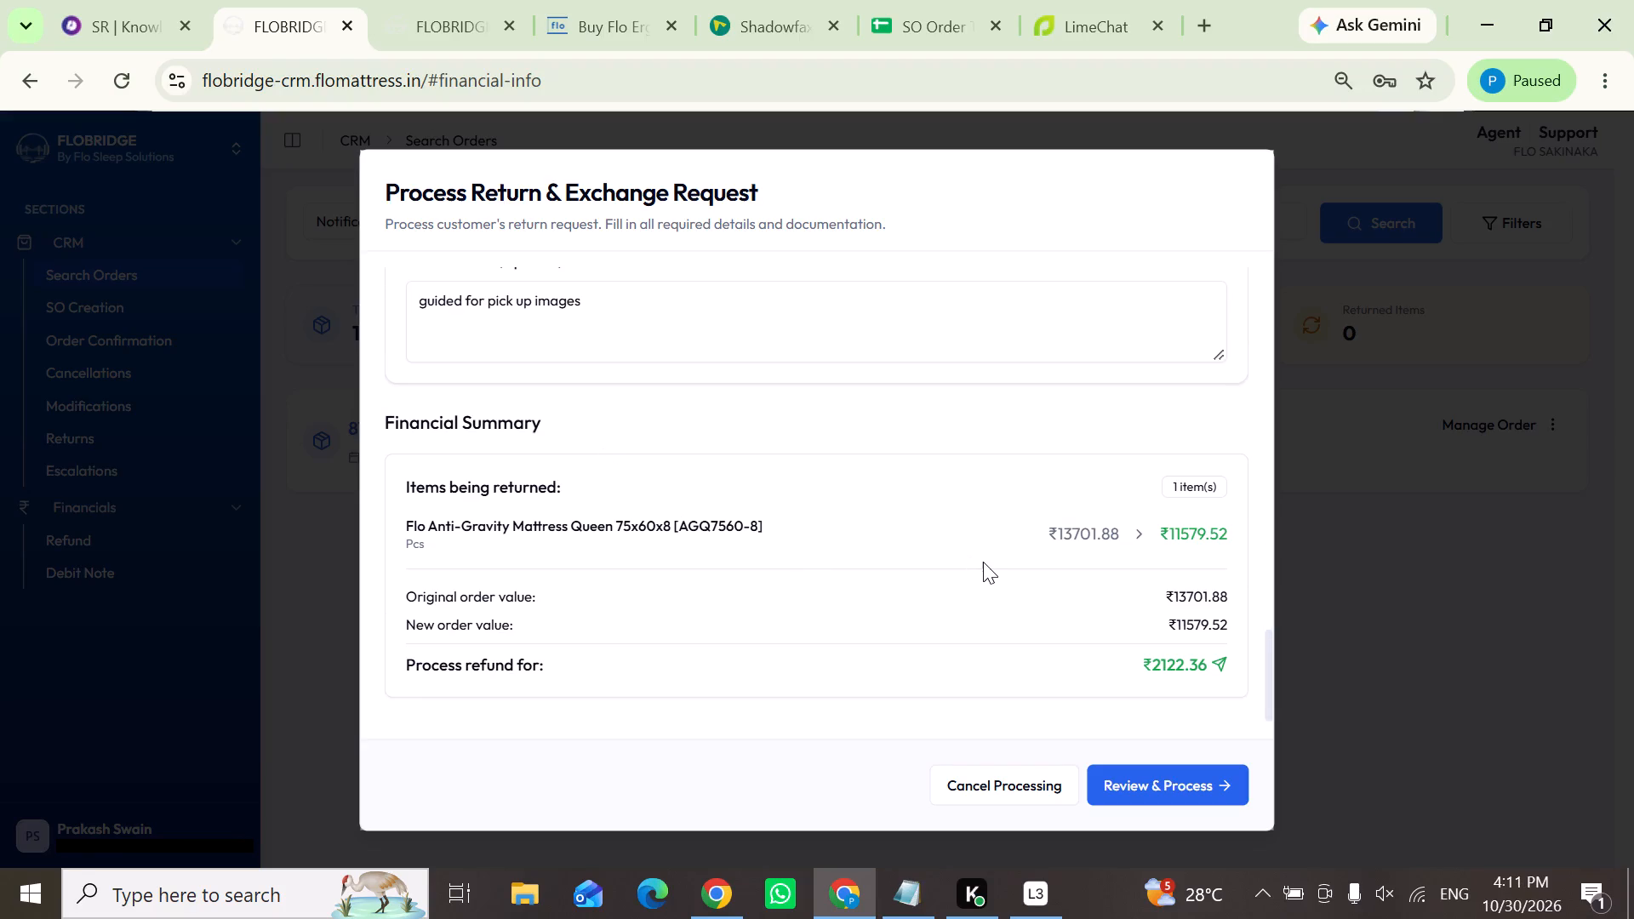
click(1117, 797)
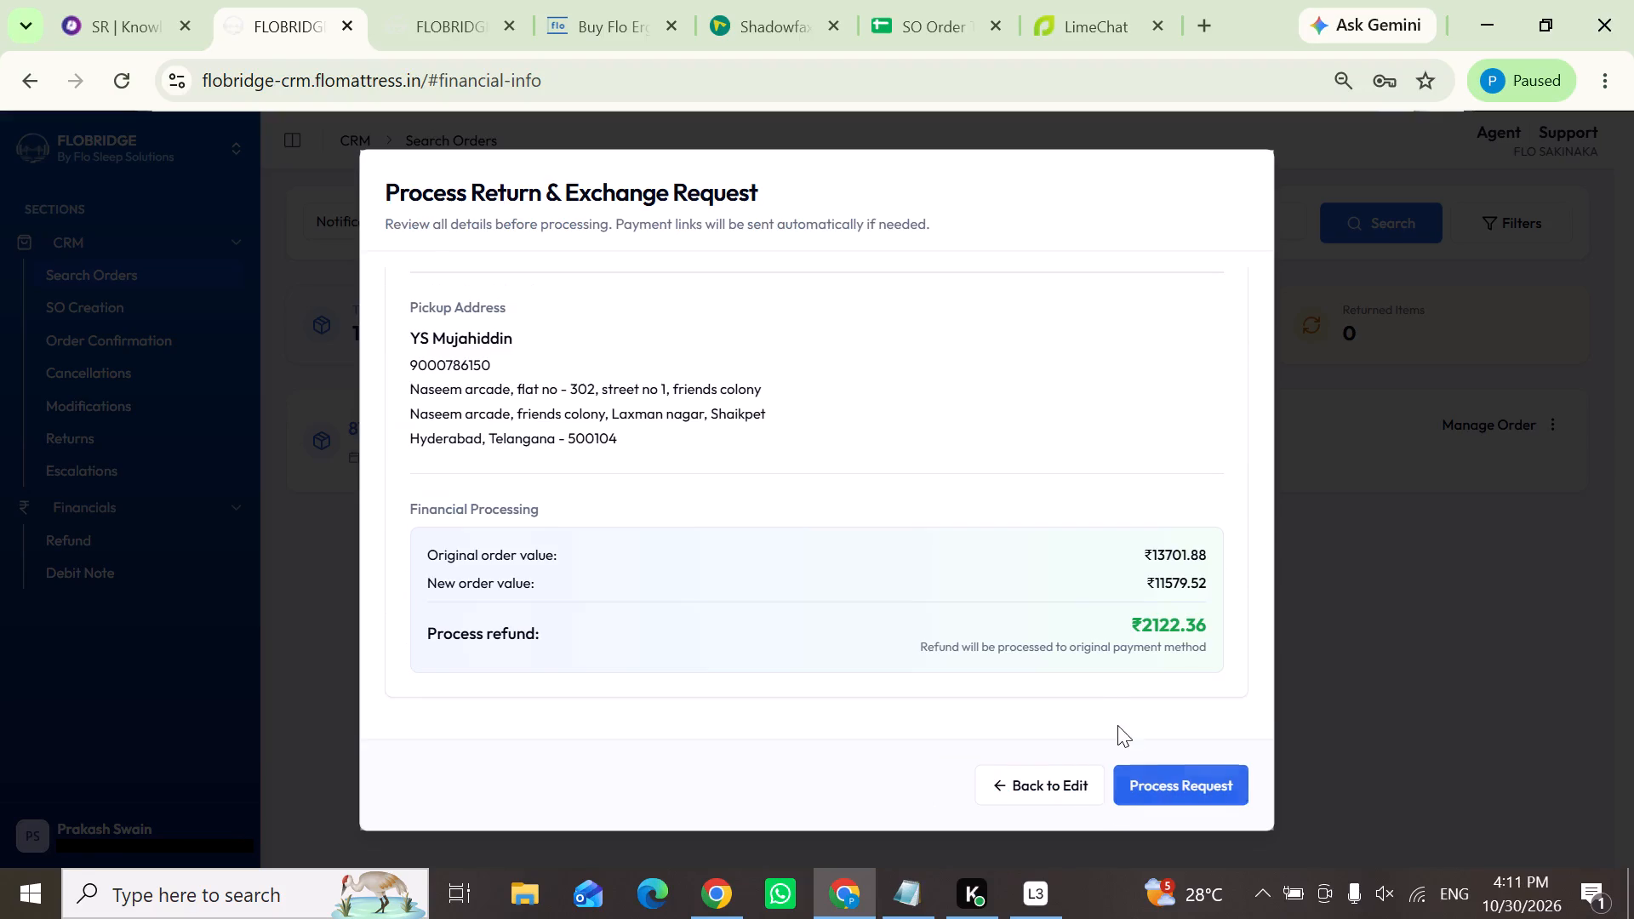
click(1151, 782)
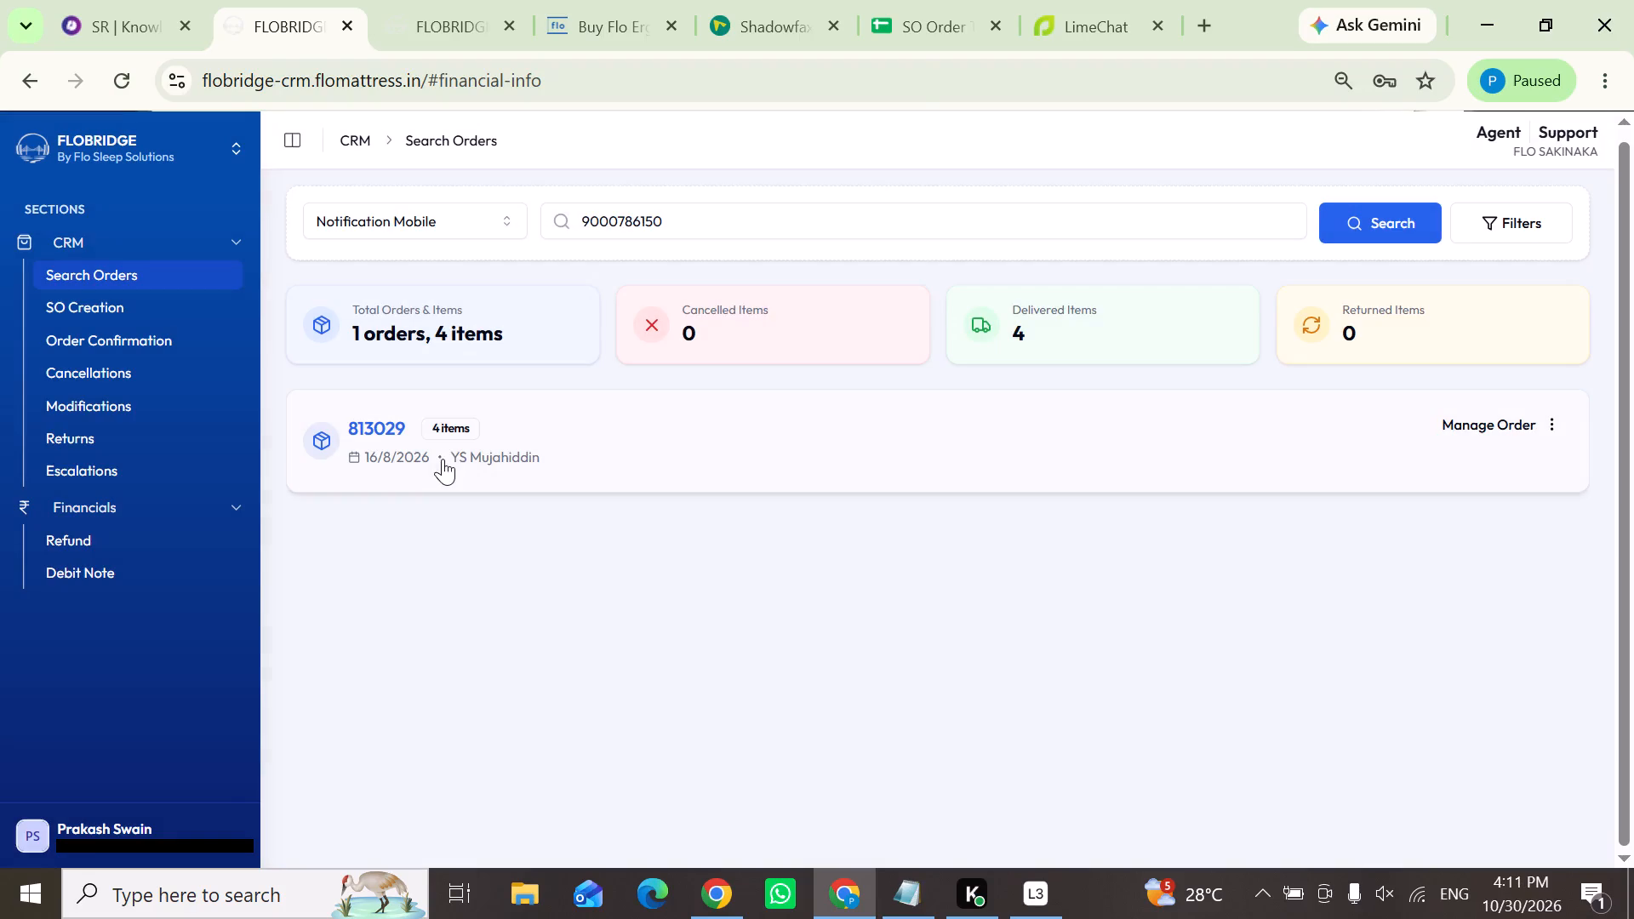
drag(413, 431, 340, 432)
key(ctrl+c)
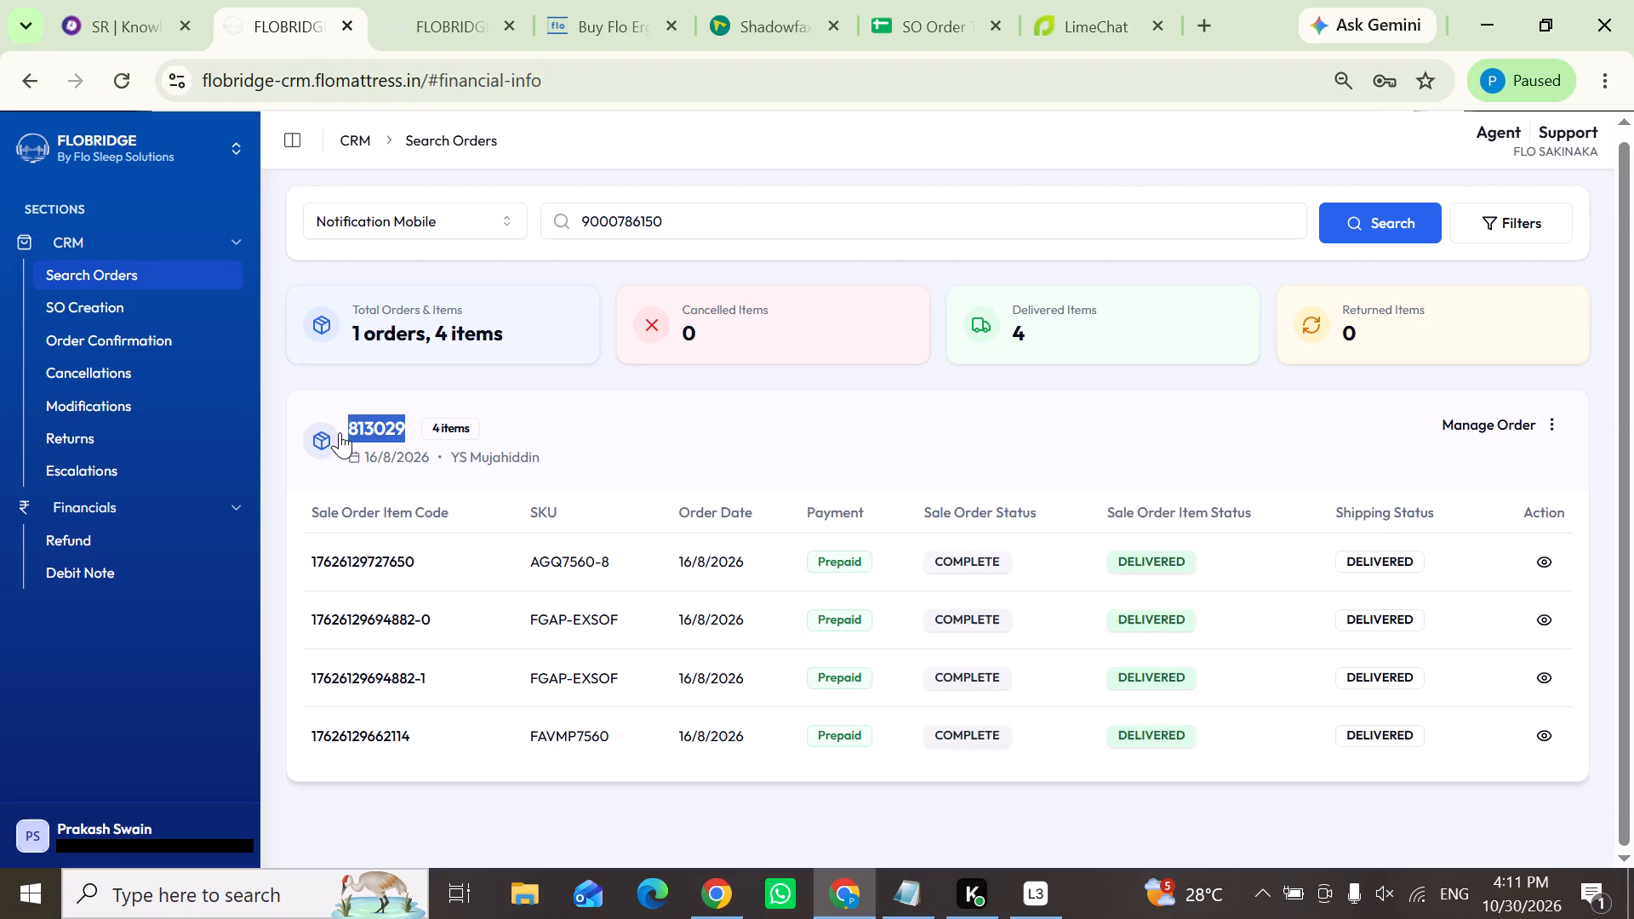
click(92, 438)
click(667, 442)
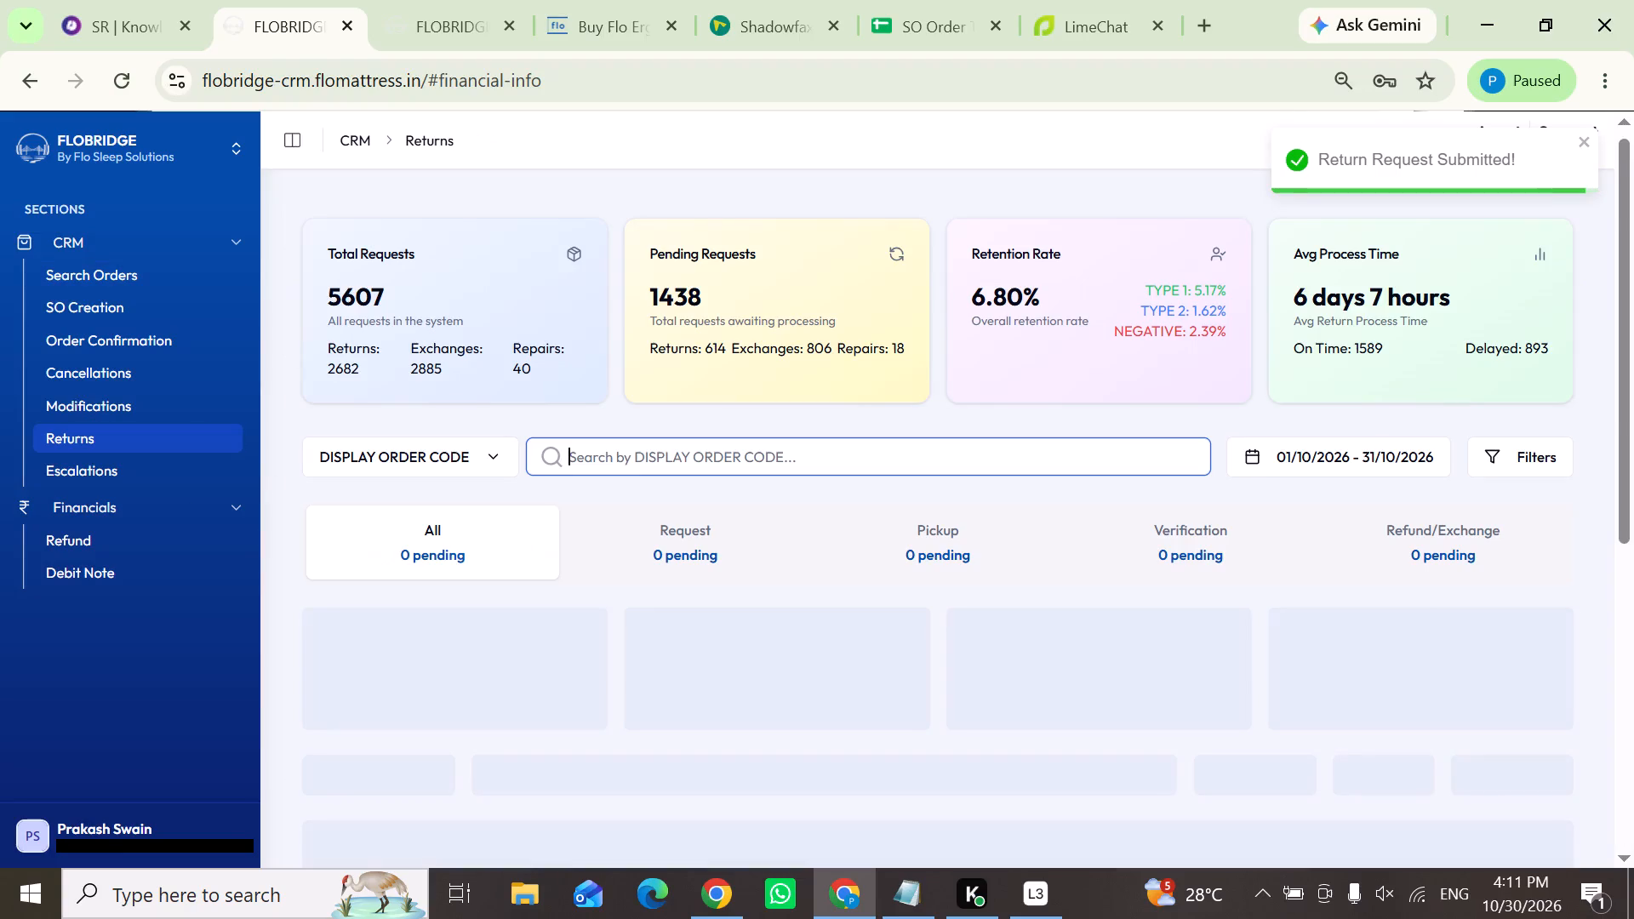
key(ctrl+v)
key(Return)
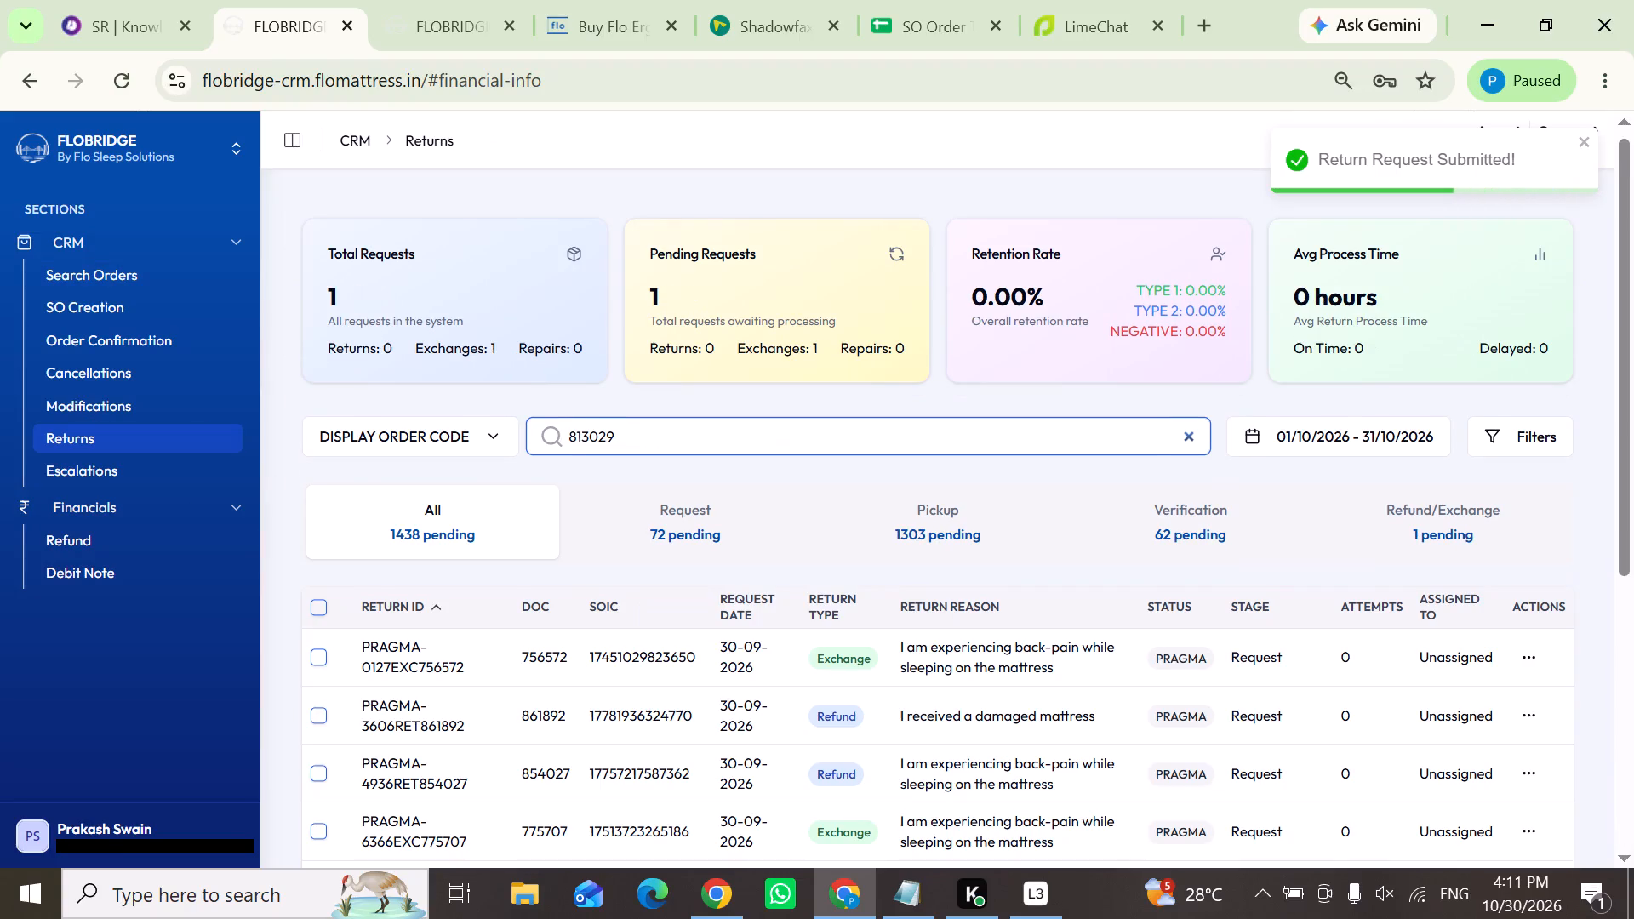
click(1511, 646)
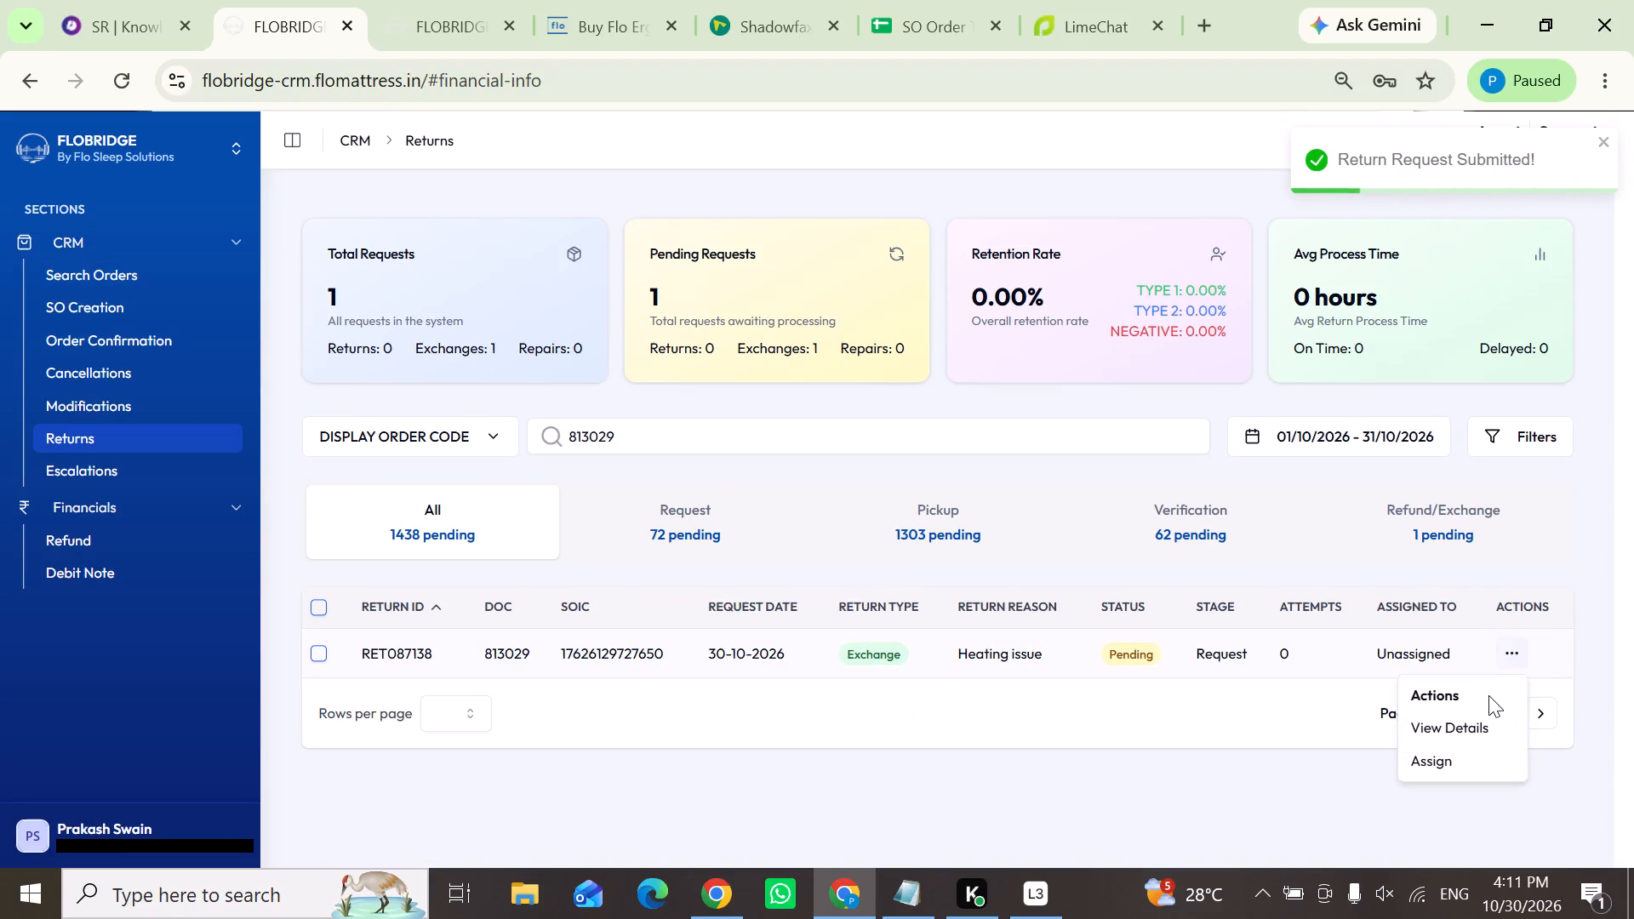
click(1454, 729)
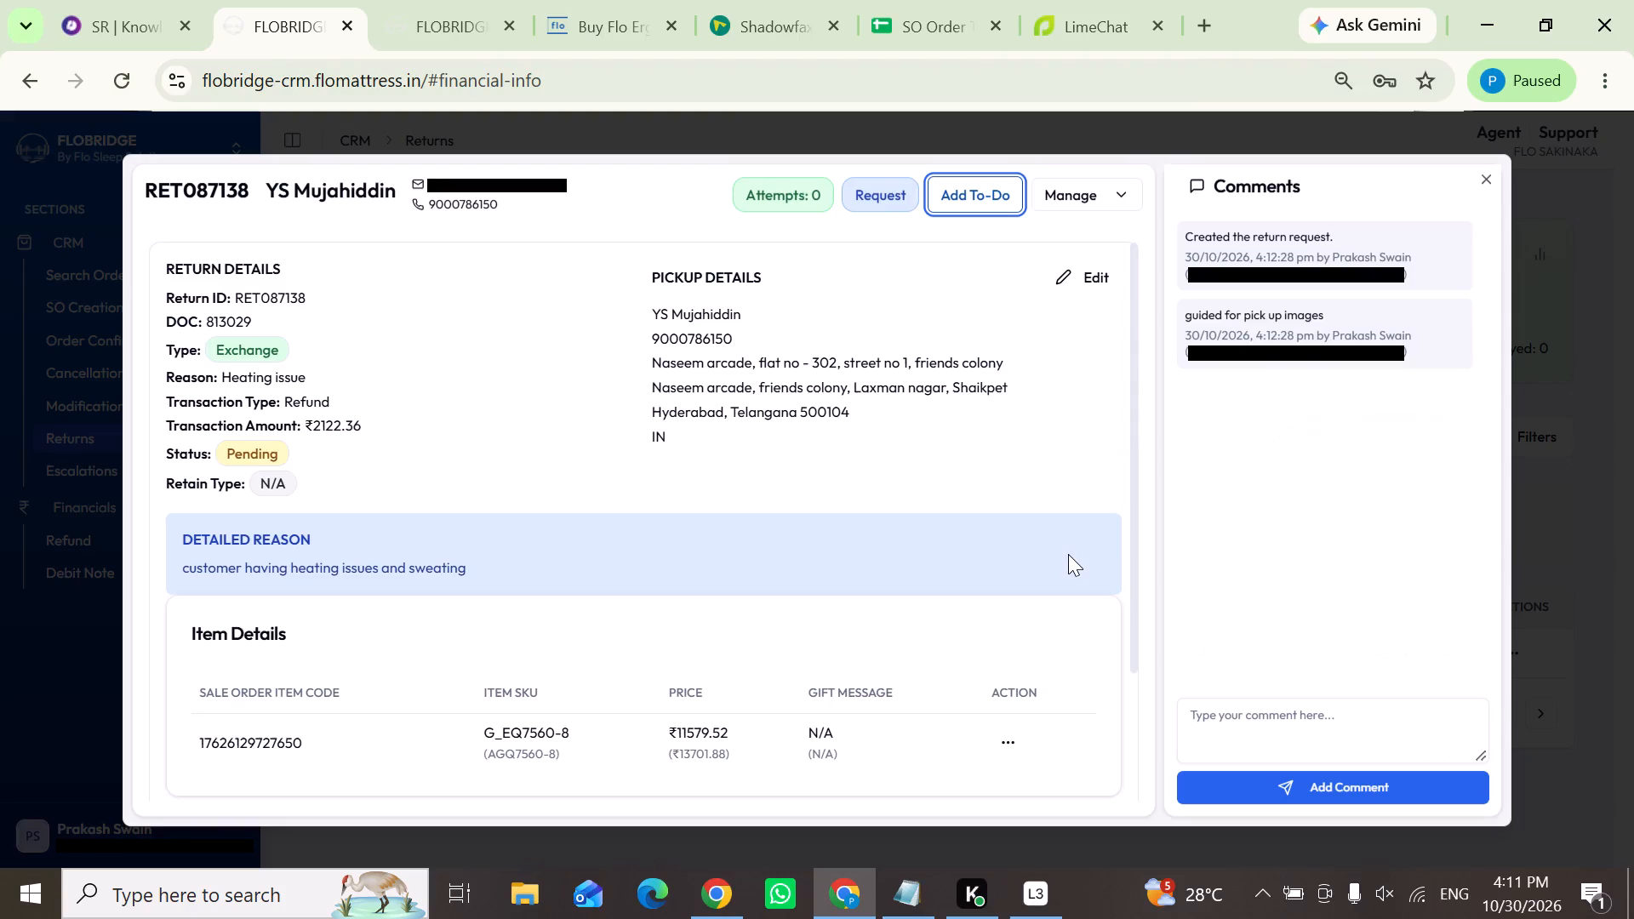
scroll(978, 577, down, 2)
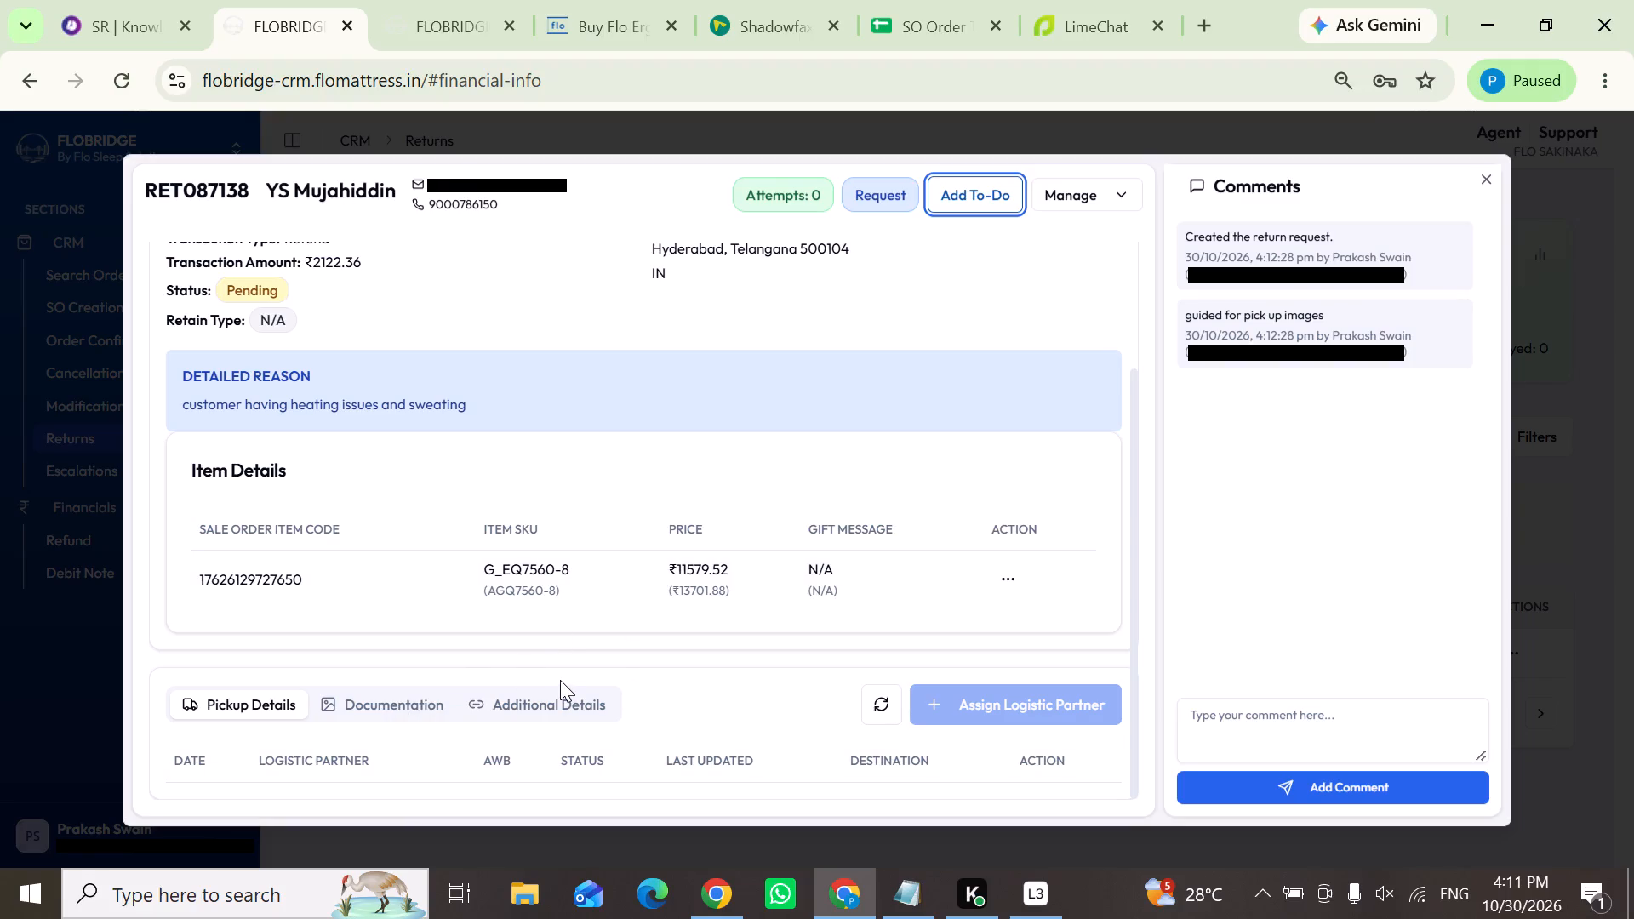
drag(734, 587, 679, 594)
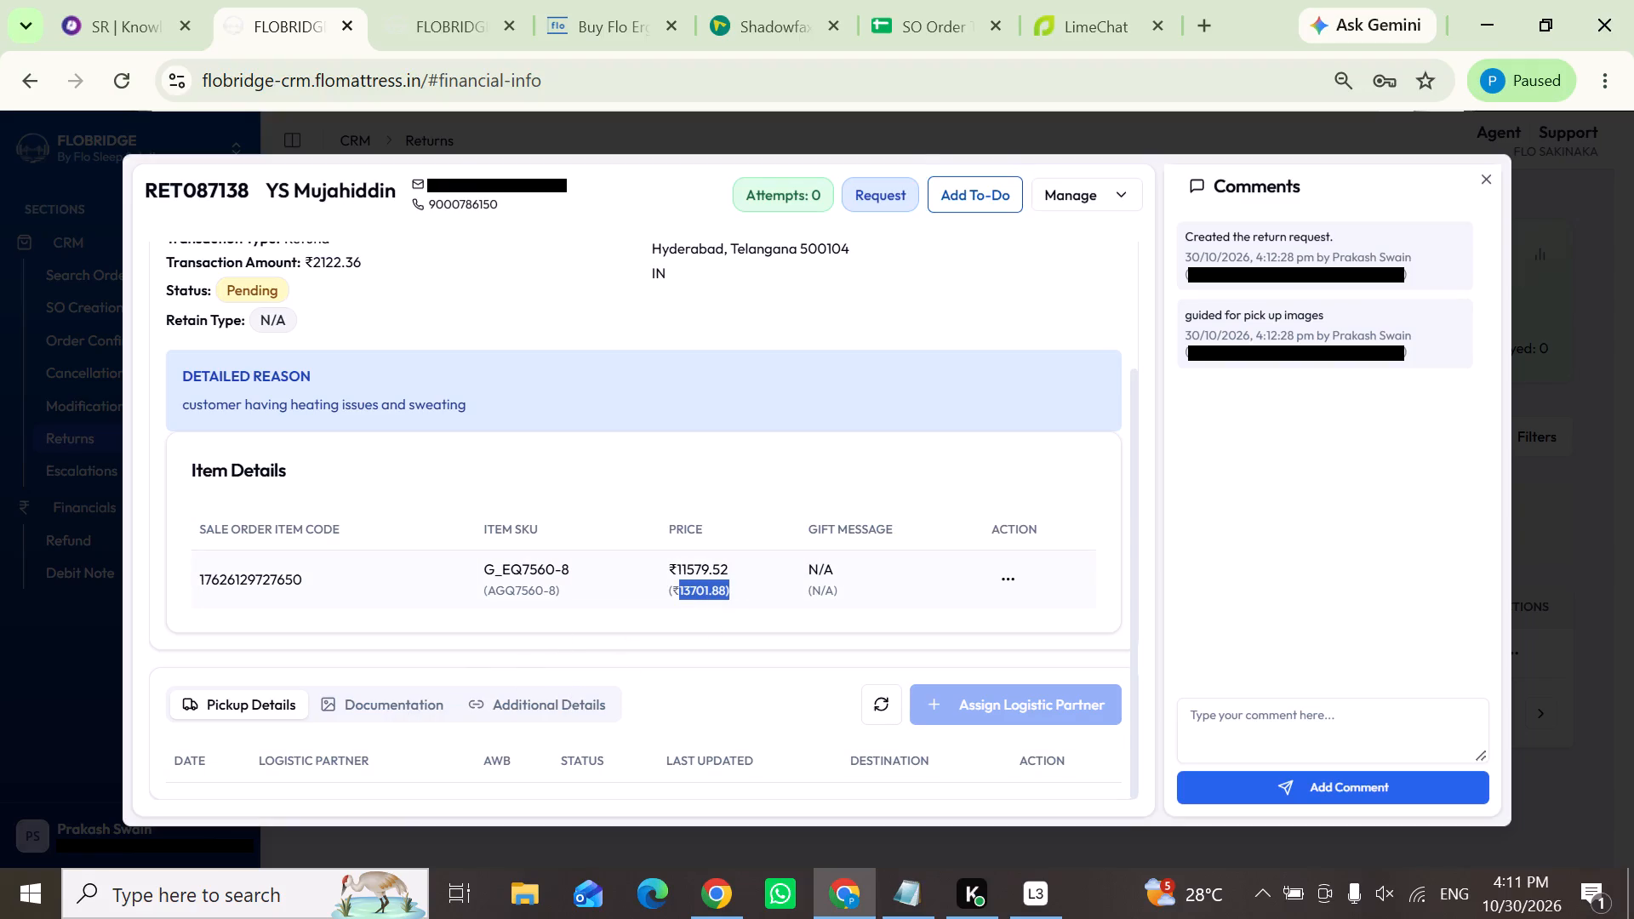
Examine the item SKUs, prices and gift message in the exchange request, along with its return and pickup details.
drag(679, 594, 677, 594)
click(676, 623)
drag(872, 592, 808, 591)
click(742, 635)
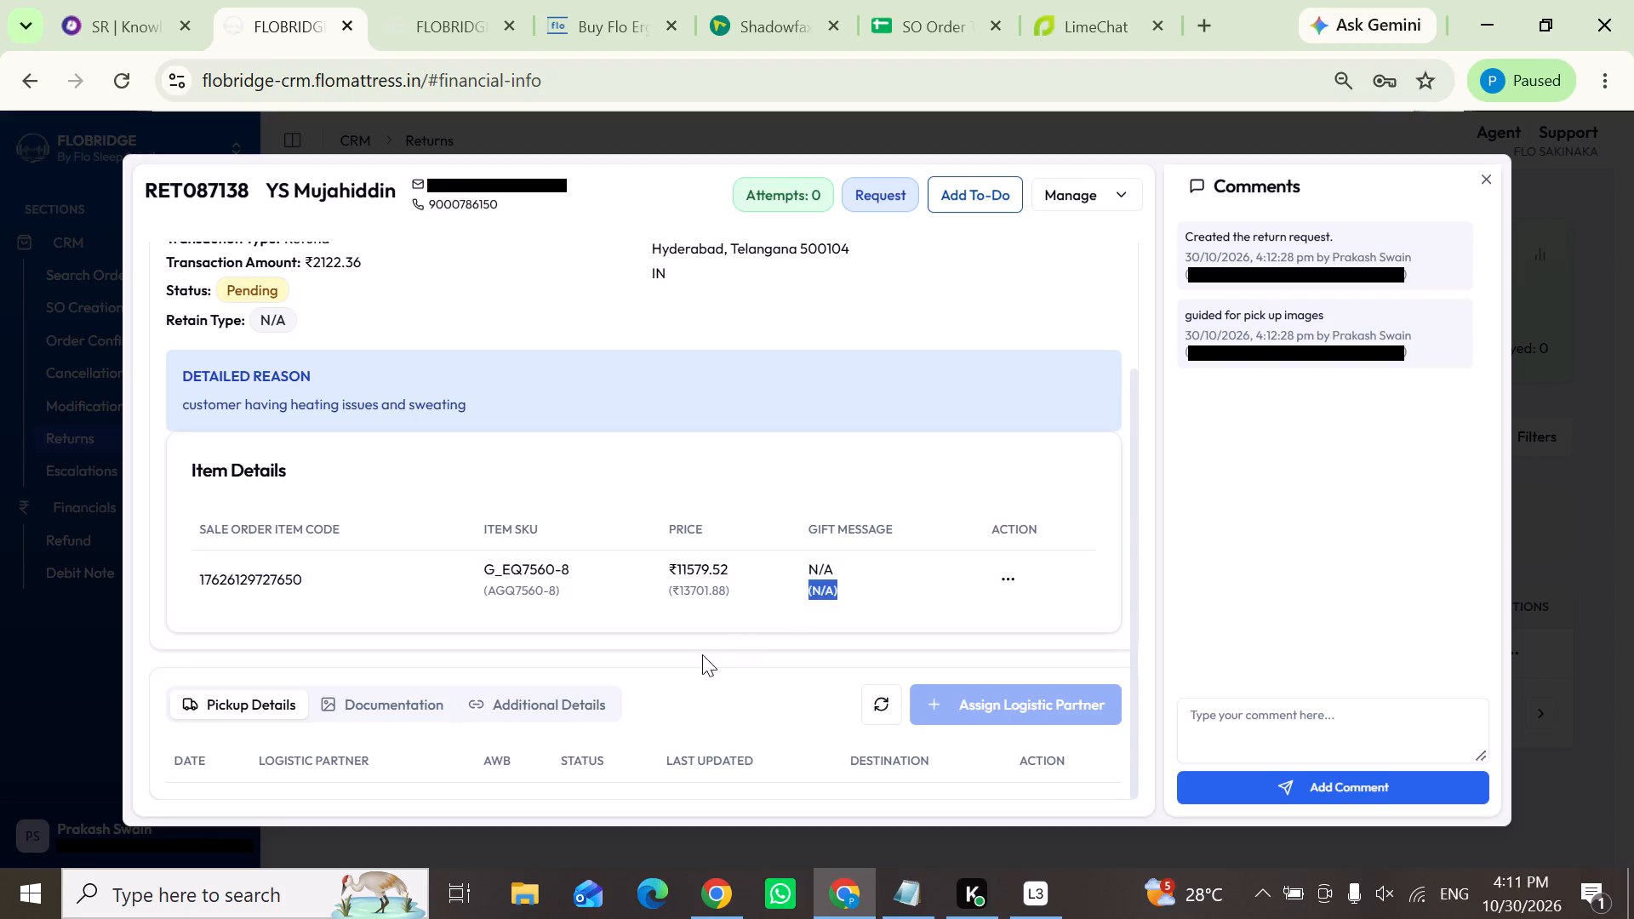
scroll(564, 637, down, 4)
scroll(967, 596, up, 4)
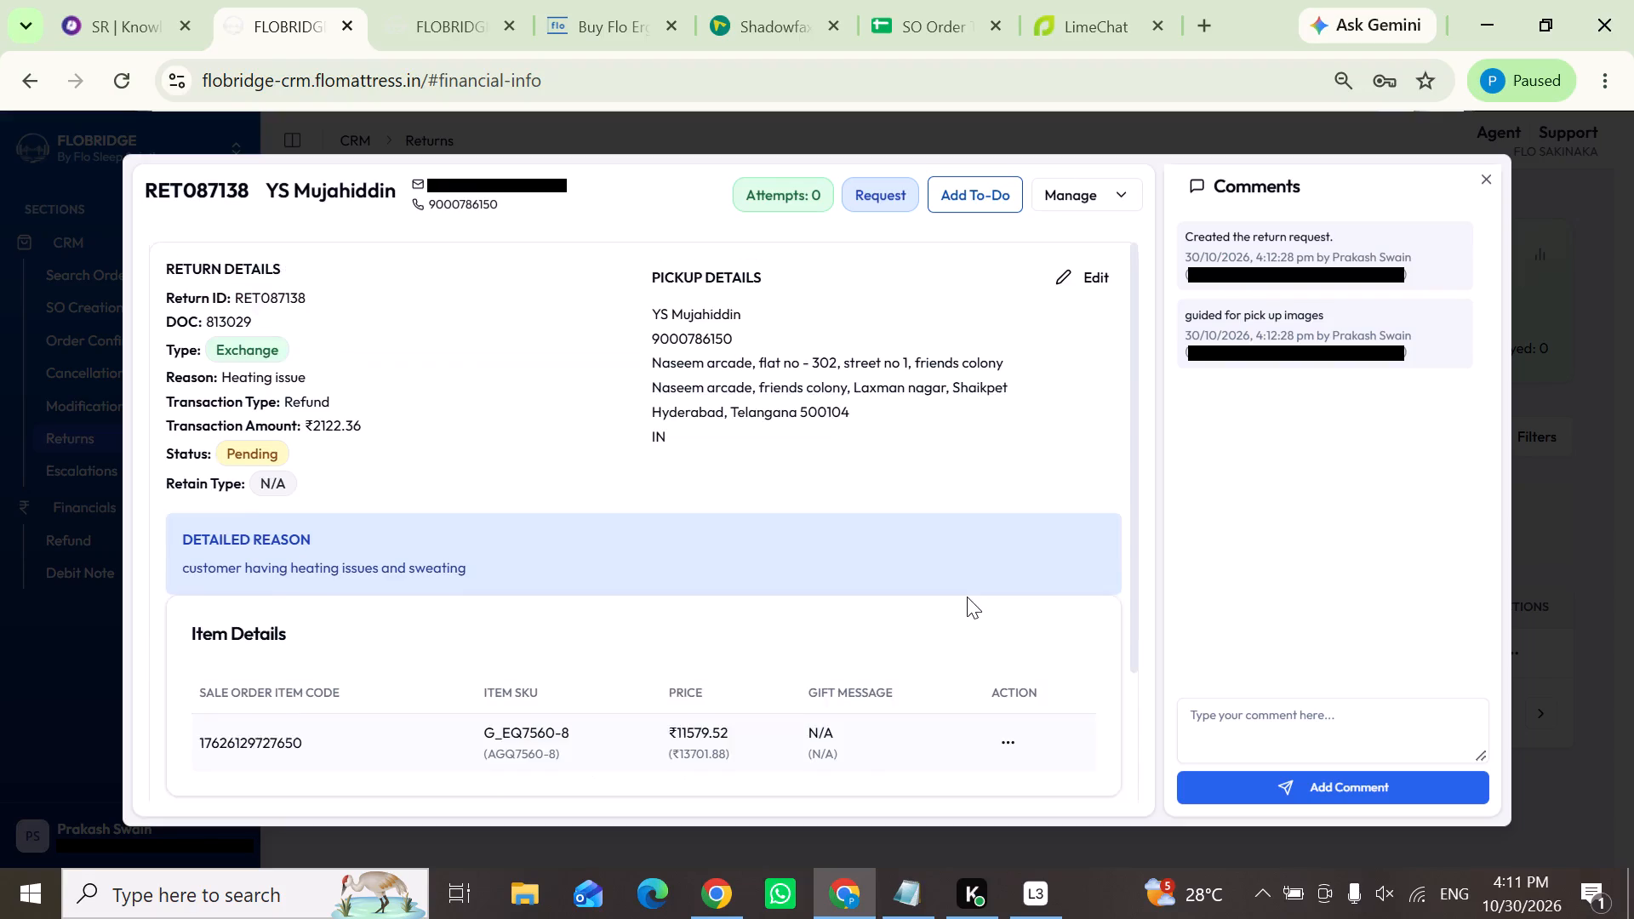
scroll(967, 596, down, 4)
drag(846, 594, 806, 592)
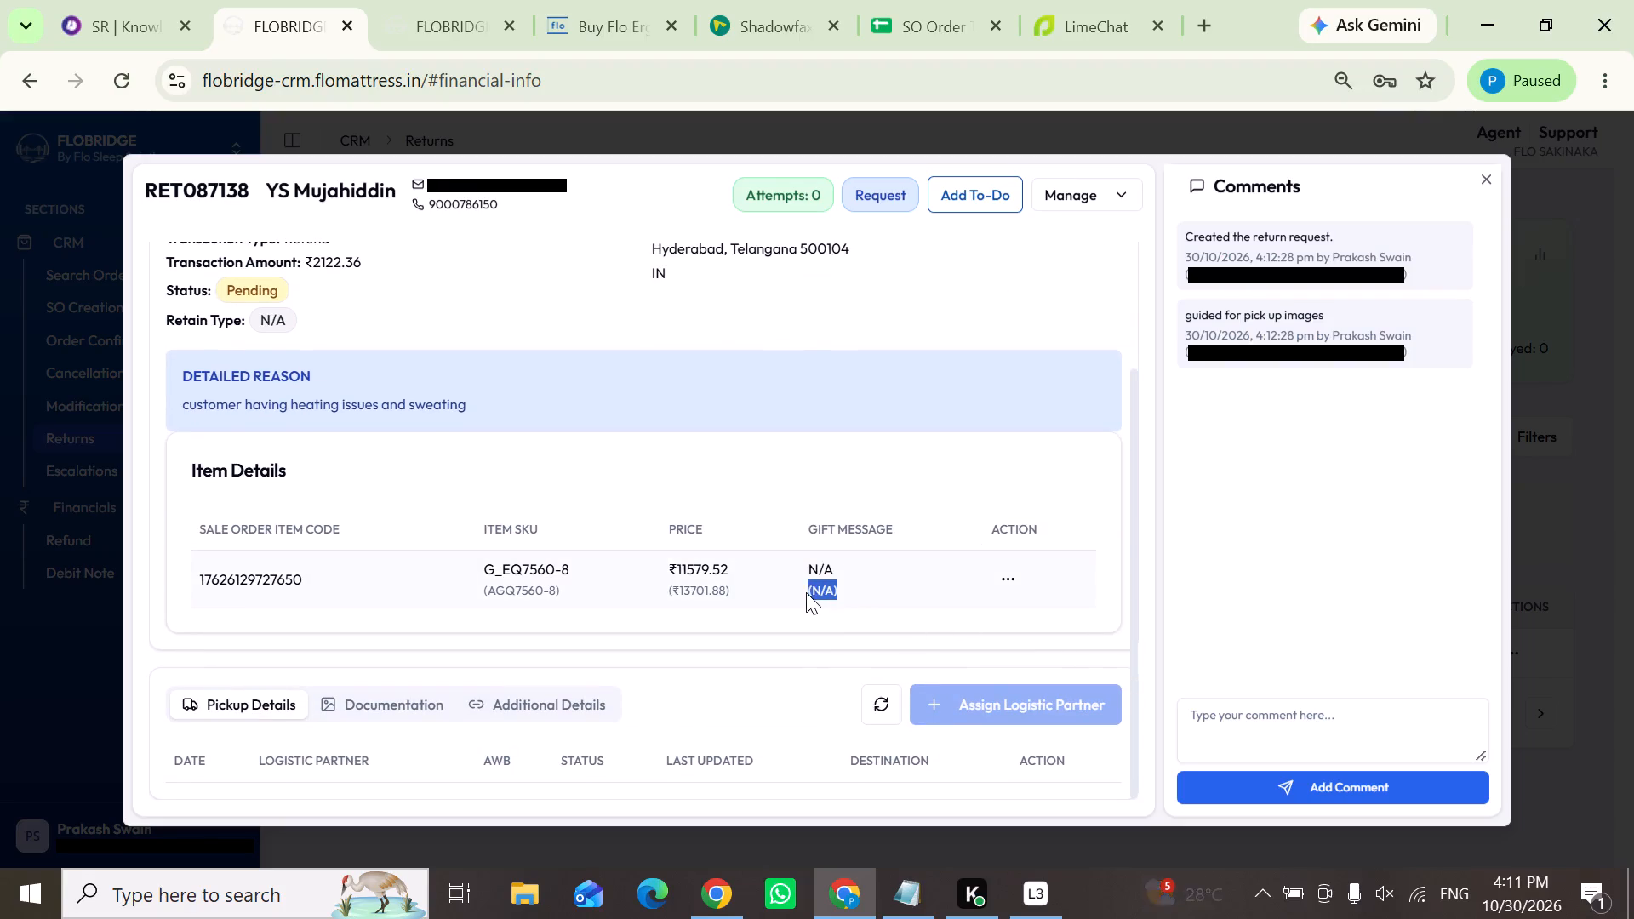
drag(806, 592, 662, 568)
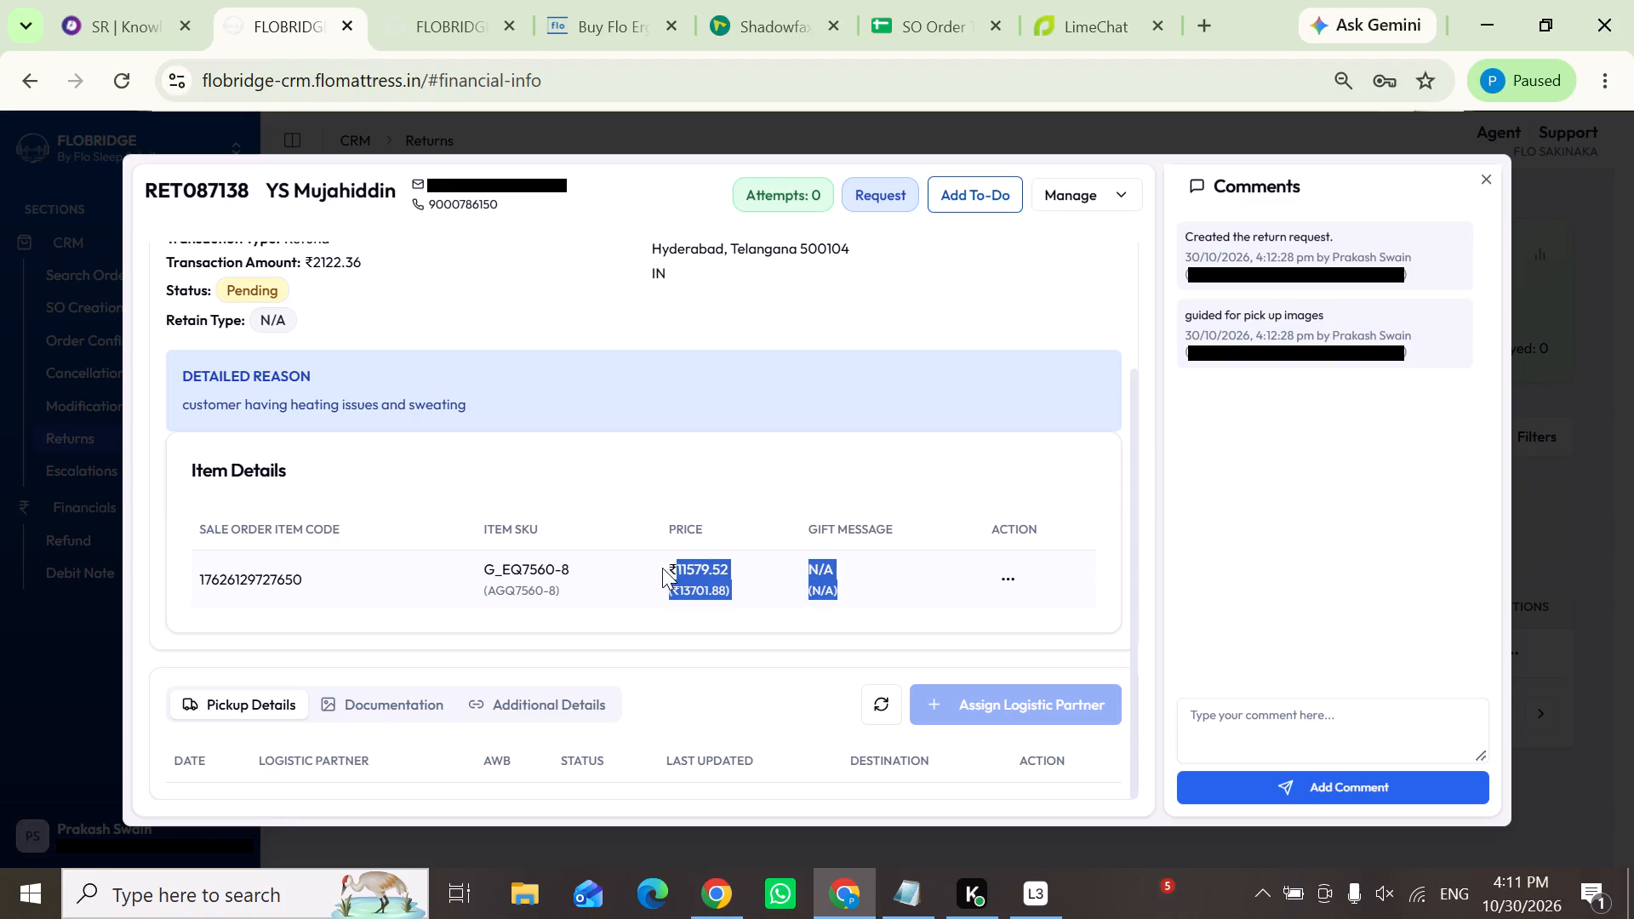
drag(662, 568, 473, 567)
click(608, 629)
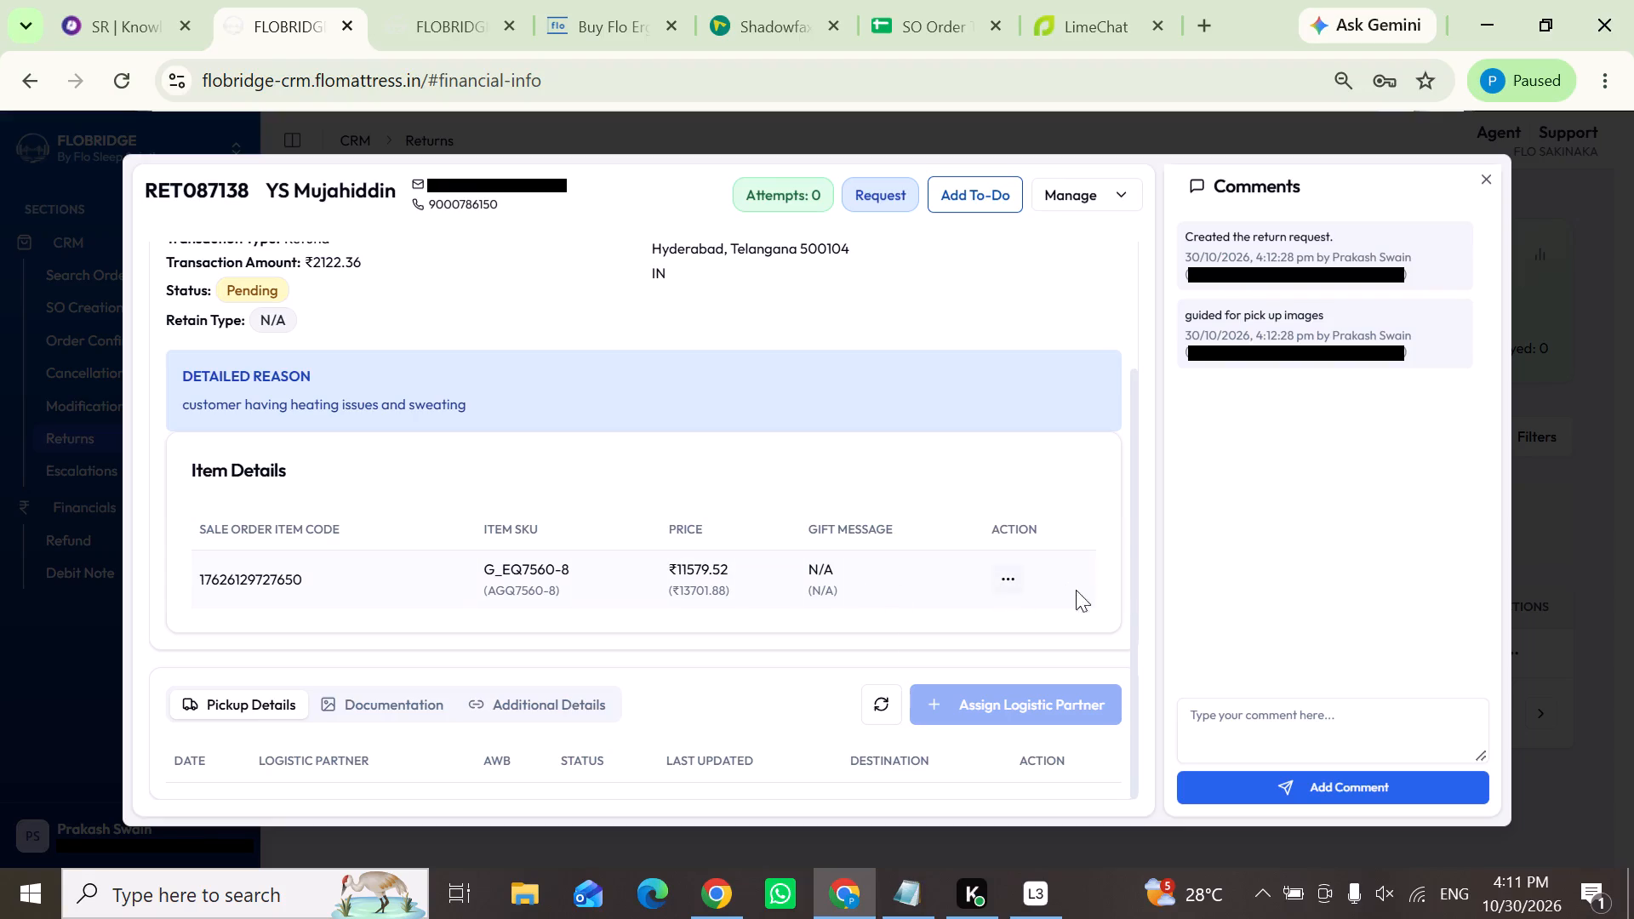
drag(1135, 584, 1134, 405)
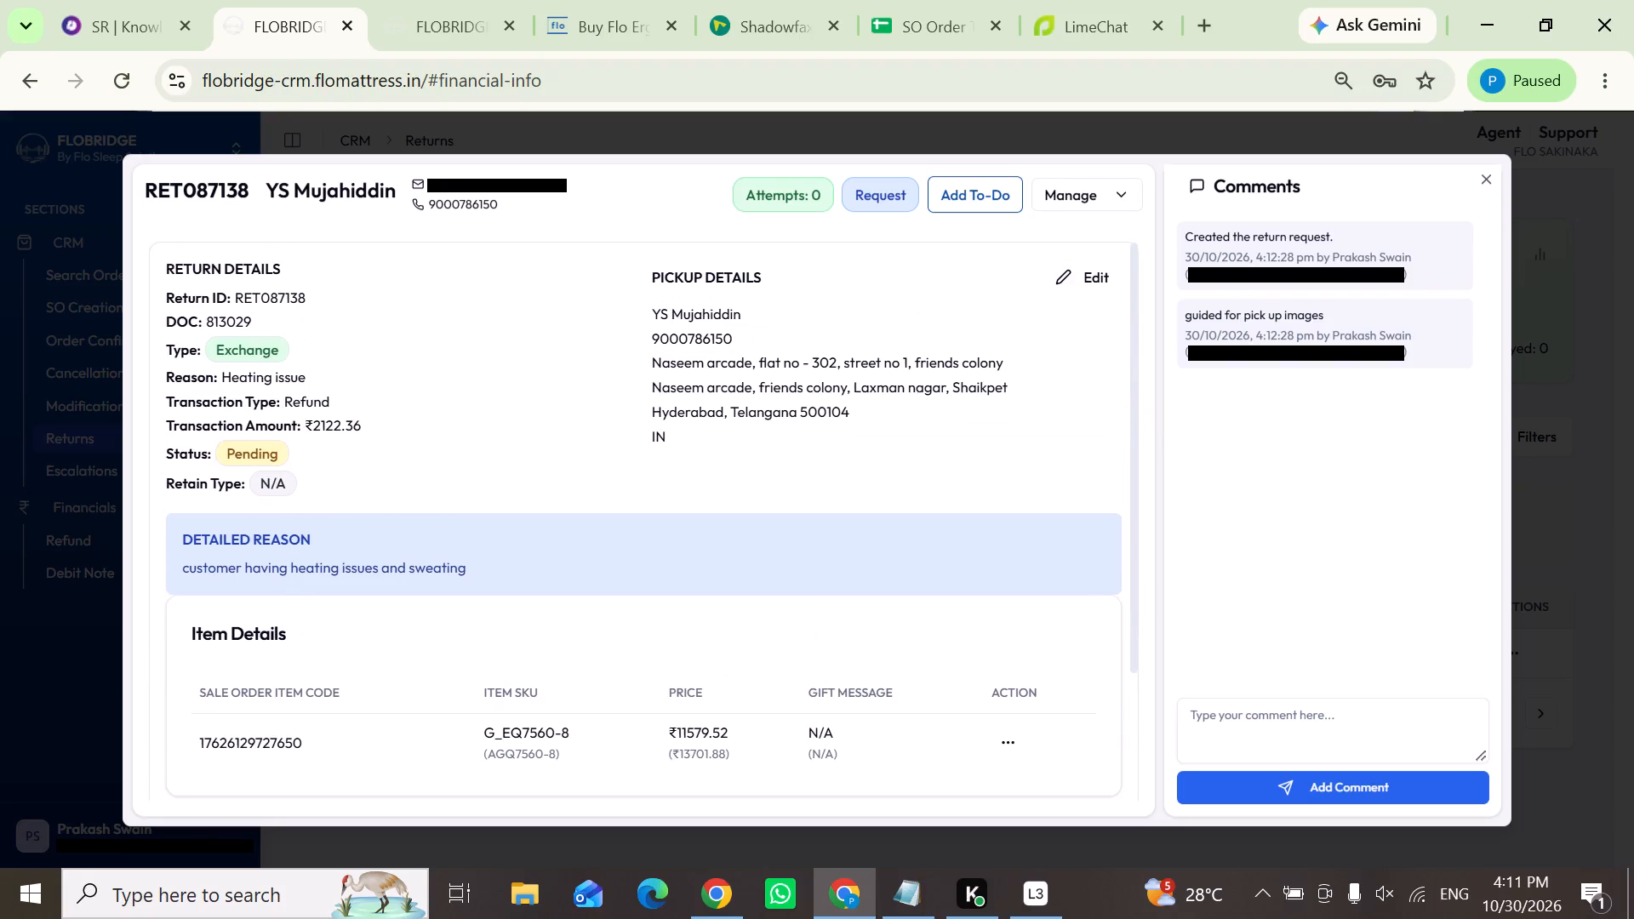
scroll(711, 391, down, 4)
drag(569, 575, 479, 574)
click(525, 614)
drag(569, 591, 473, 557)
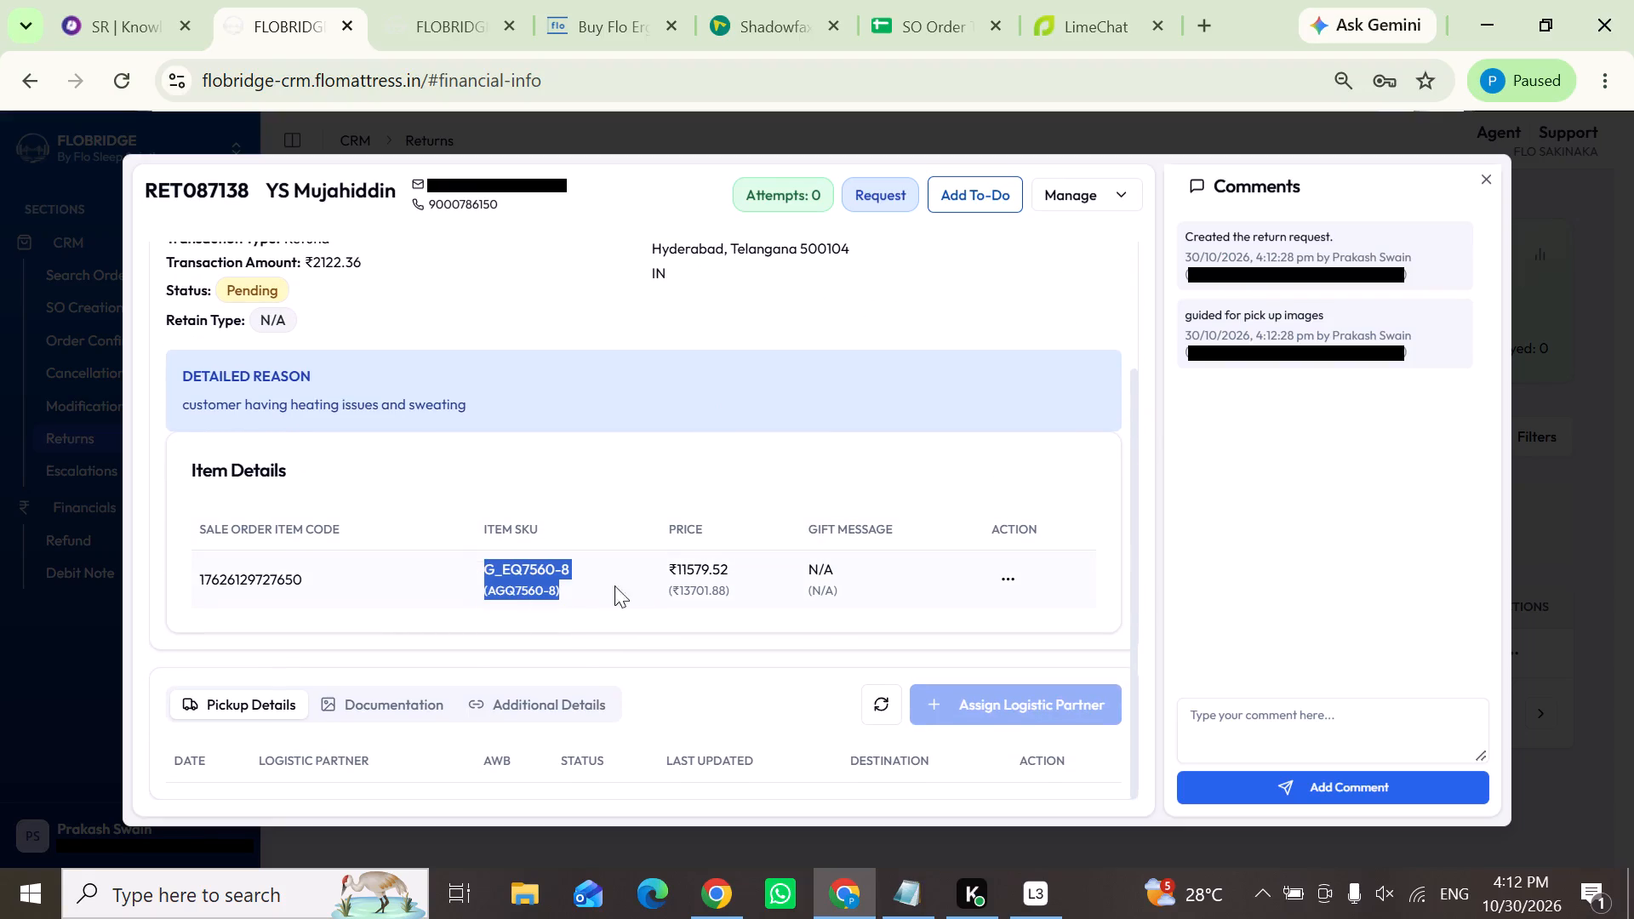
click(643, 583)
scroll(641, 547, down, 3)
scroll(637, 545, up, 4)
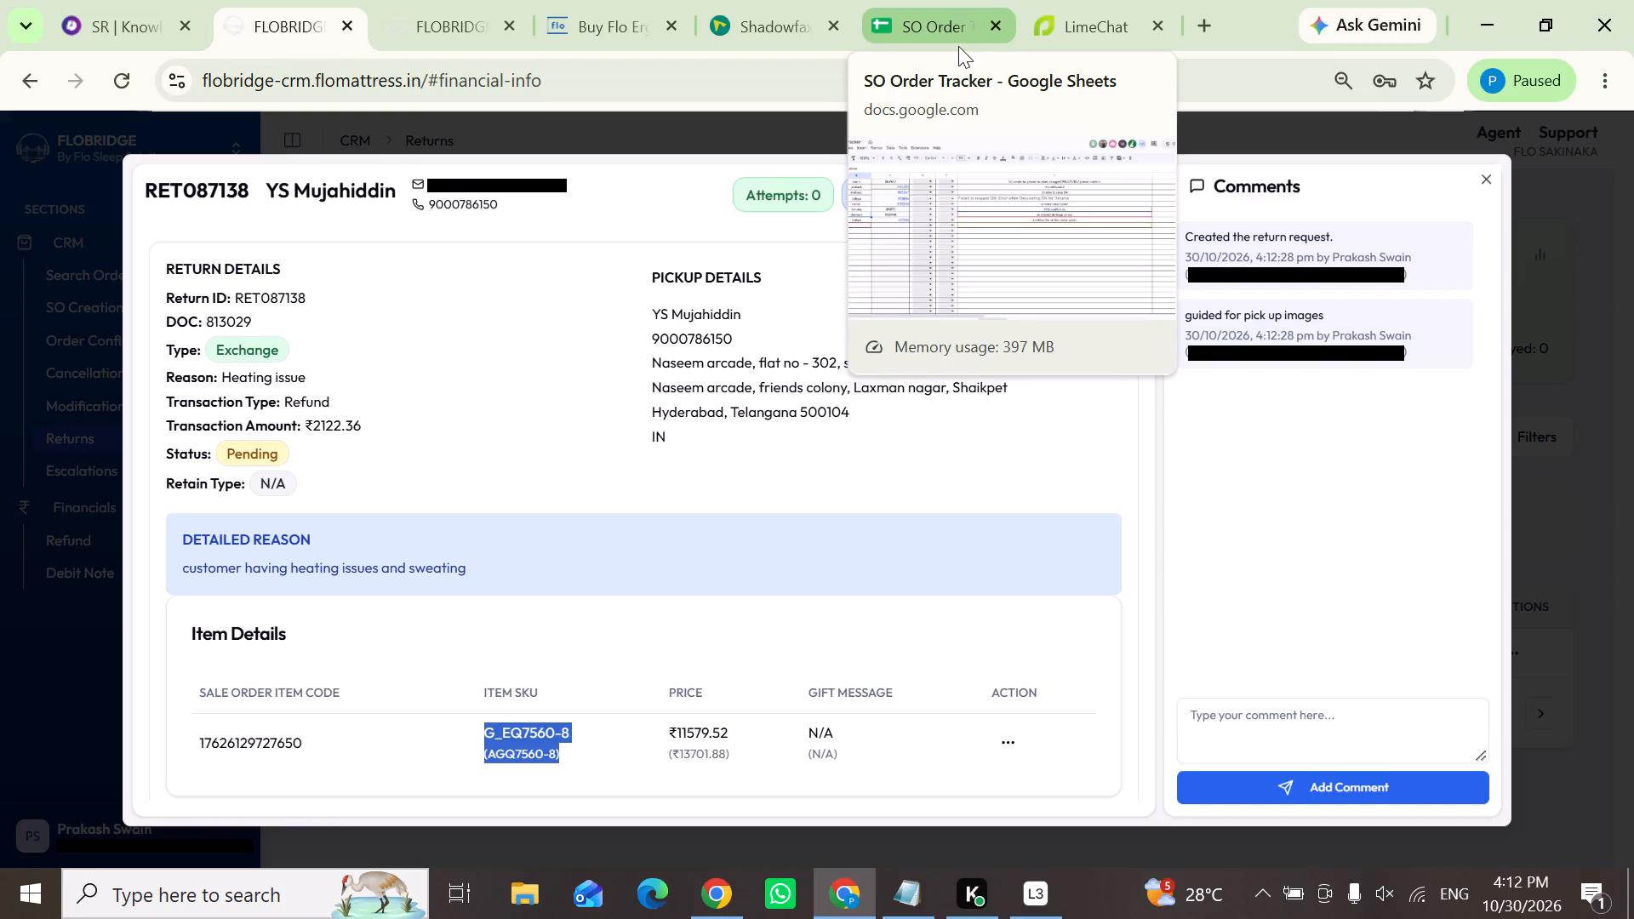
Switch to the SO Order Tracker spreadsheet and look through the difference-amount refund entries in the Diff Amount sheet.
click(918, 37)
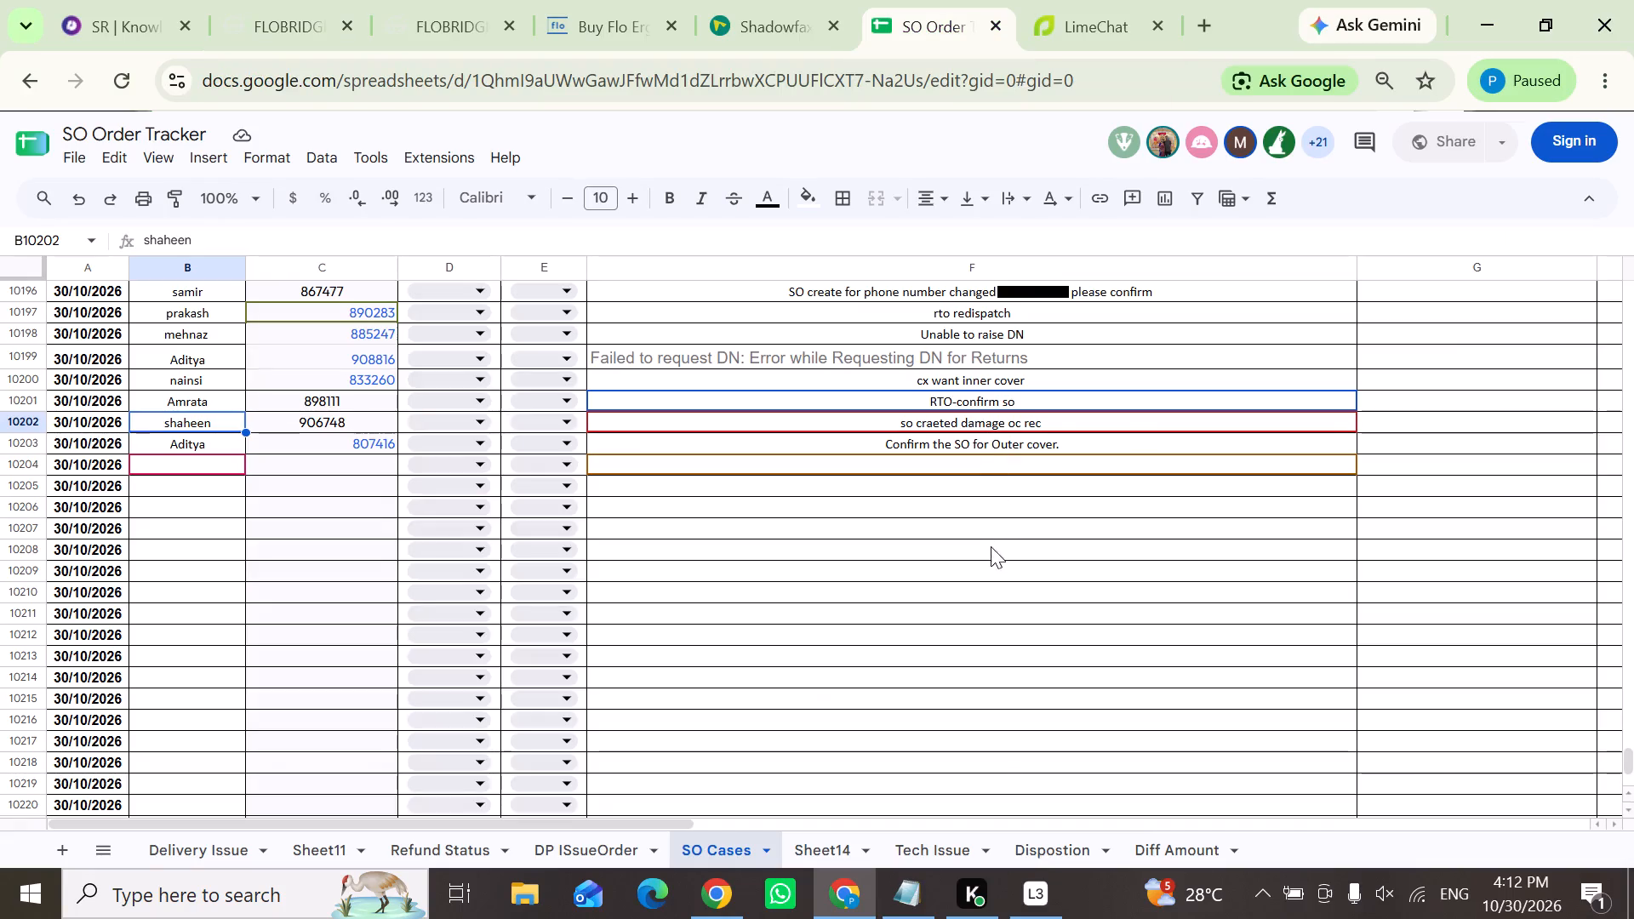
click(937, 842)
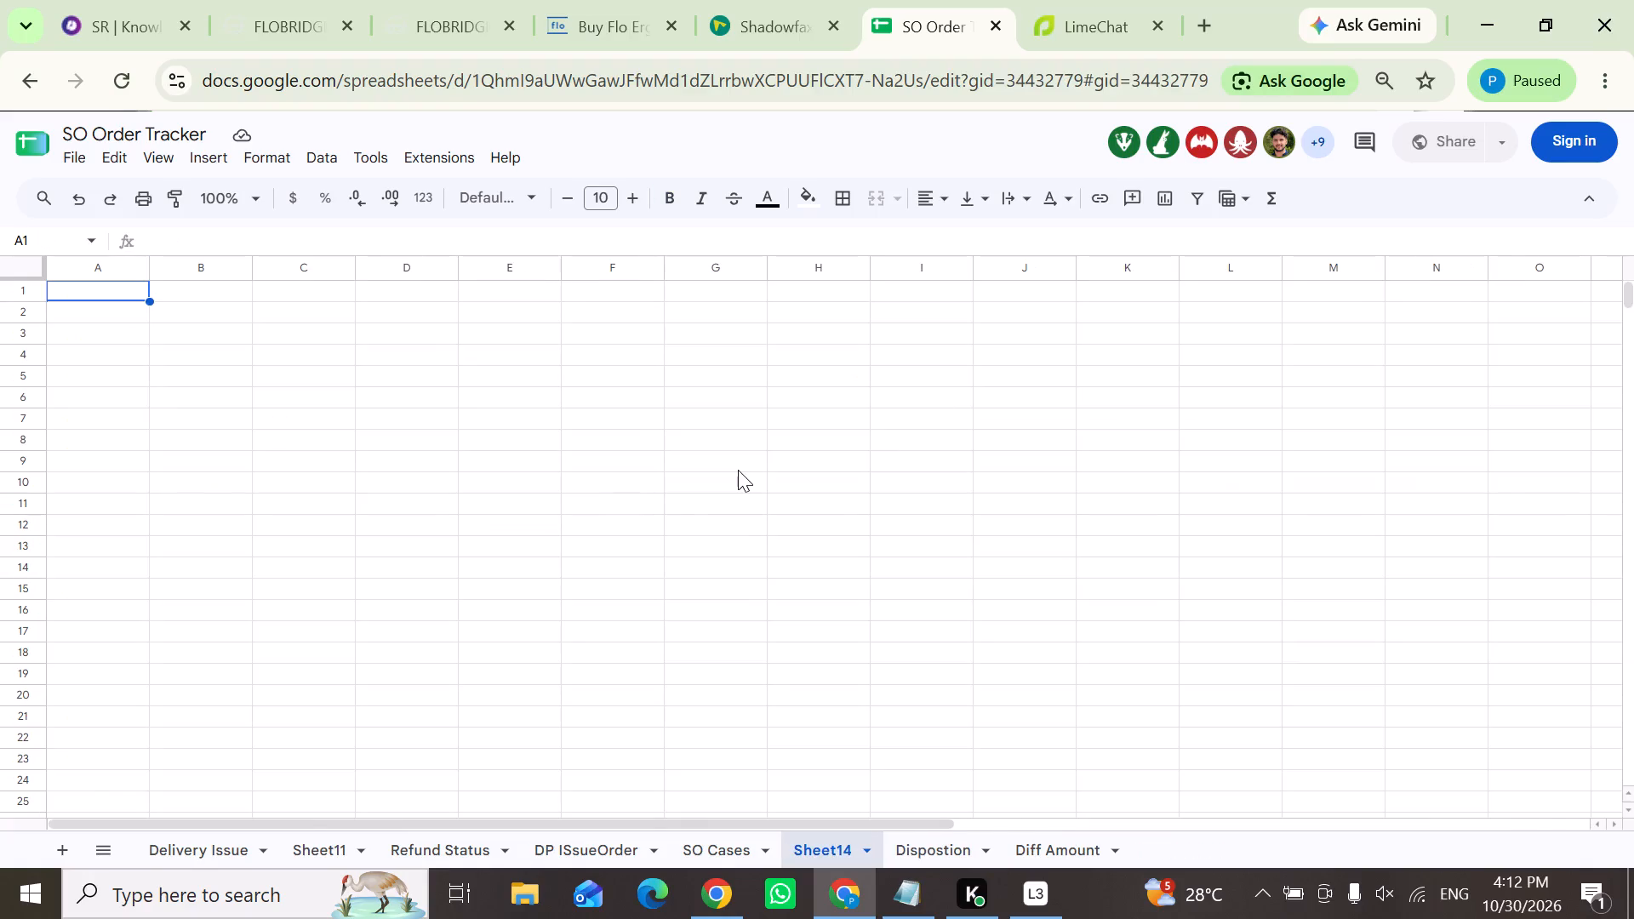
scroll(737, 470, up, 2)
scroll(736, 470, down, 4)
scroll(732, 476, up, 2)
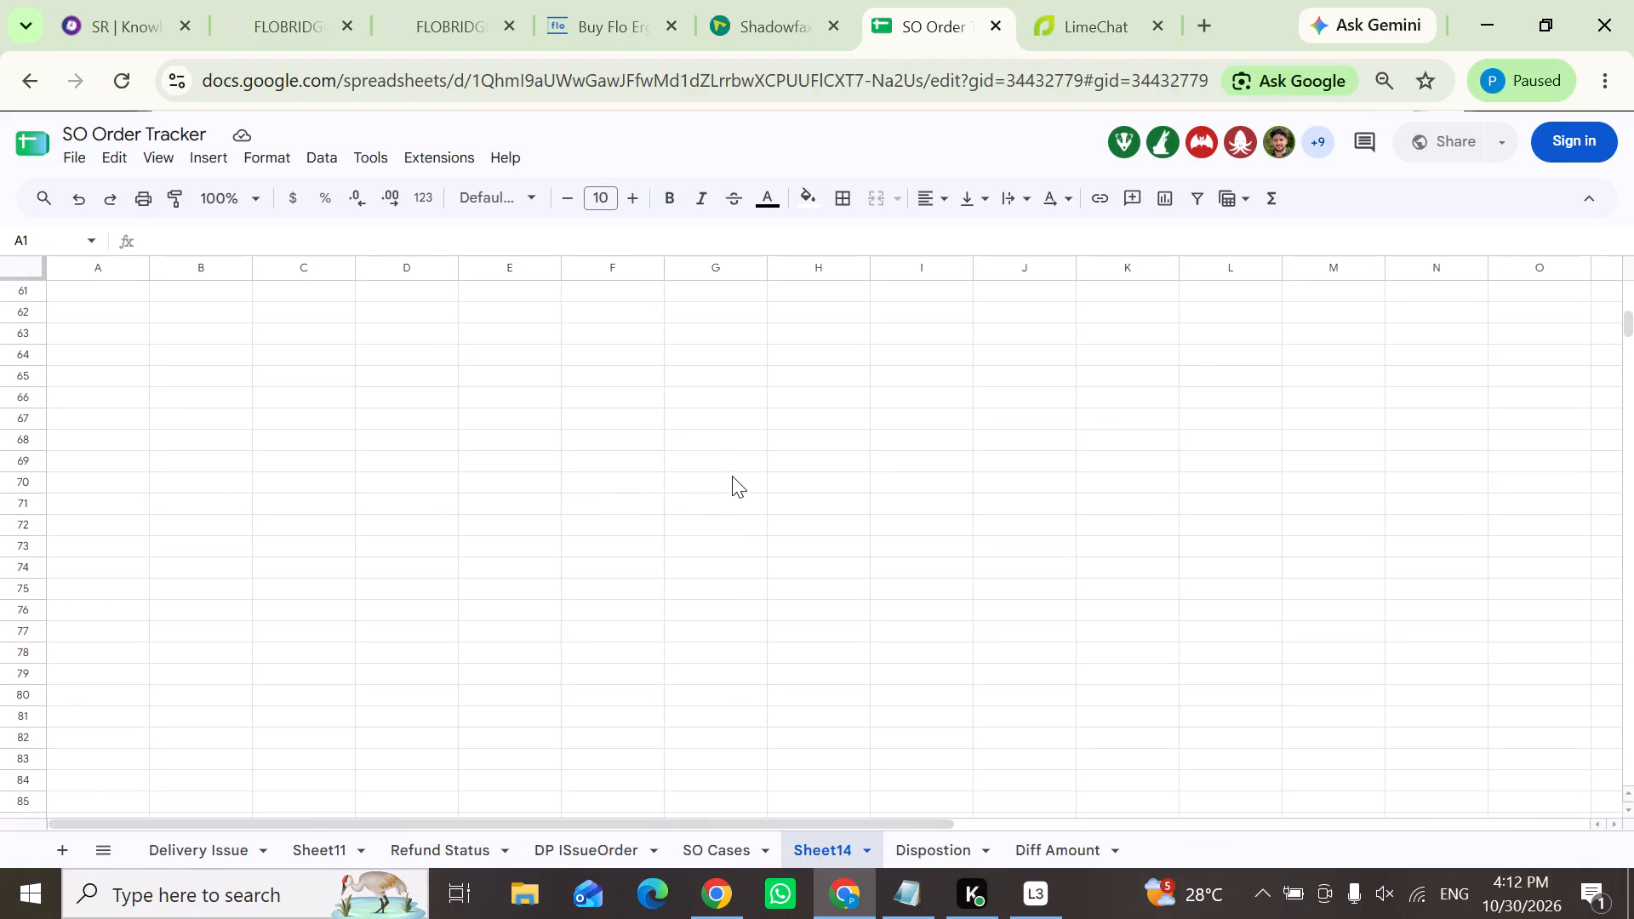
scroll(732, 476, up, 1)
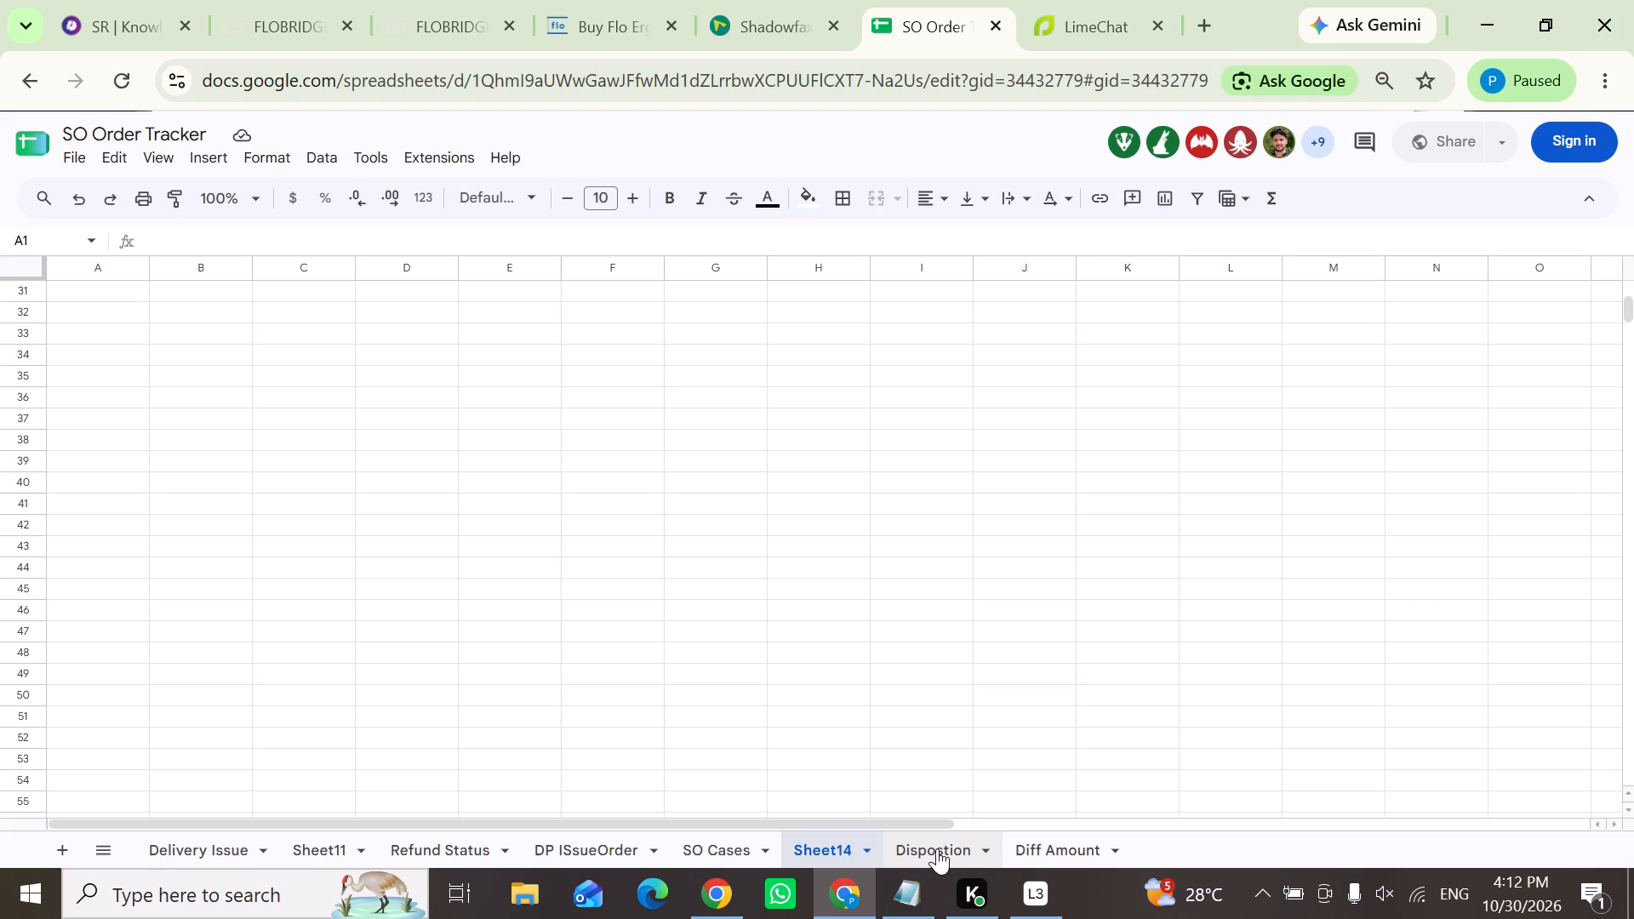
click(1045, 843)
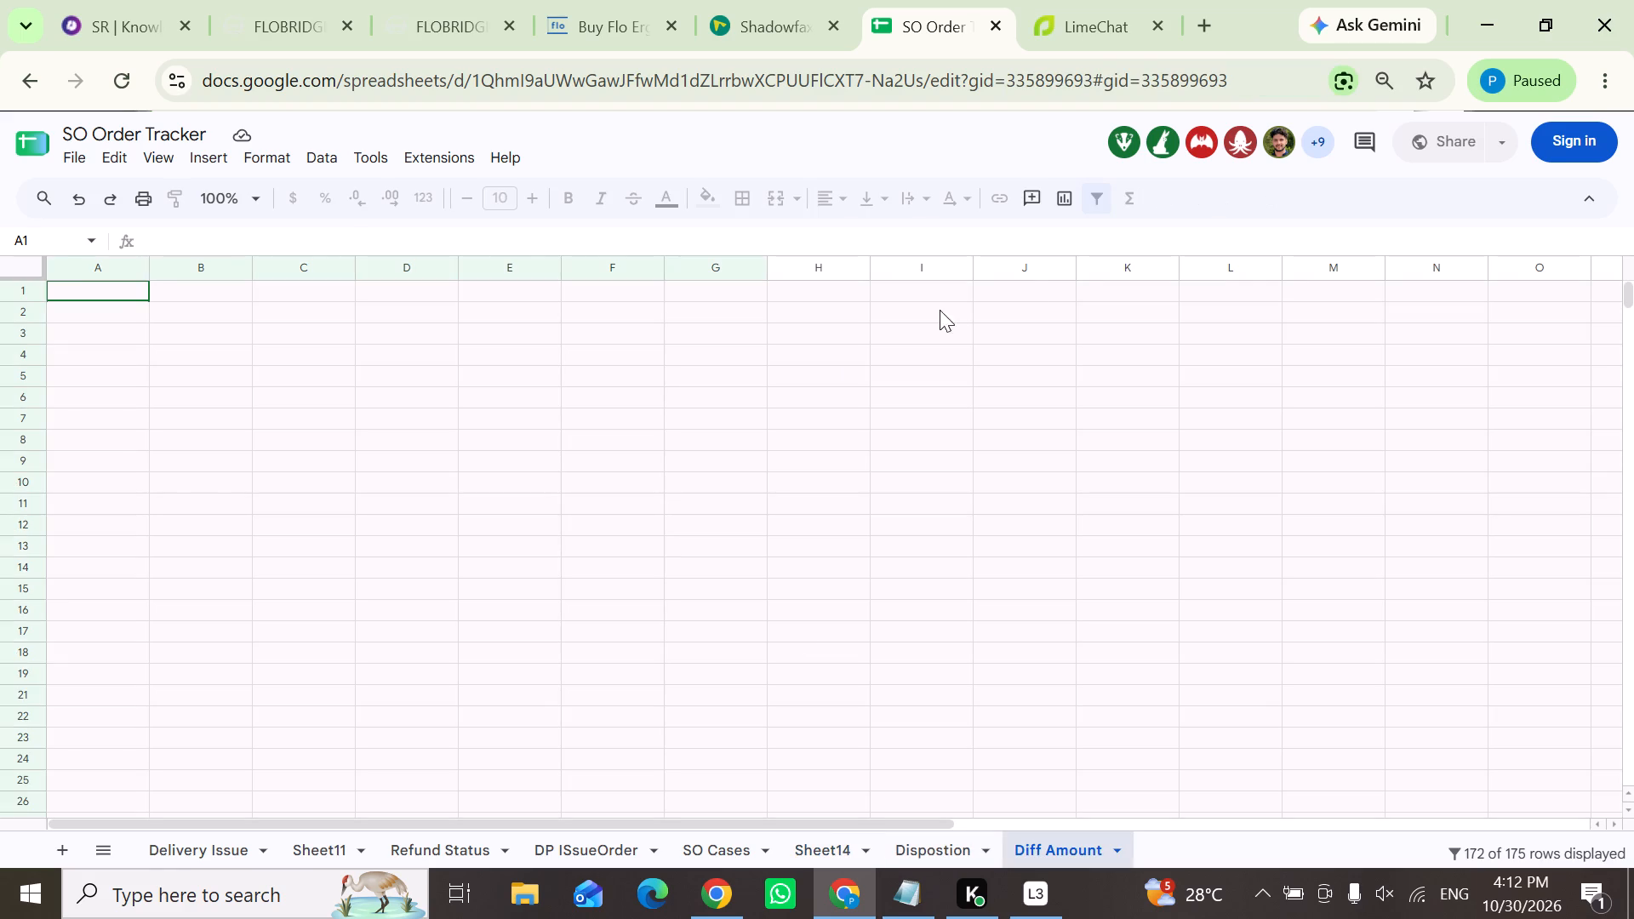
scroll(891, 286, up, 1)
scroll(835, 431, down, 2)
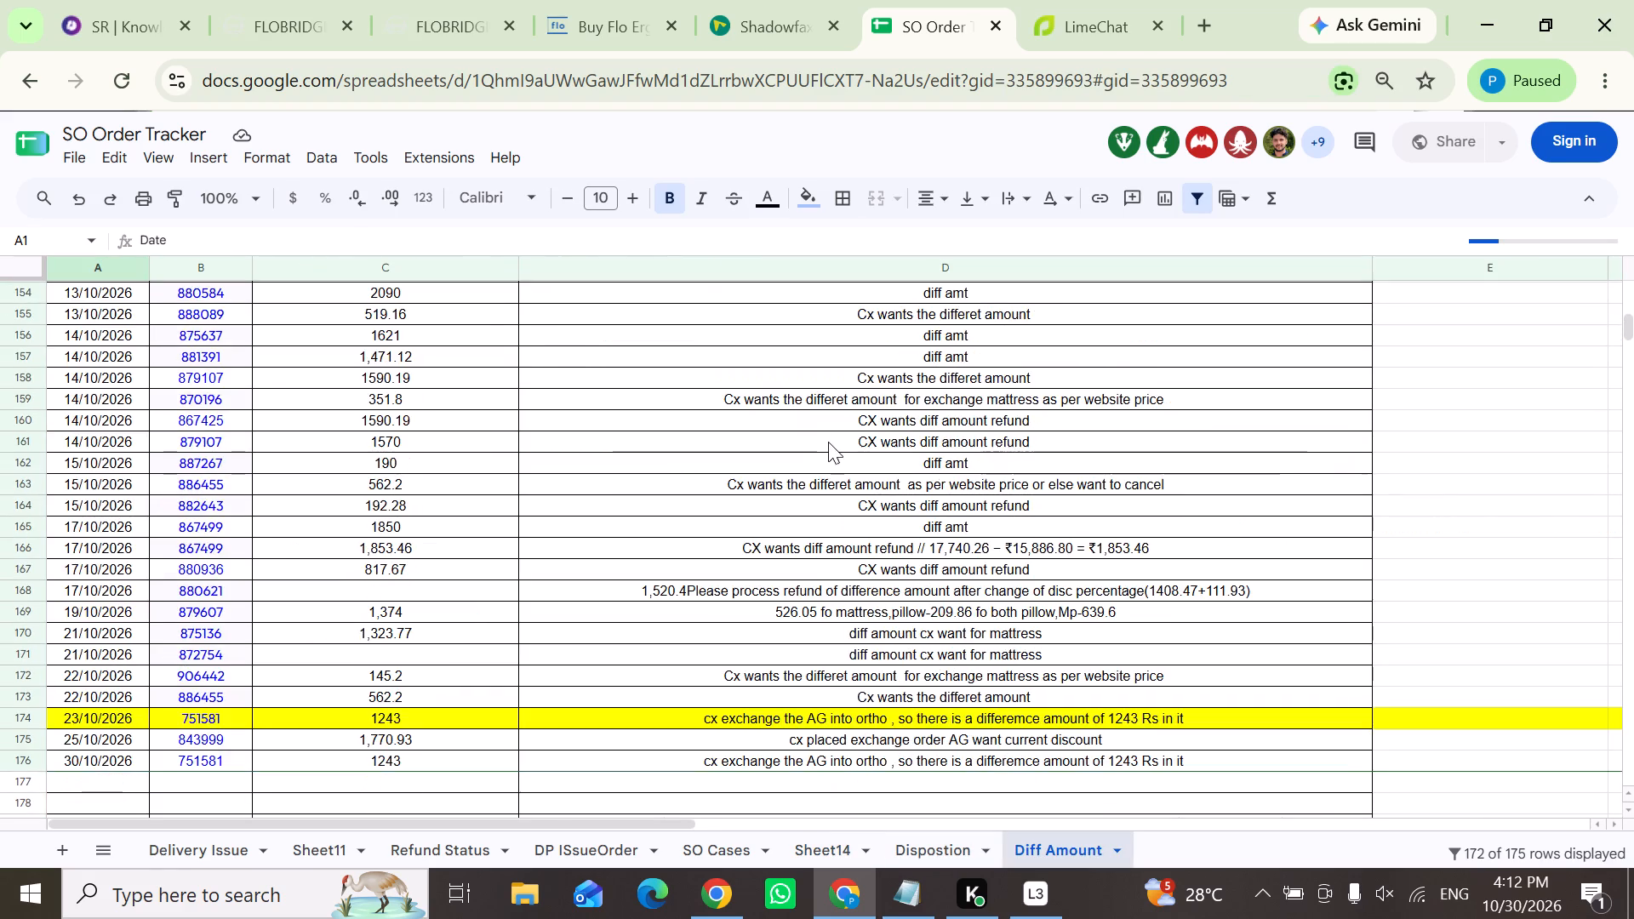
scroll(828, 442, down, 1)
scroll(826, 445, up, 3)
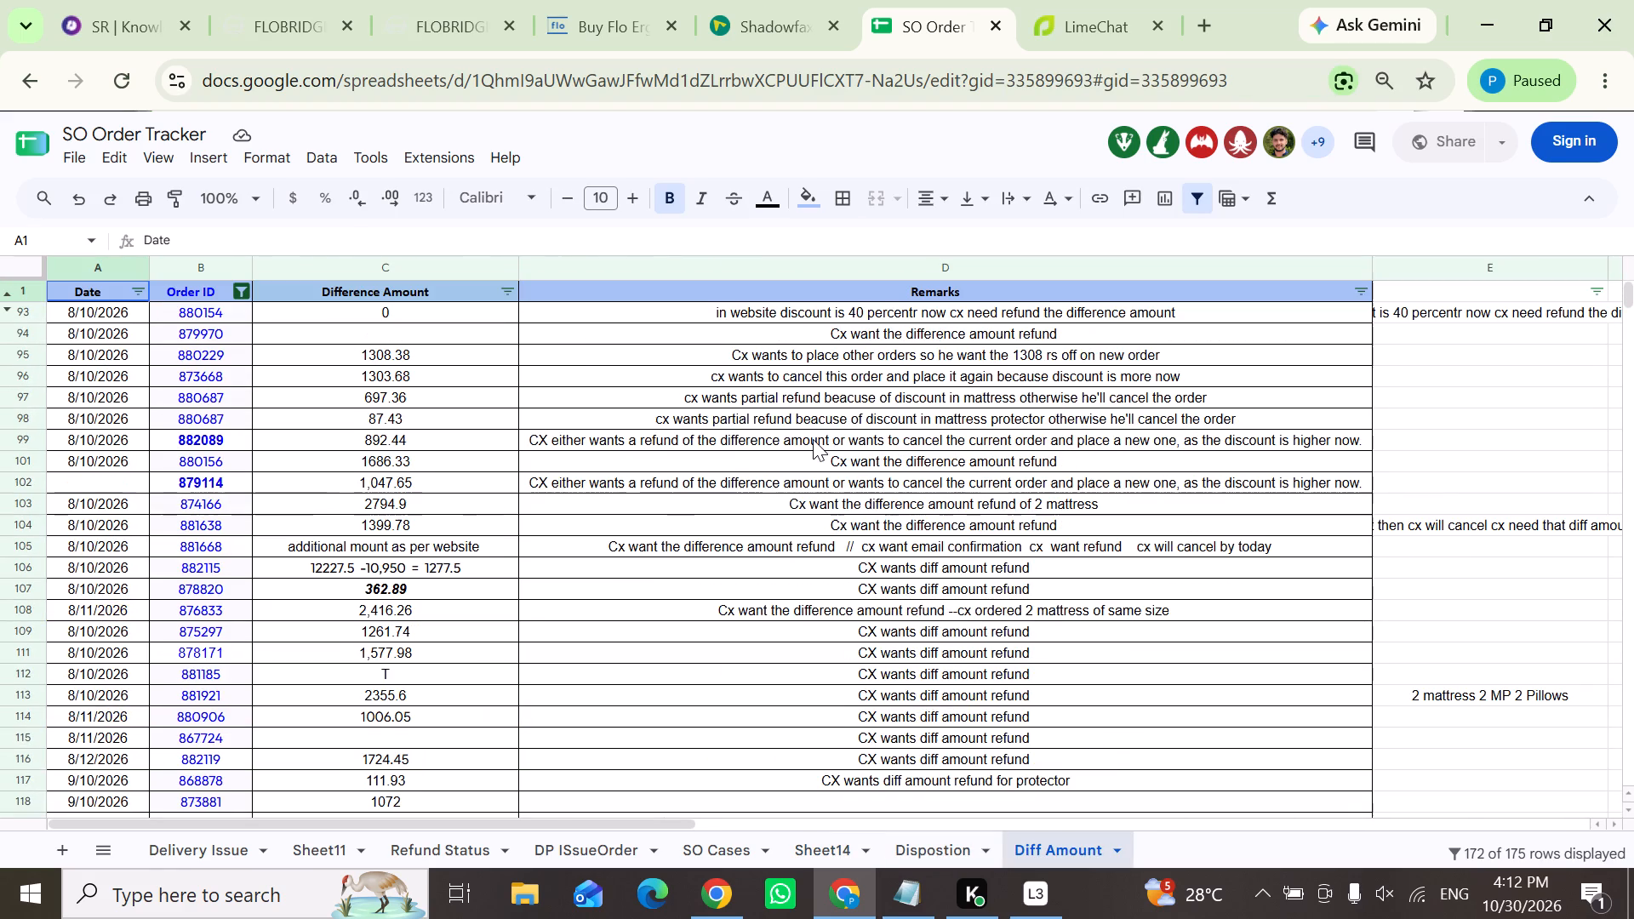
scroll(813, 439, up, 1)
scroll(808, 445, down, 1)
scroll(807, 448, up, 1)
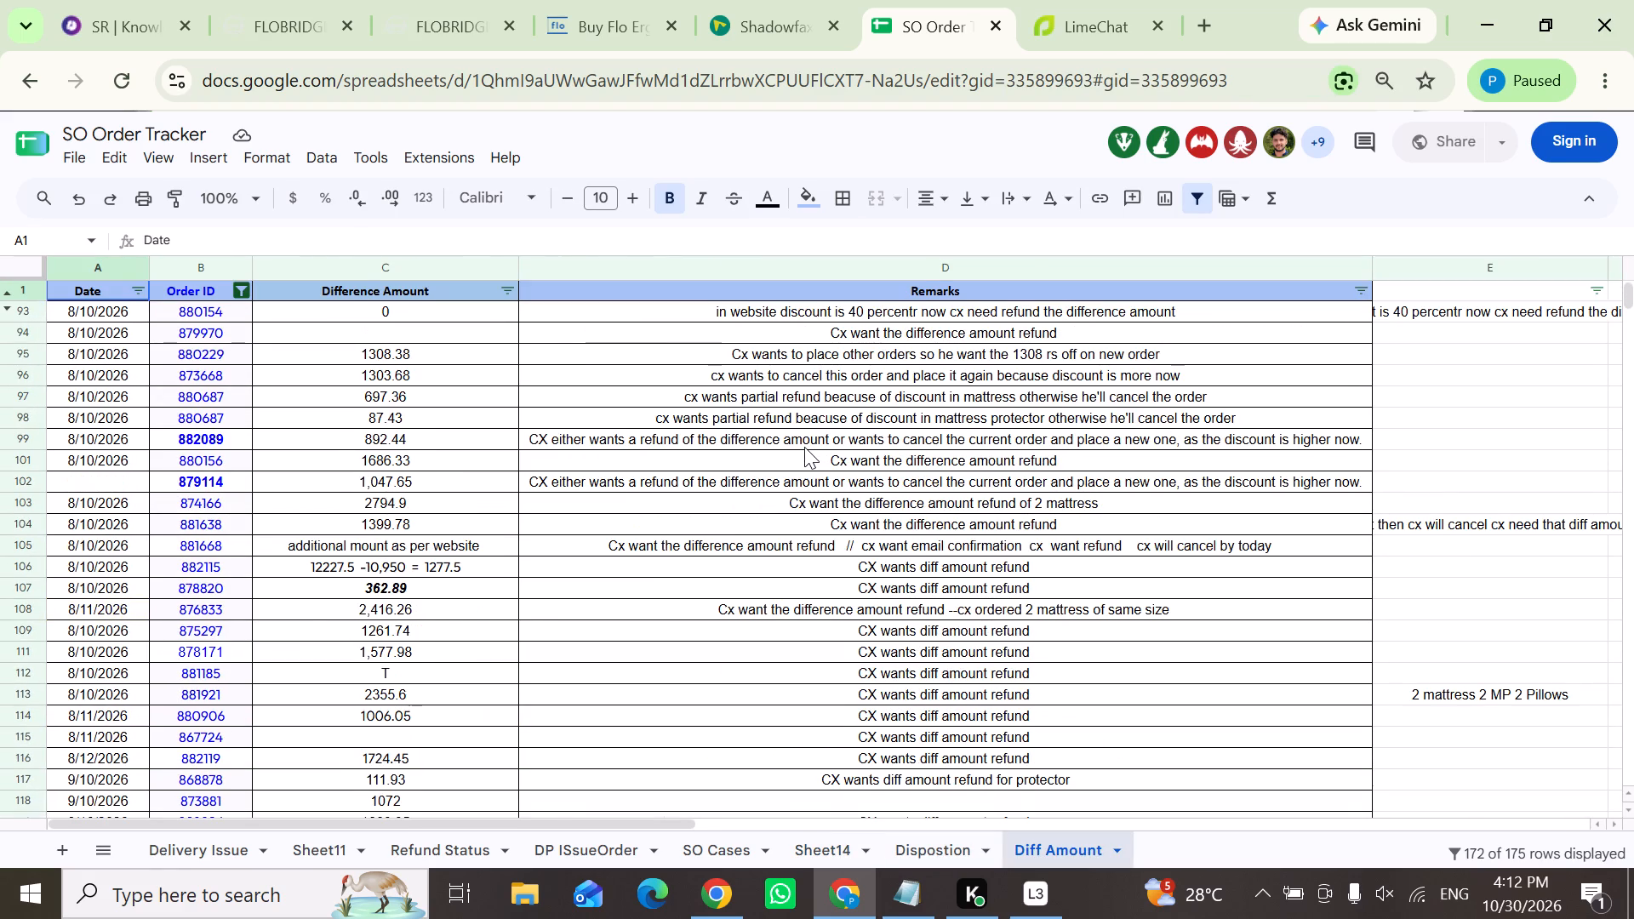
scroll(803, 447, down, 1)
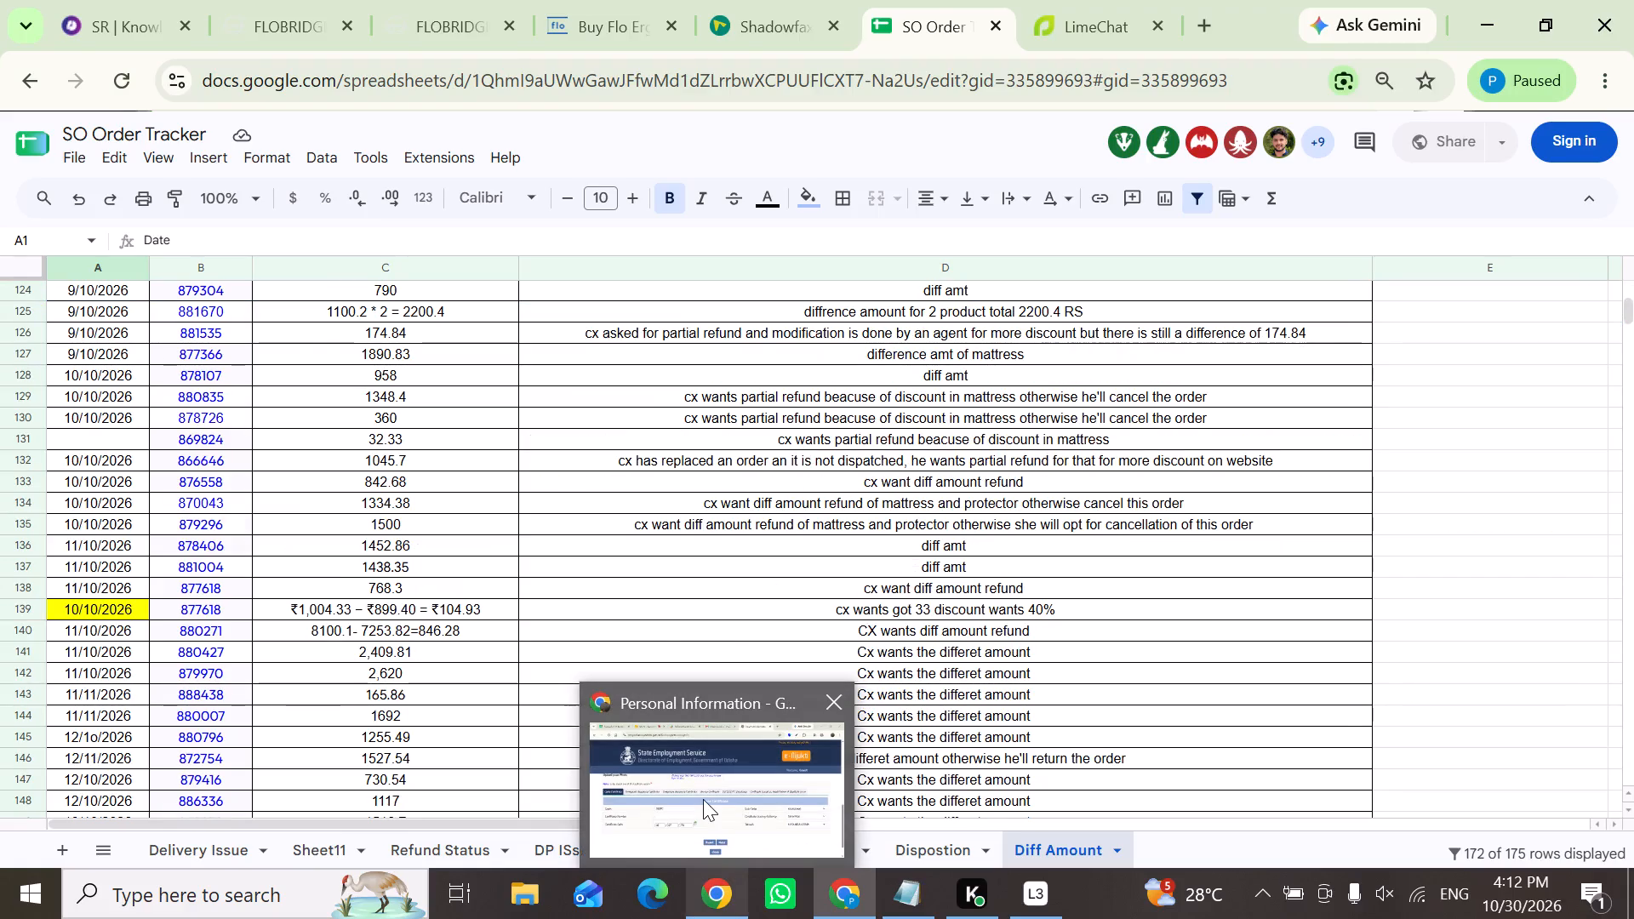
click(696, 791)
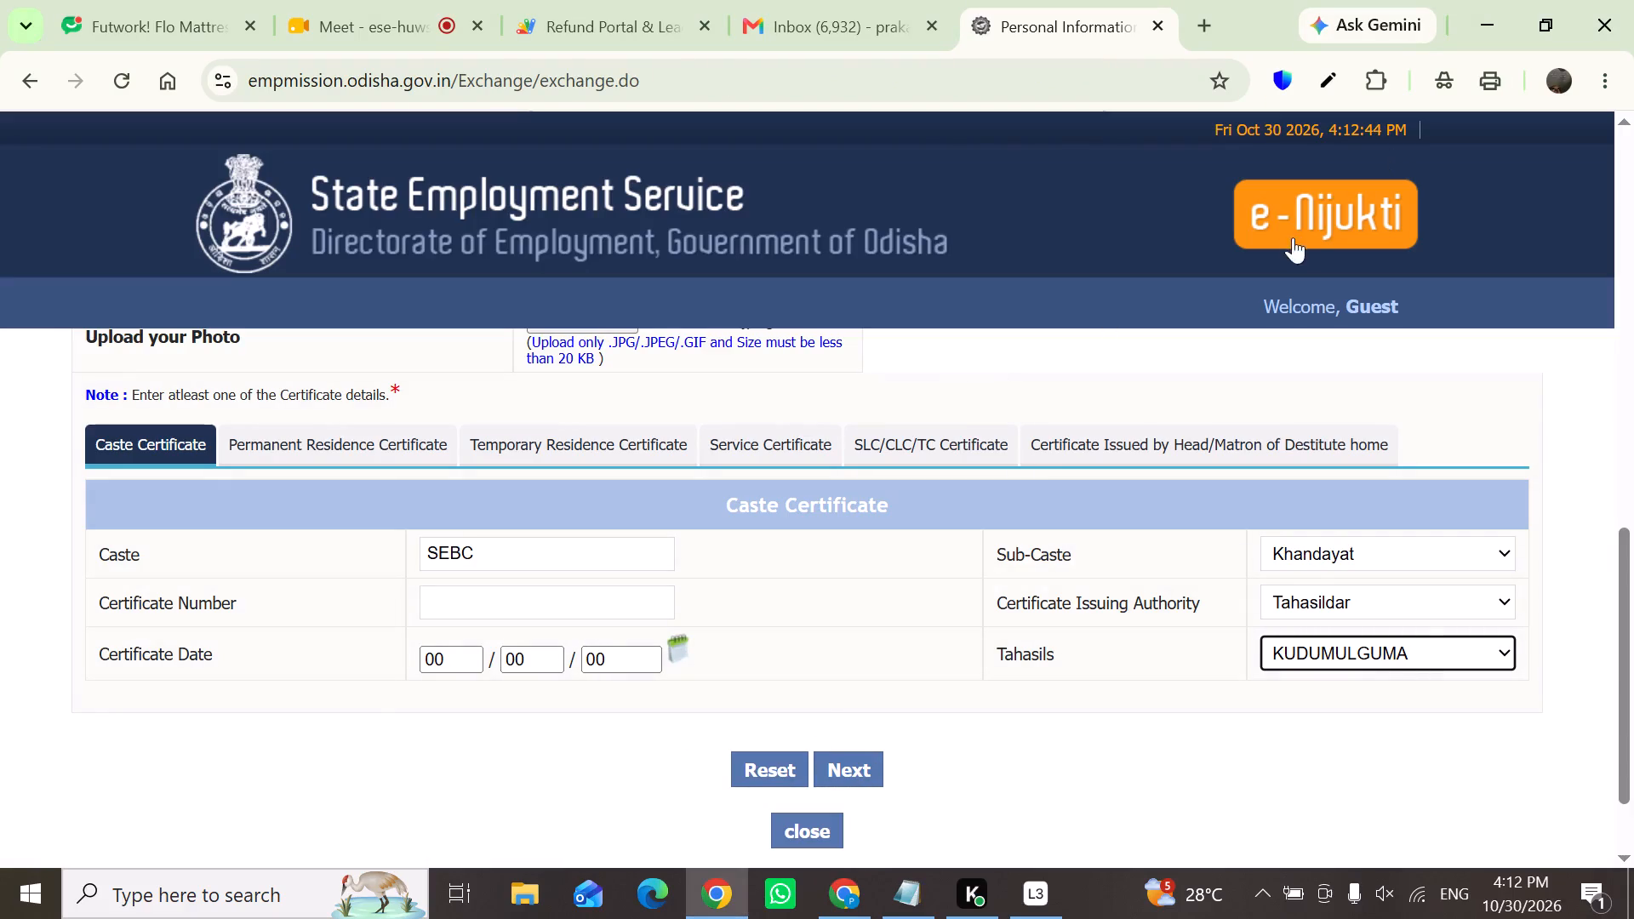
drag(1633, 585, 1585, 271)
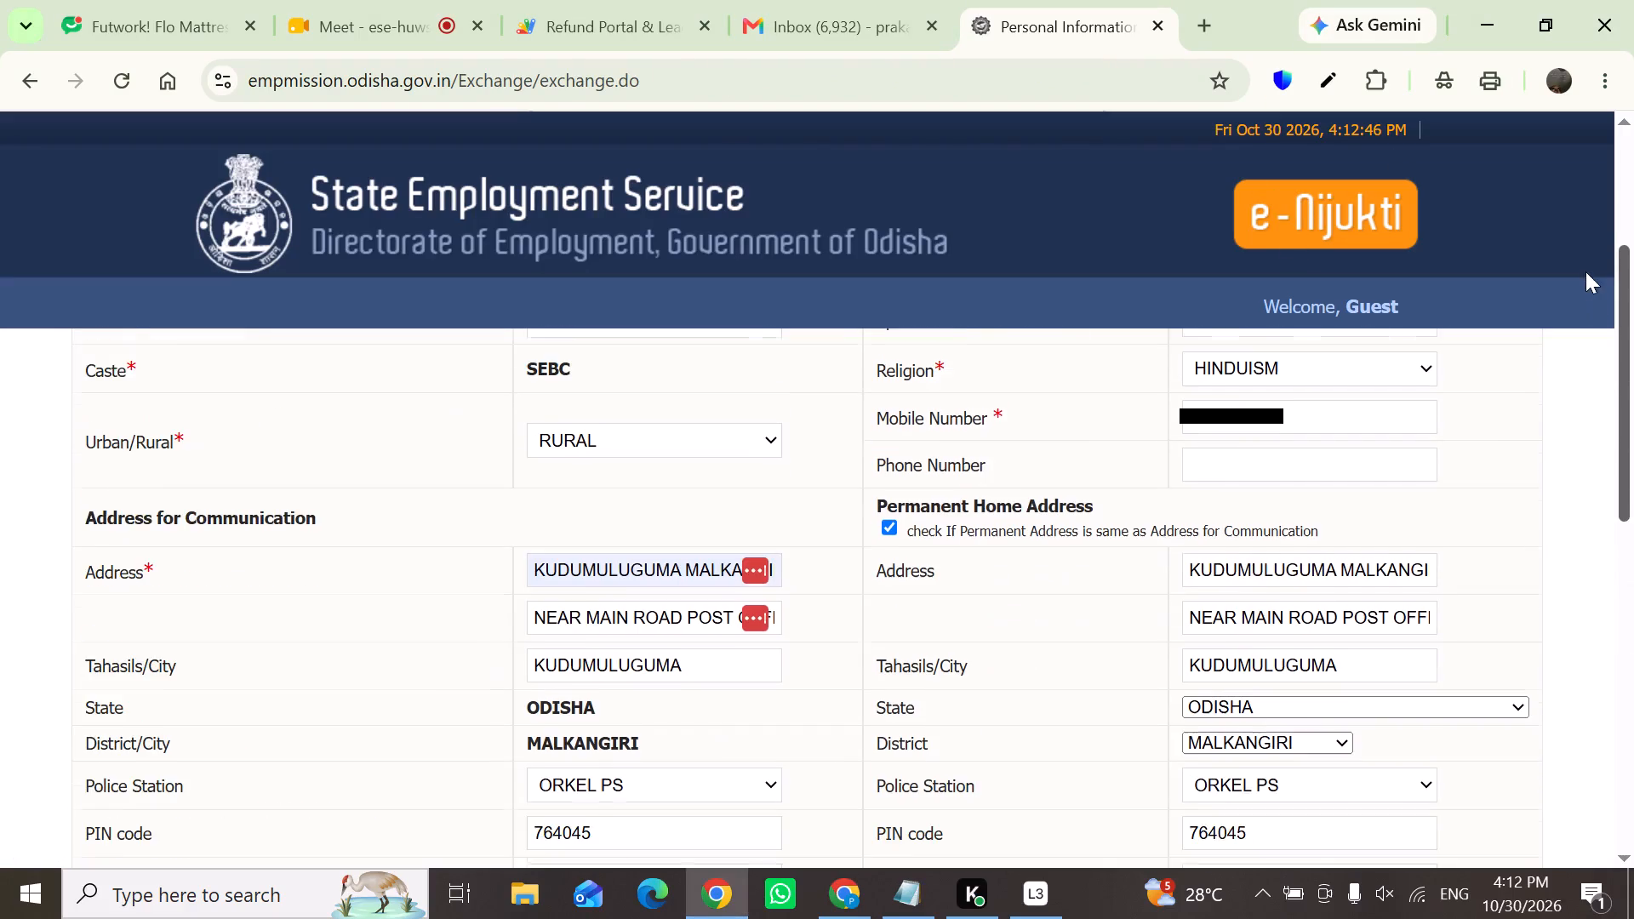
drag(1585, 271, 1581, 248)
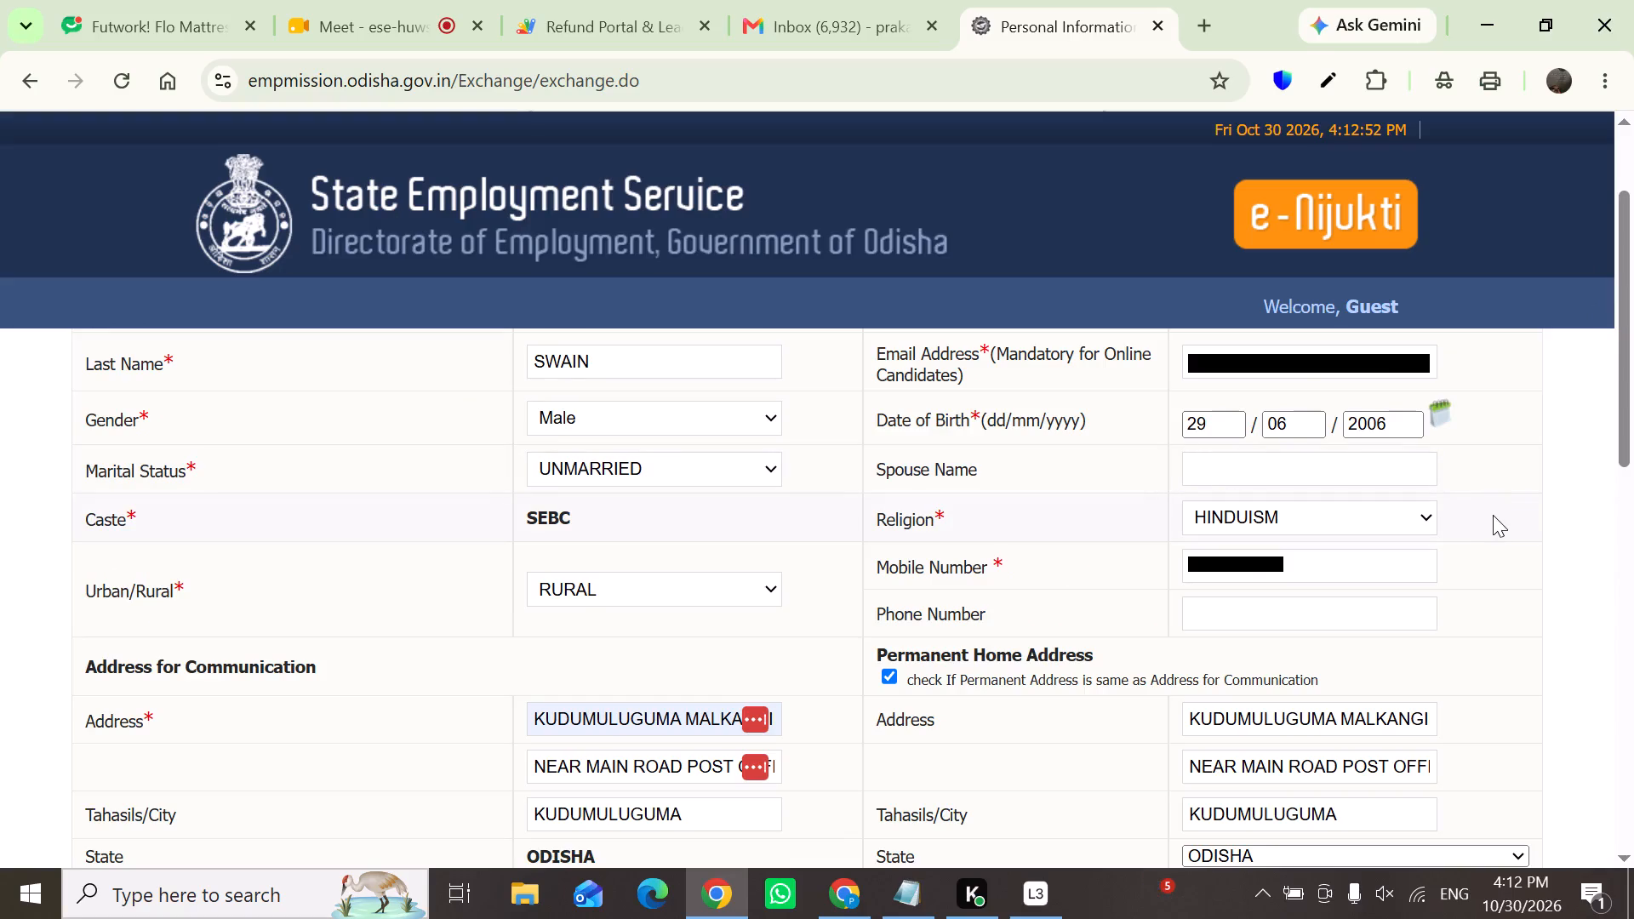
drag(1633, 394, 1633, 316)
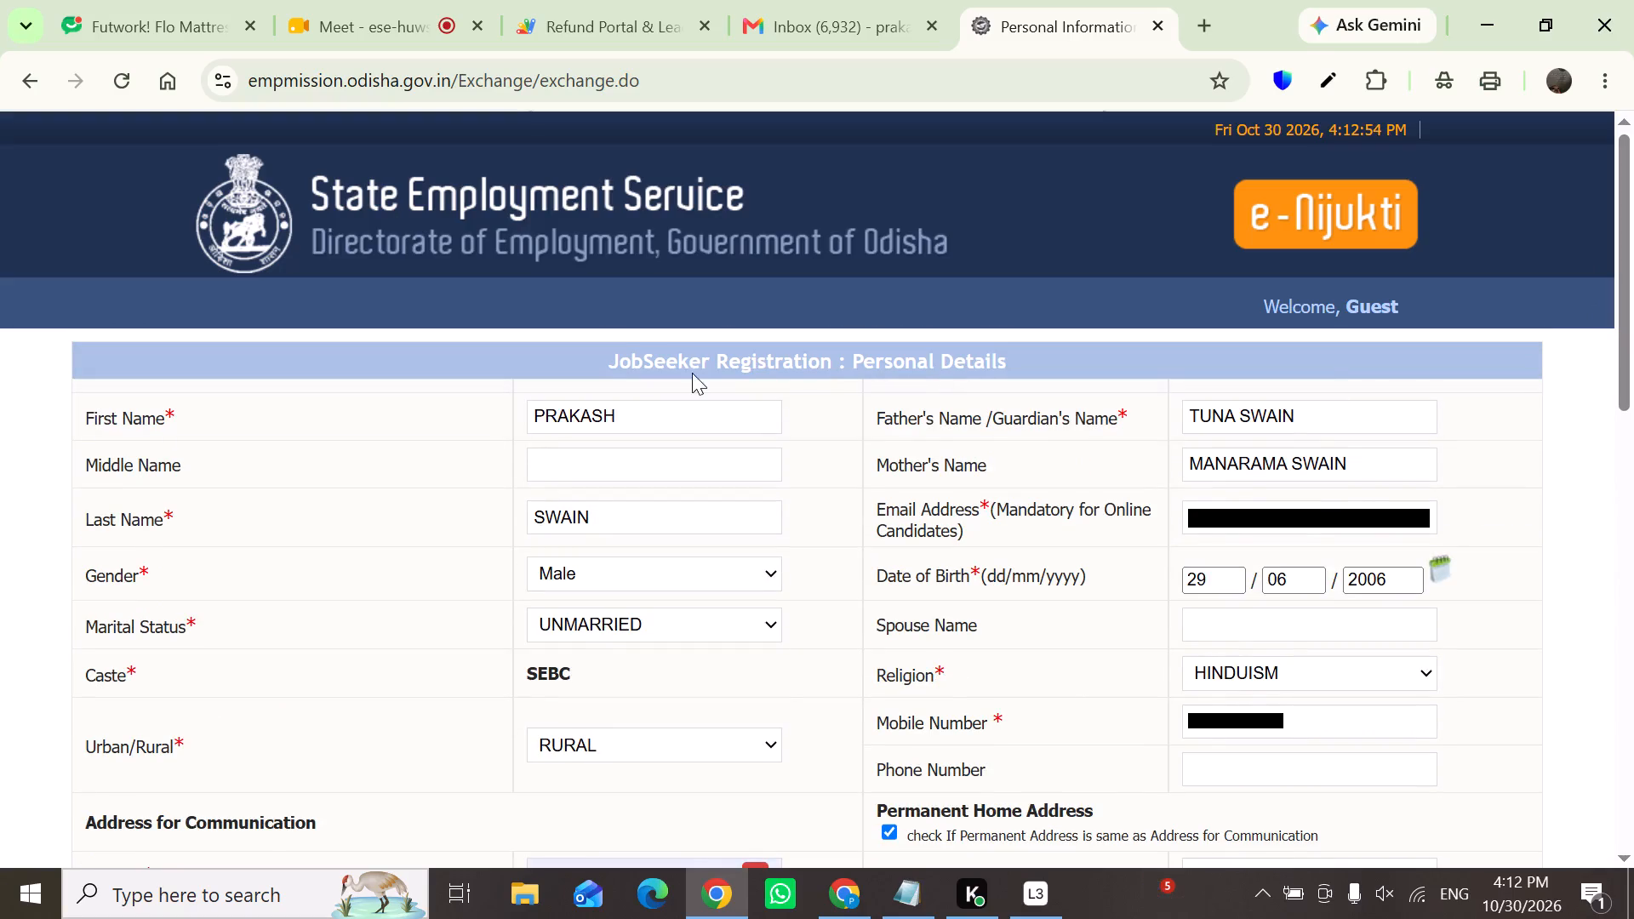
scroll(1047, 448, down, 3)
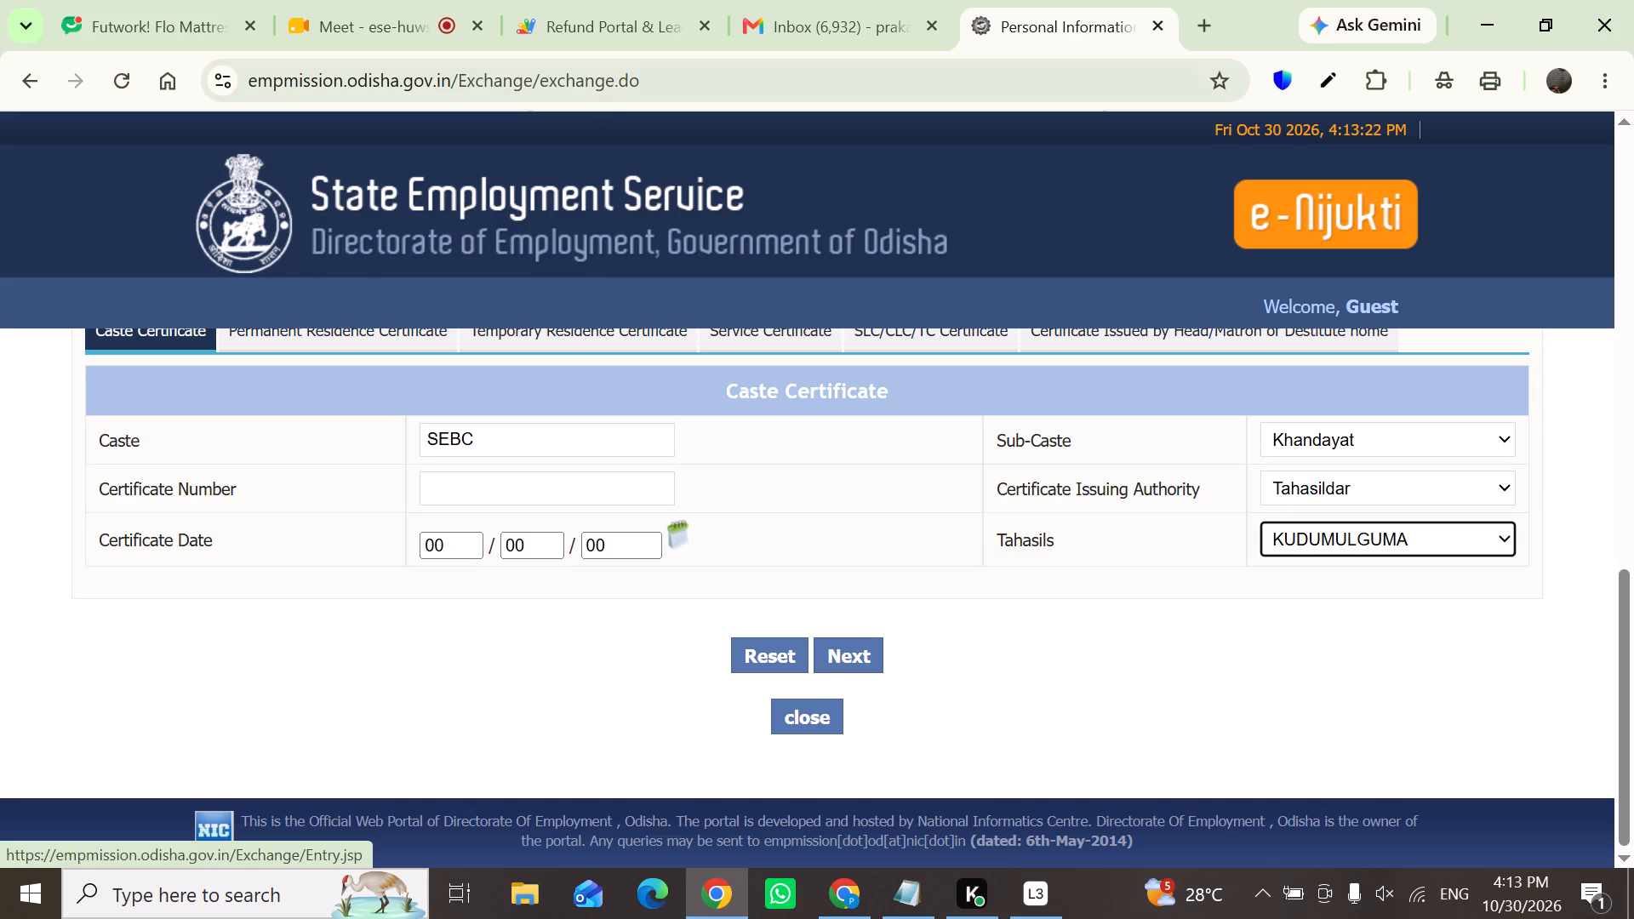
Switch to the Refund Portal and examine the fields of the new request form.
click(590, 26)
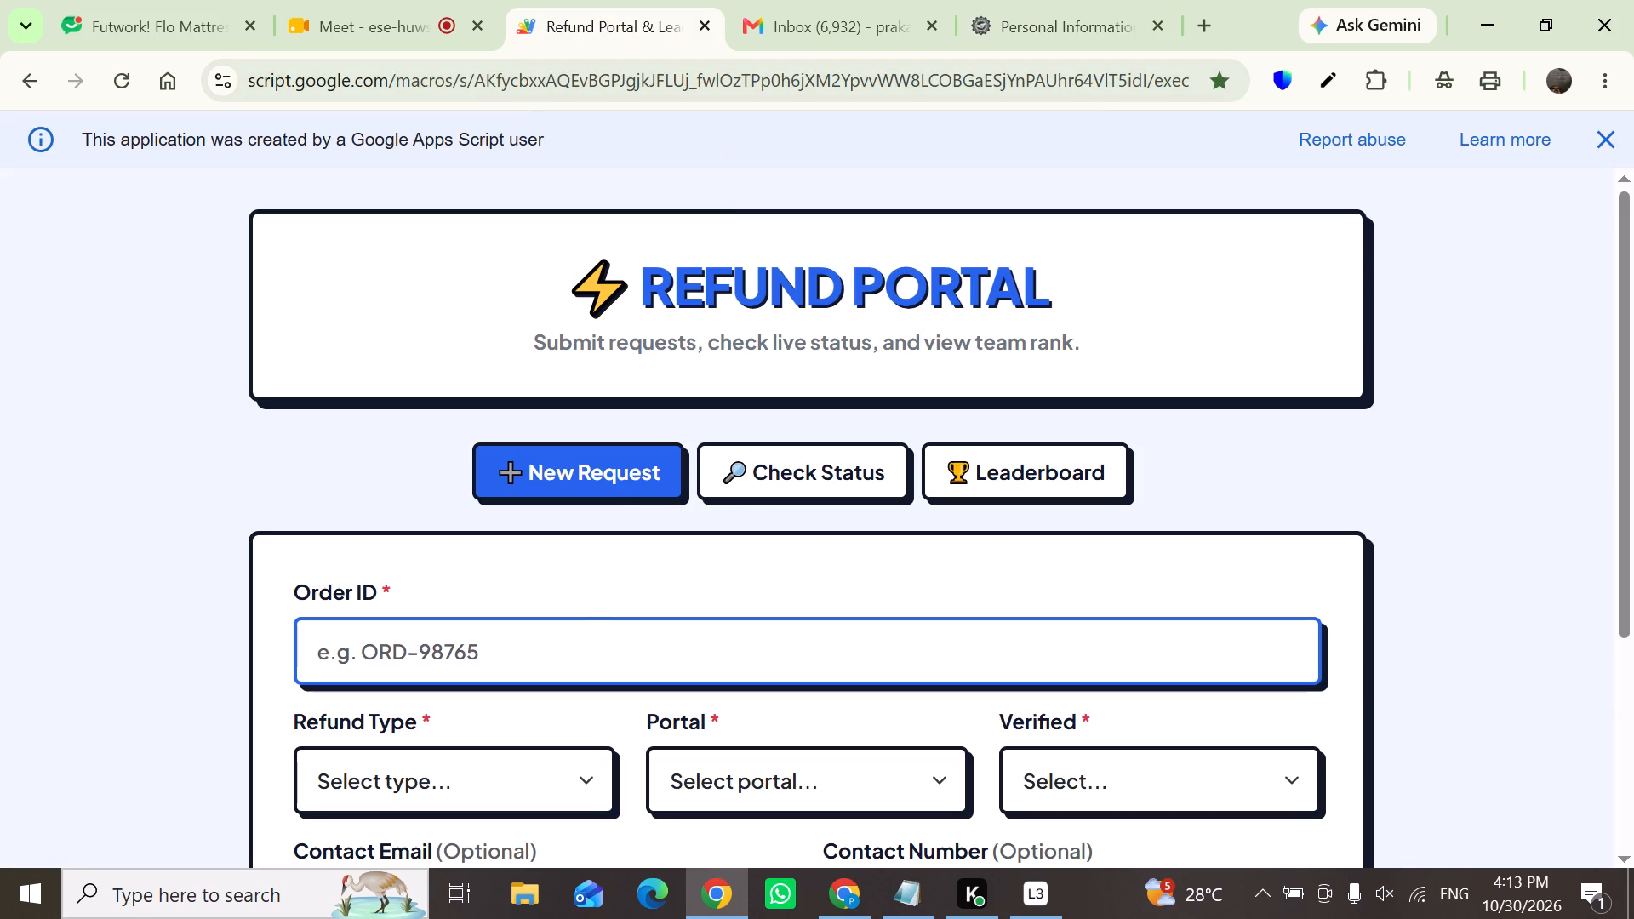
drag(1633, 431, 1633, 731)
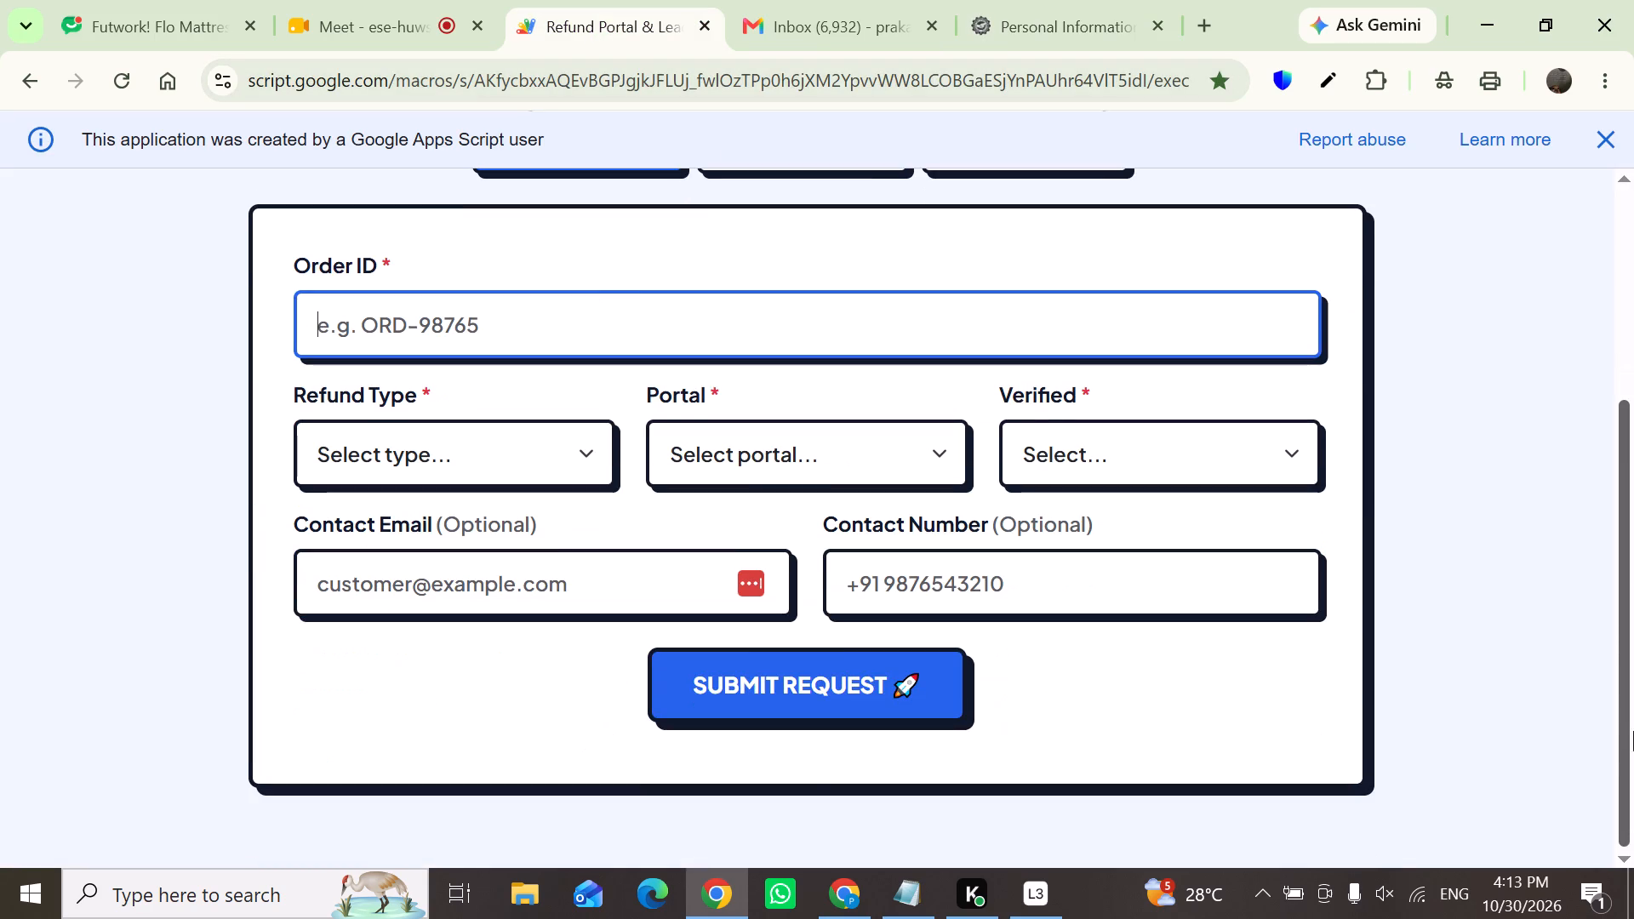
drag(1633, 731, 1632, 309)
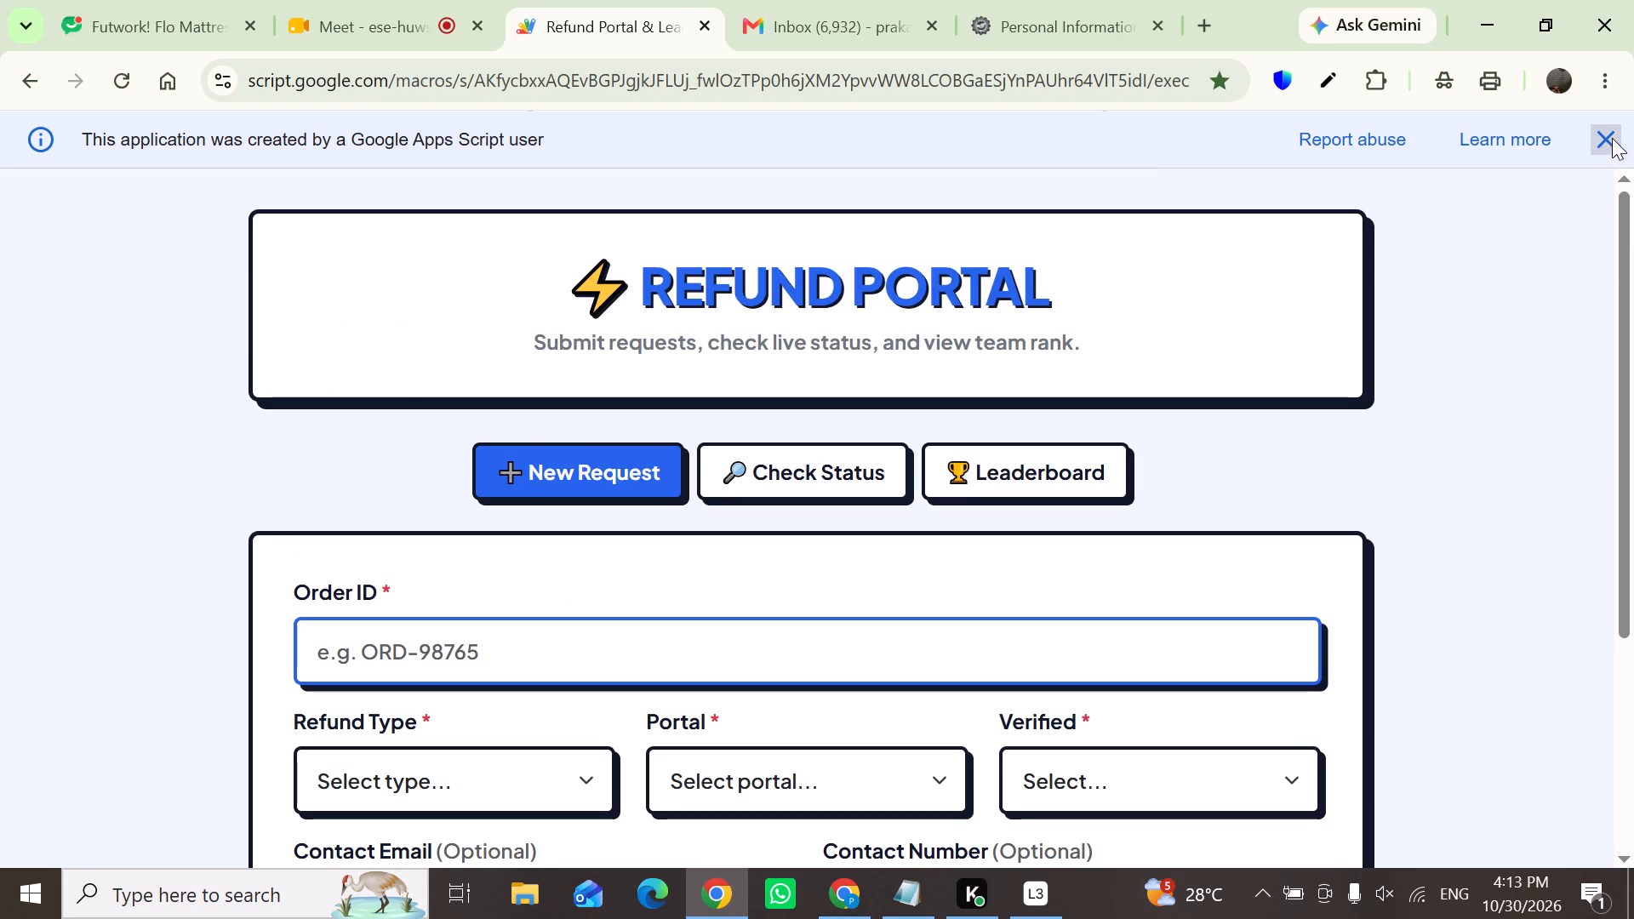
drag(1626, 231, 1626, 424)
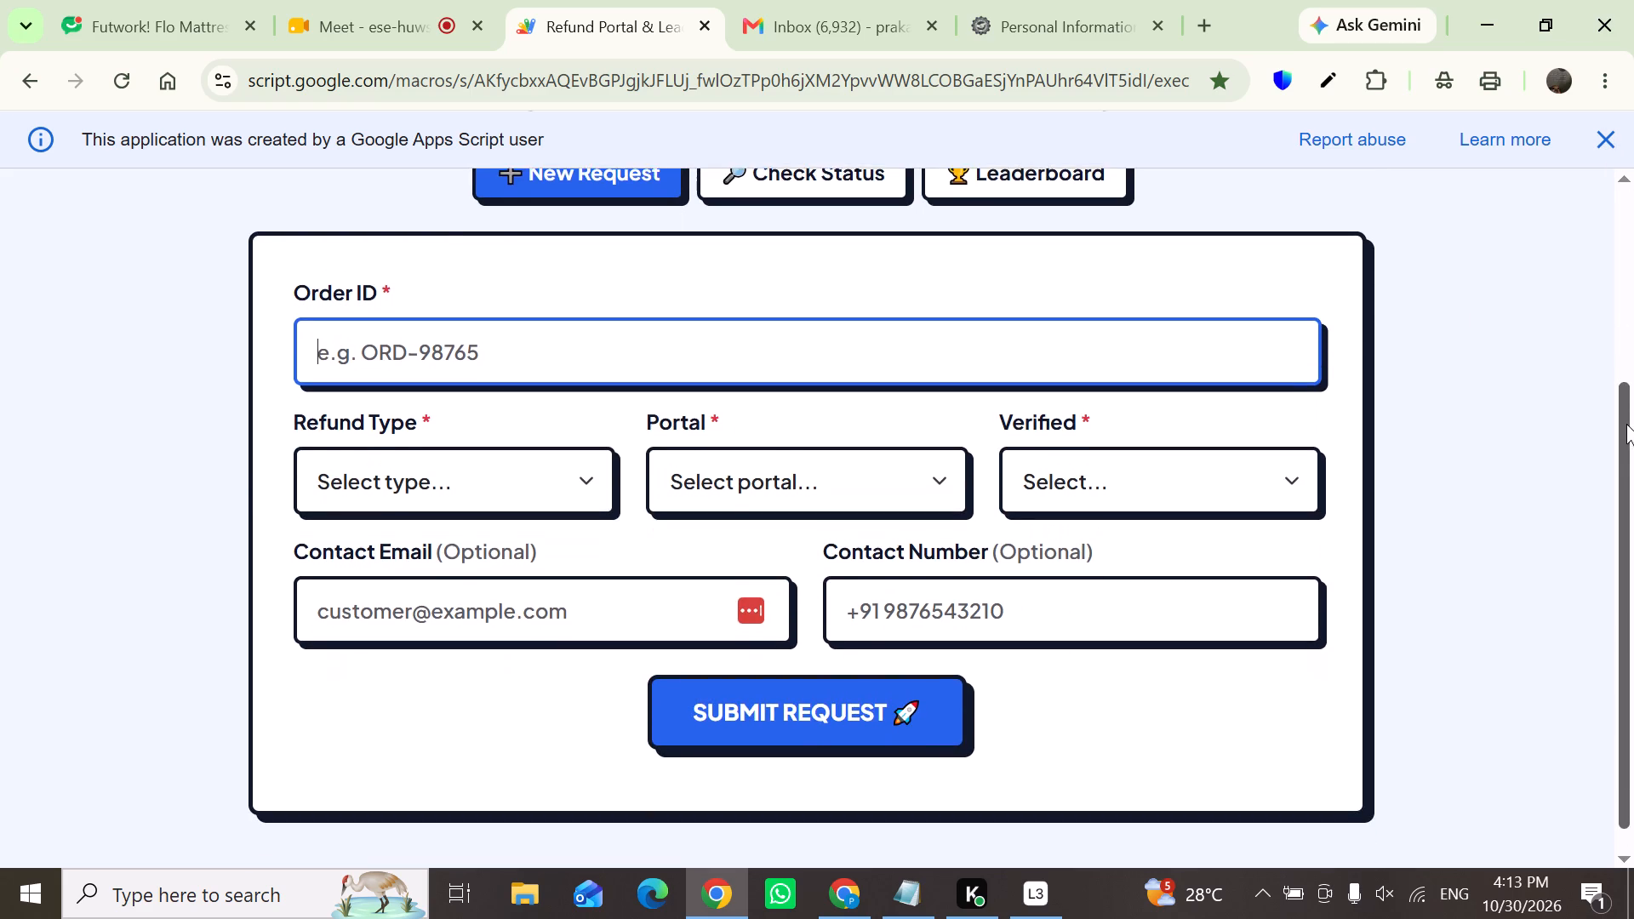
drag(1626, 424, 1608, 200)
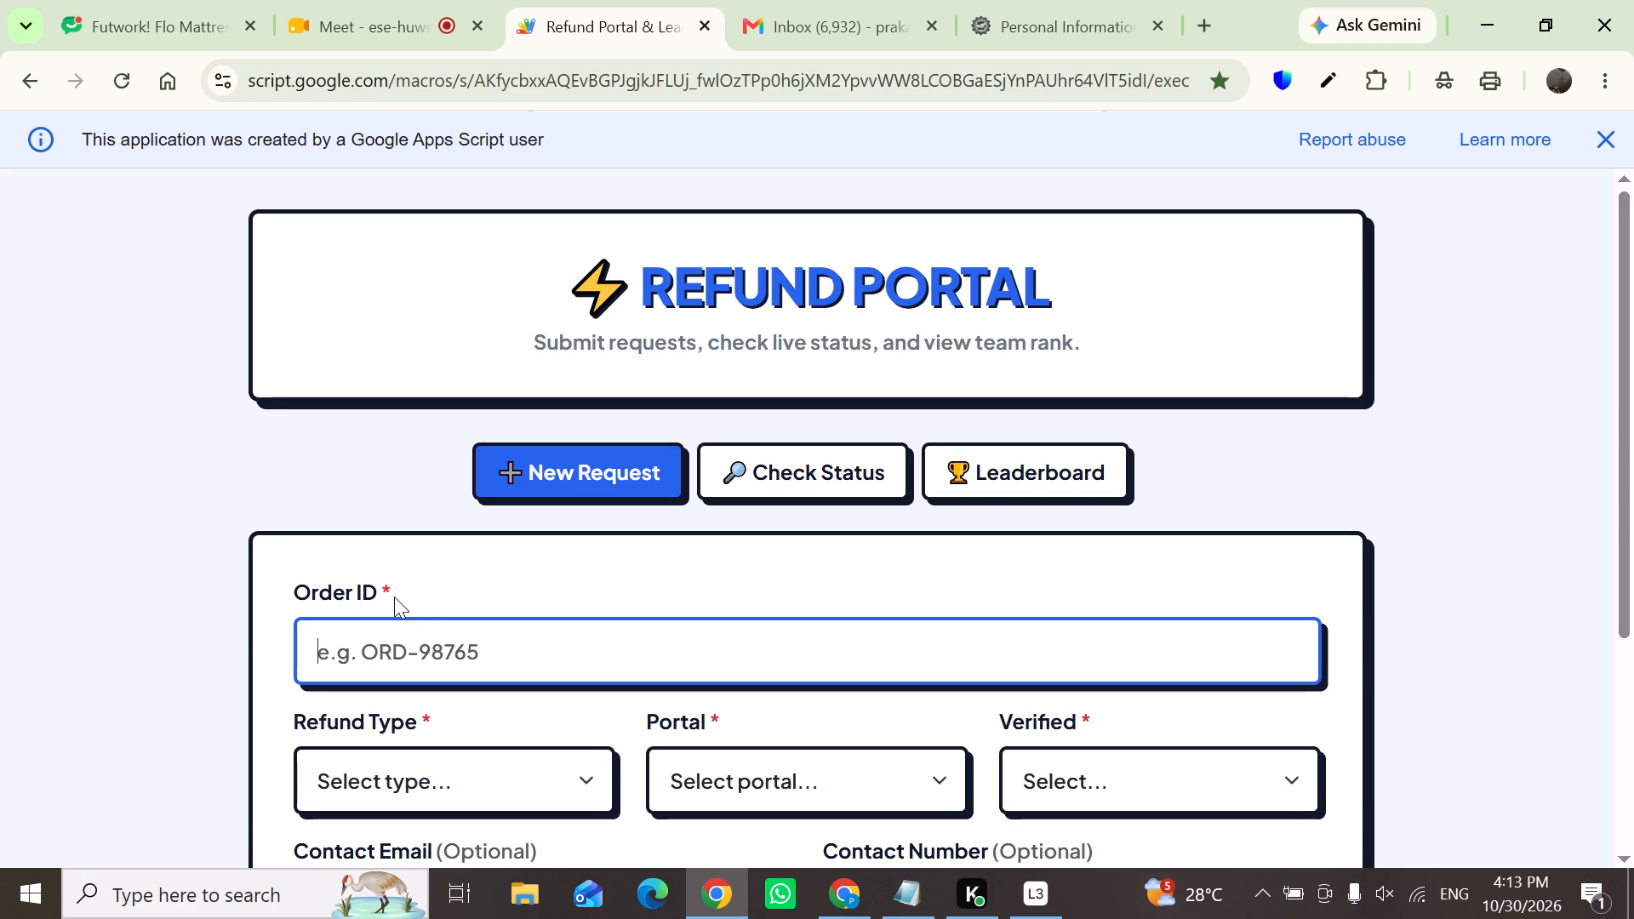
drag(1633, 465, 1633, 483)
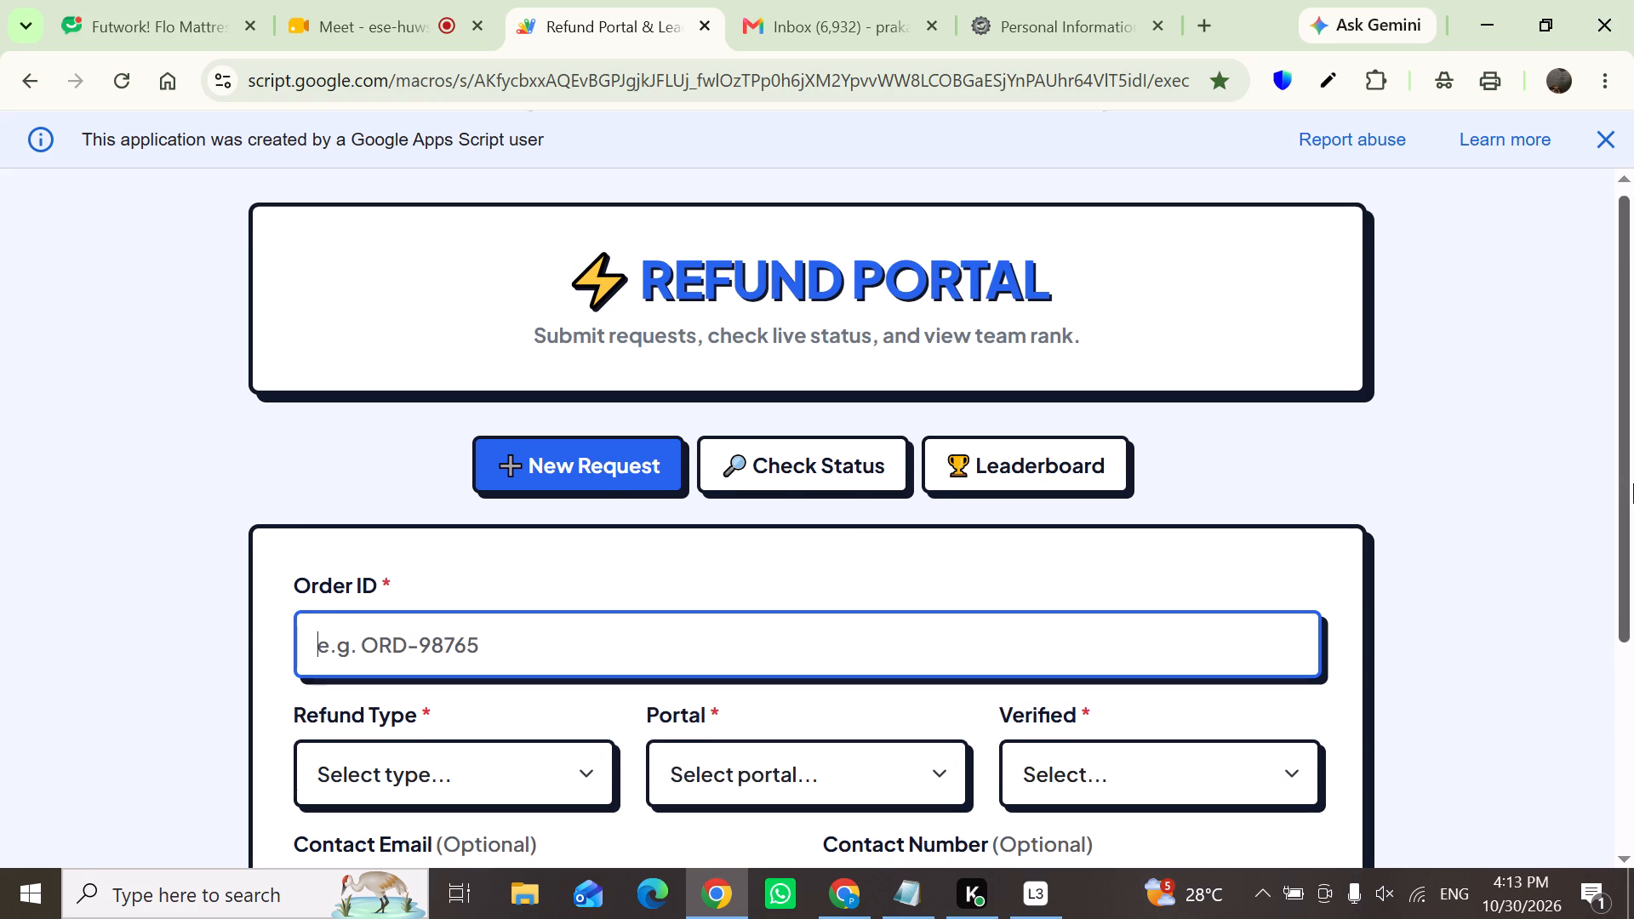
drag(1633, 483, 1633, 411)
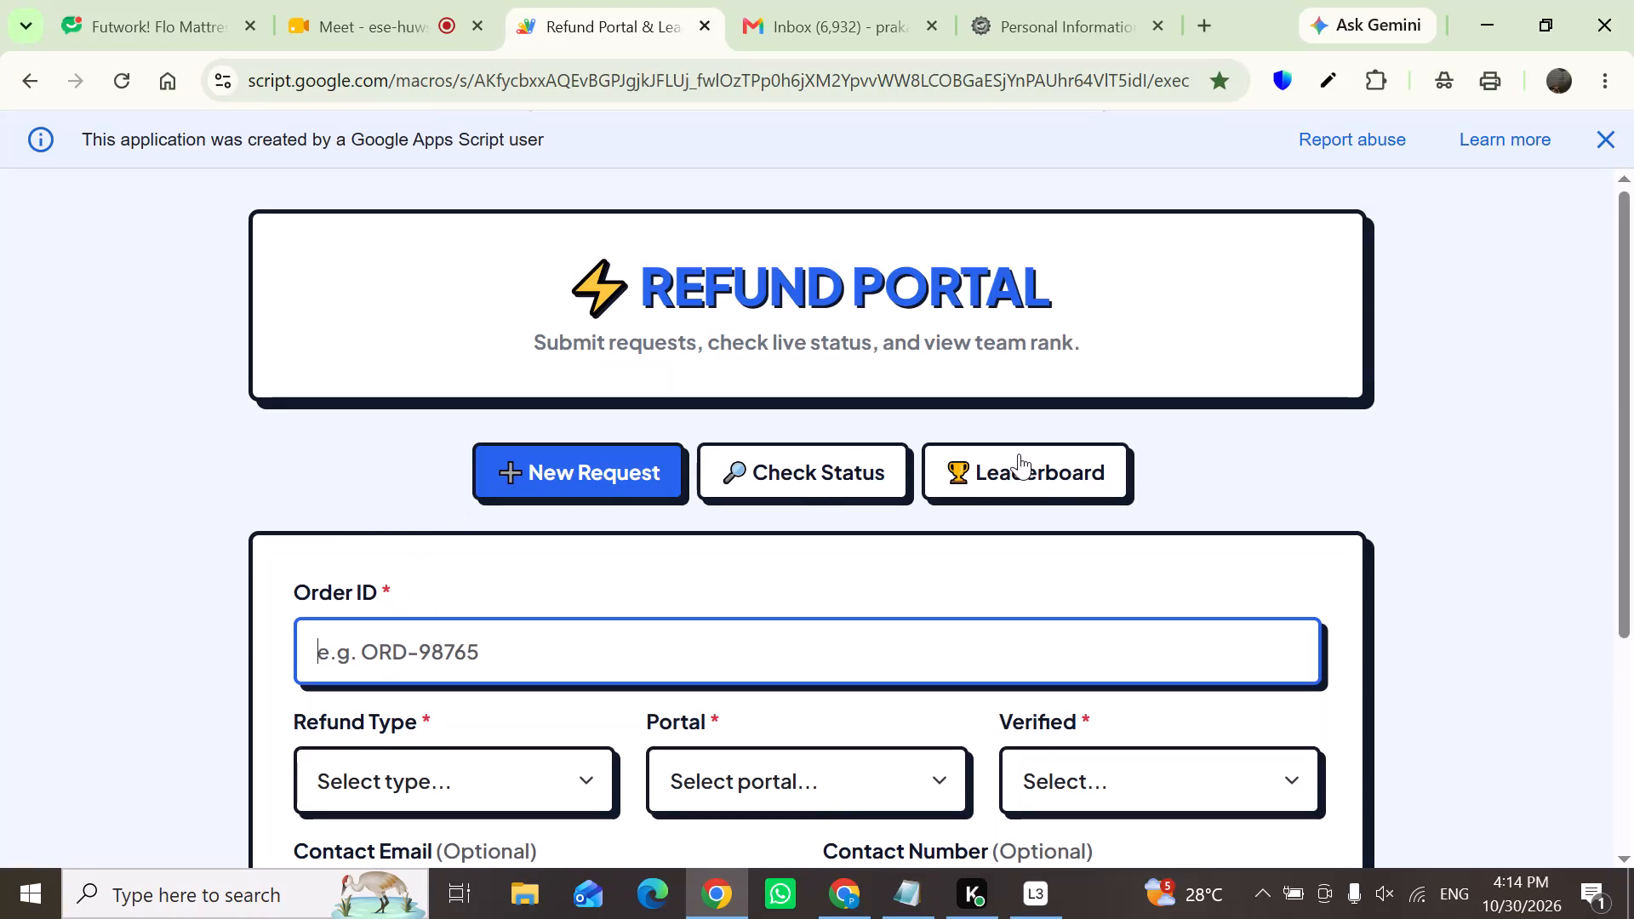
drag(1633, 395, 1633, 341)
drag(1633, 421, 1633, 320)
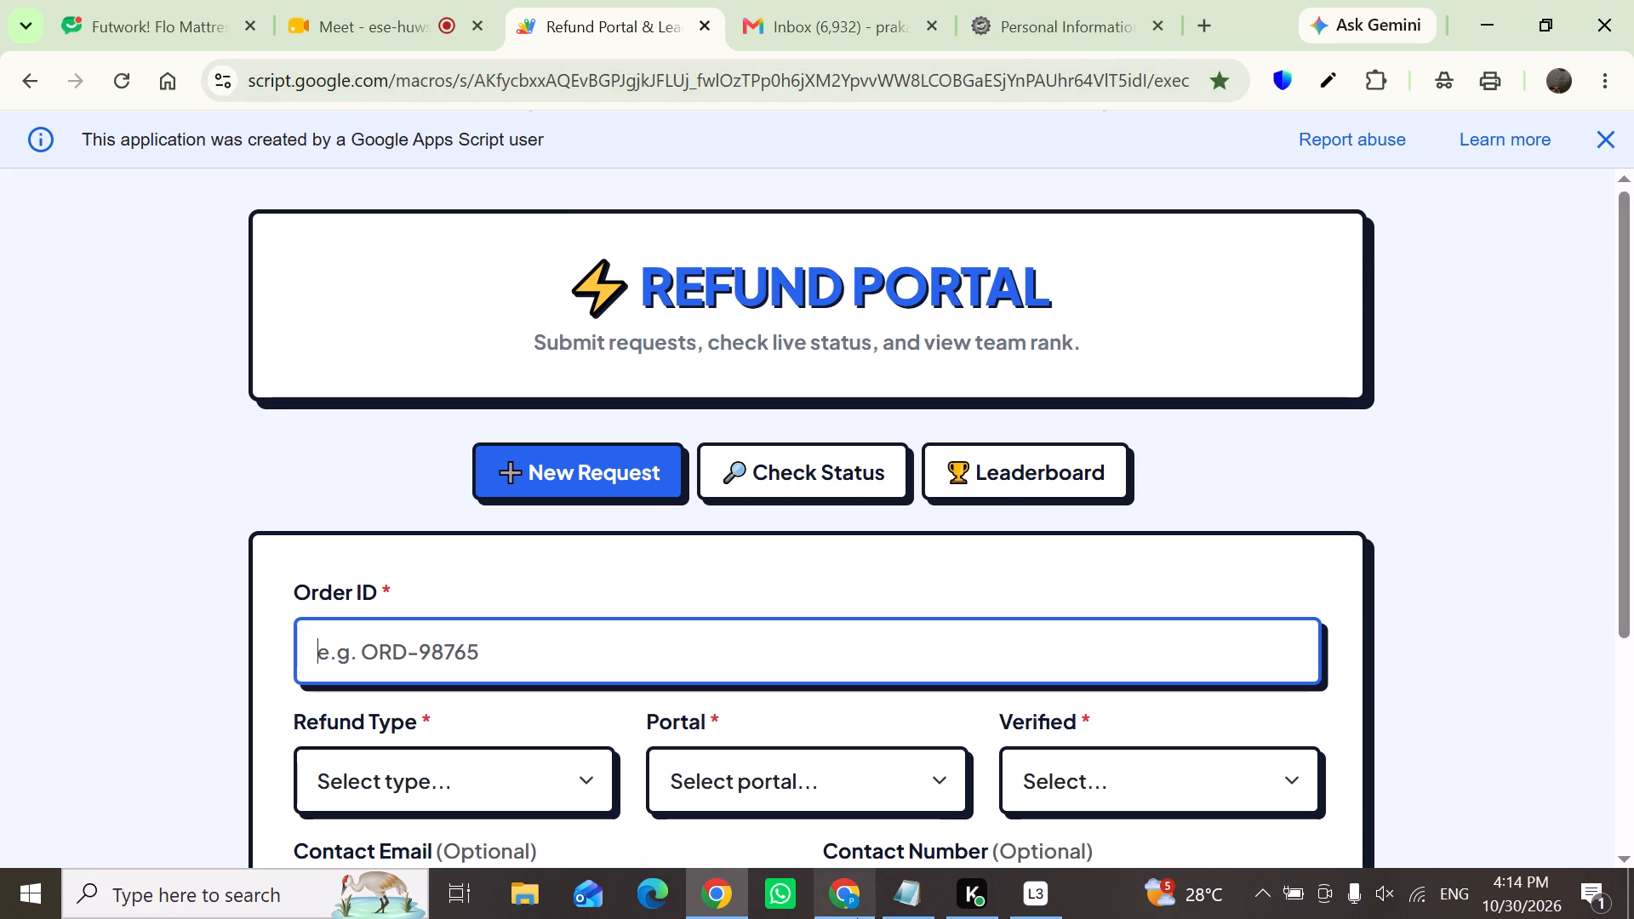
click(833, 785)
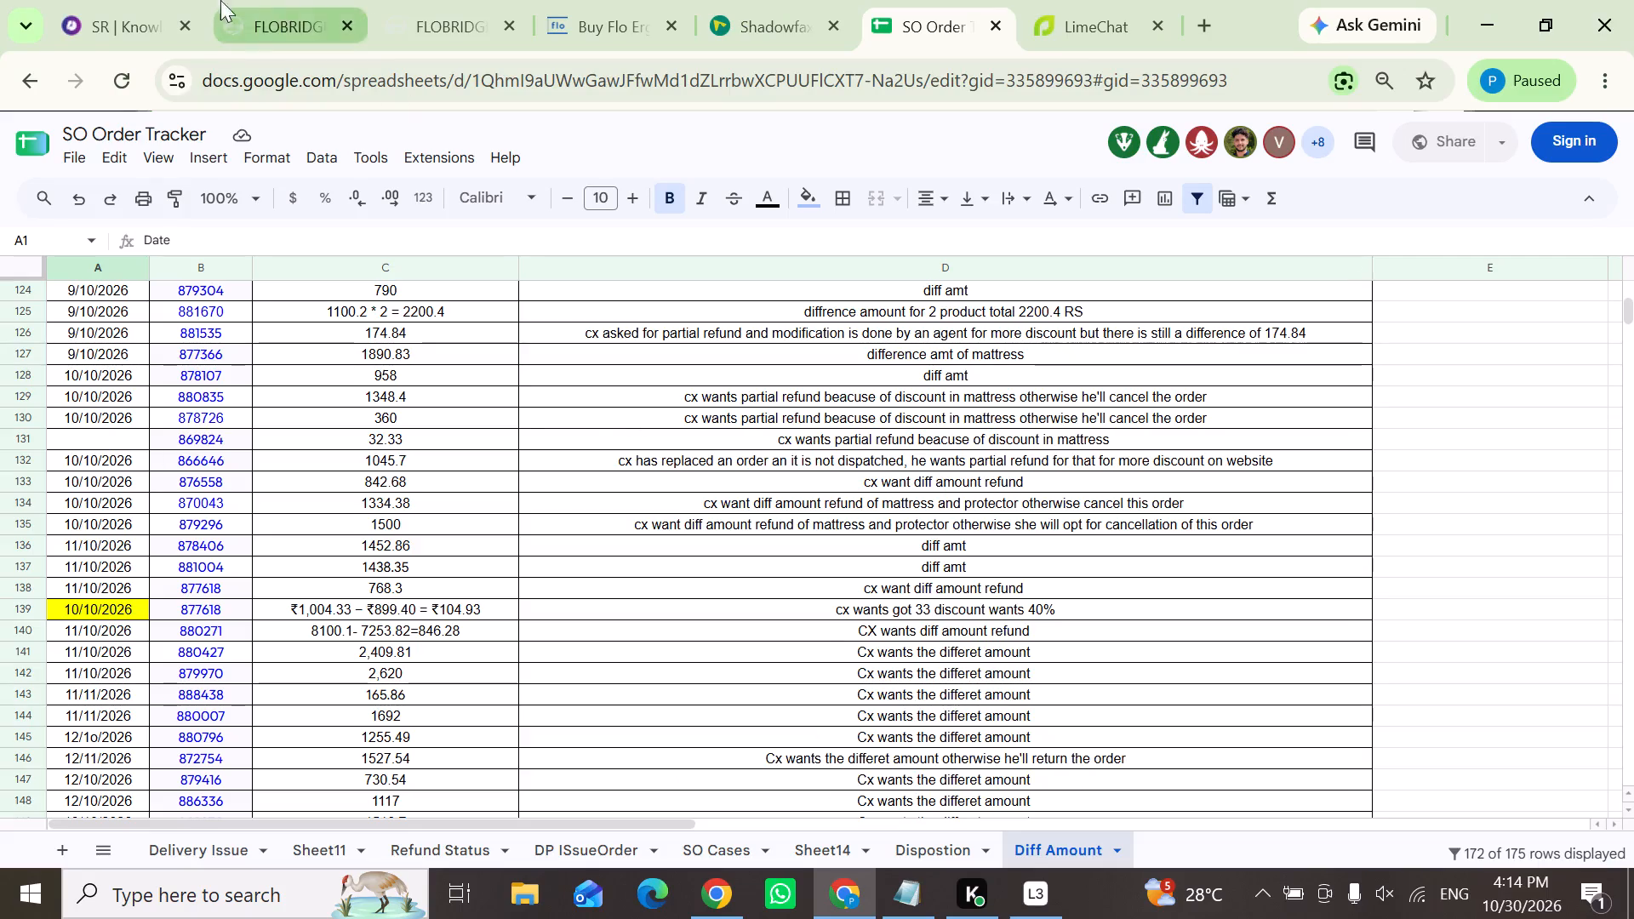
click(252, 0)
scroll(798, 482, up, 1)
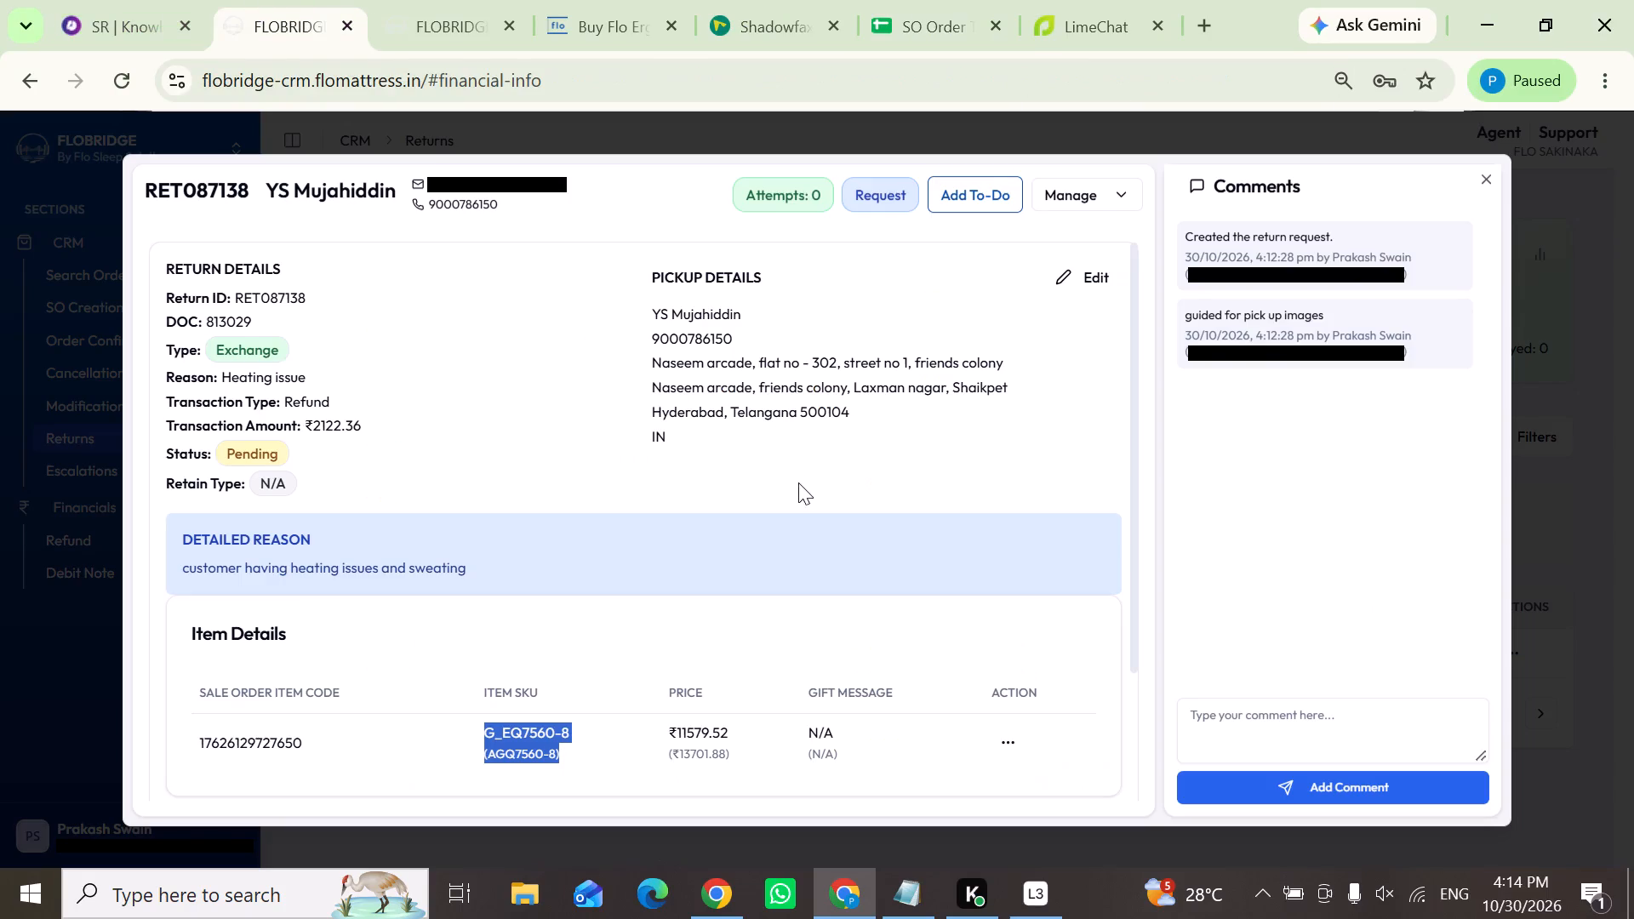
scroll(798, 482, down, 3)
click(556, 585)
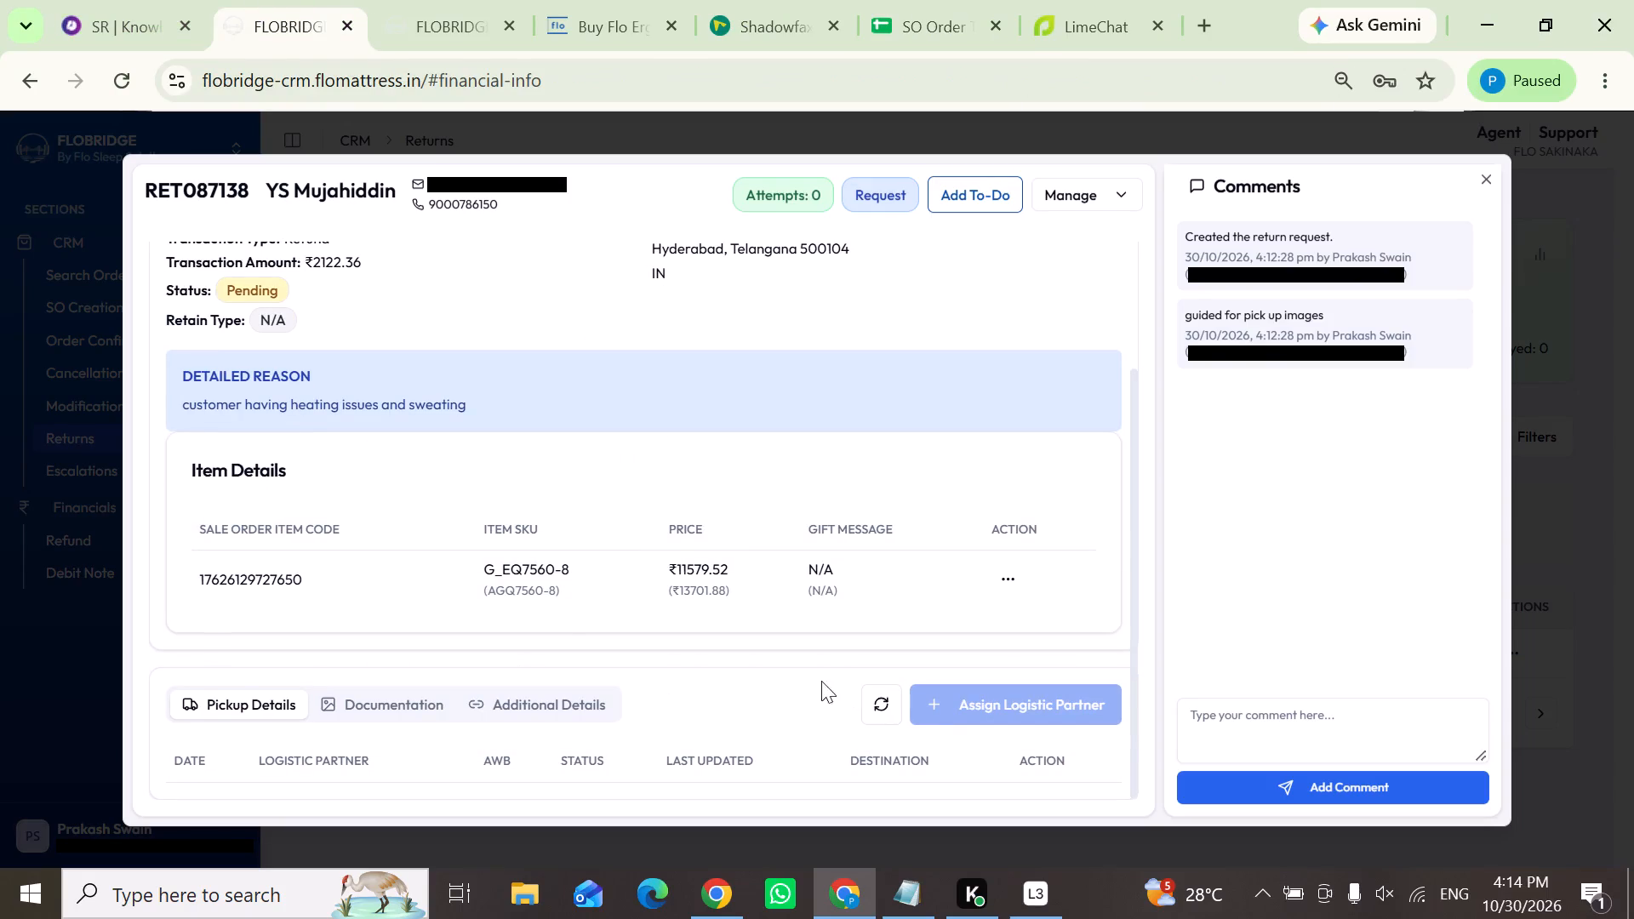
scroll(754, 683, up, 1)
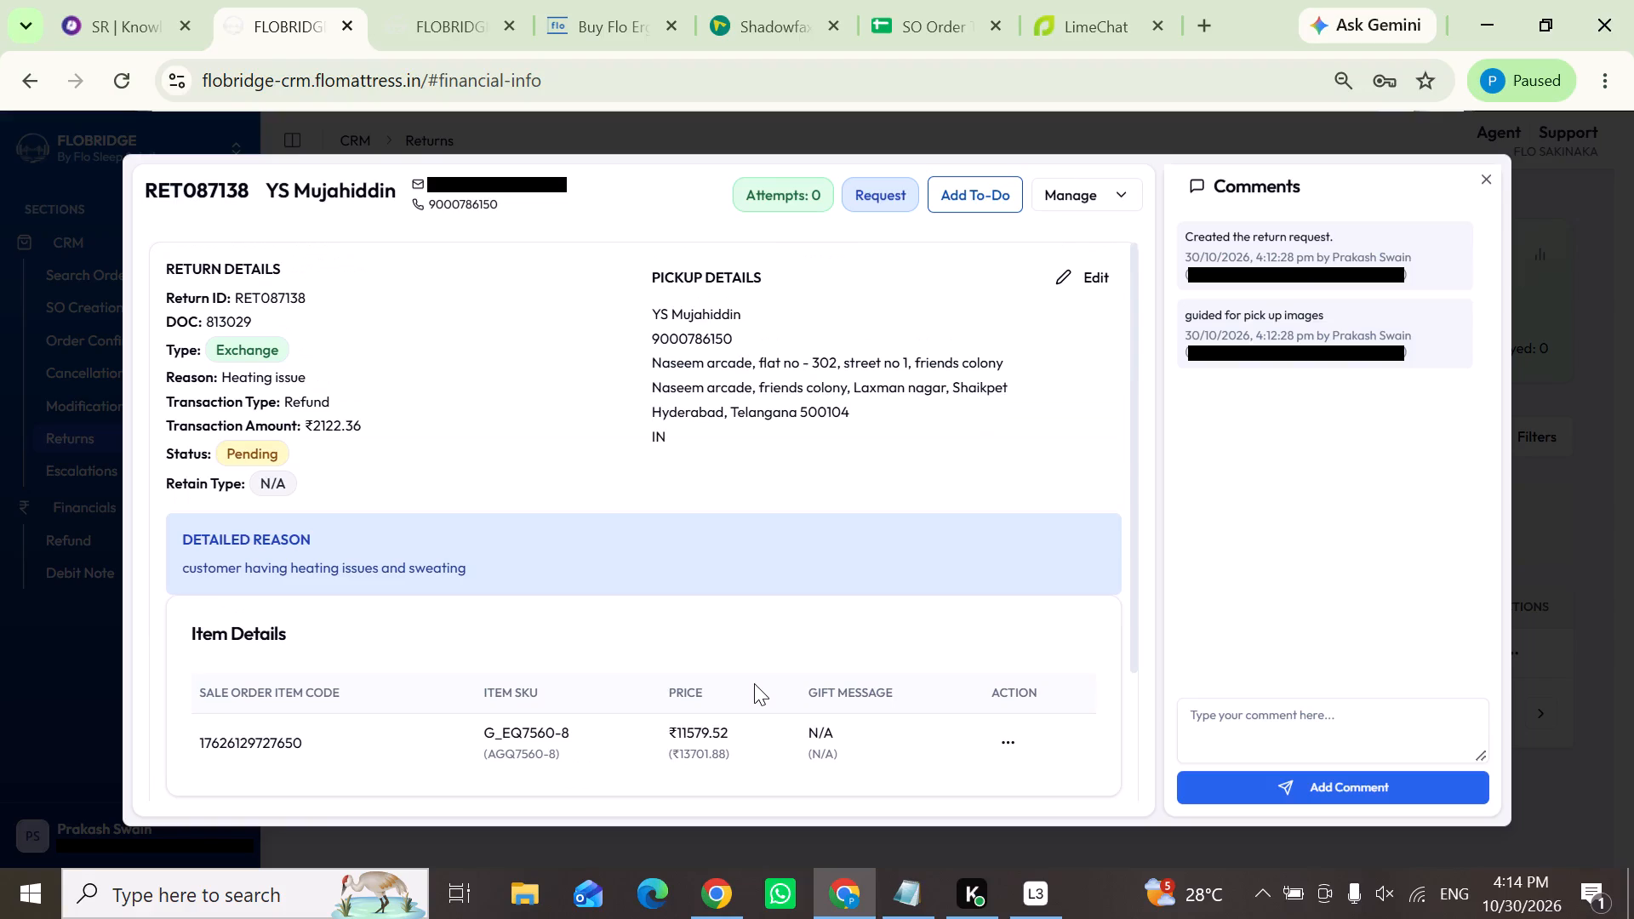
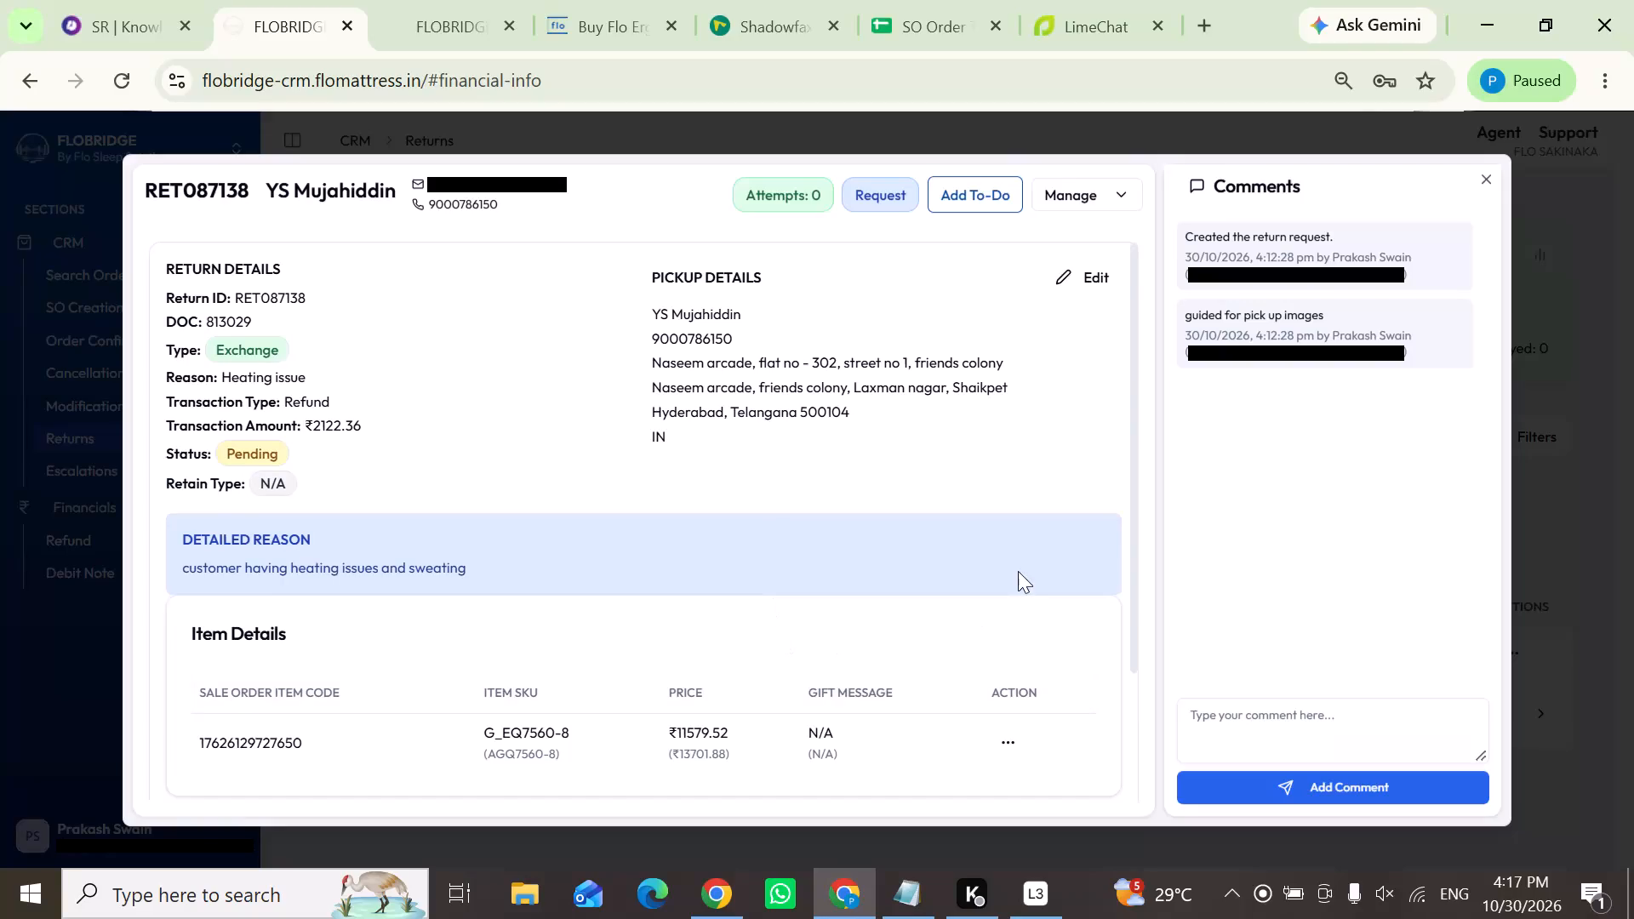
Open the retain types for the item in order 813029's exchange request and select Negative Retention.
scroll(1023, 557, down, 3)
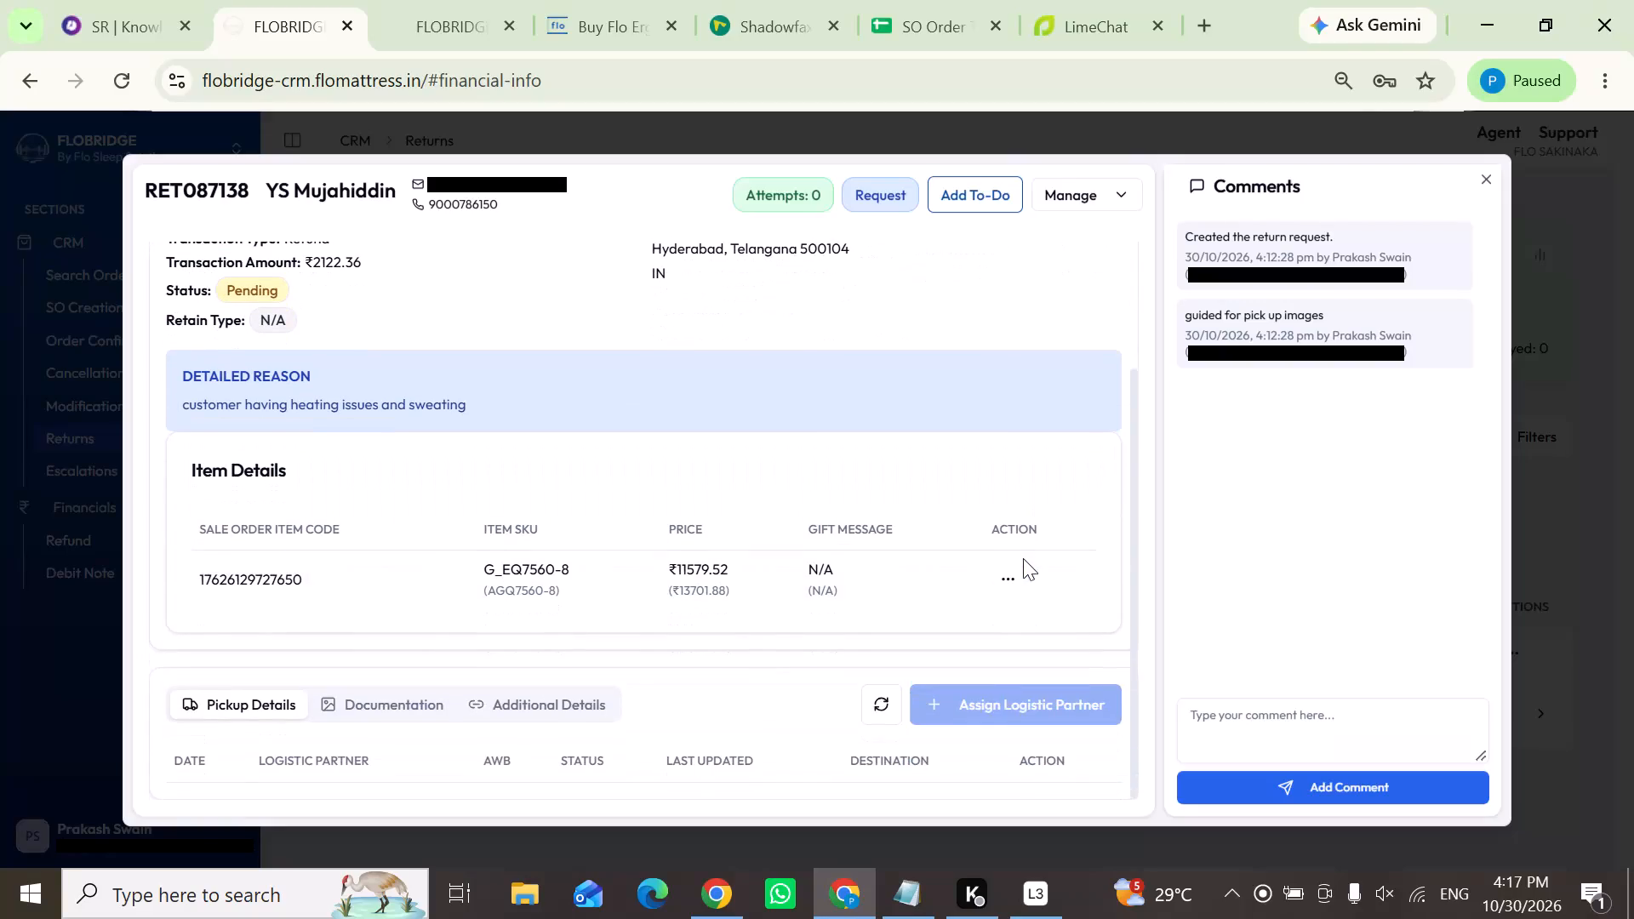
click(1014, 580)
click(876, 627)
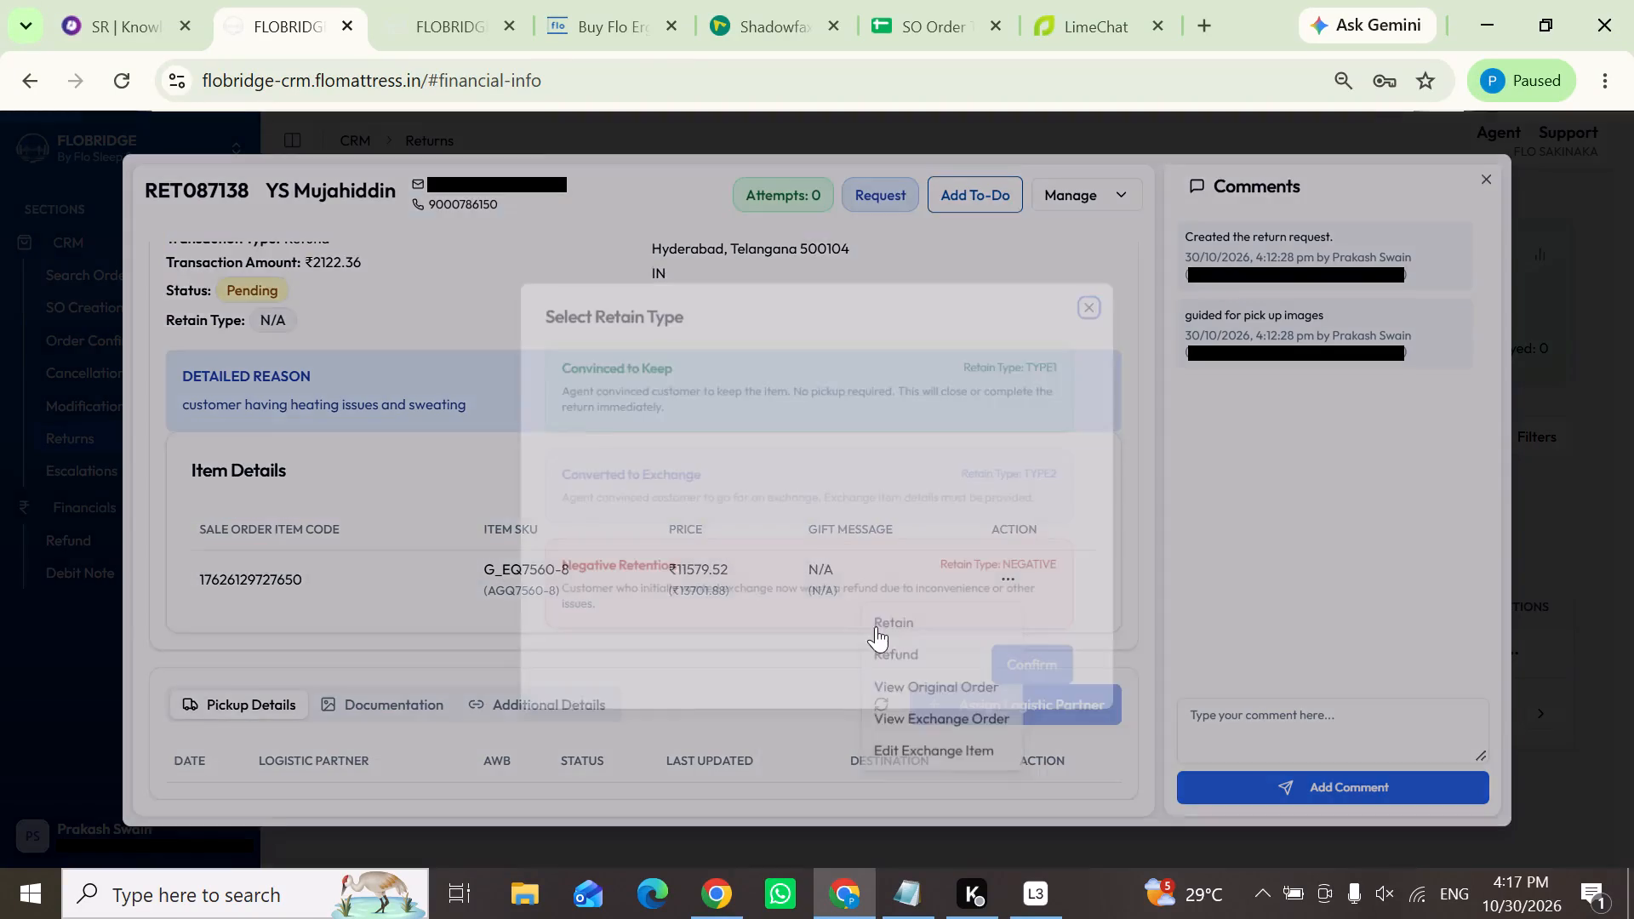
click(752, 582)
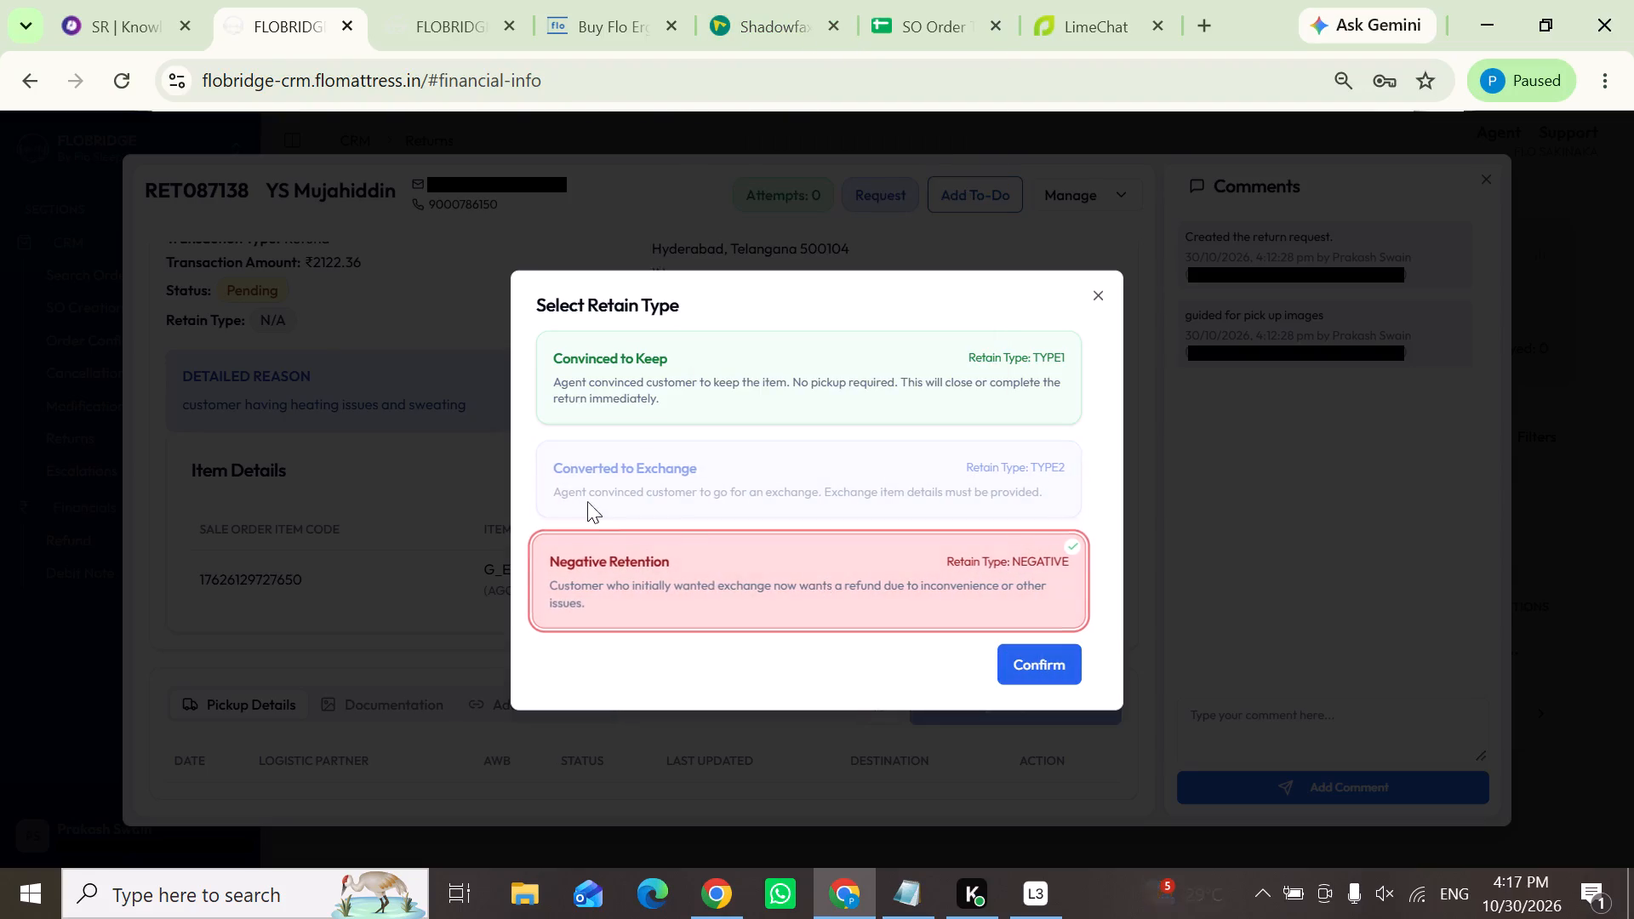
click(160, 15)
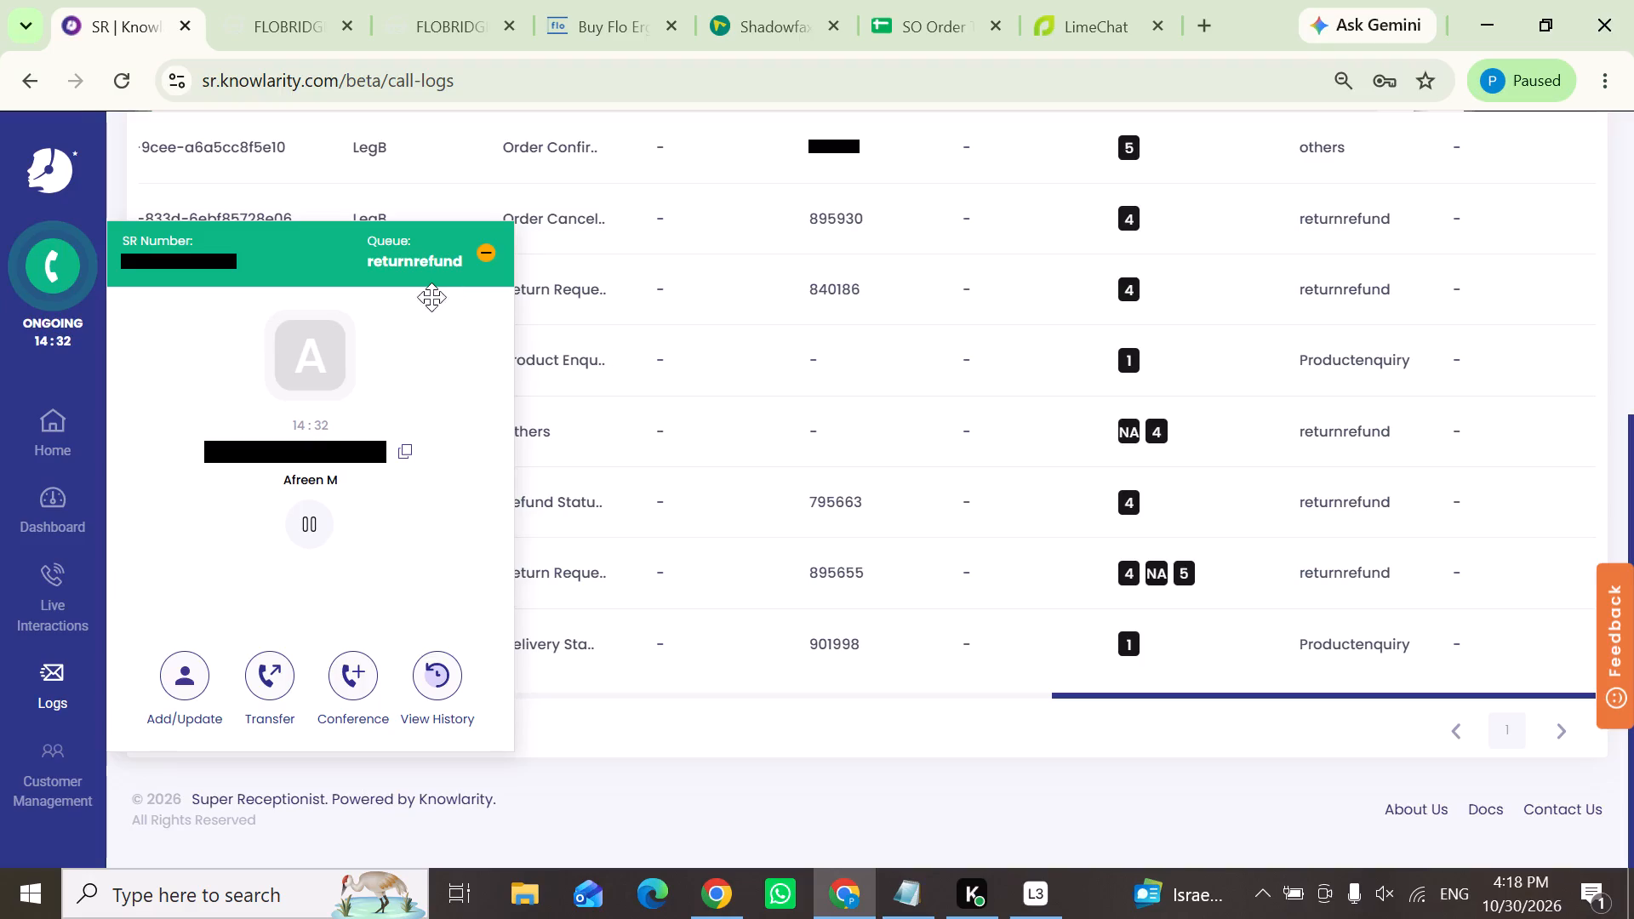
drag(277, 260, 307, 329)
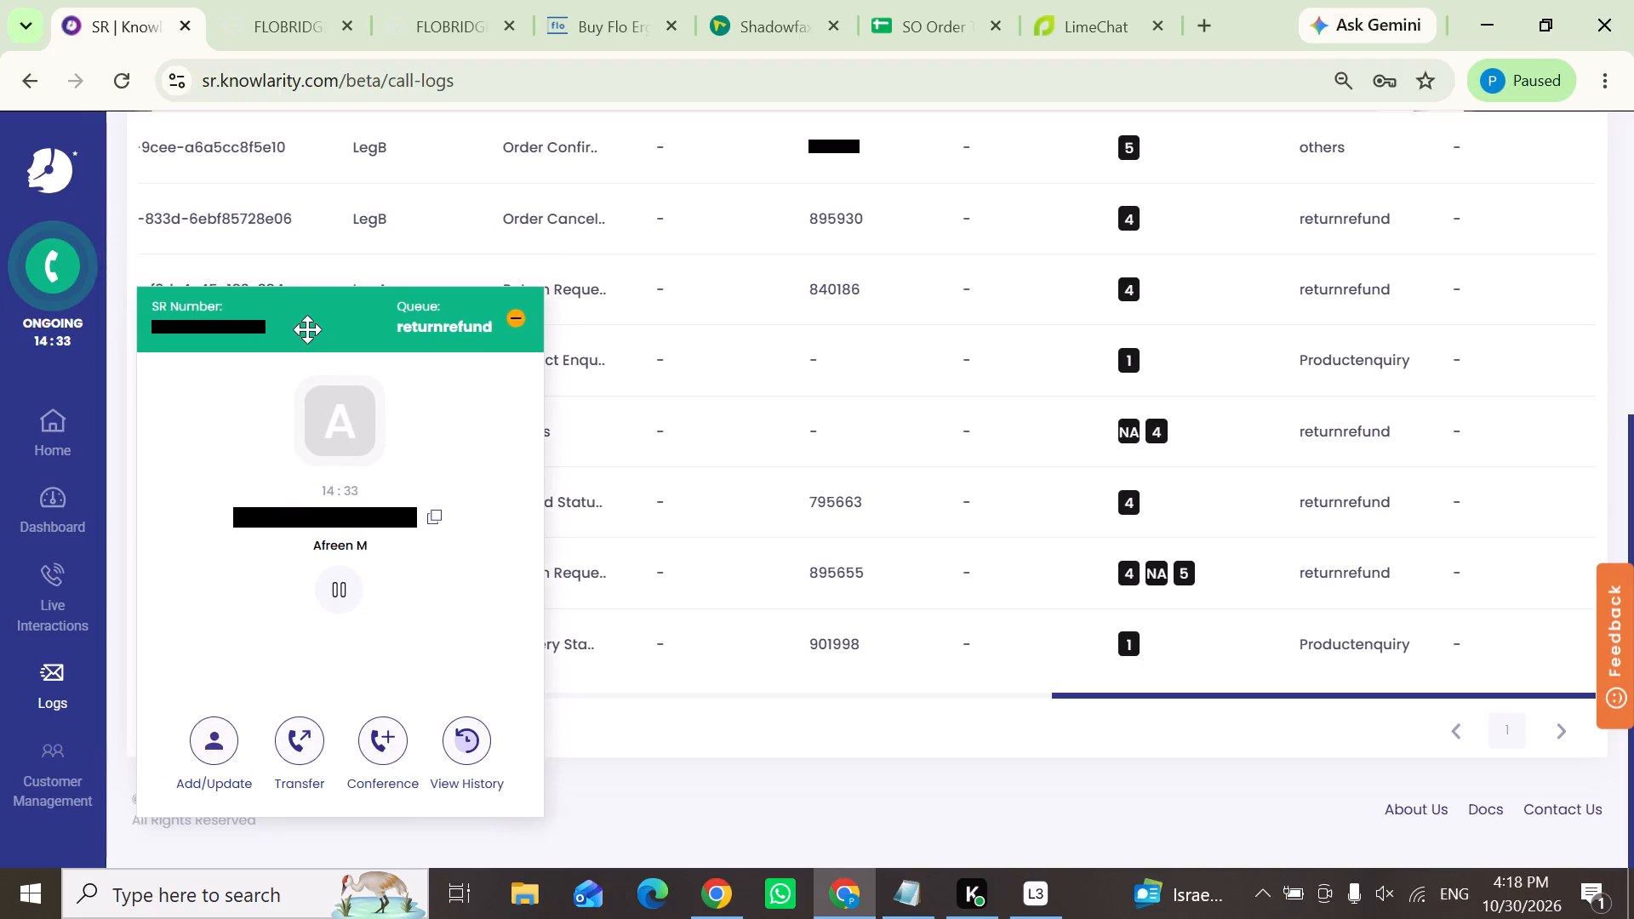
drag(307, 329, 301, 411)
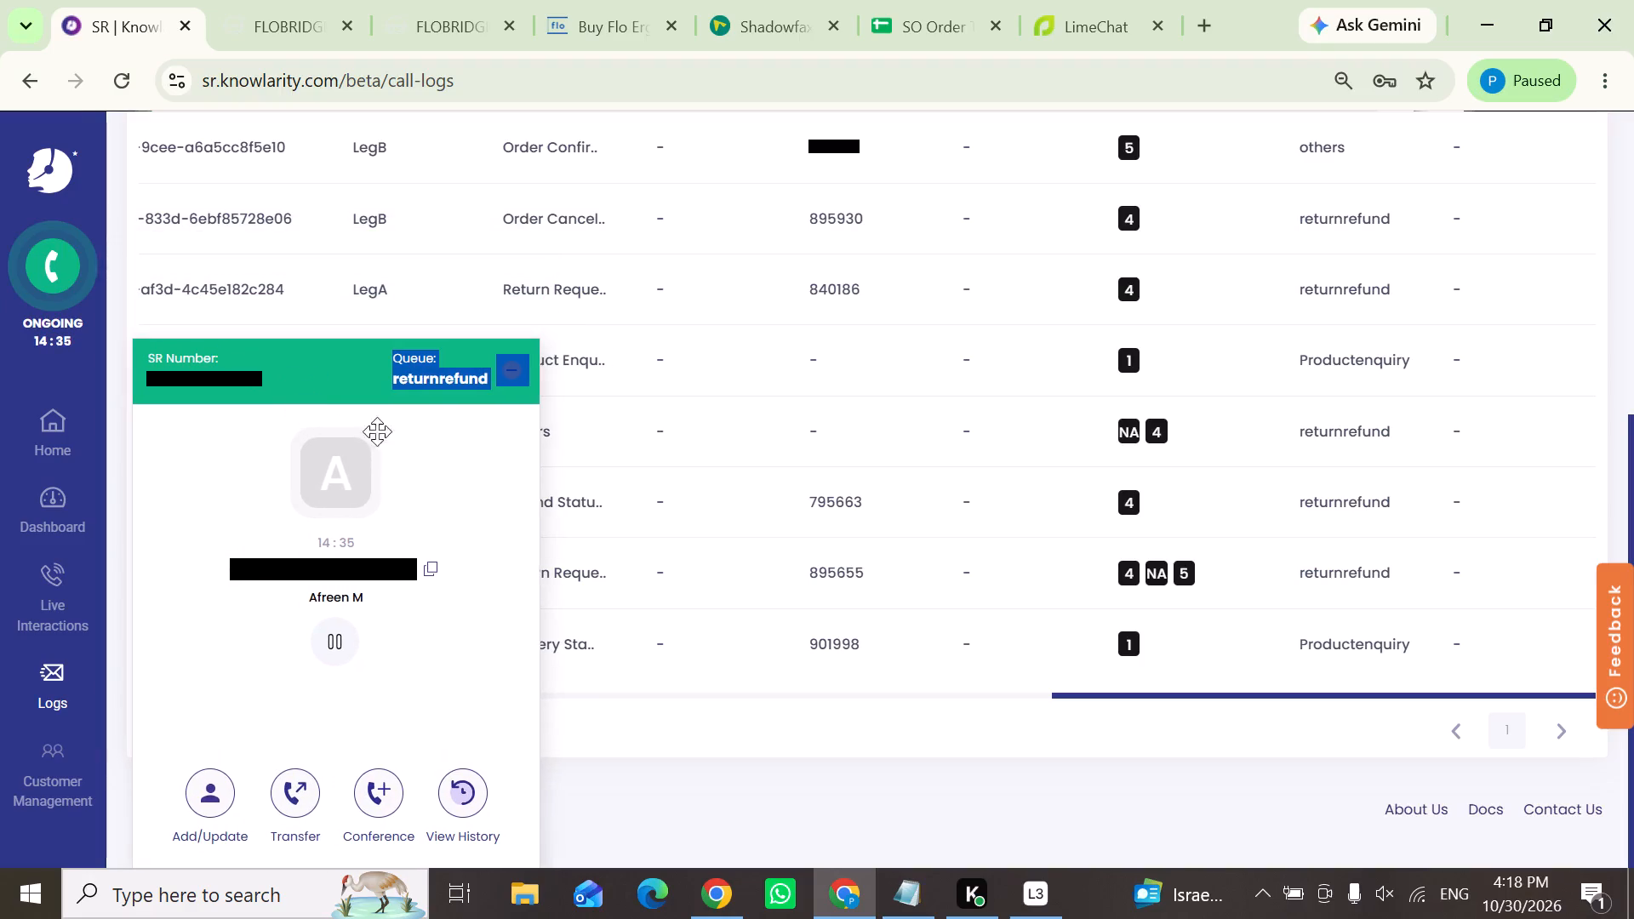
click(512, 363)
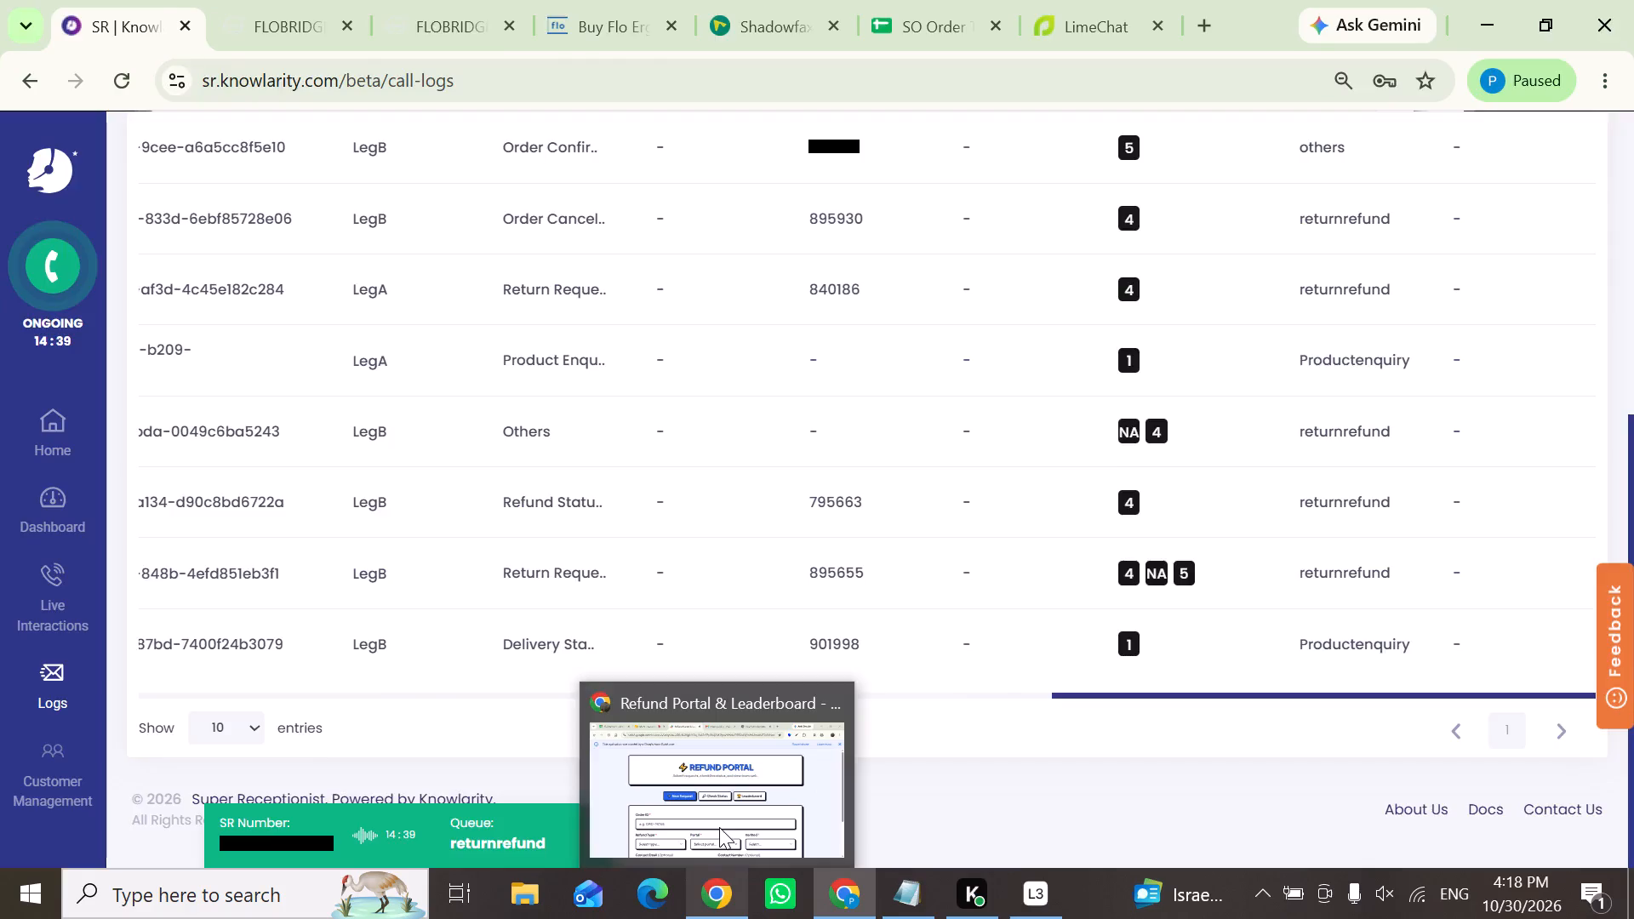
Switch to the Refund Portal and examine the new request form's fields and the status check page.
click(718, 796)
drag(1633, 471, 1633, 802)
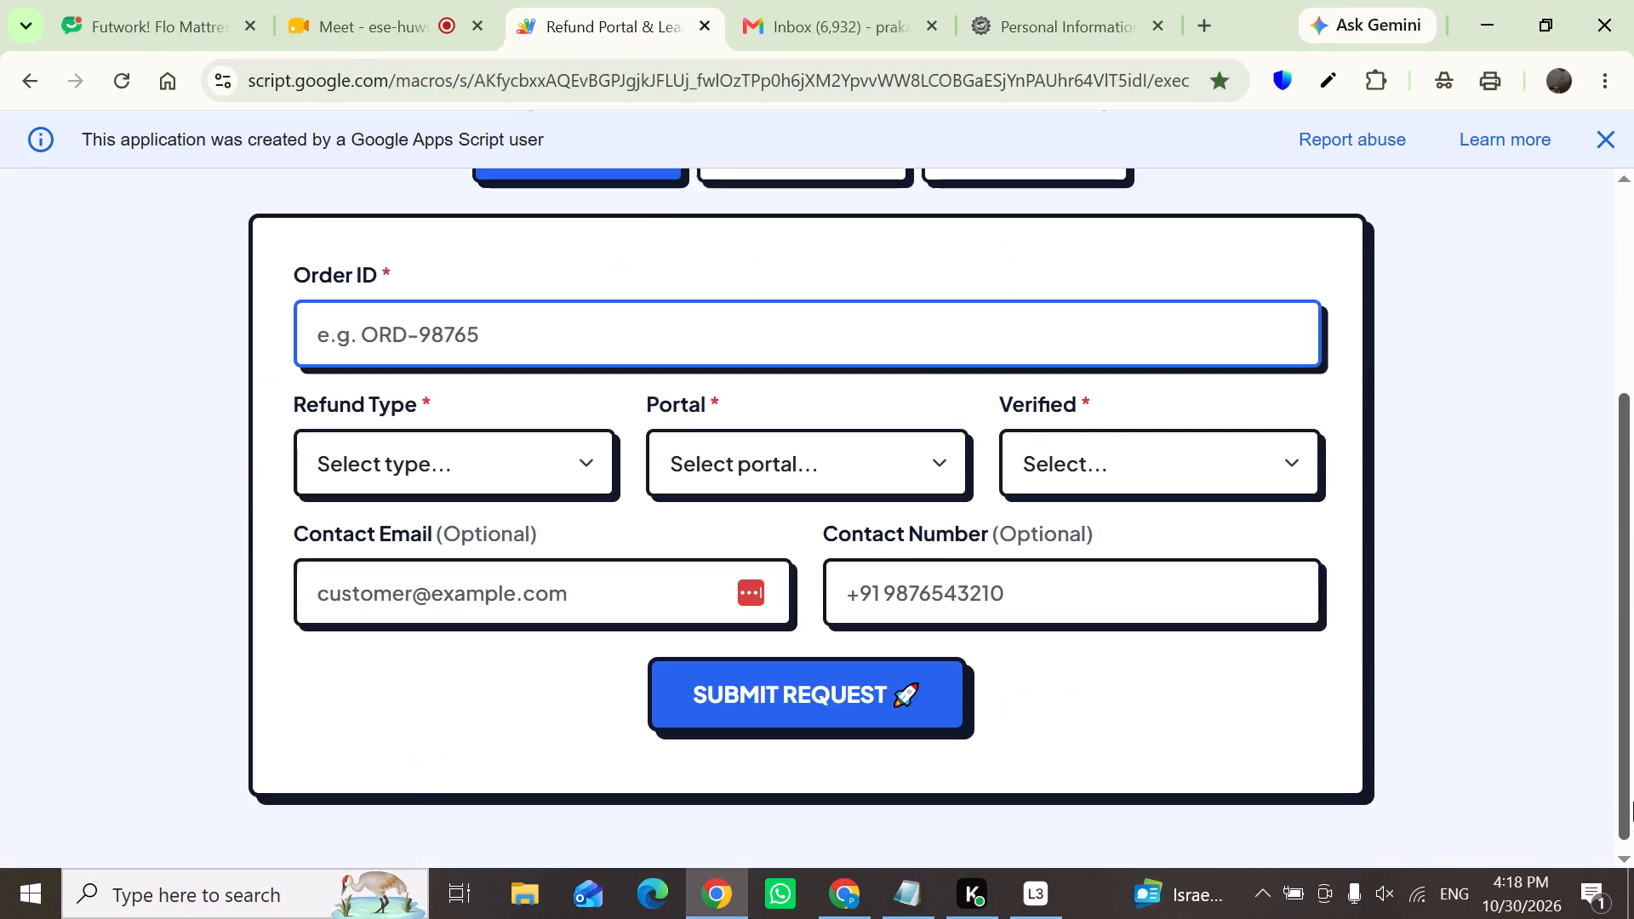
drag(1633, 802, 1628, 425)
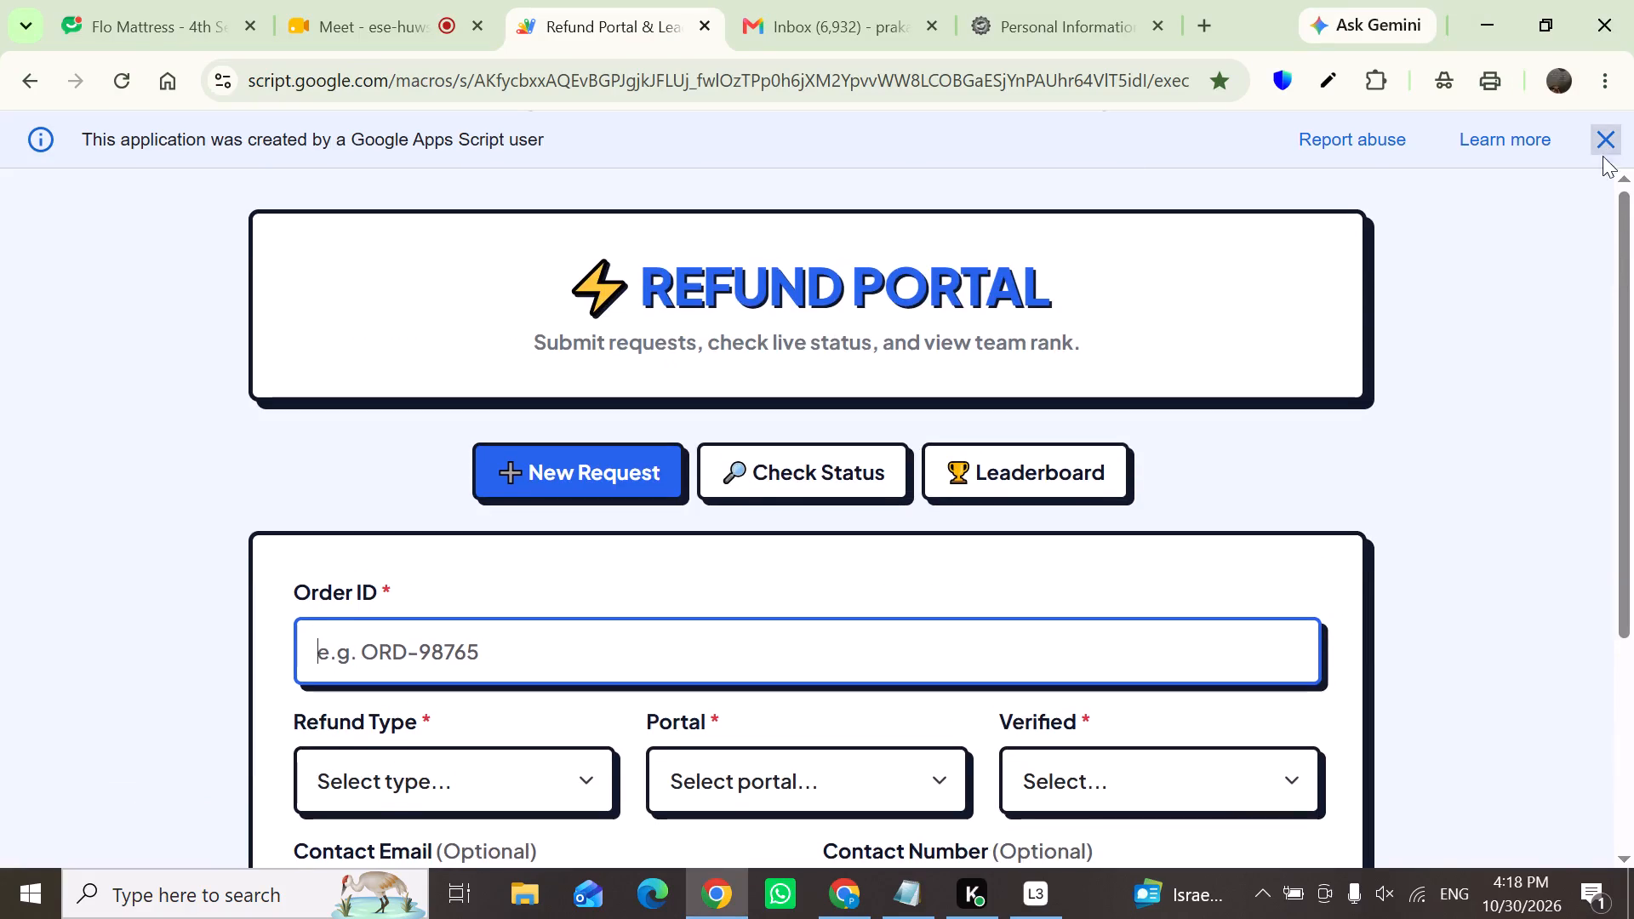
drag(1633, 264, 1633, 546)
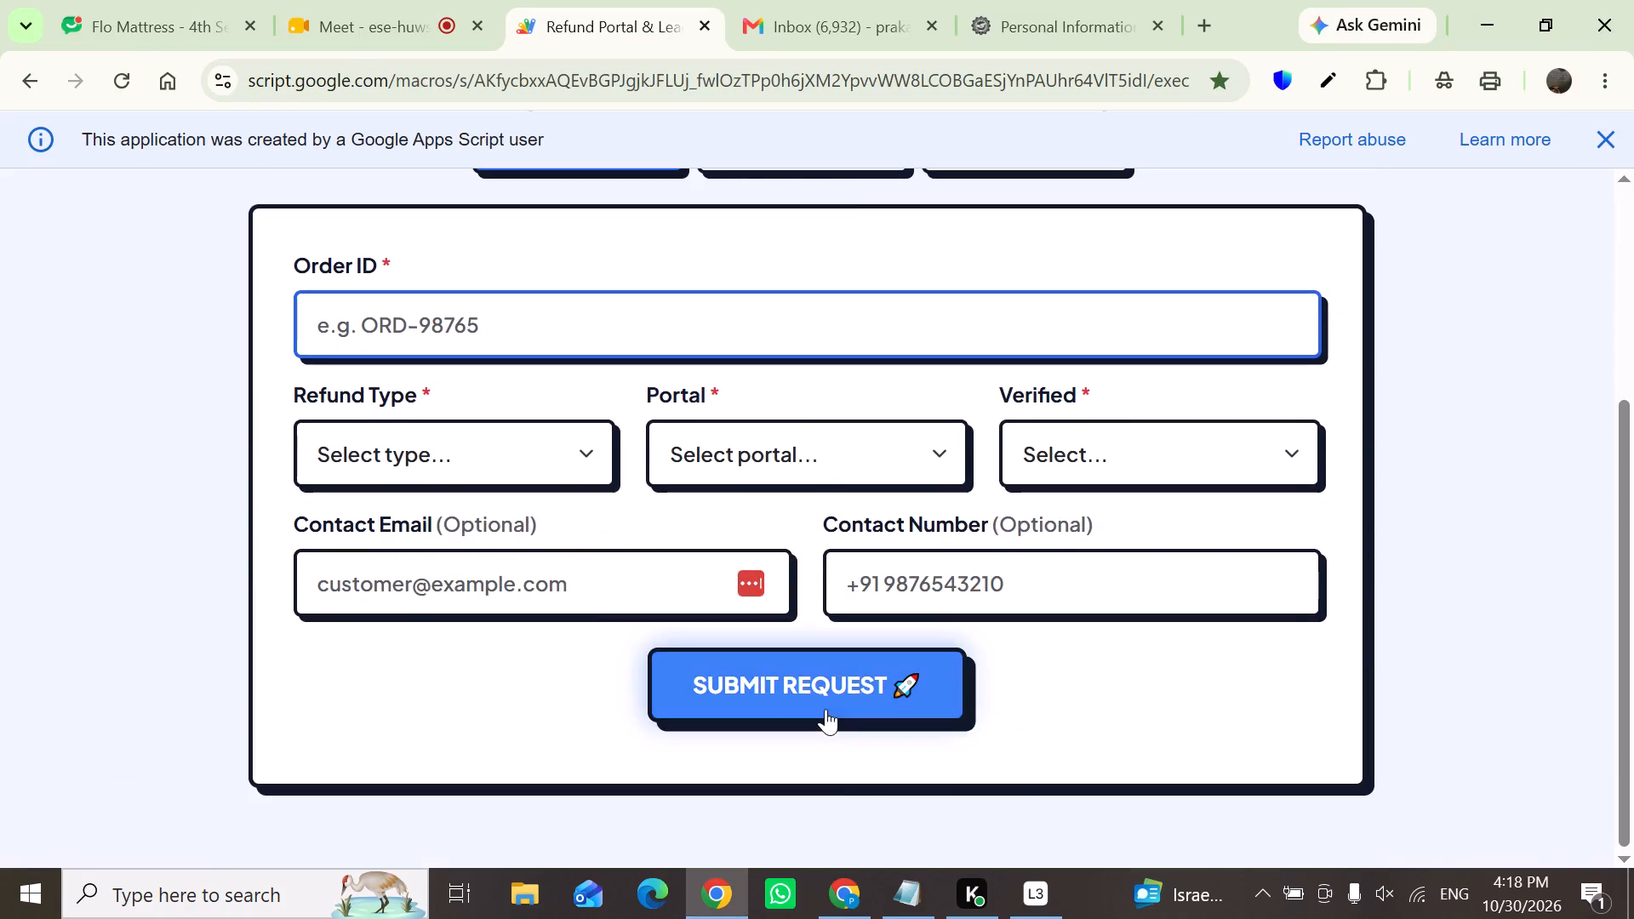
drag(1633, 756, 1628, 454)
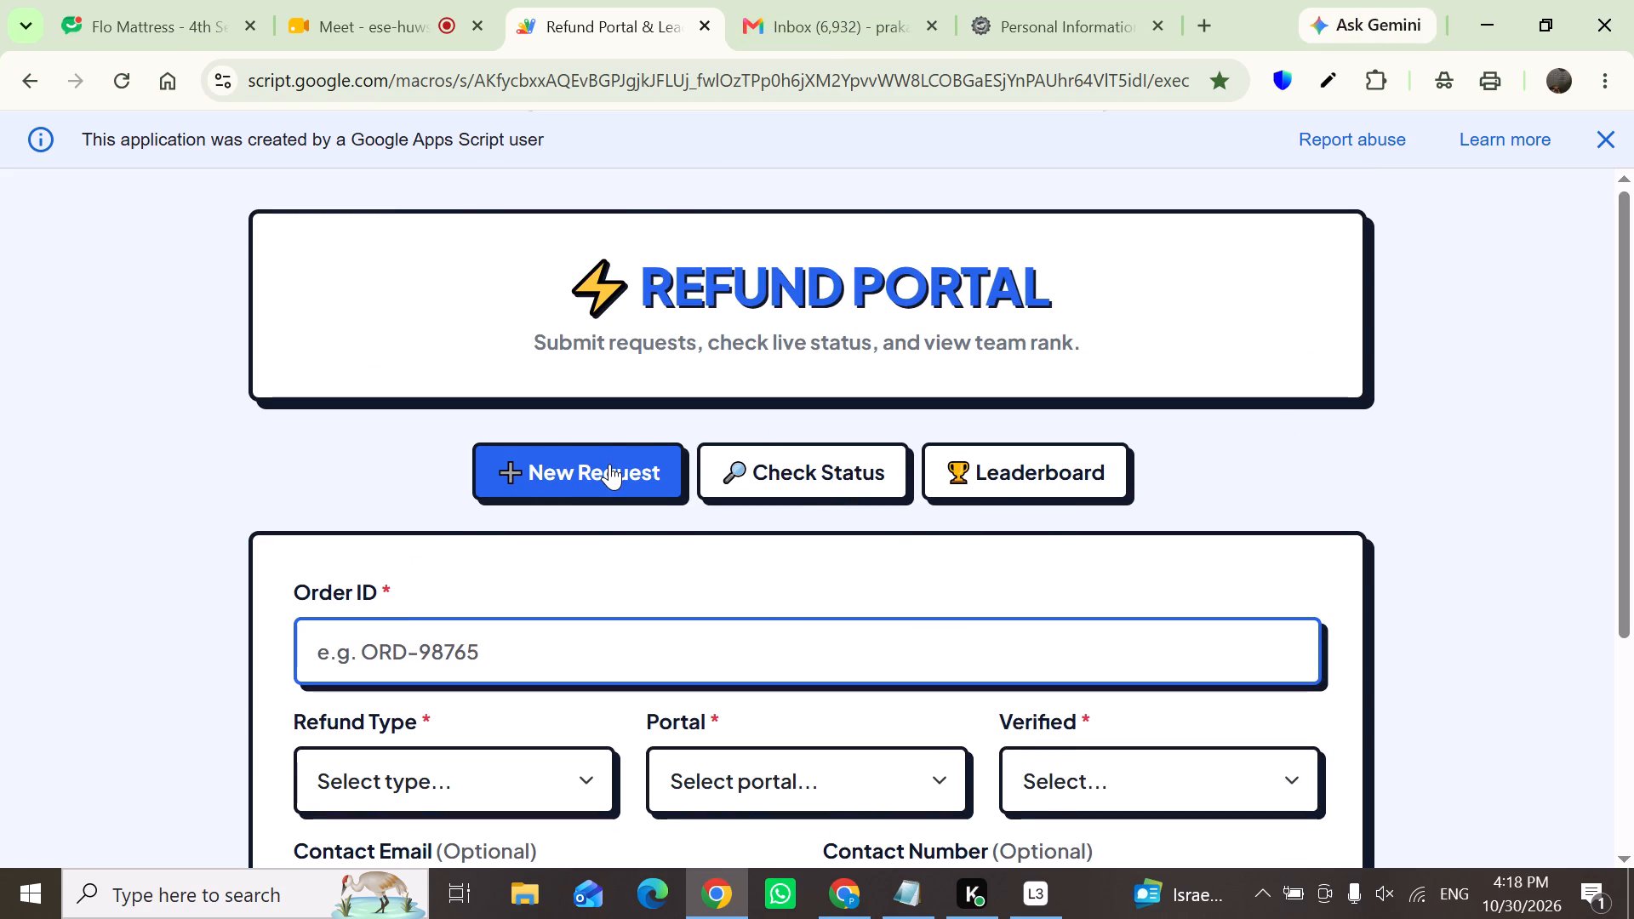
click(735, 470)
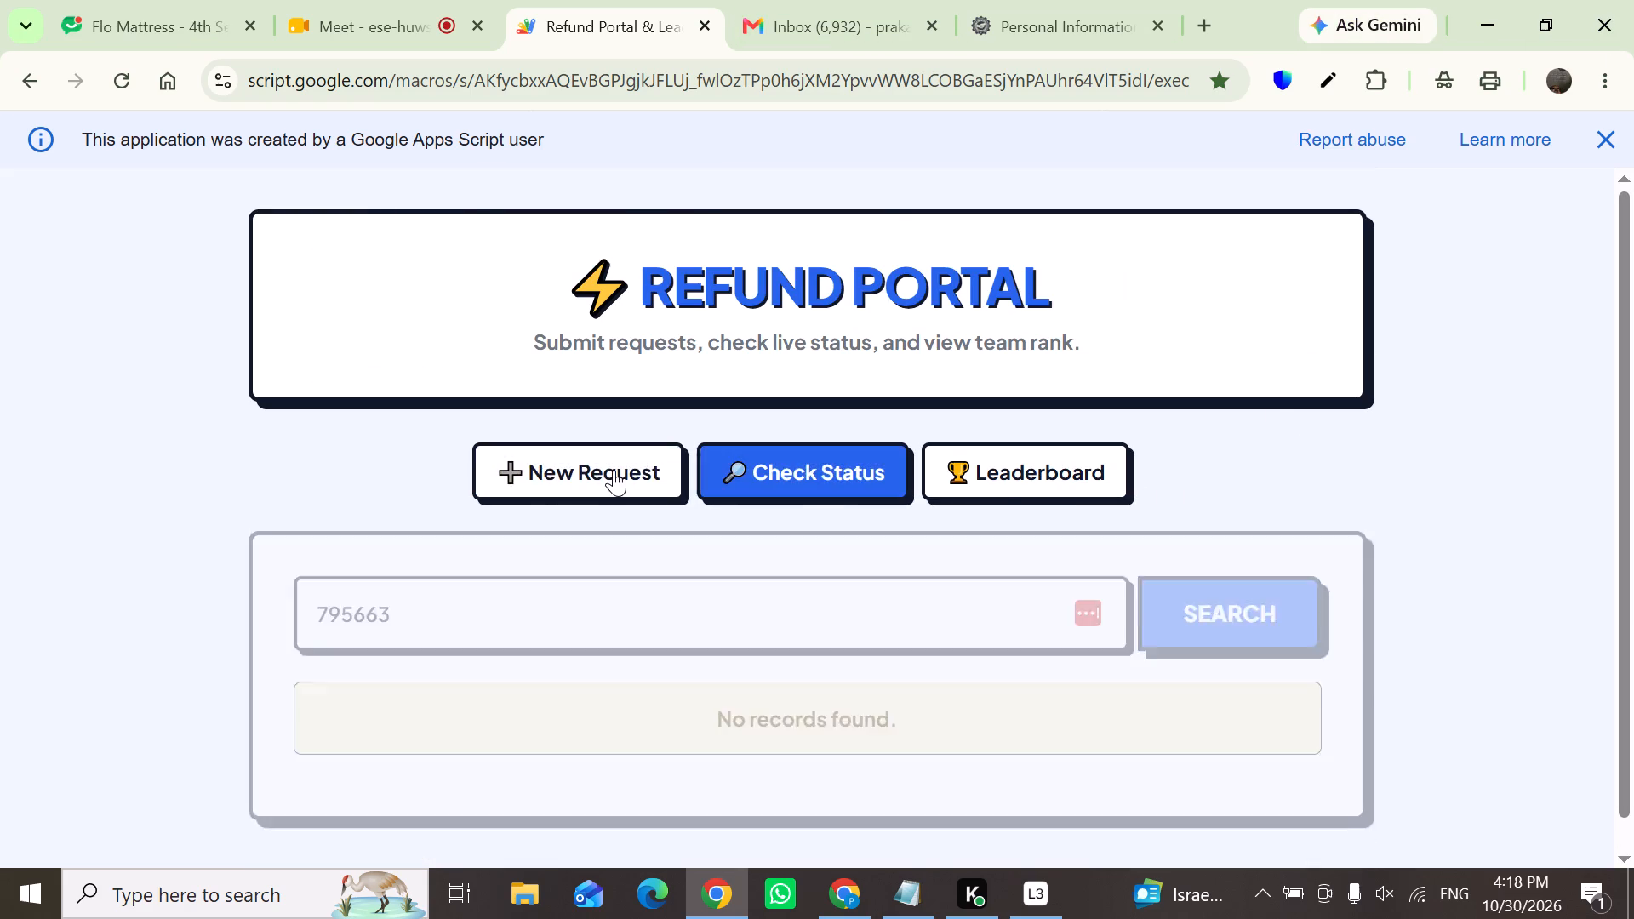
click(614, 470)
double_click(613, 470)
click(620, 481)
scroll(945, 505, down, 5)
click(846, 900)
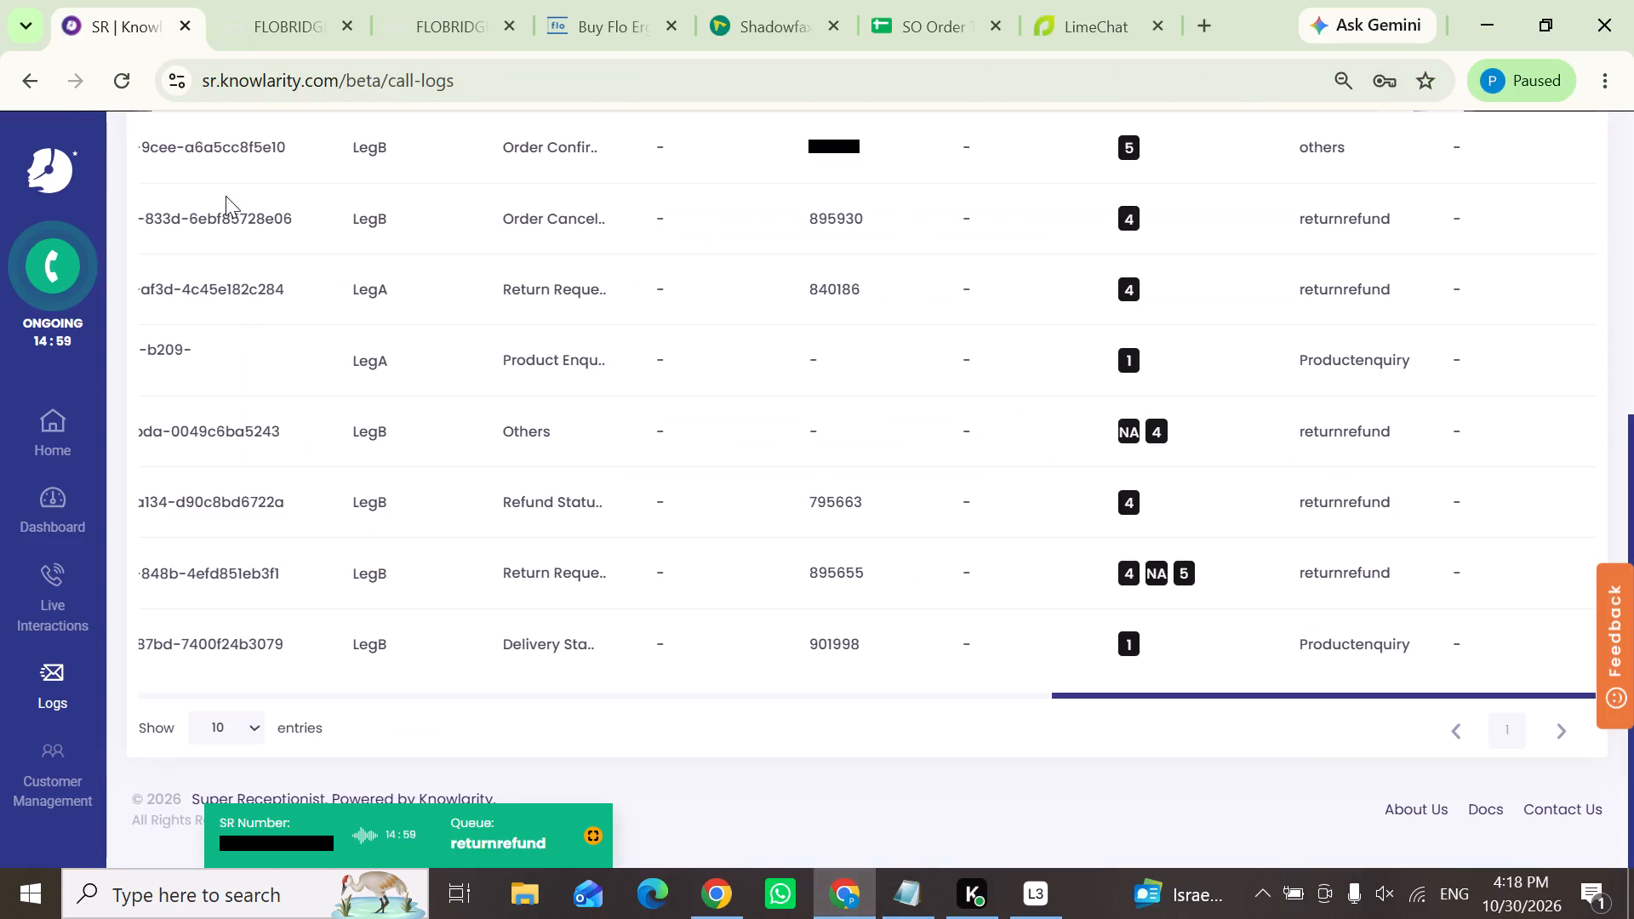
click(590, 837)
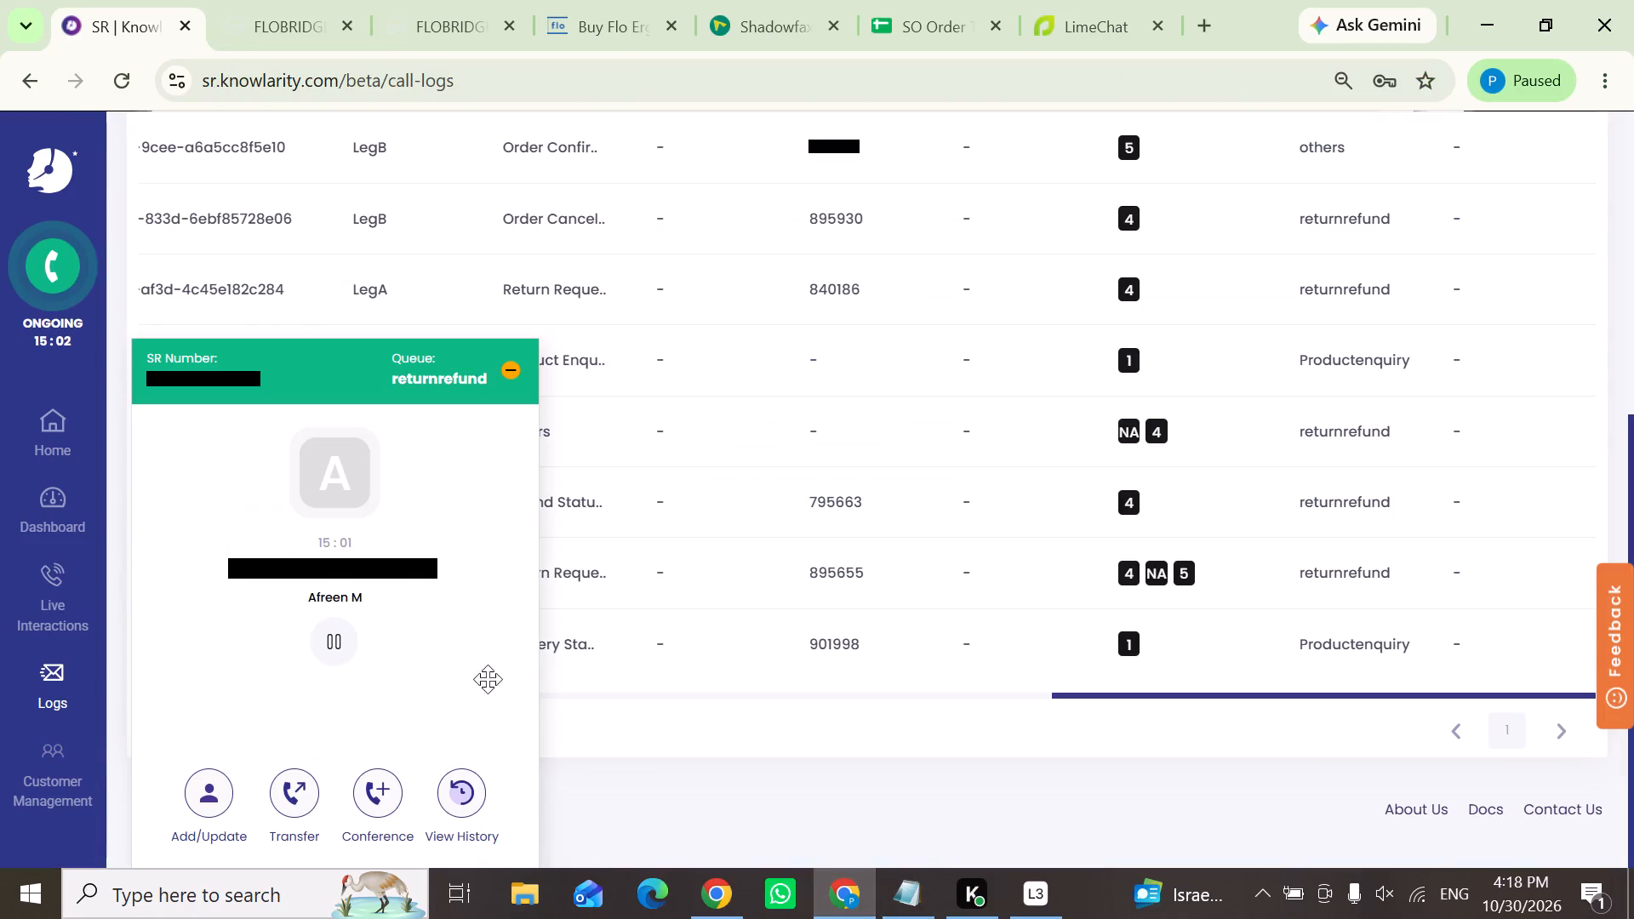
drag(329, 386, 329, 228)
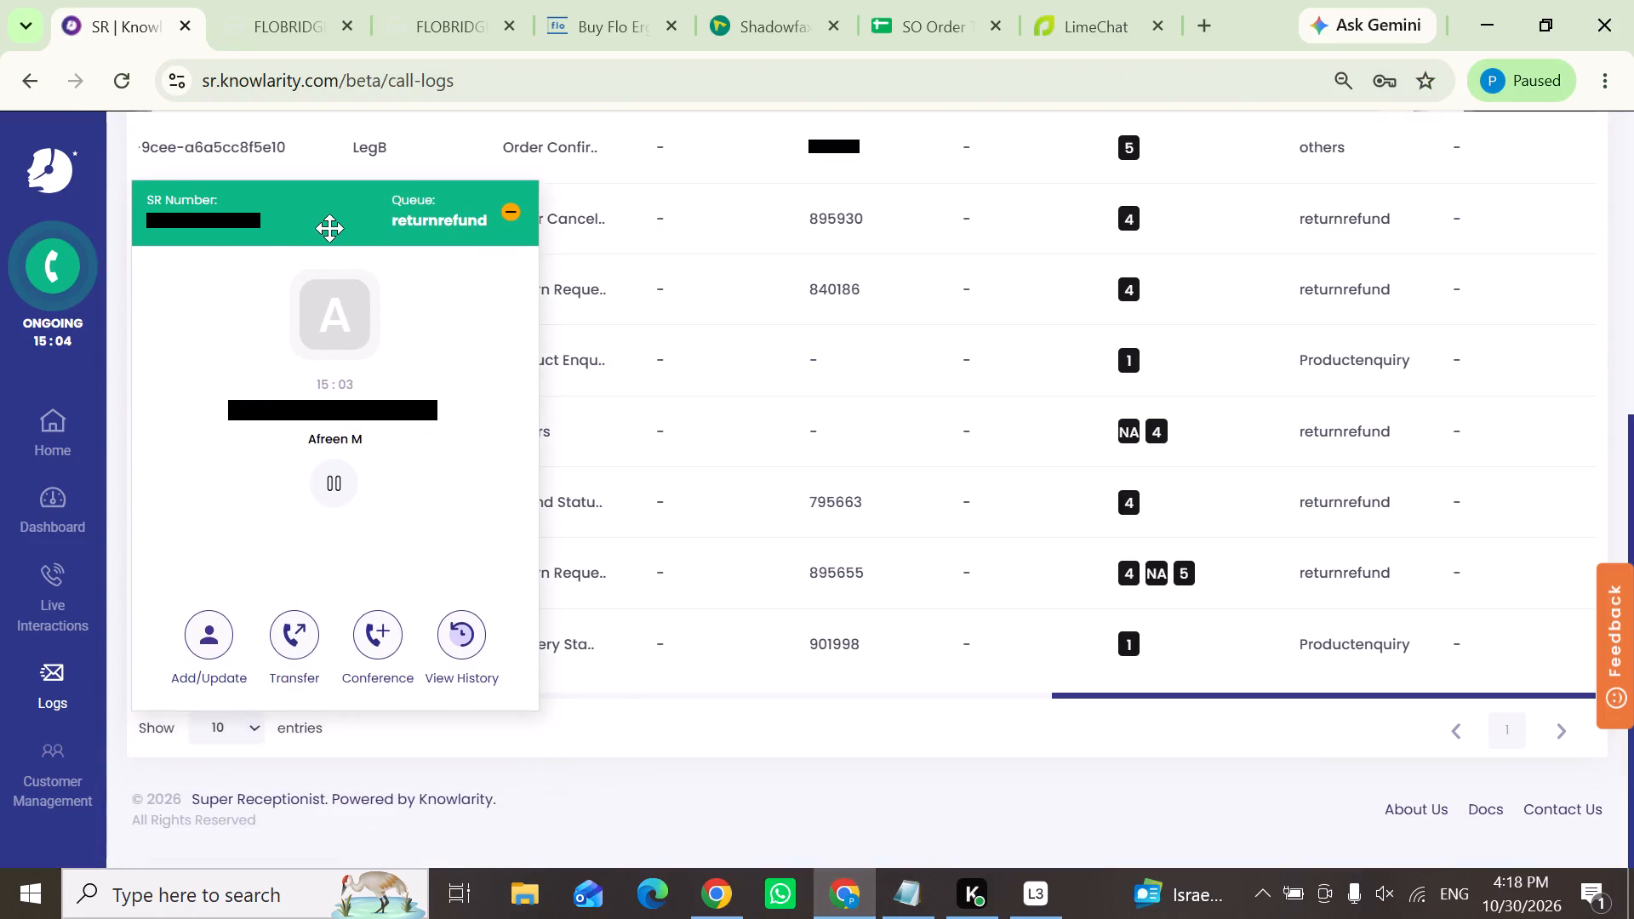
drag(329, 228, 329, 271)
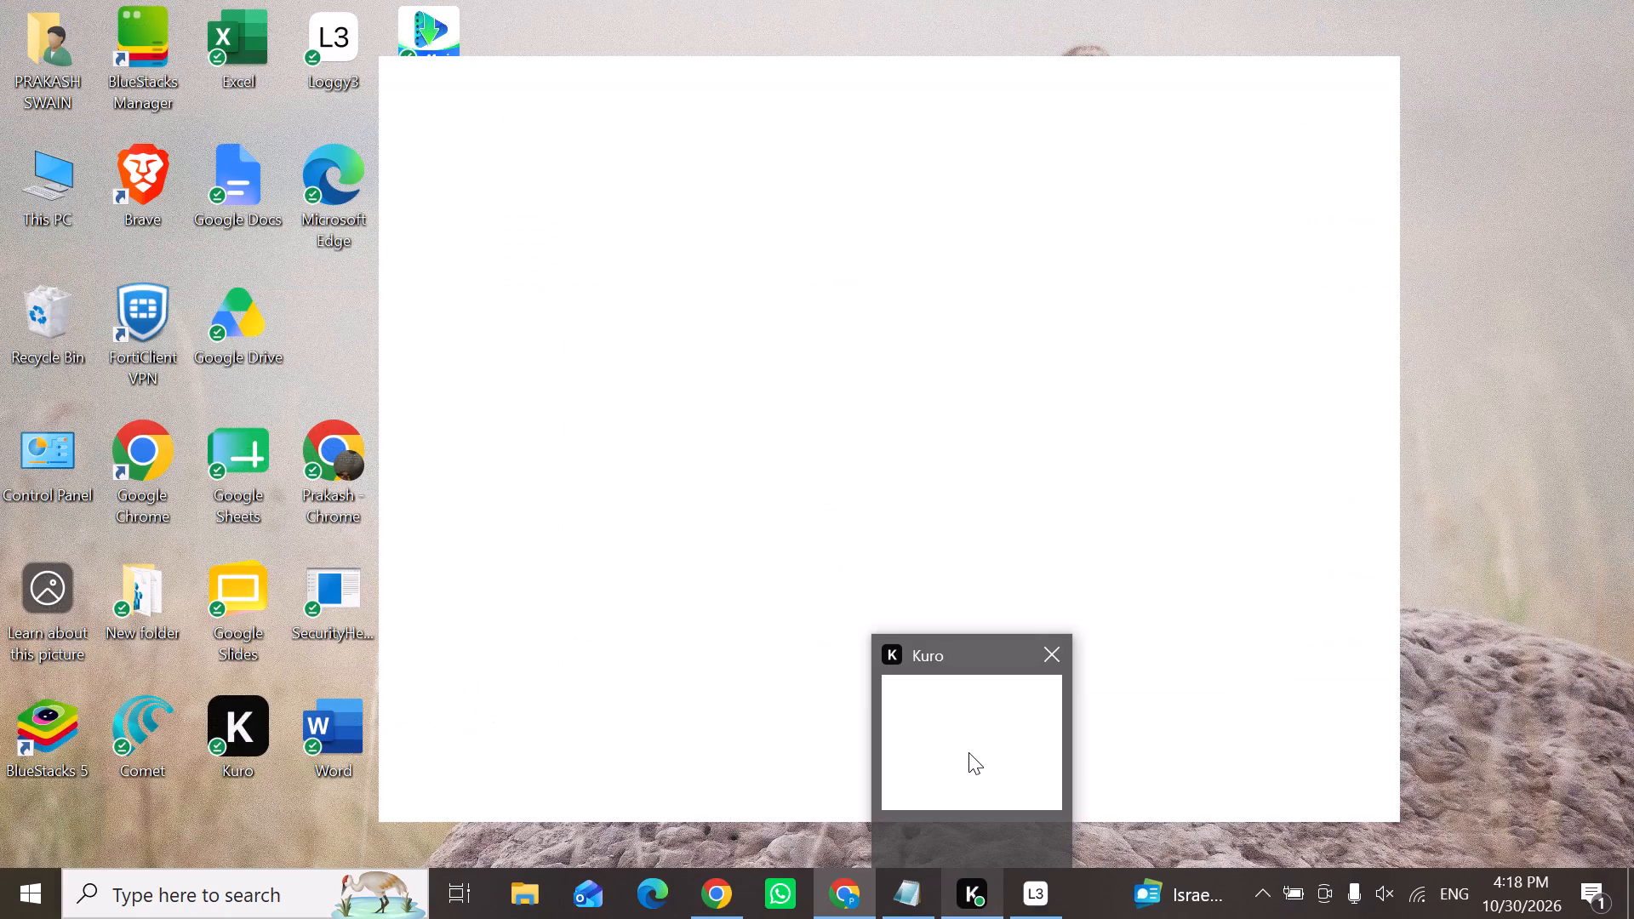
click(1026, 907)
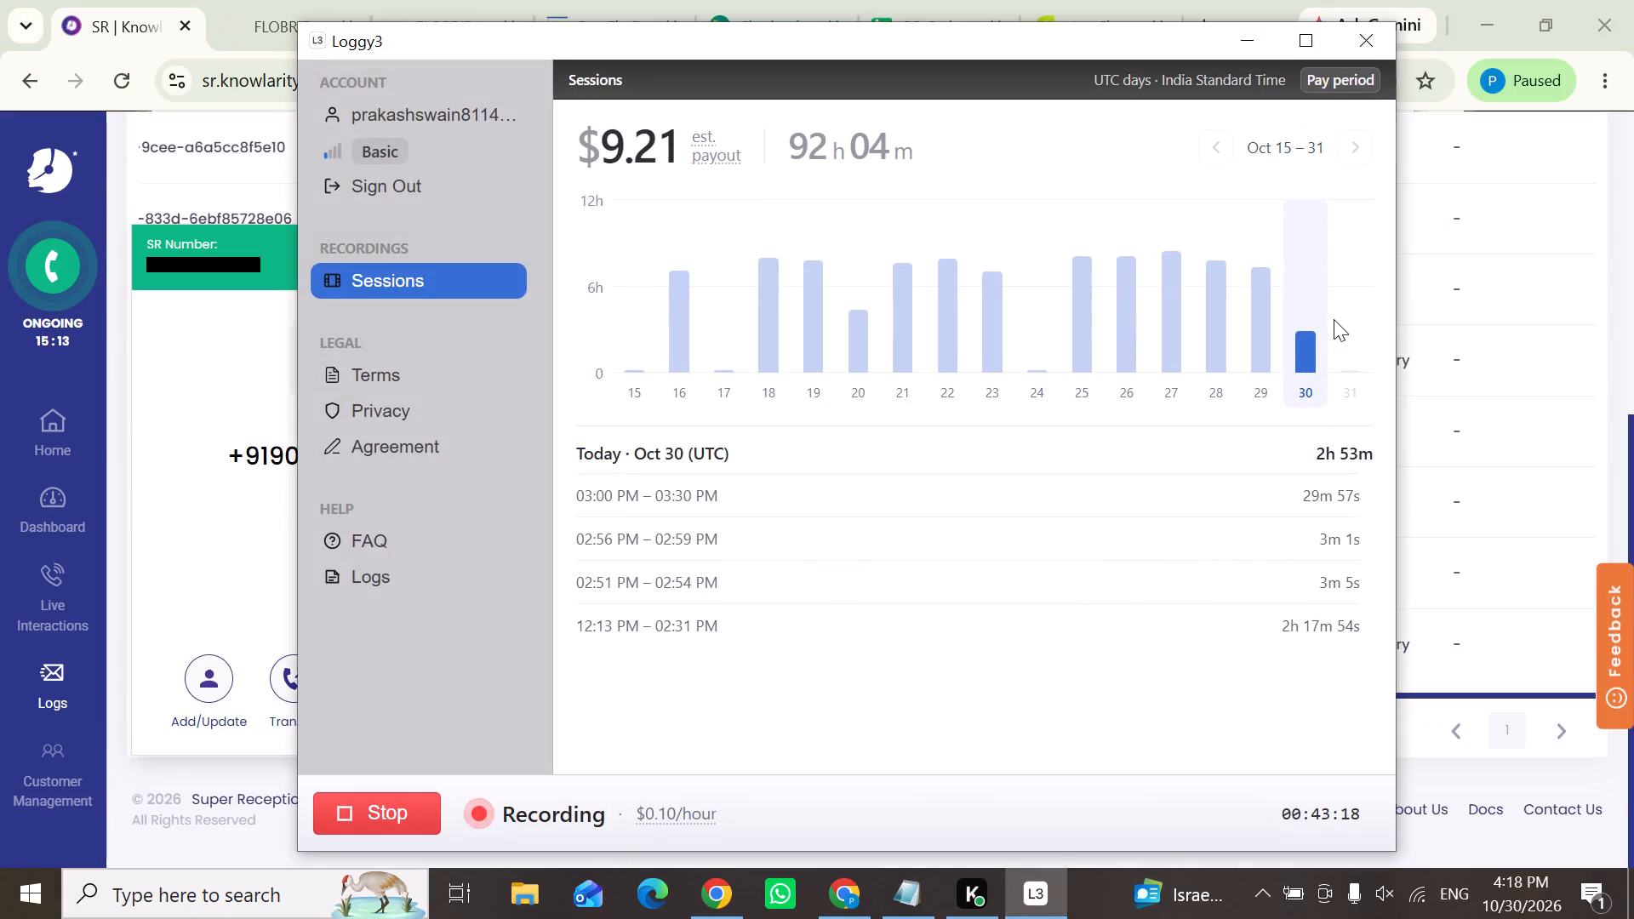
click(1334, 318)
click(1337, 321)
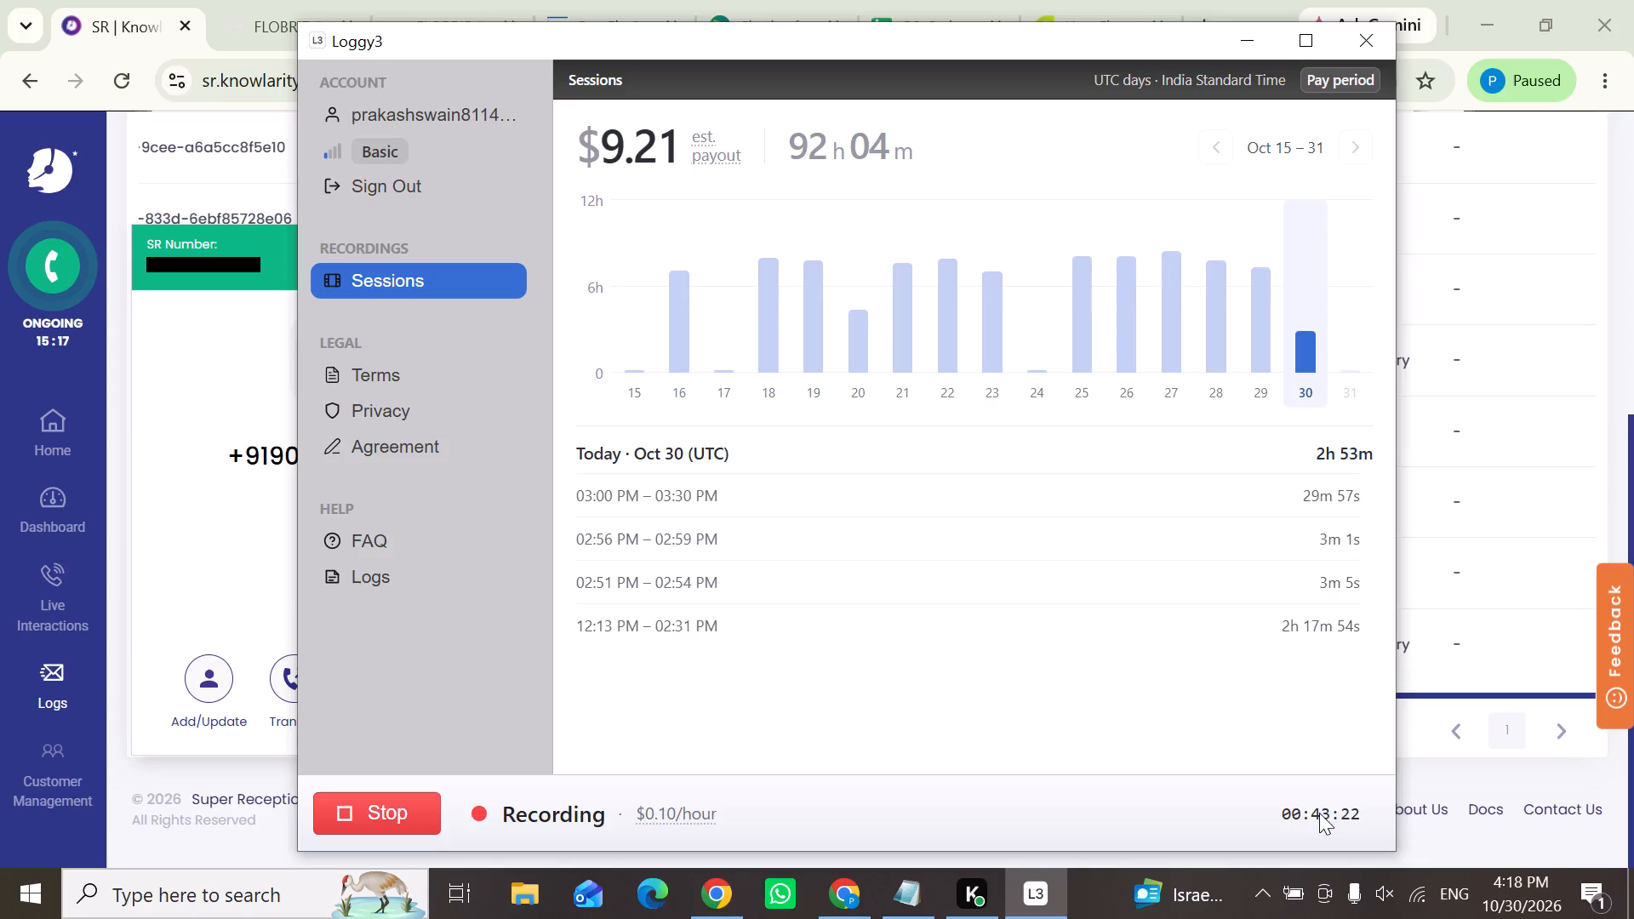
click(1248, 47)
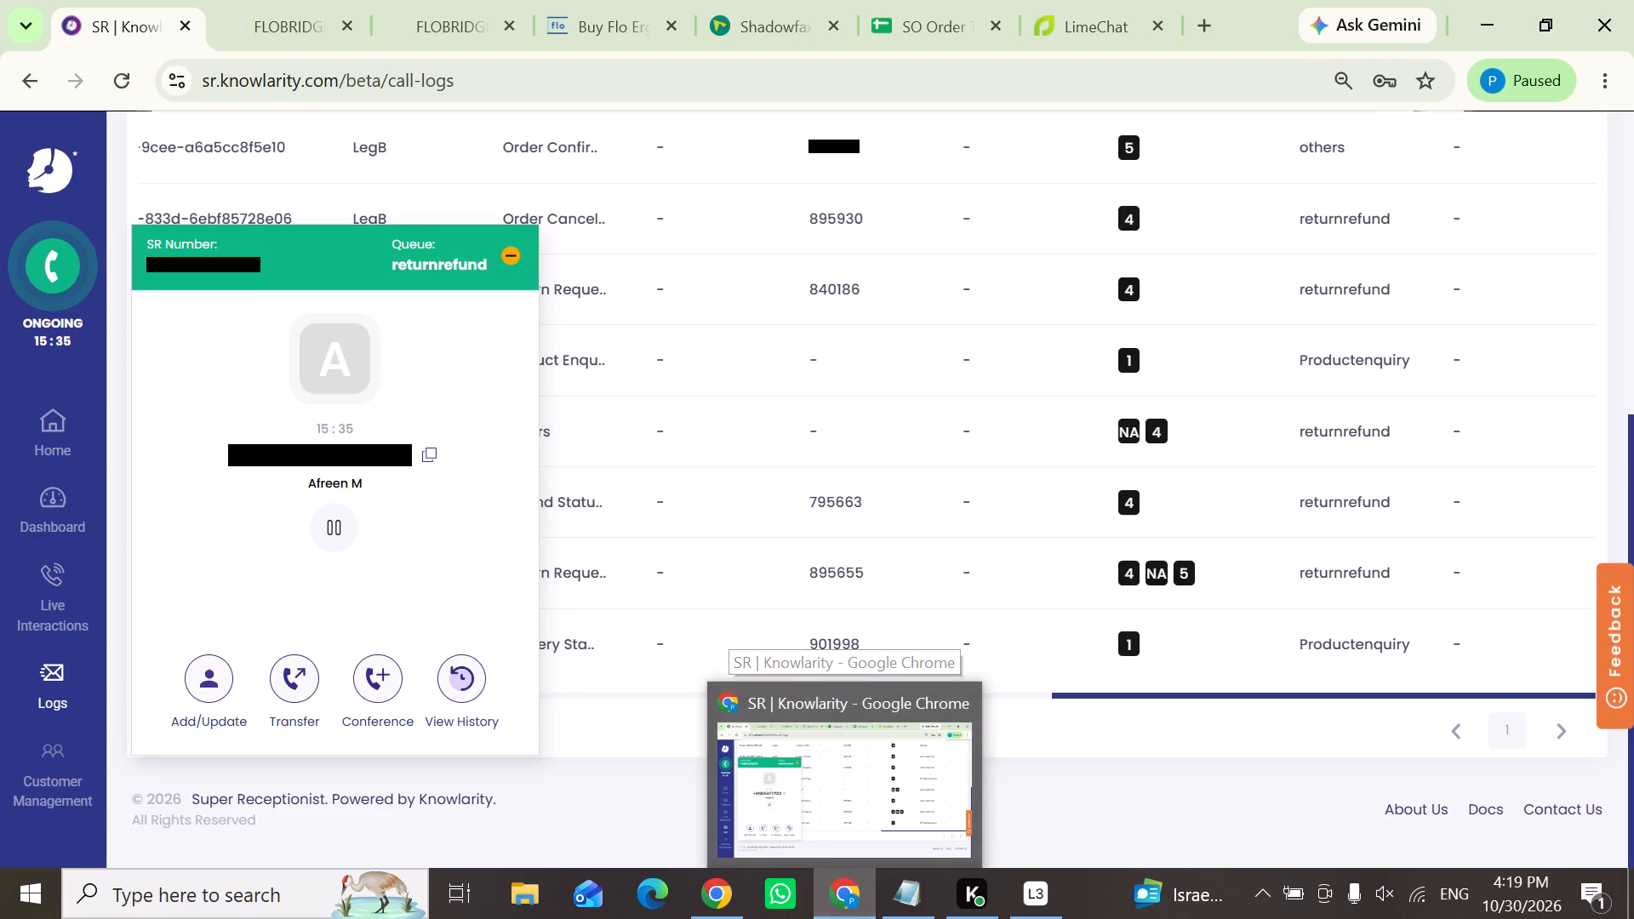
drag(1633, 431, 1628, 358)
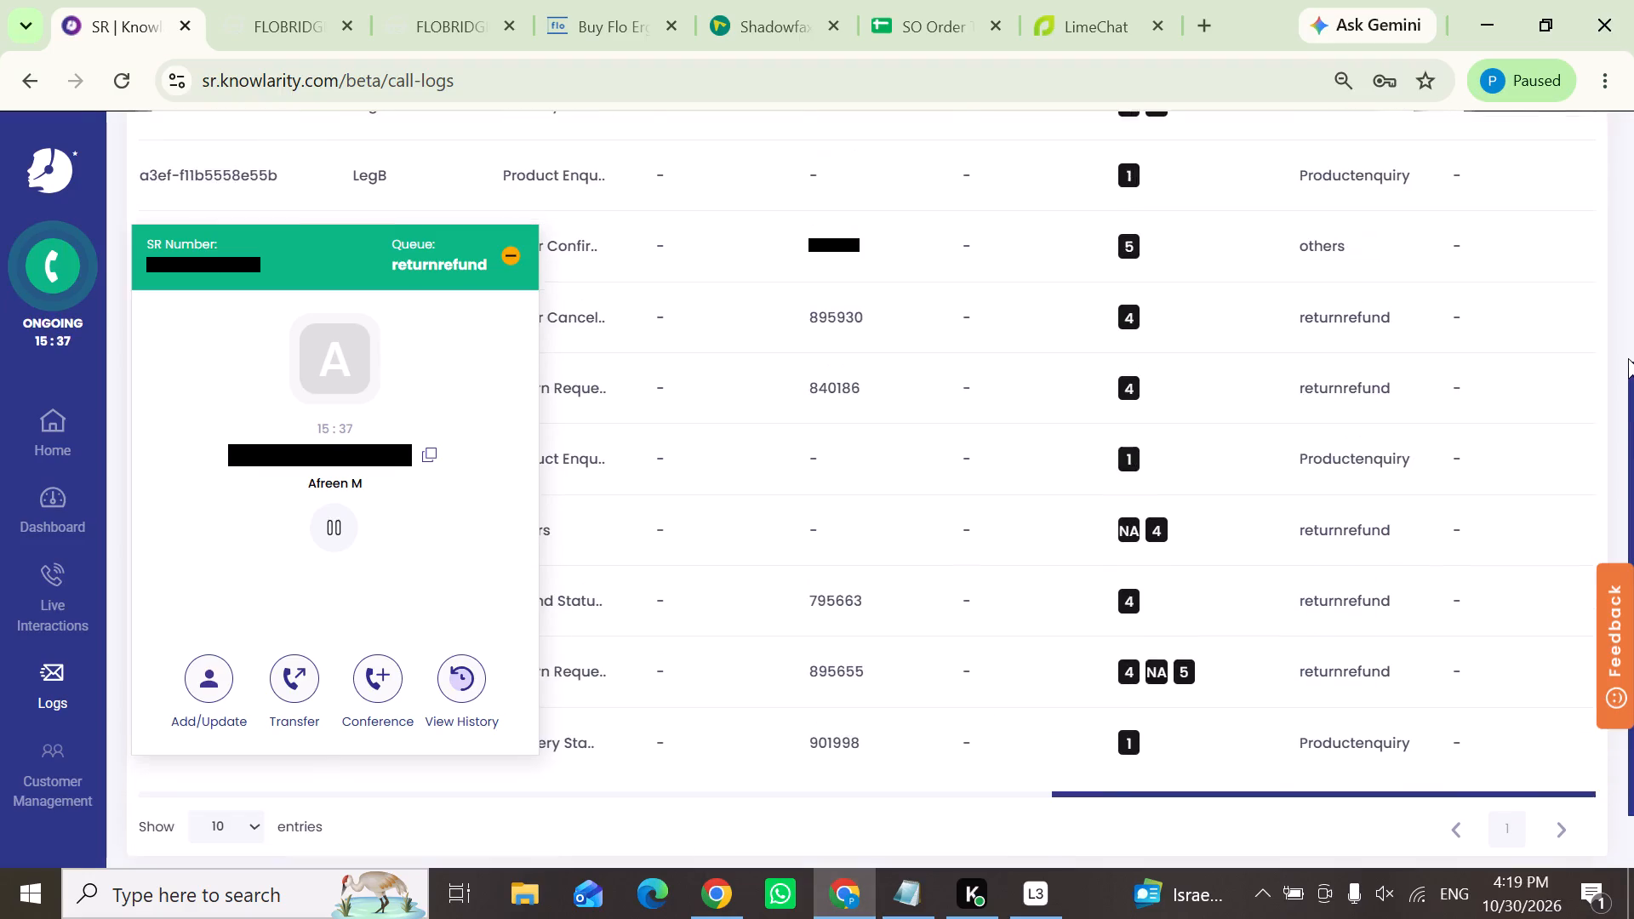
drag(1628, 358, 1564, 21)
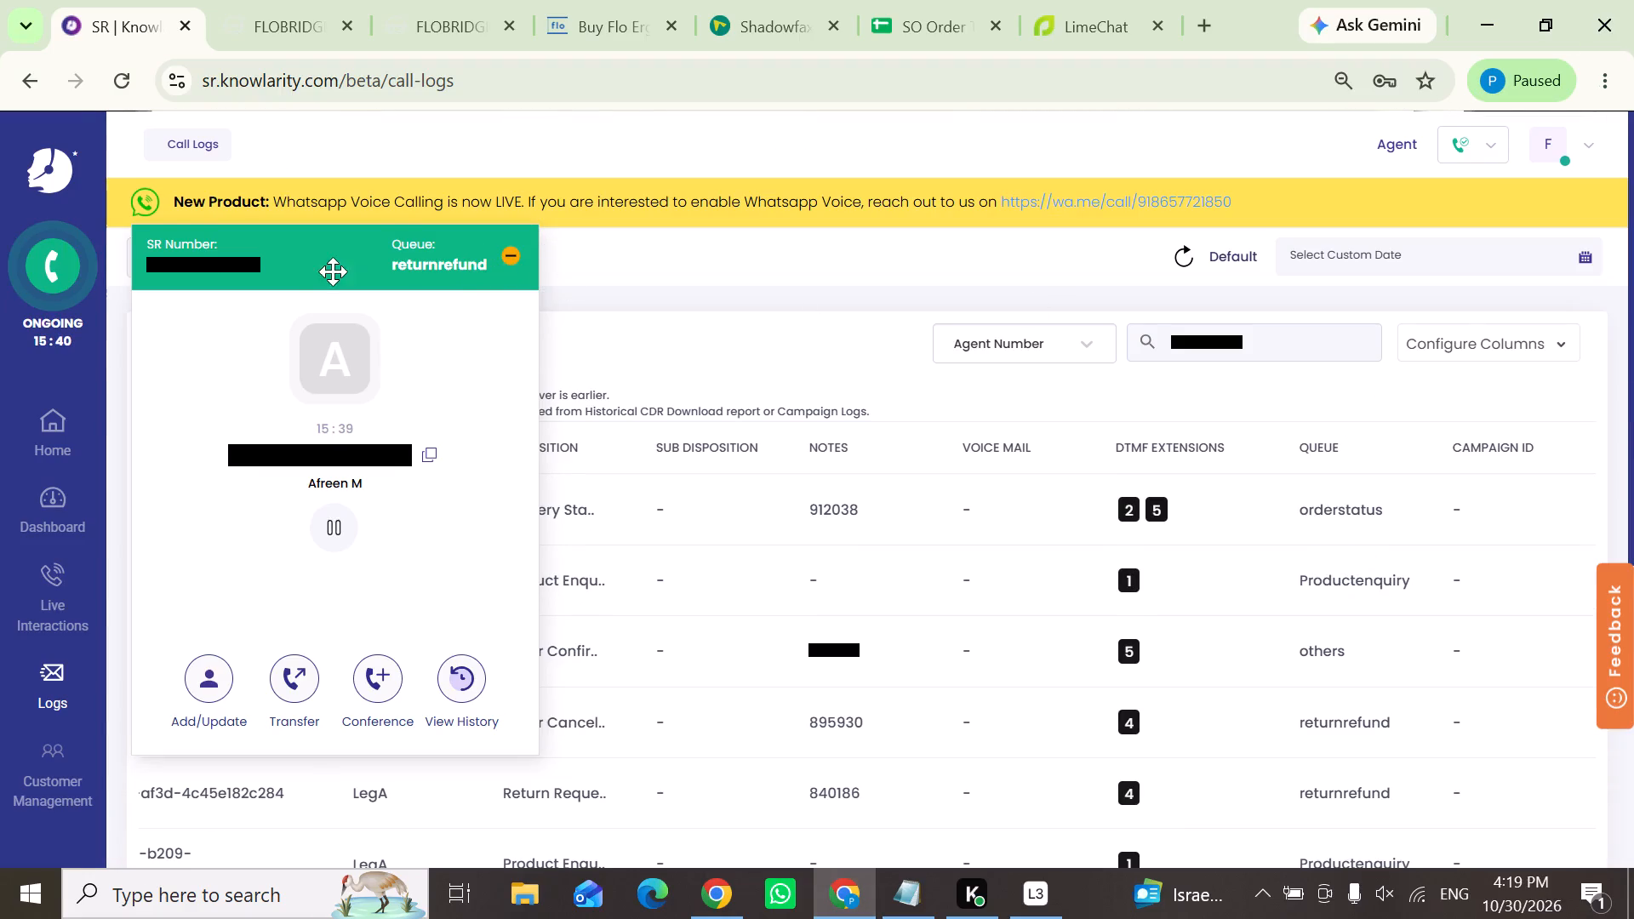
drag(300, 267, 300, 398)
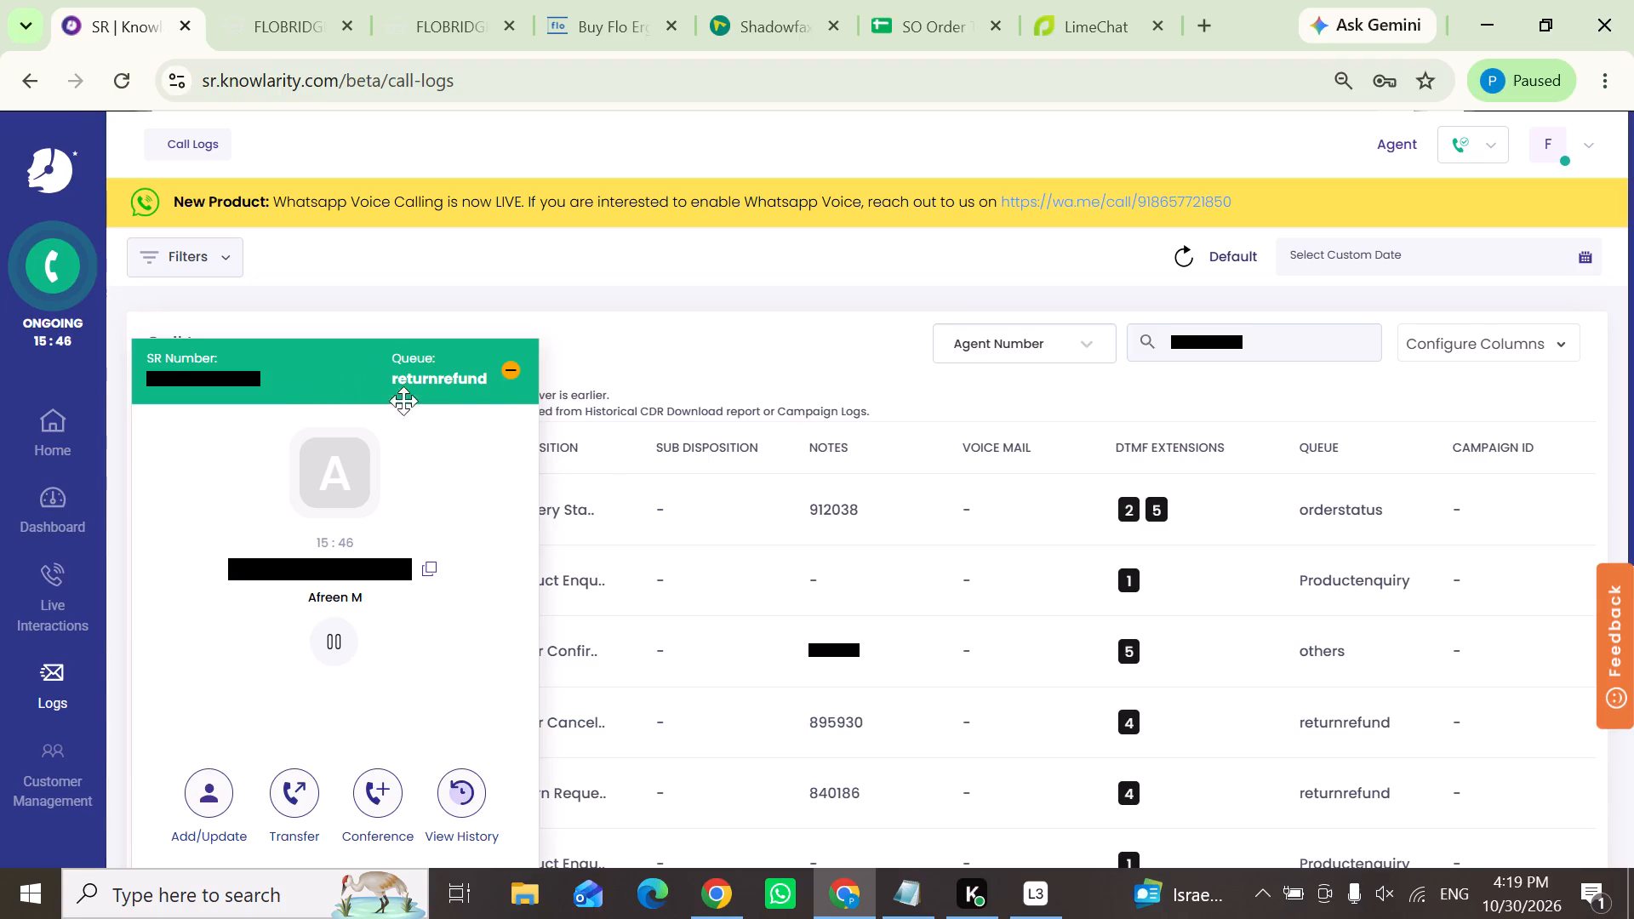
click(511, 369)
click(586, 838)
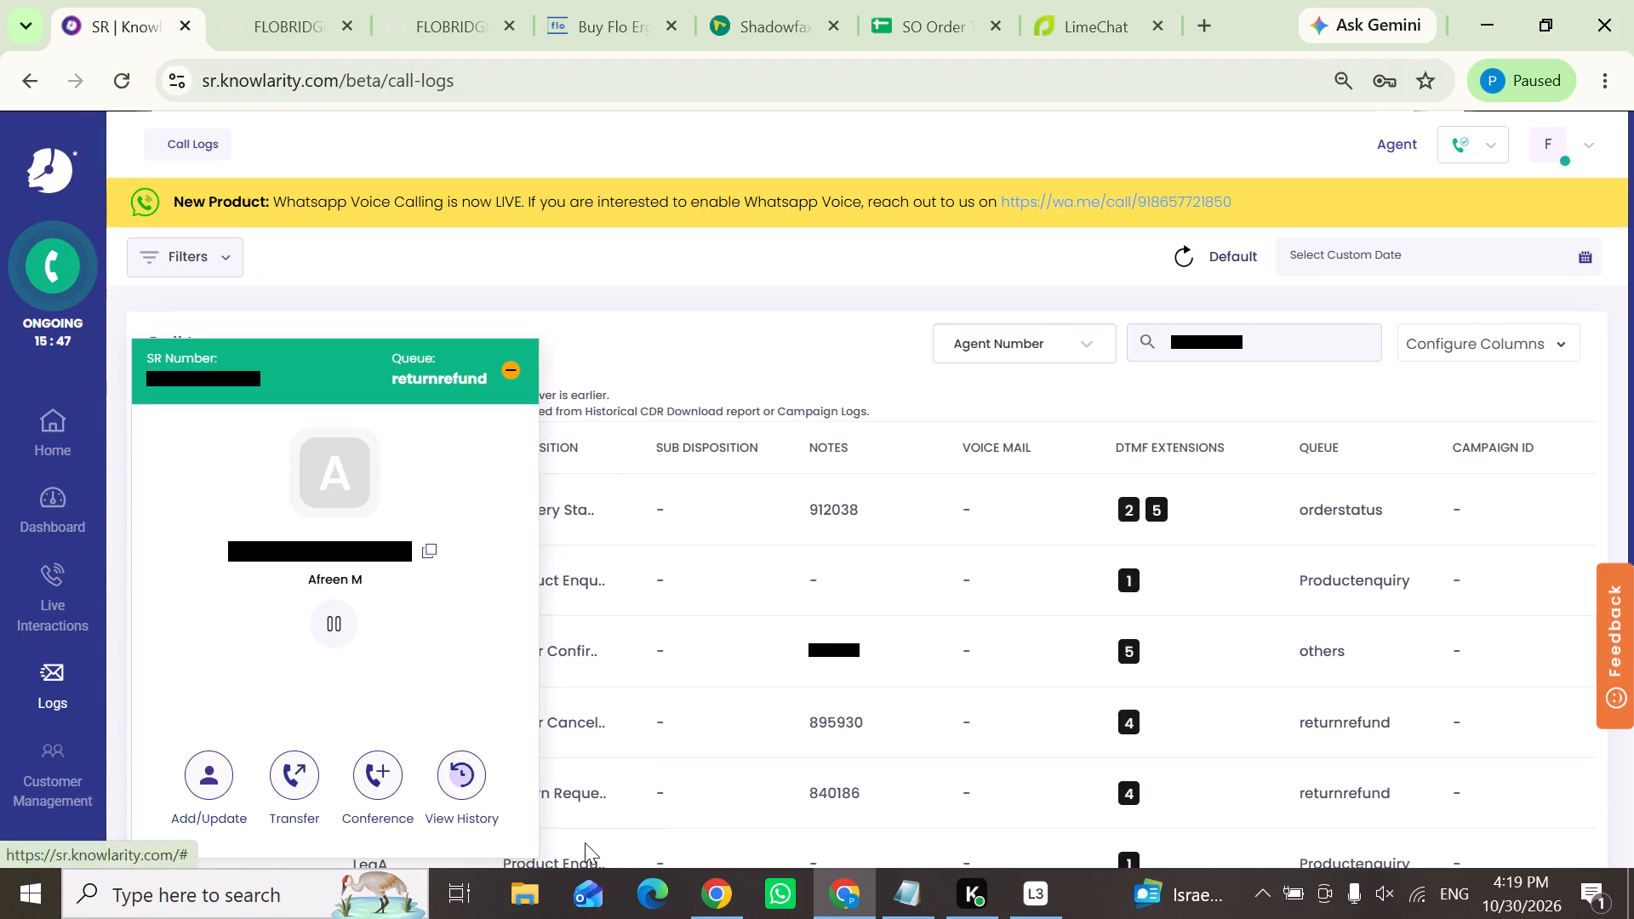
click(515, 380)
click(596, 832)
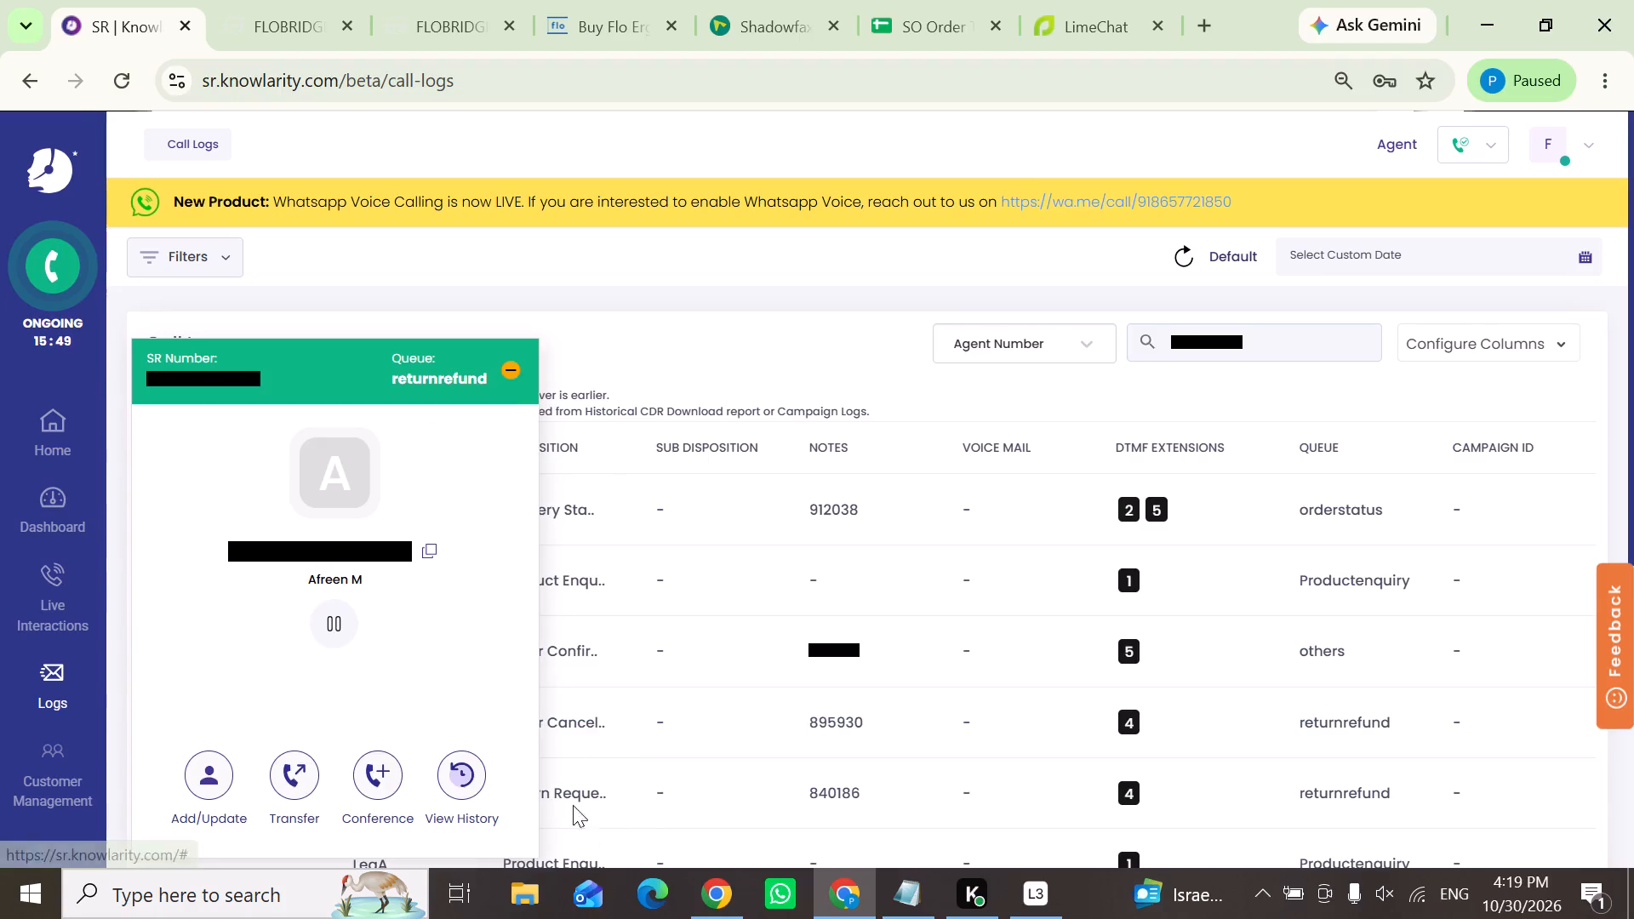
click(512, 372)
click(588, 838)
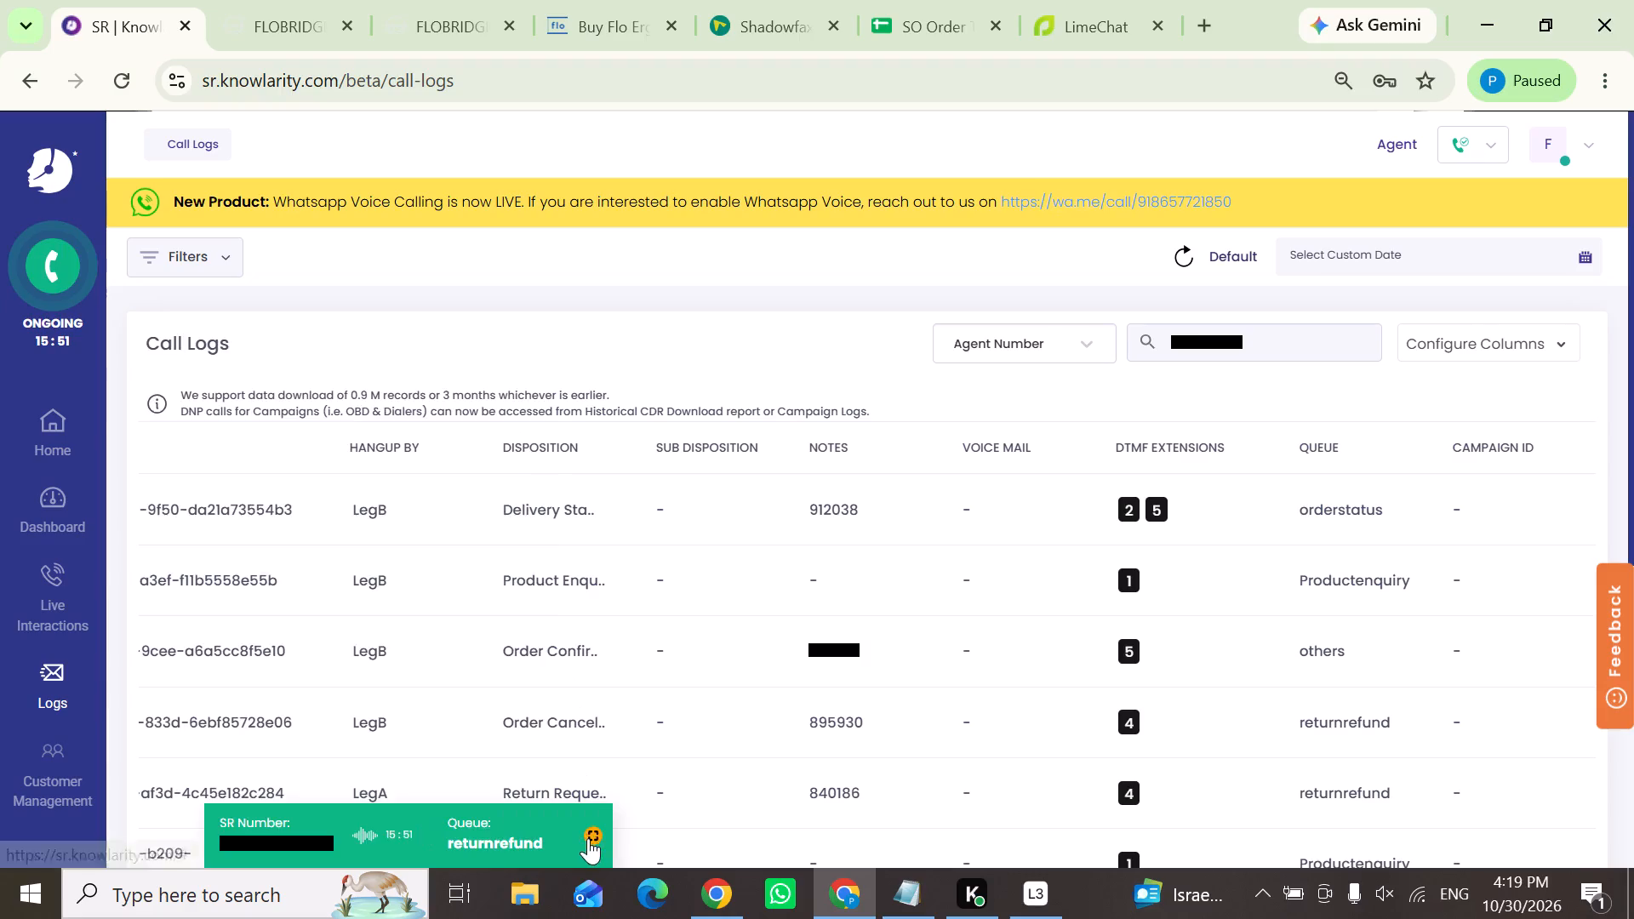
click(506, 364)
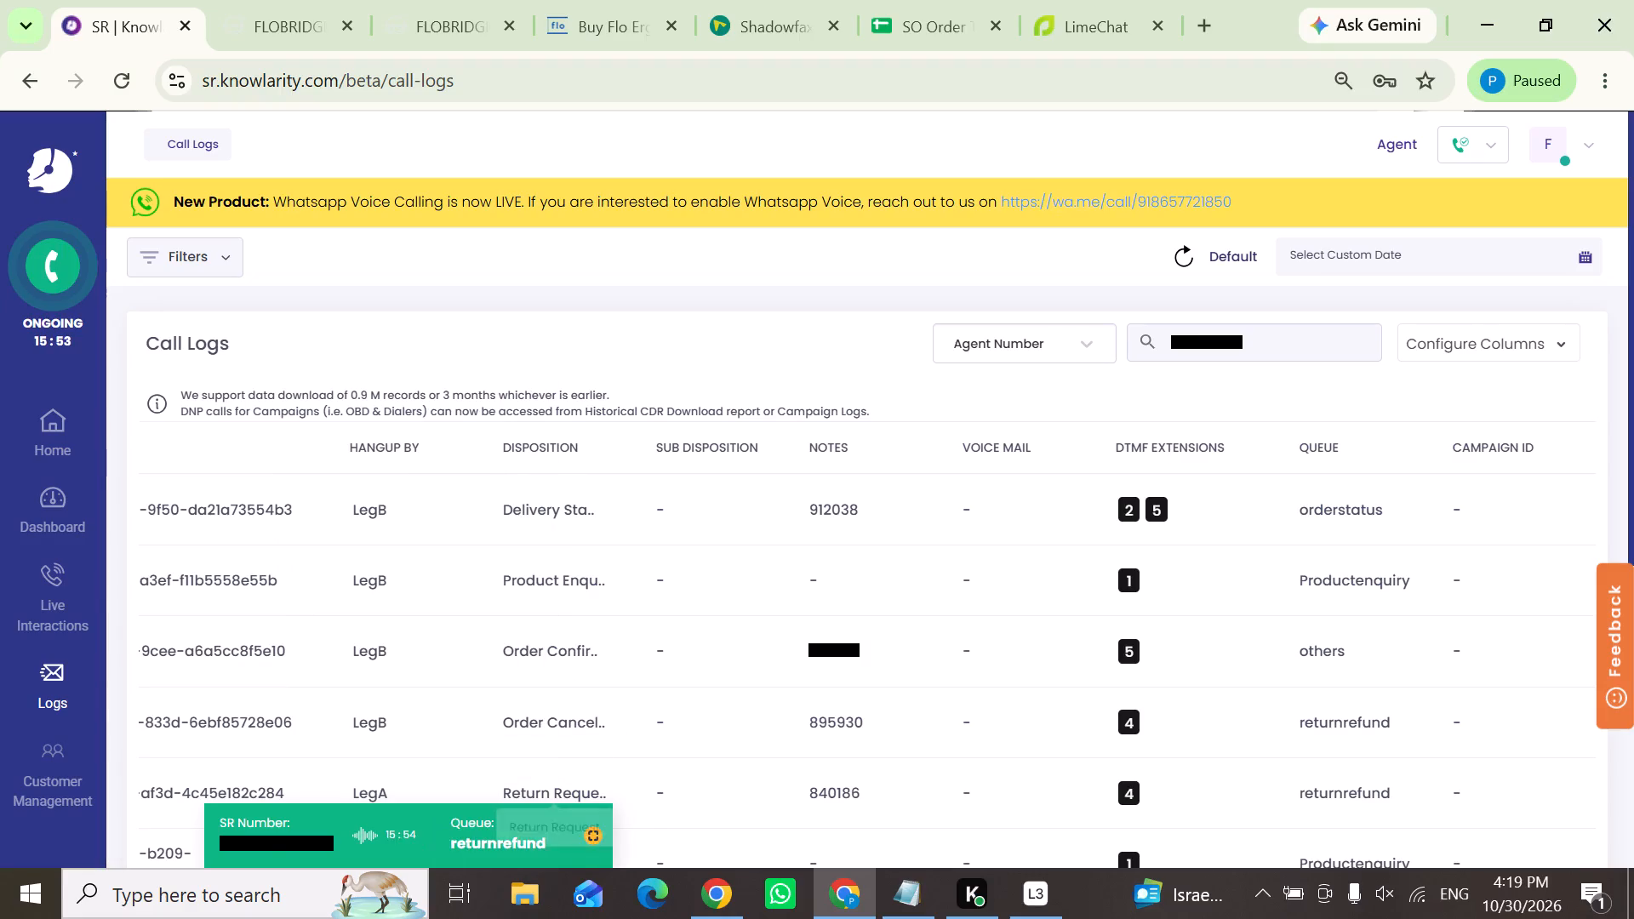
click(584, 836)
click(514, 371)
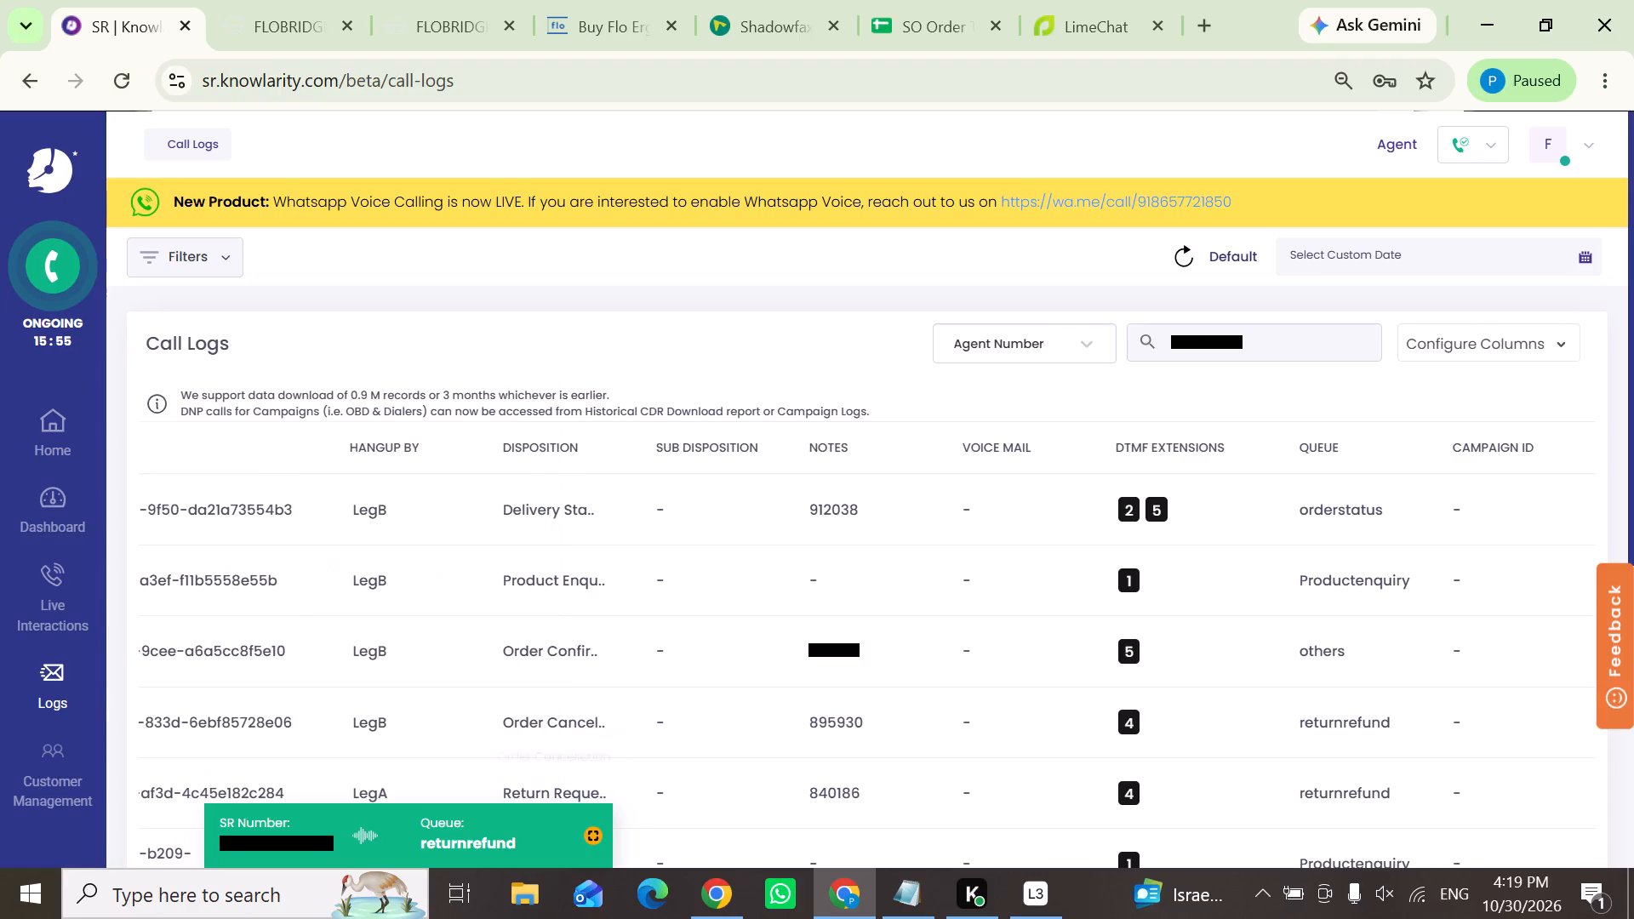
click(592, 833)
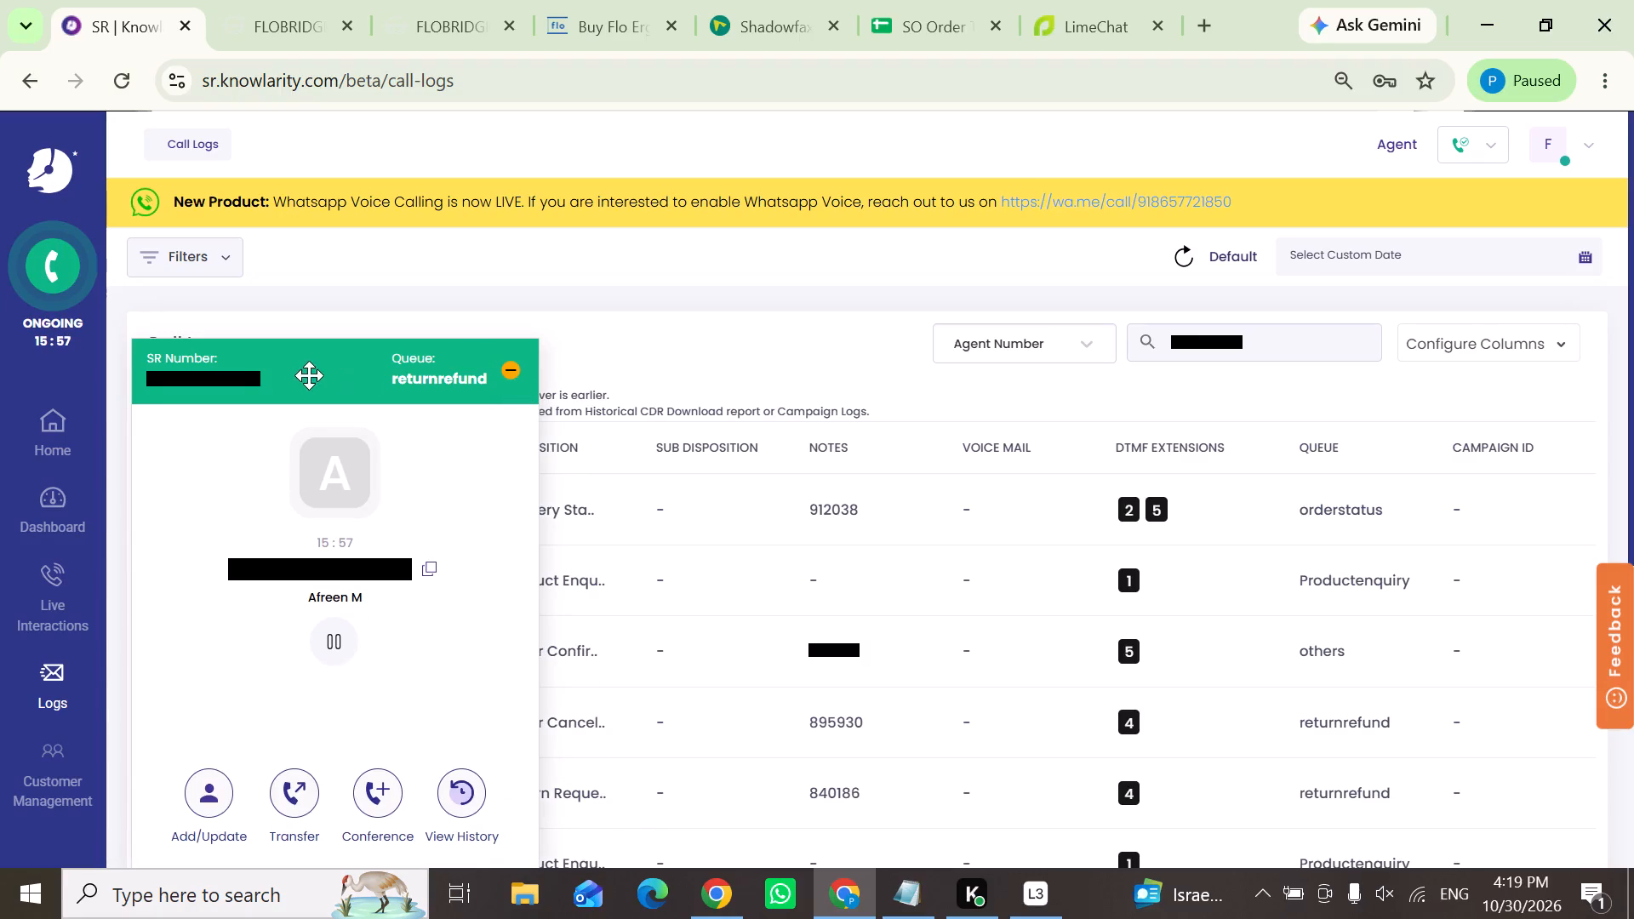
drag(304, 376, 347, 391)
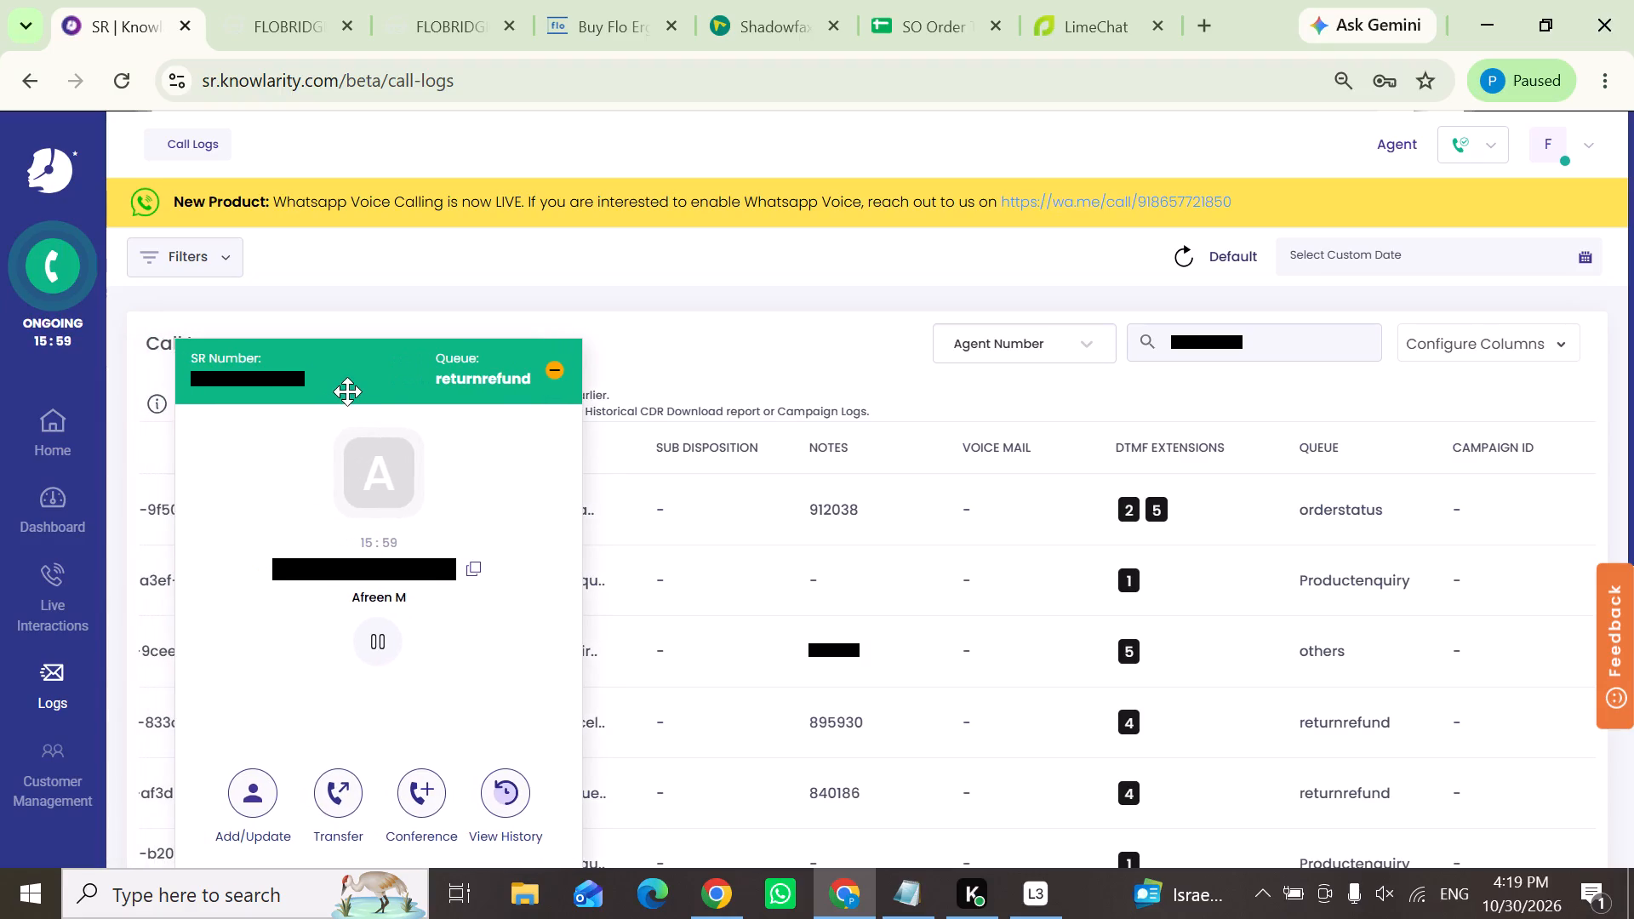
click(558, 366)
click(292, 0)
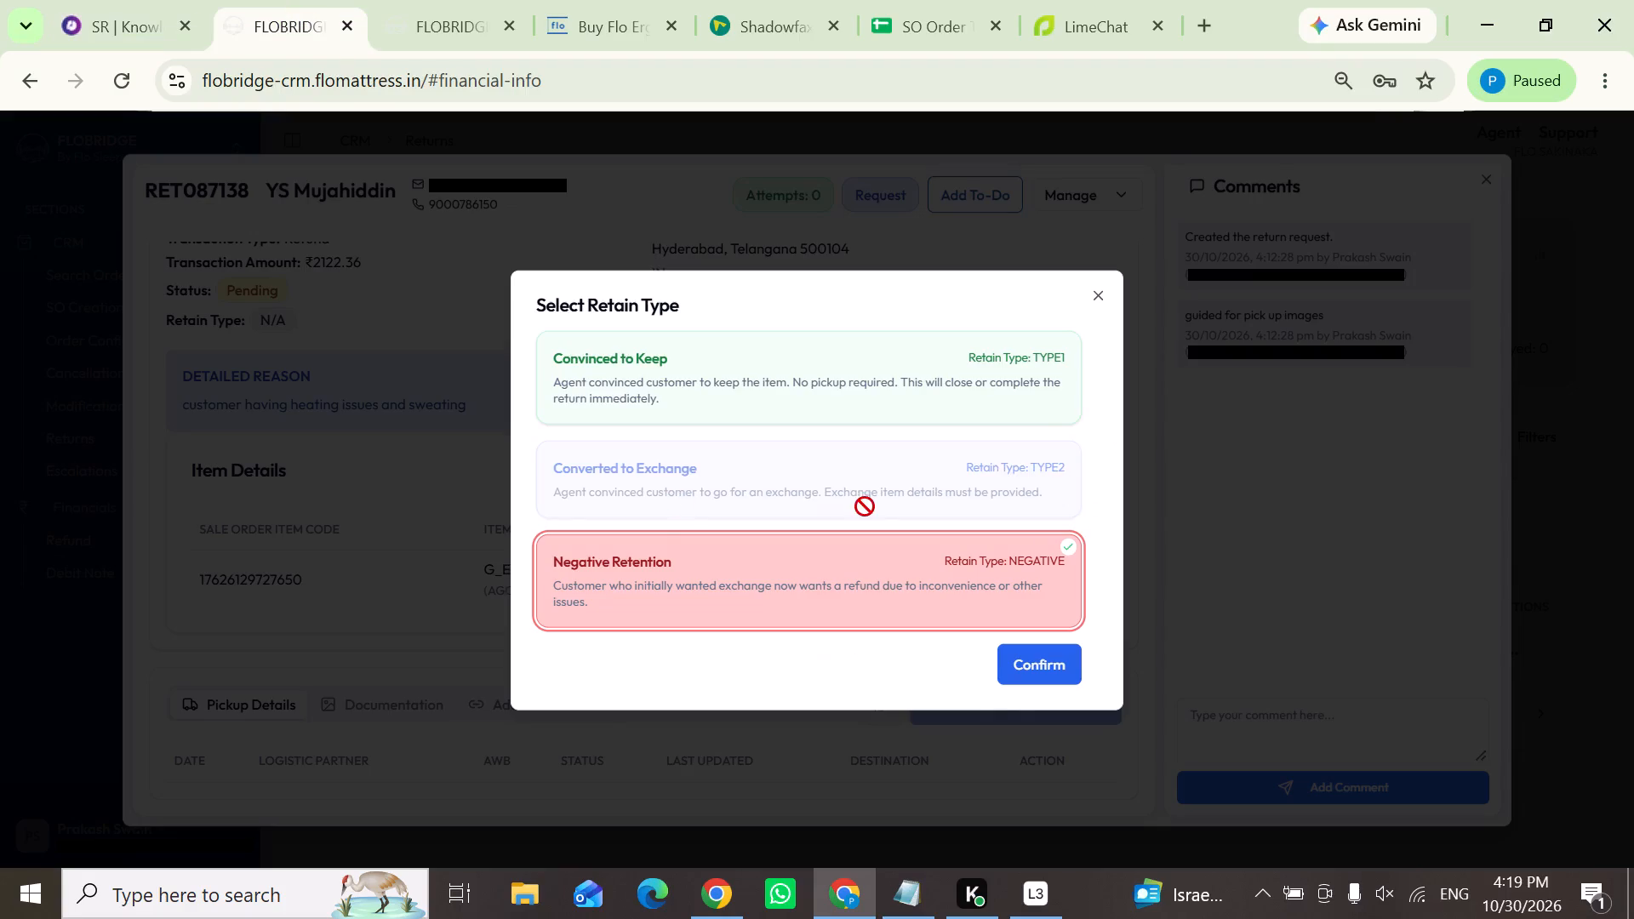
click(1306, 477)
scroll(774, 552, up, 4)
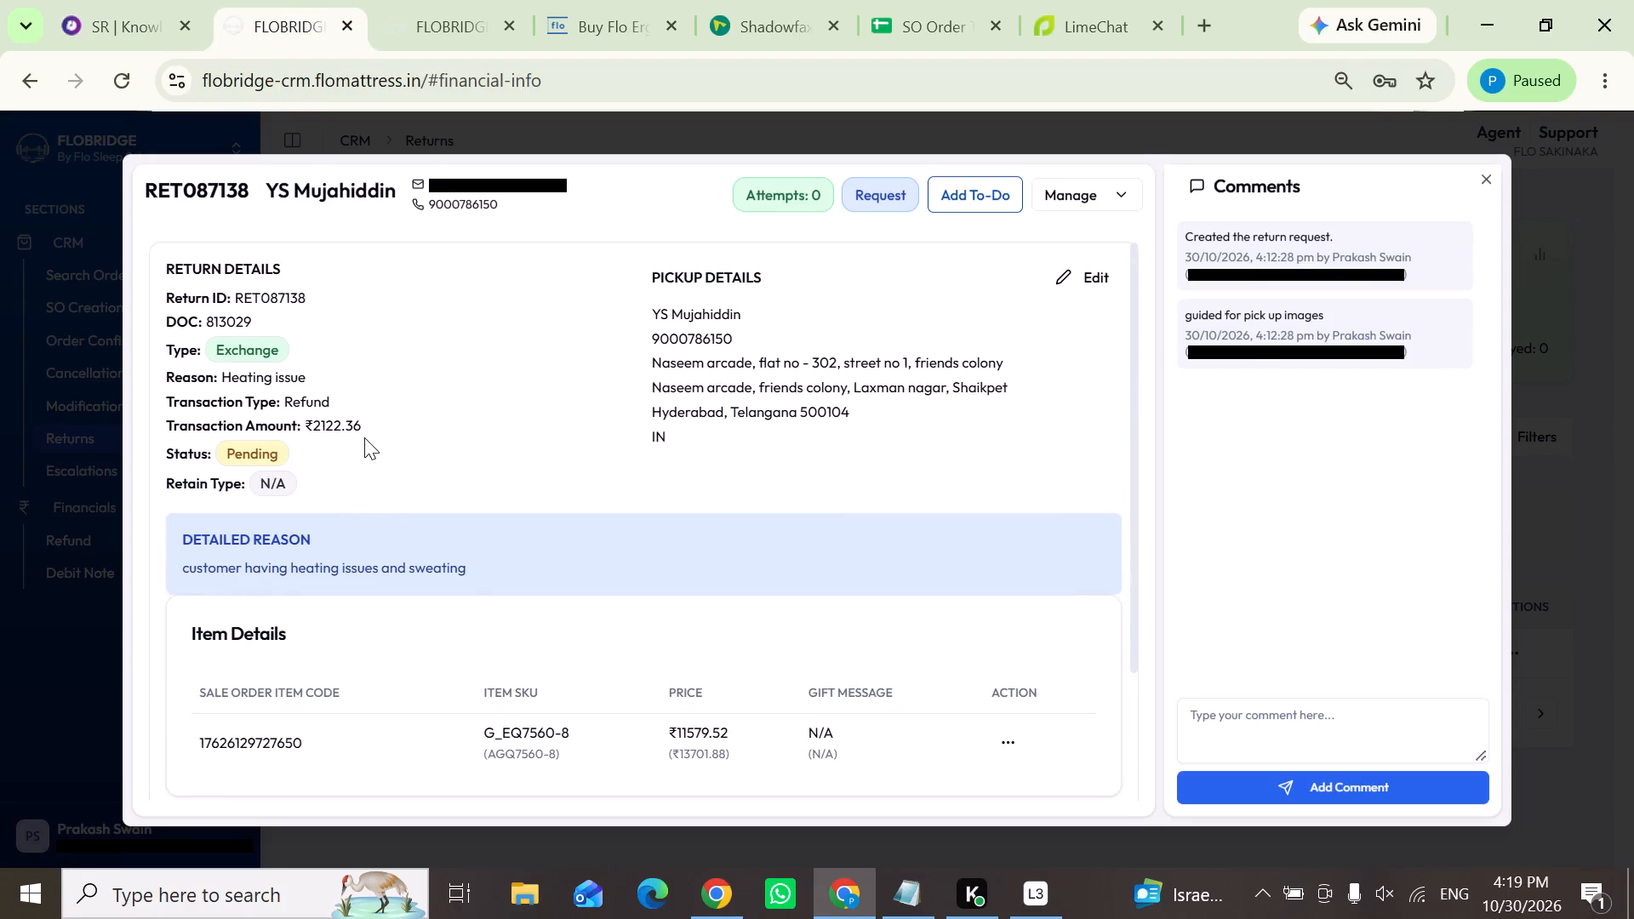
drag(366, 426, 313, 428)
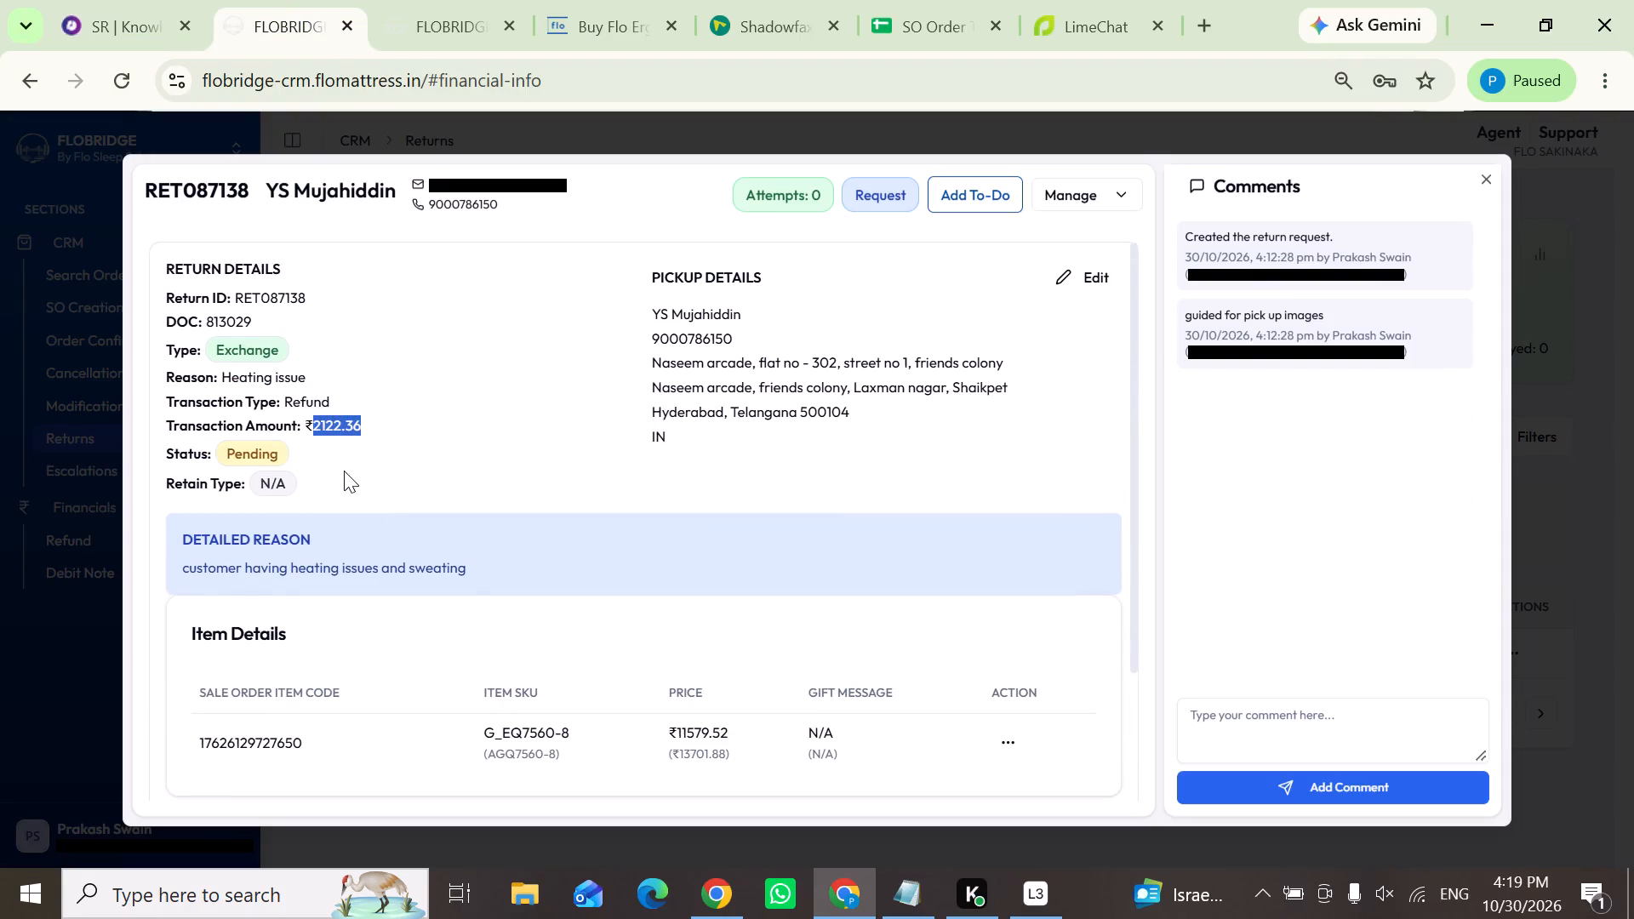
click(345, 471)
drag(356, 426, 314, 425)
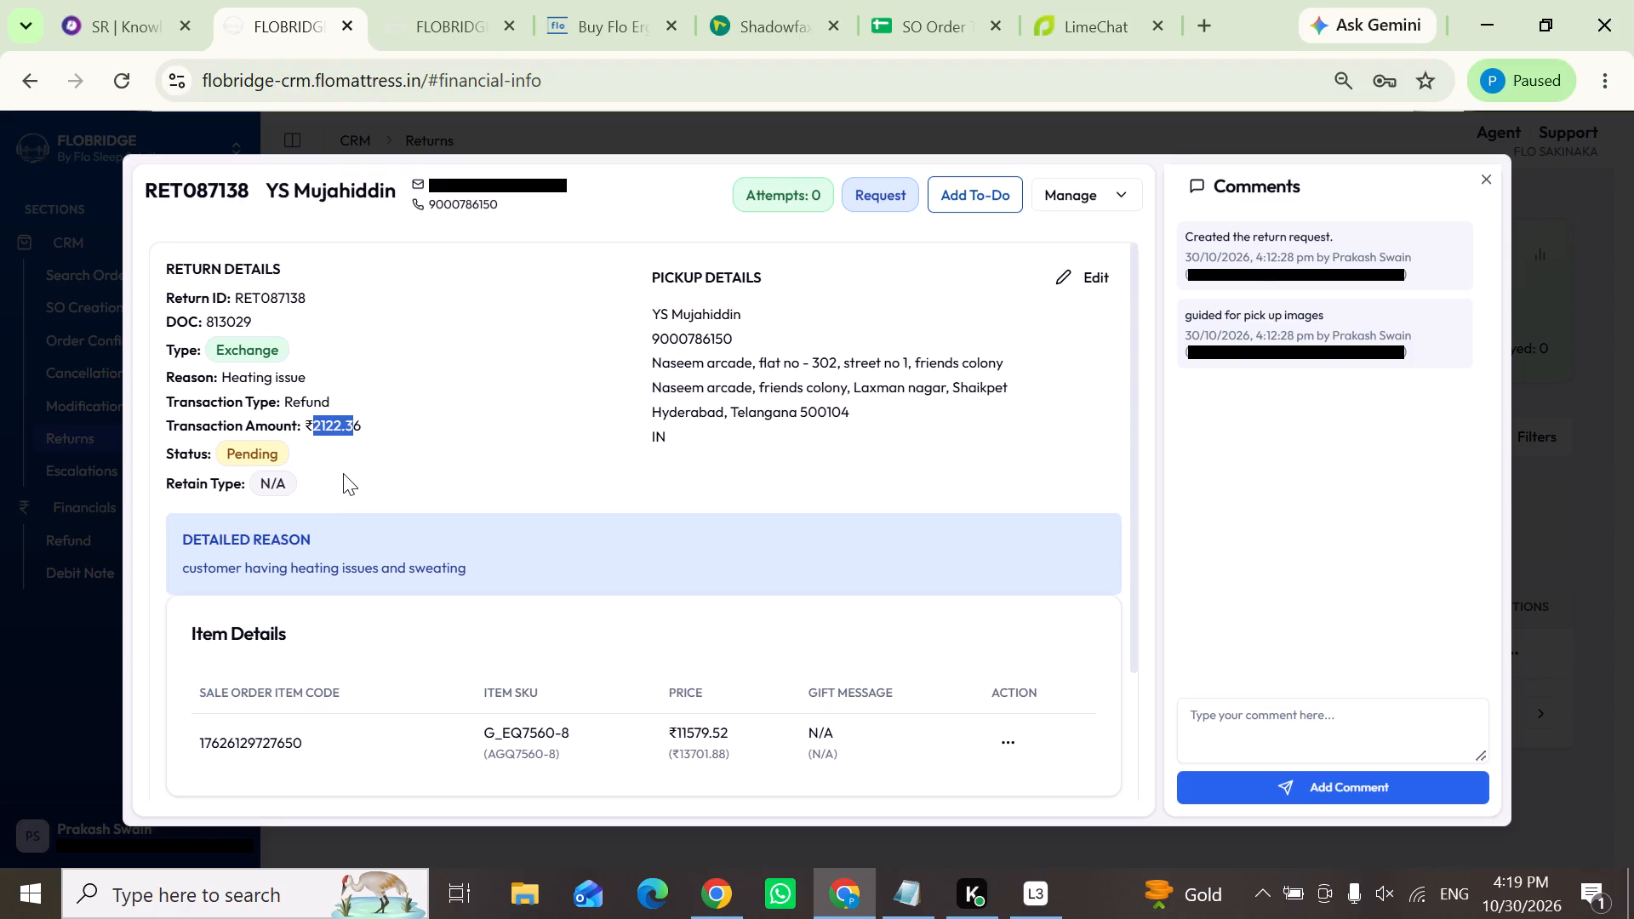
click(399, 430)
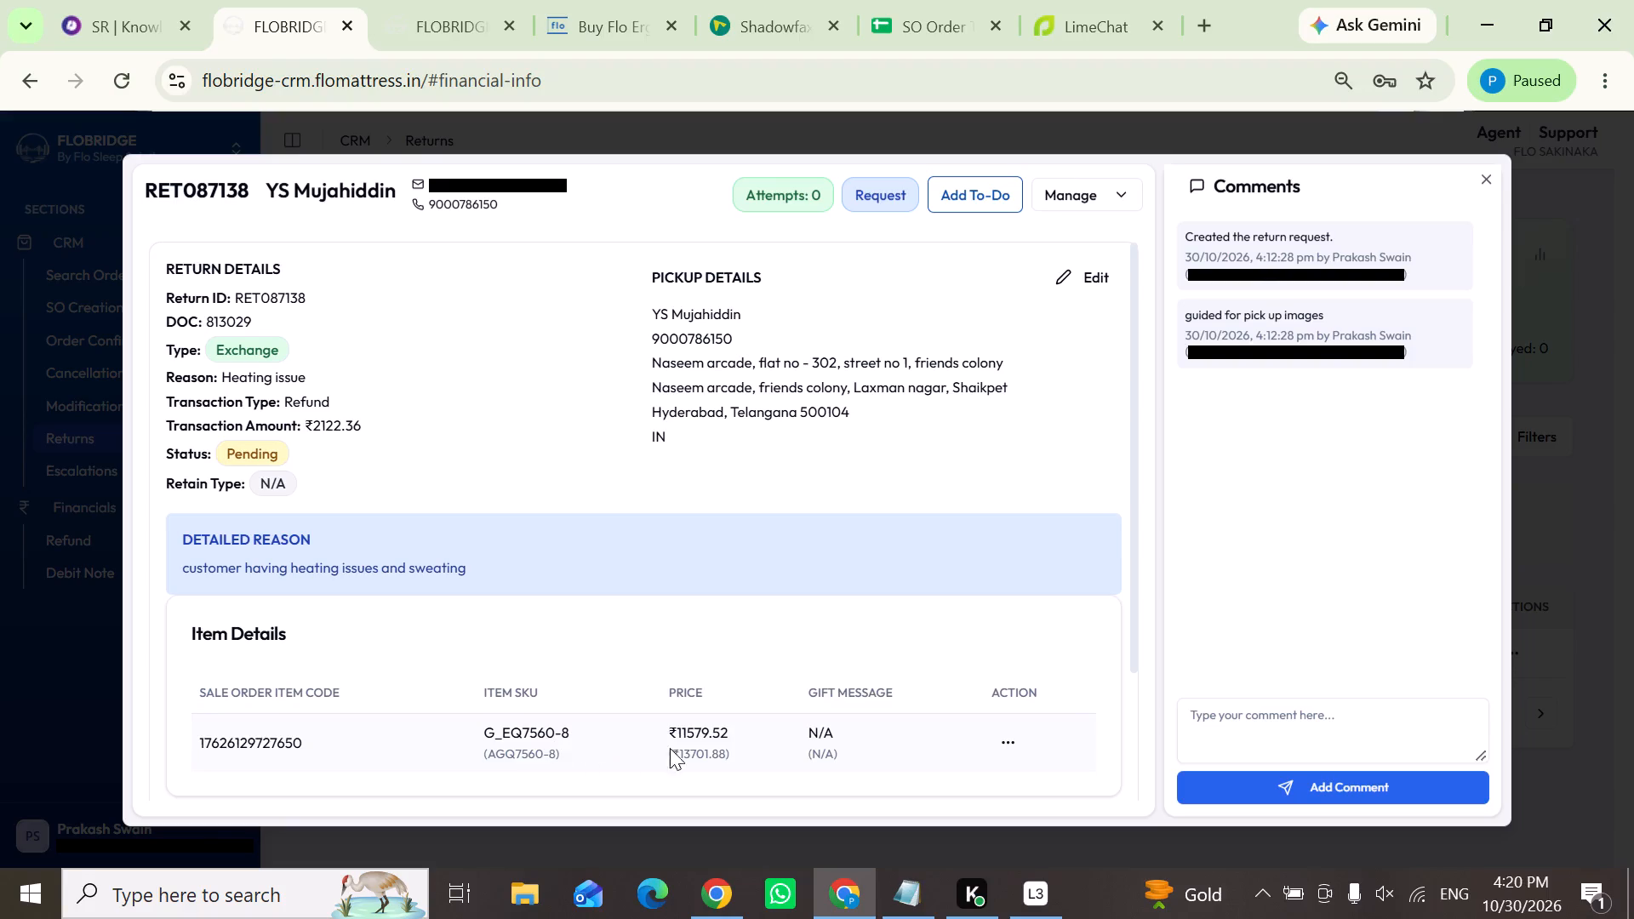
drag(734, 739, 677, 742)
Review the original and exchange prices and the item SKU in the exchange request's item details.
drag(677, 742, 751, 765)
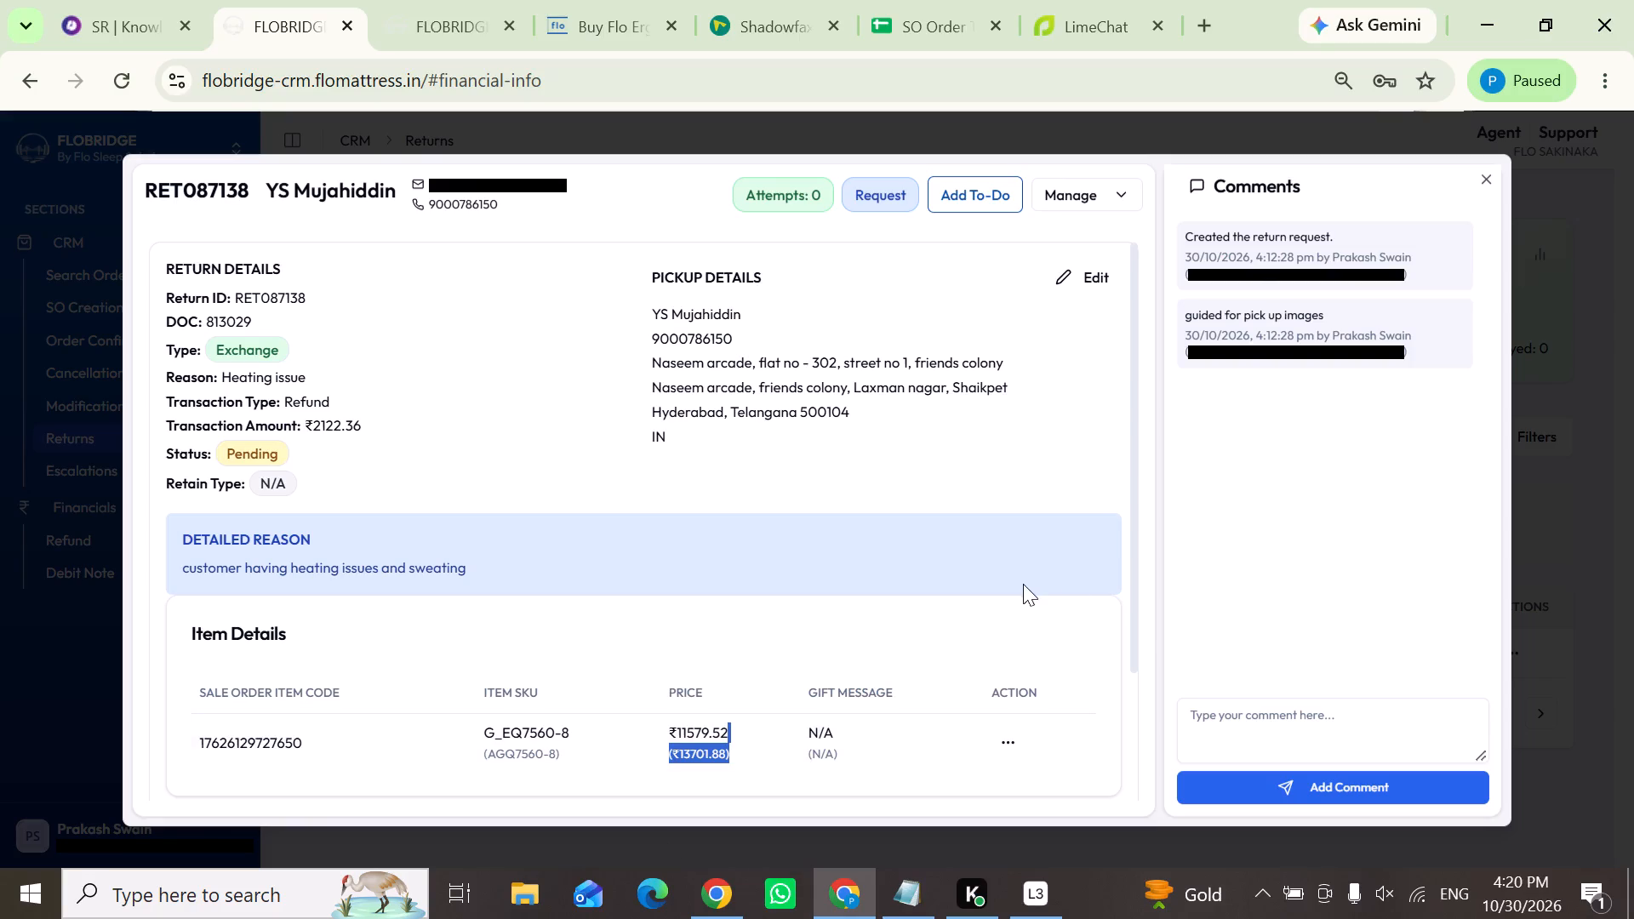
drag(1132, 615, 1128, 805)
click(627, 604)
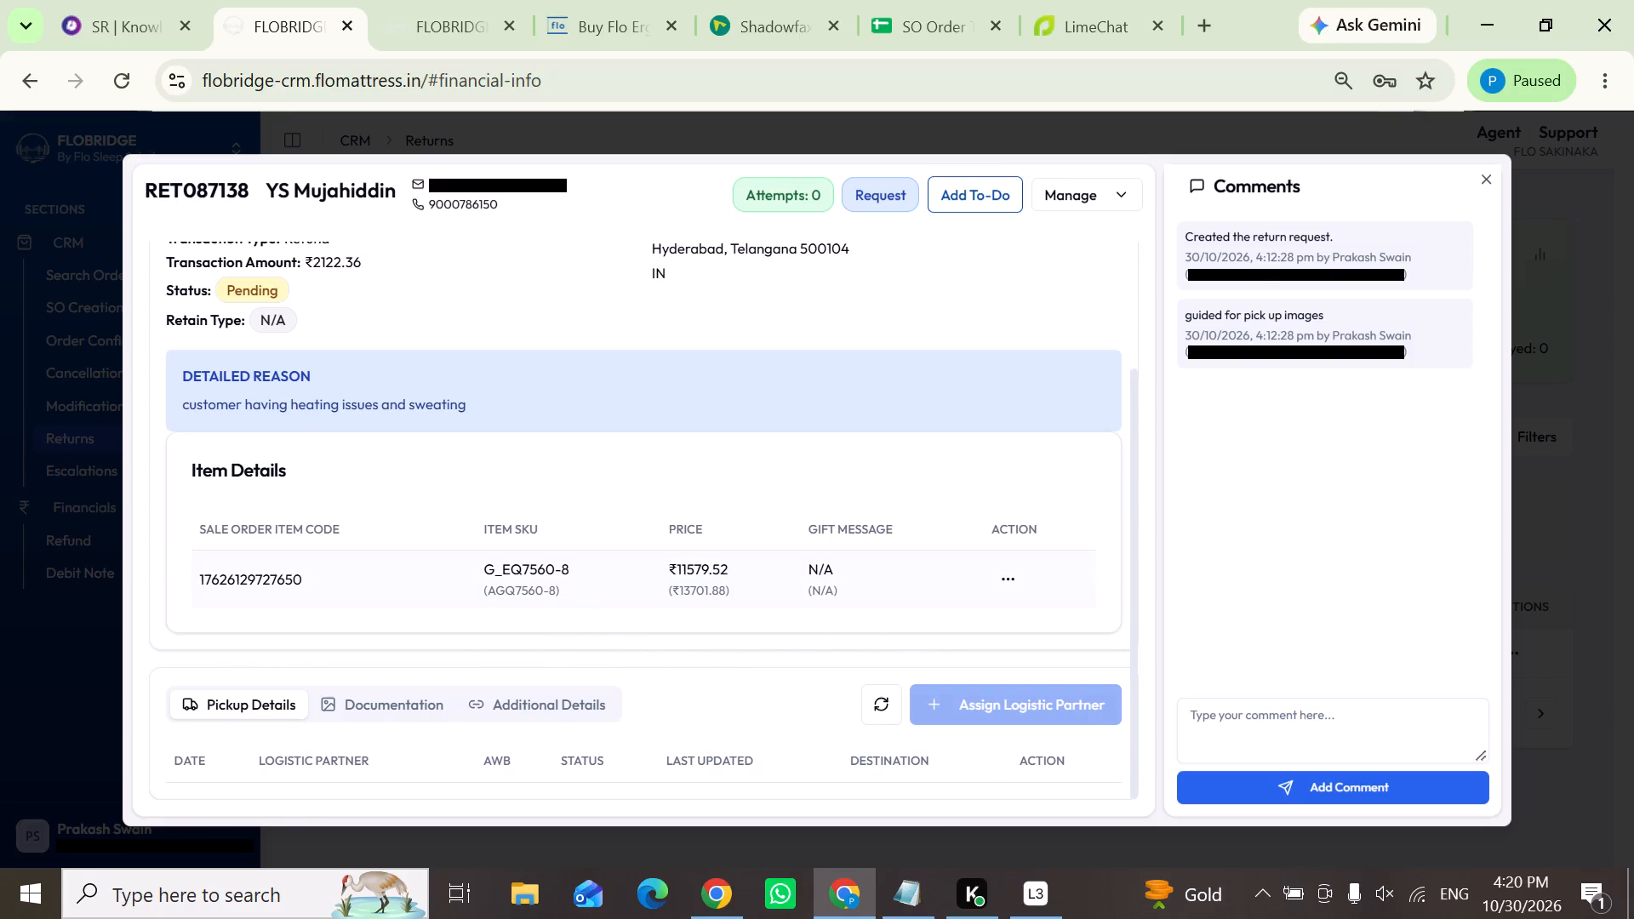
drag(500, 568, 558, 568)
drag(558, 568, 568, 565)
click(589, 603)
Edit the exchange item, choosing a Mattress in the Ergo variant, 75 by 60 inches, 8" high, in White.
click(995, 577)
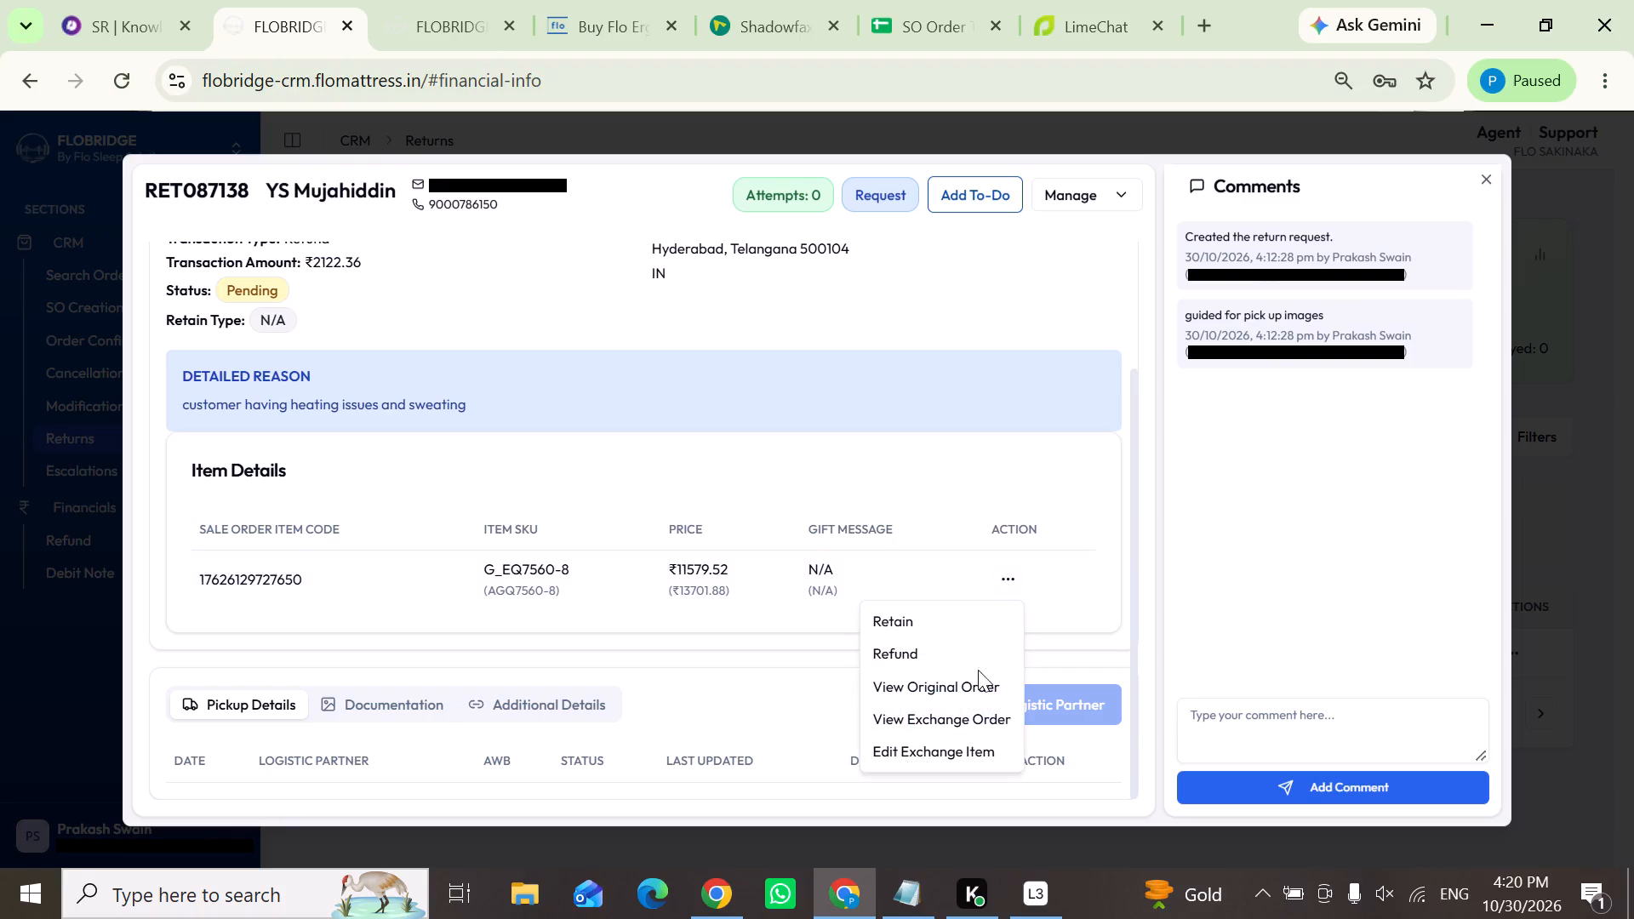
click(913, 759)
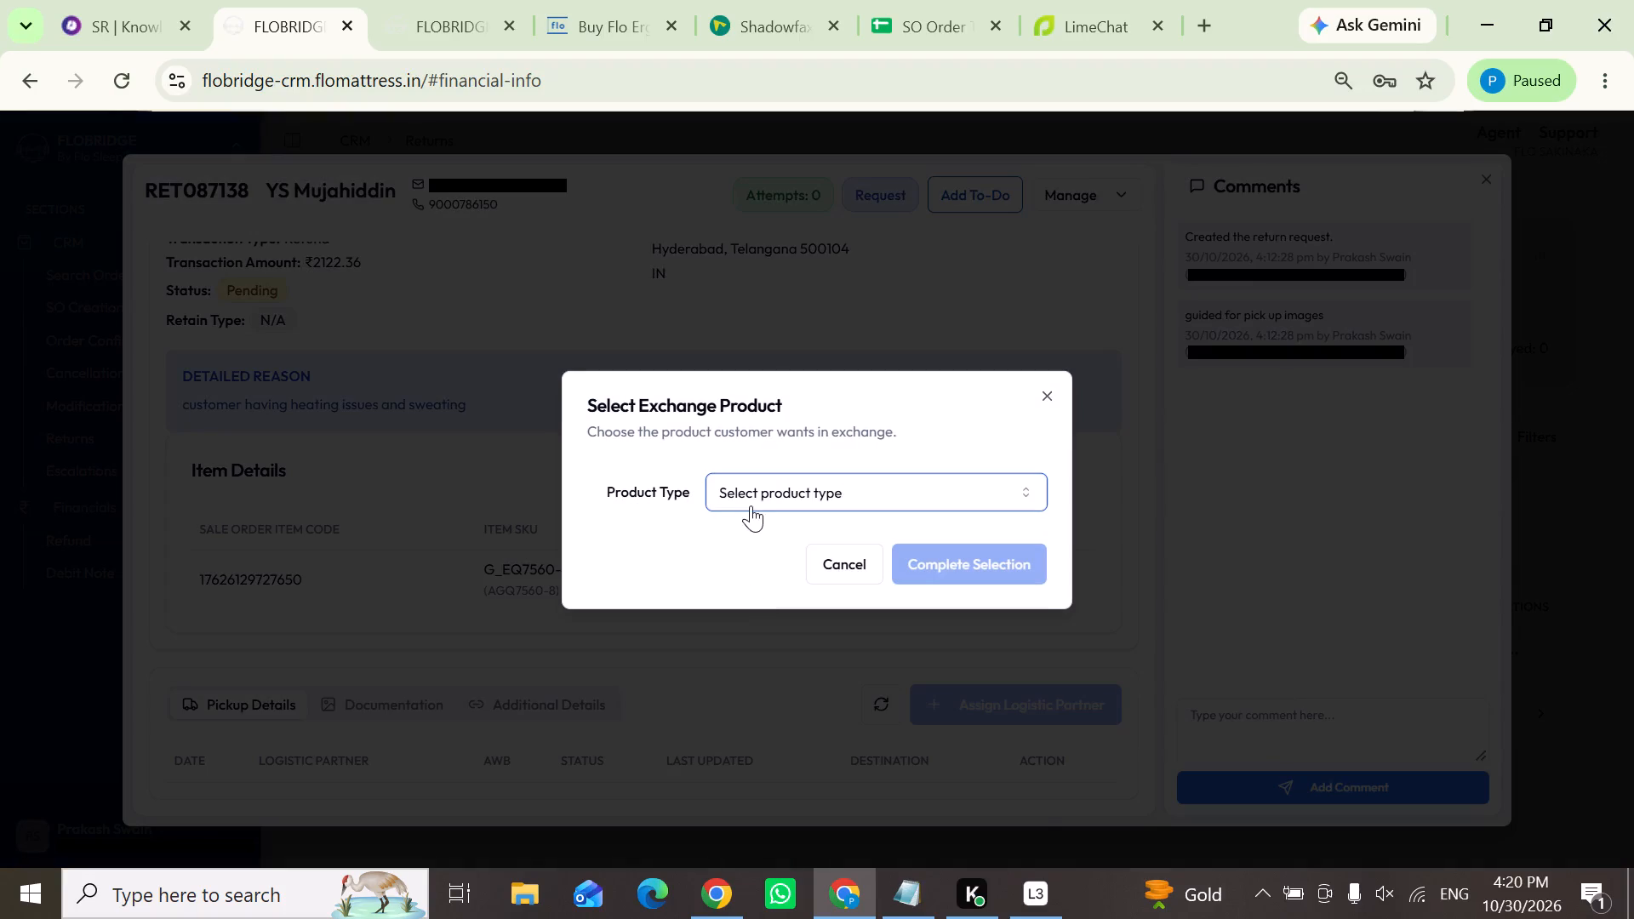
click(751, 498)
click(753, 535)
click(740, 477)
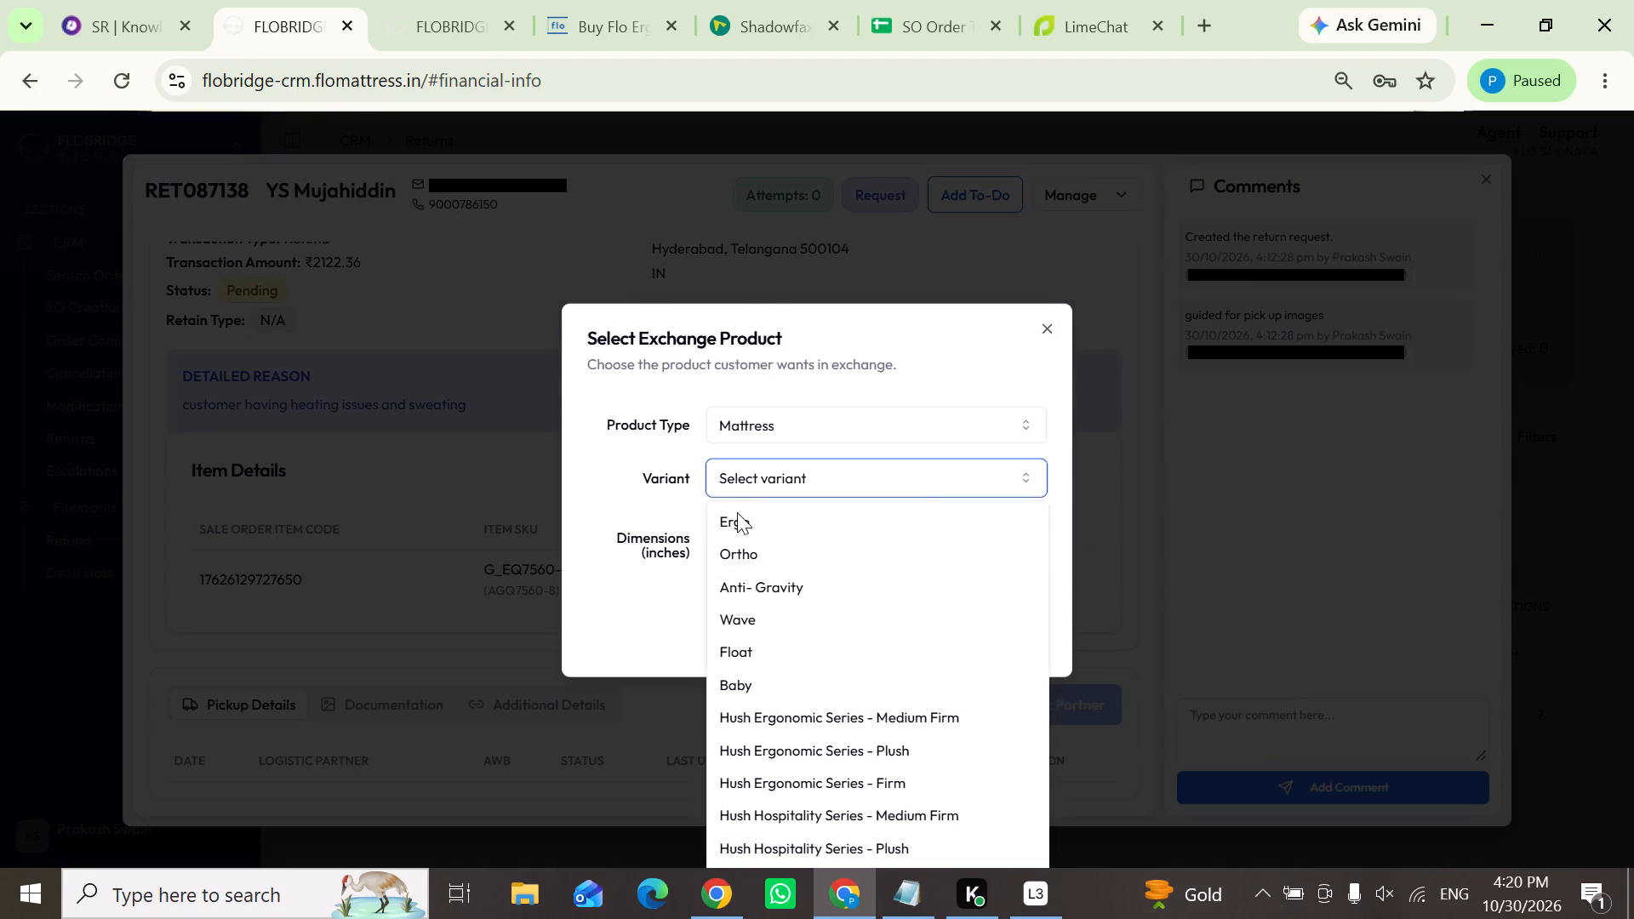
click(734, 517)
click(736, 530)
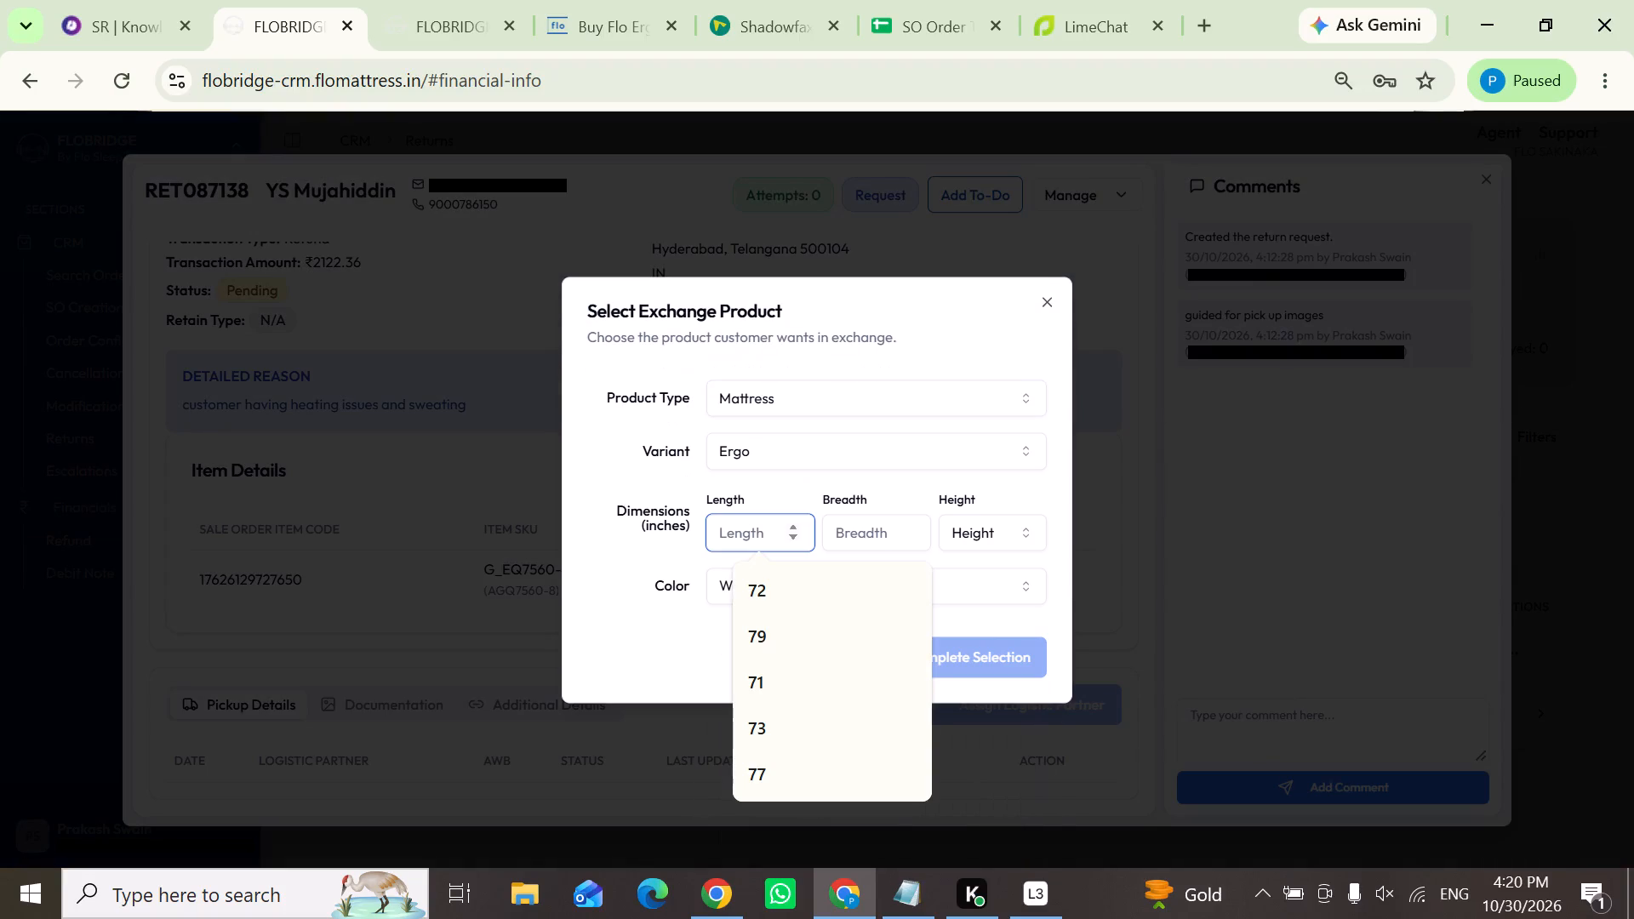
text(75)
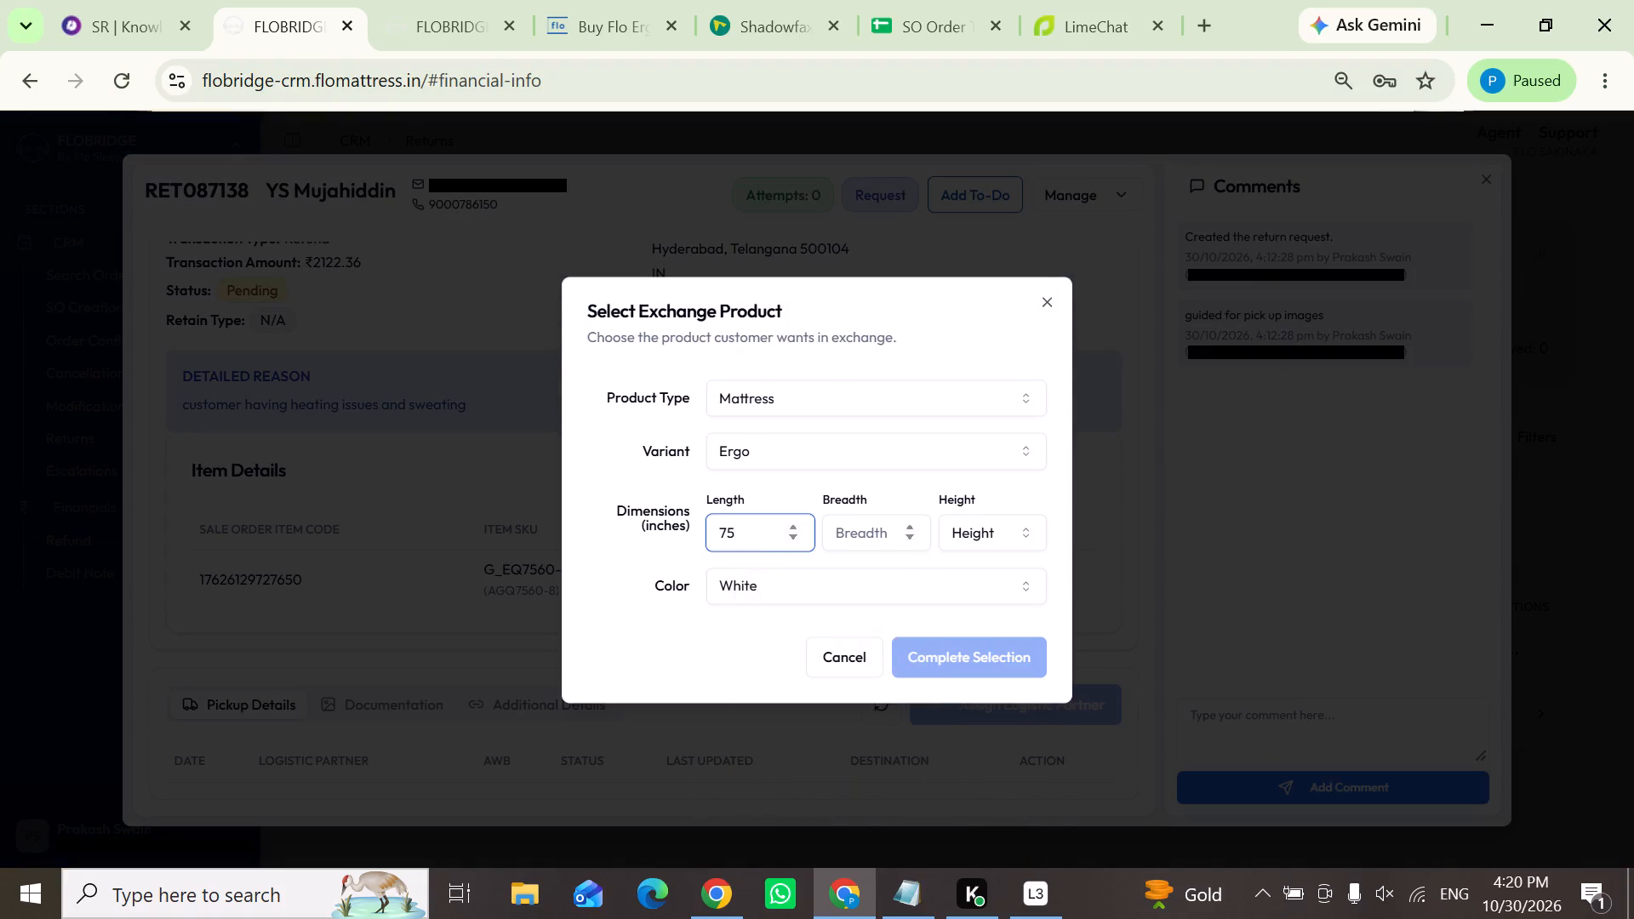
click(875, 534)
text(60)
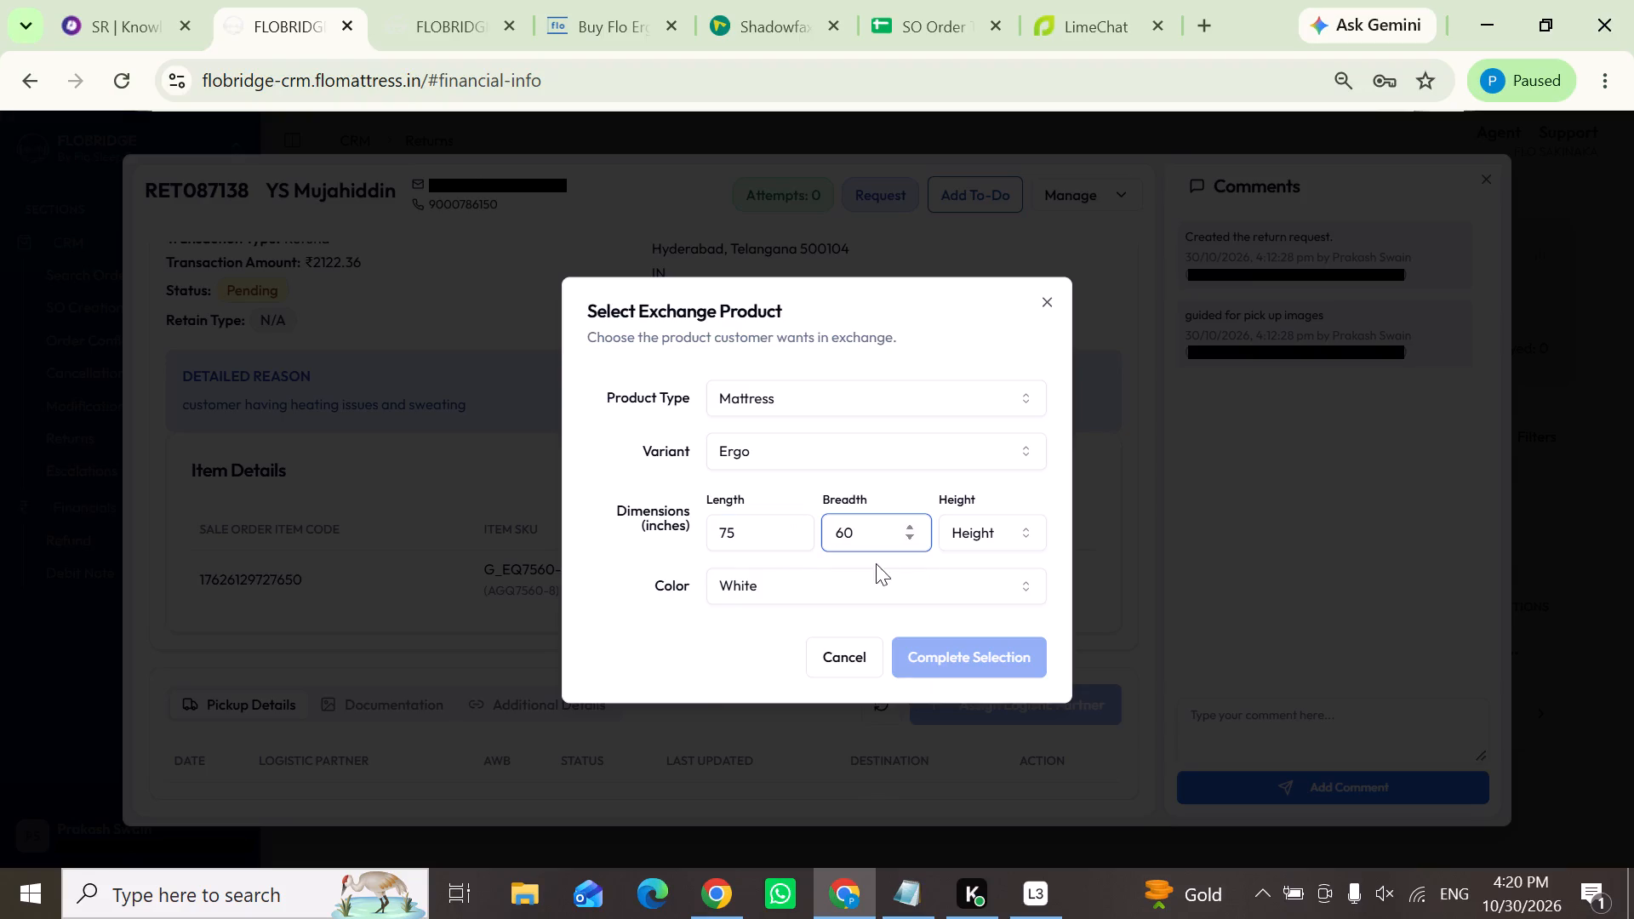
click(982, 531)
click(958, 667)
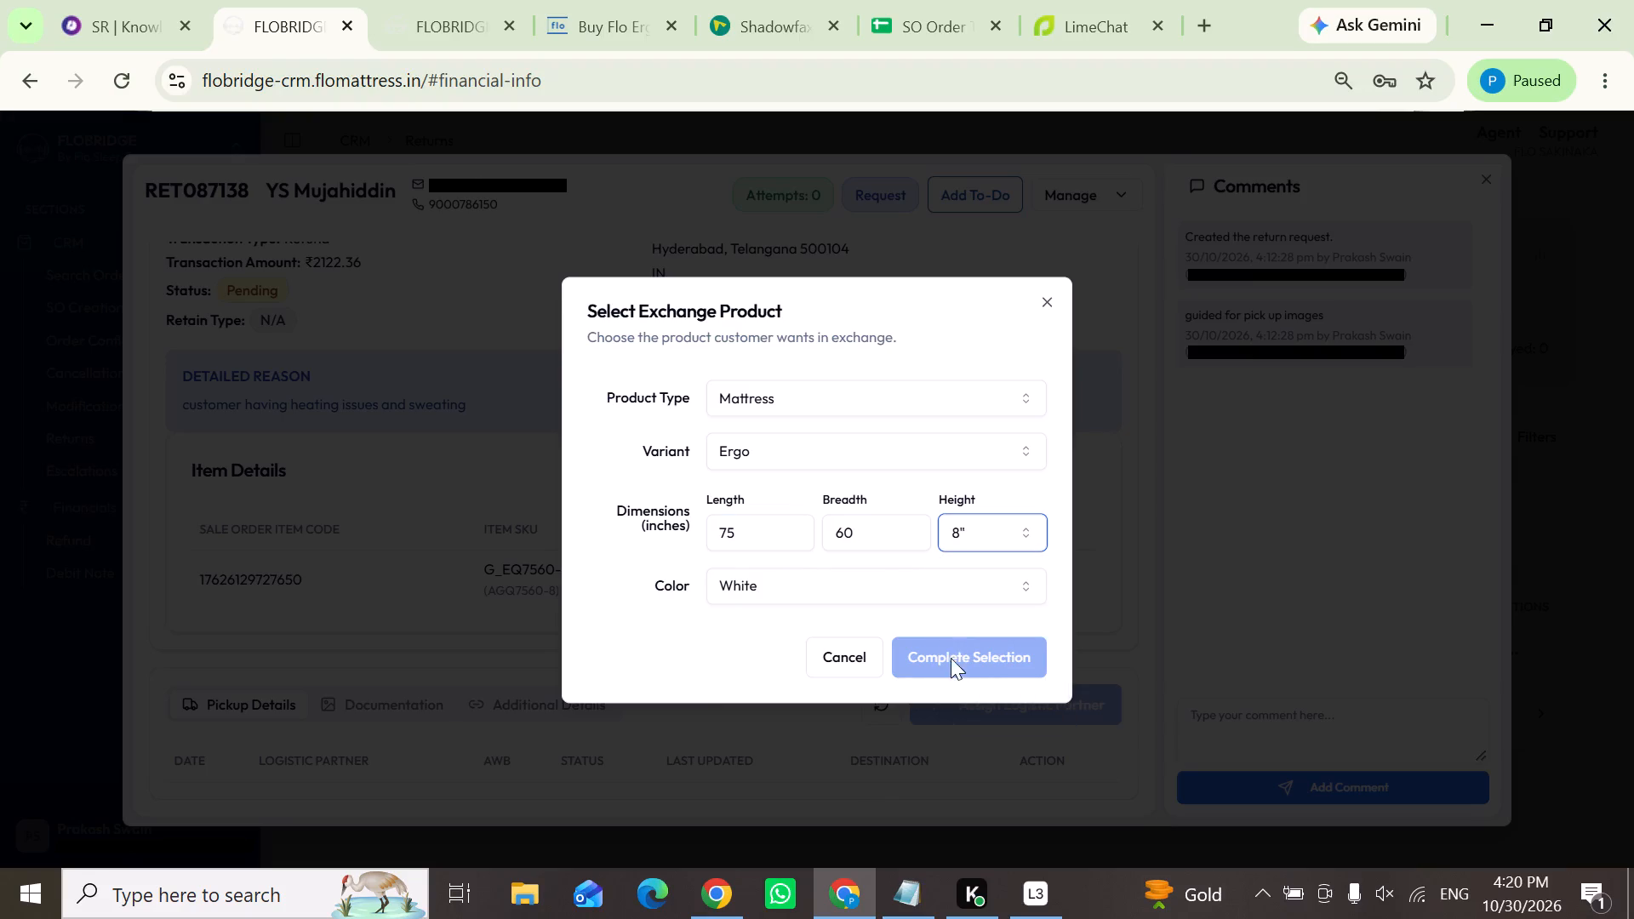
double_click(806, 476)
Apply a 36% discount to the selected Ergo exchange product.
click(1018, 579)
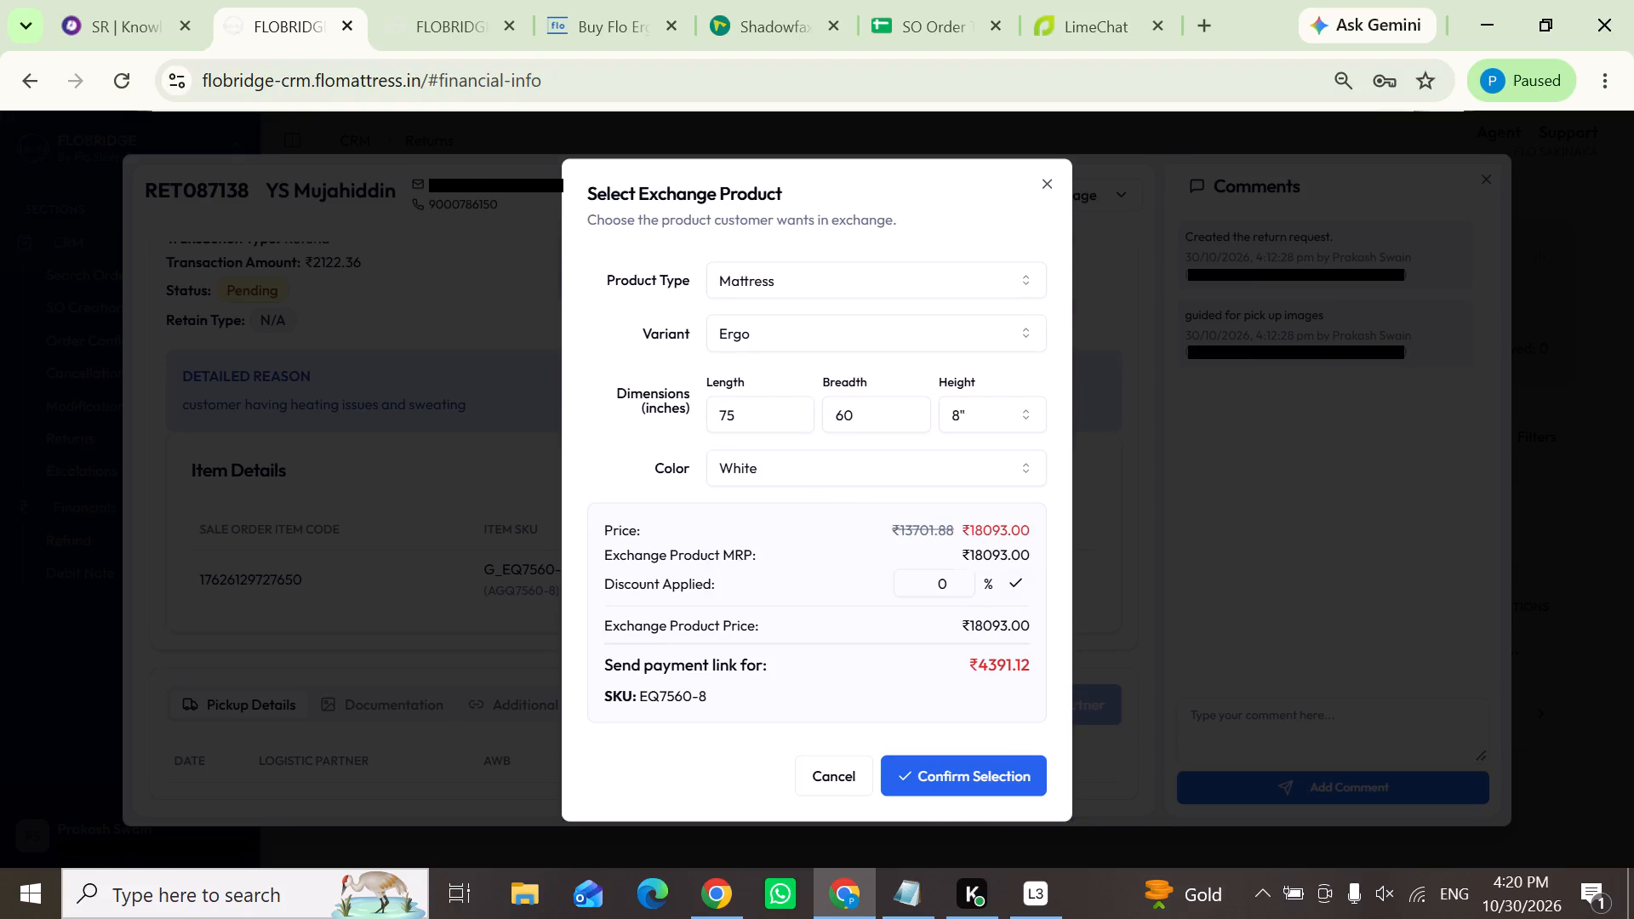
drag(945, 583, 912, 582)
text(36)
click(1007, 576)
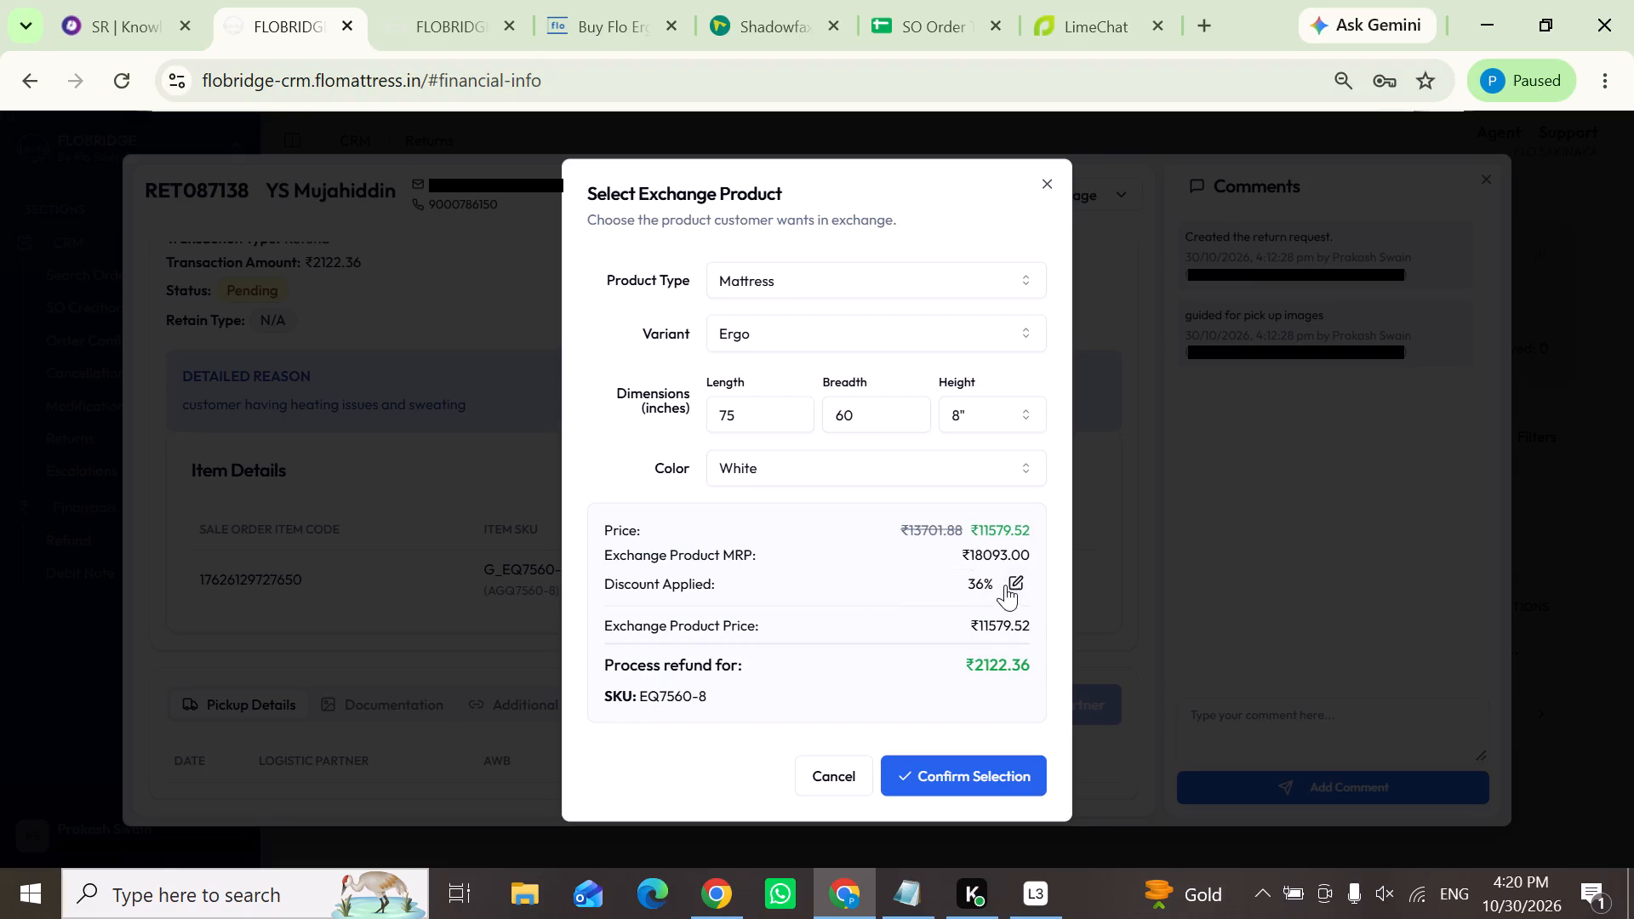
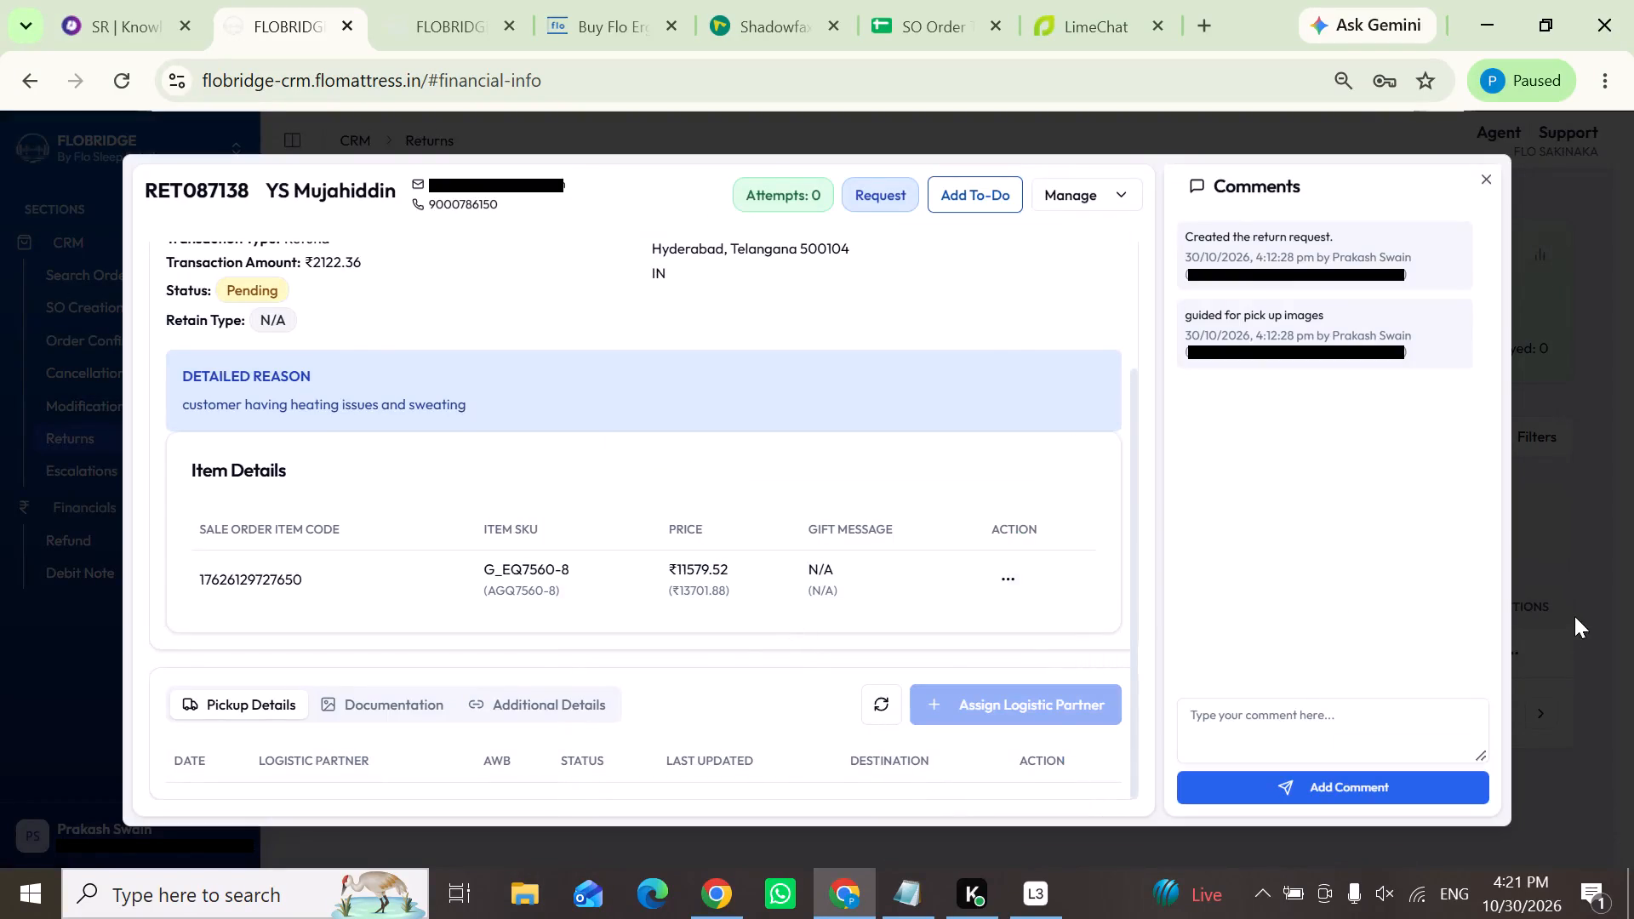
click(1574, 616)
click(1516, 653)
click(1437, 716)
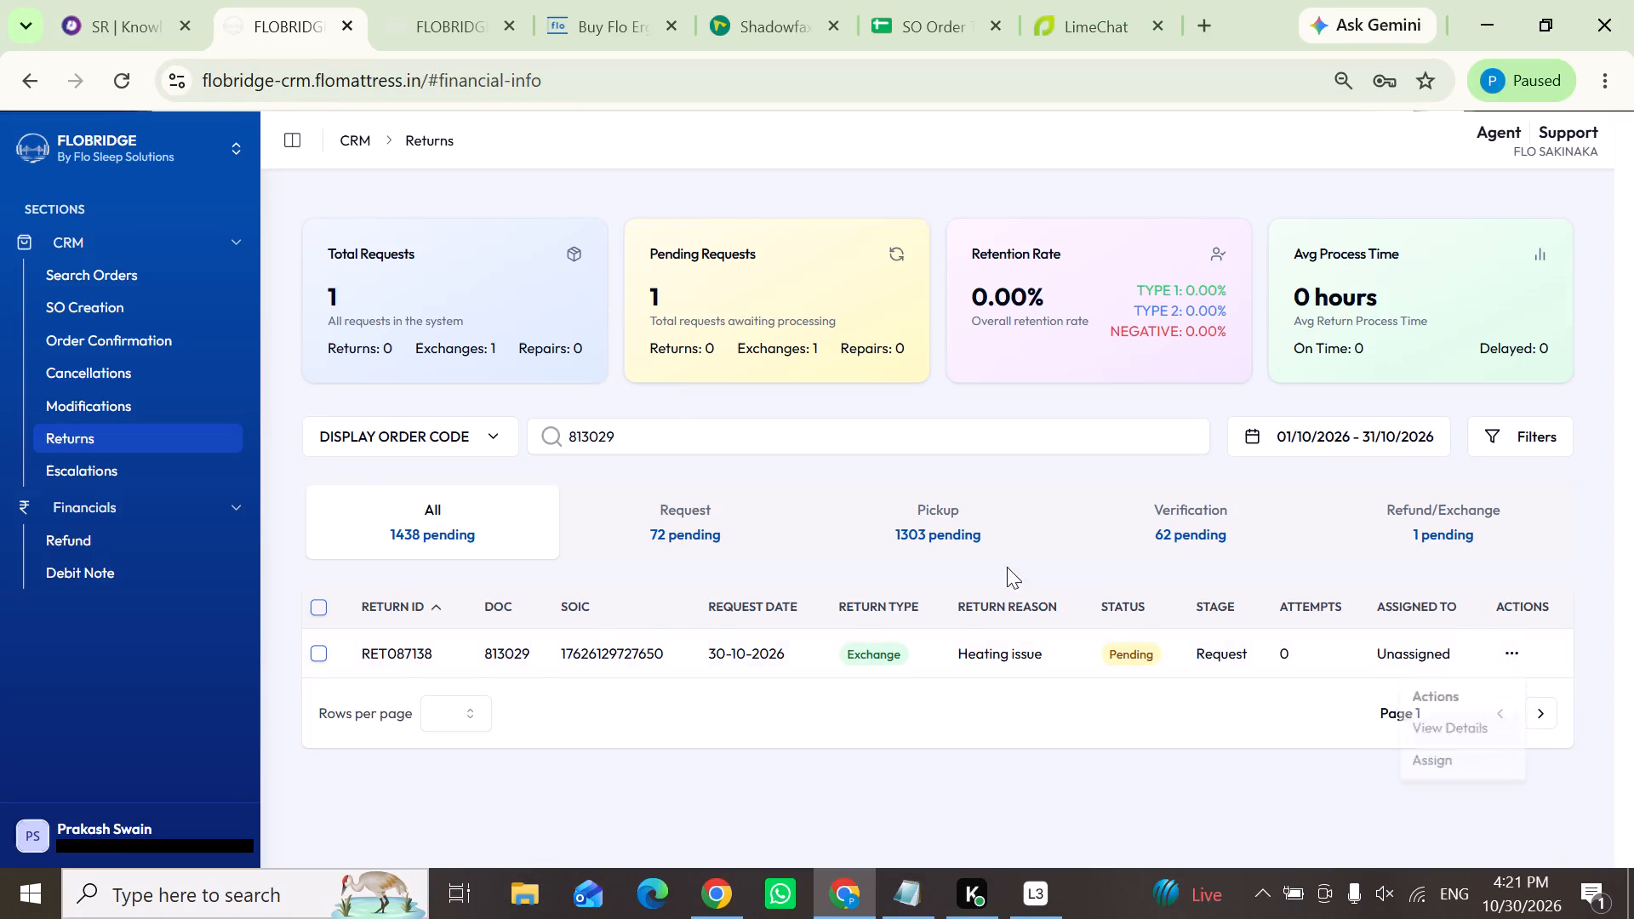
scroll(917, 545, down, 1)
scroll(917, 545, up, 1)
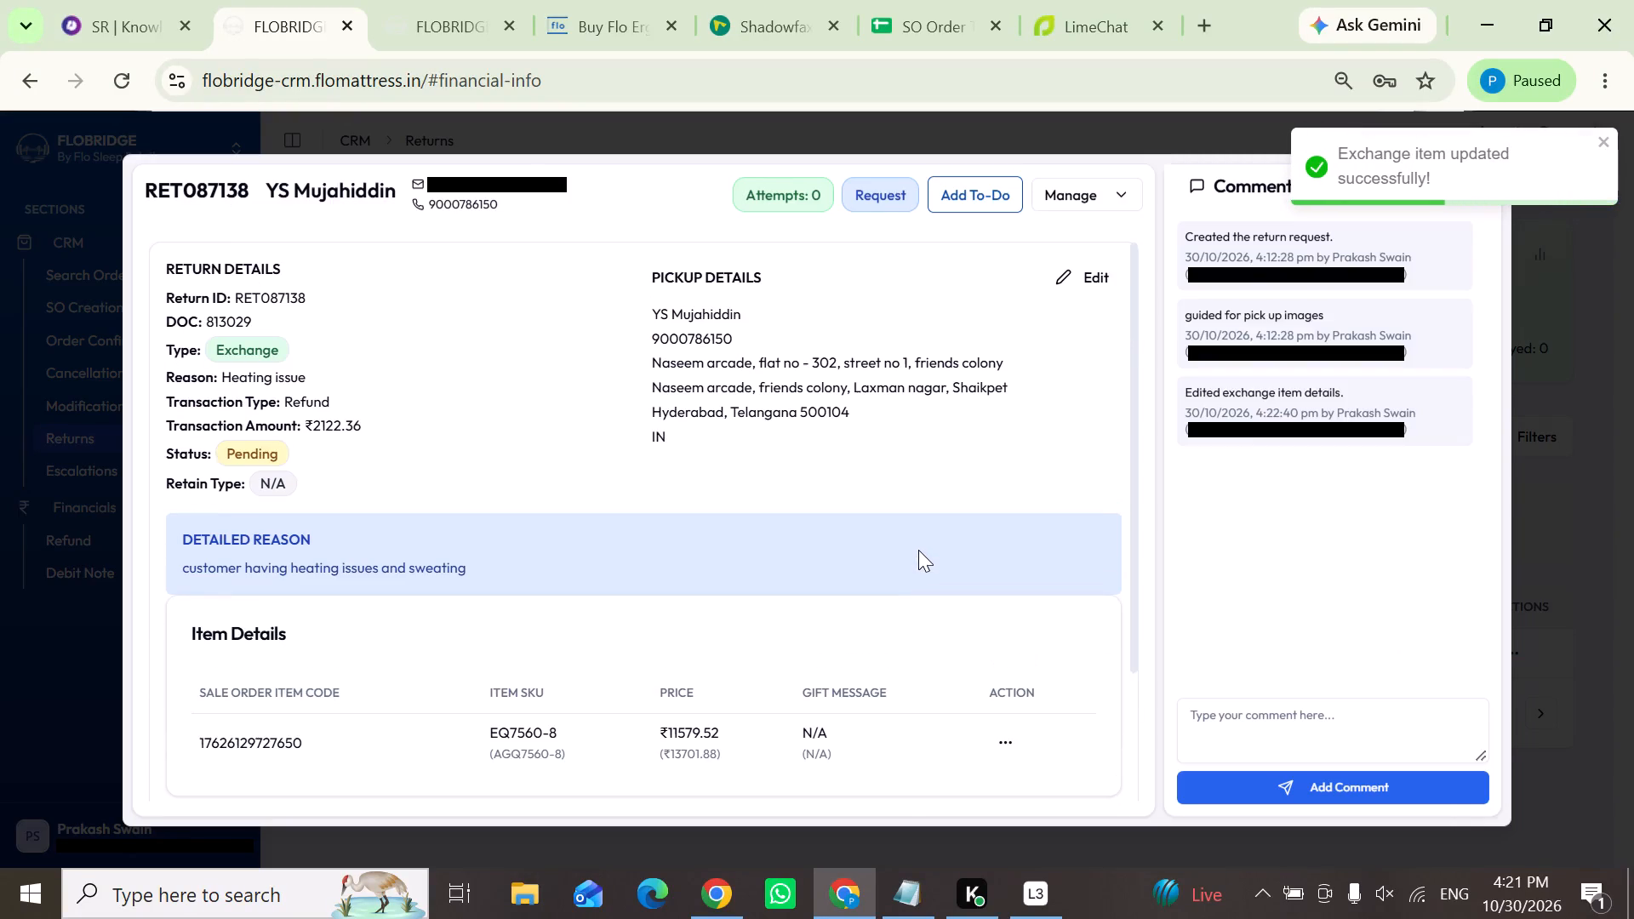
scroll(918, 550, down, 1)
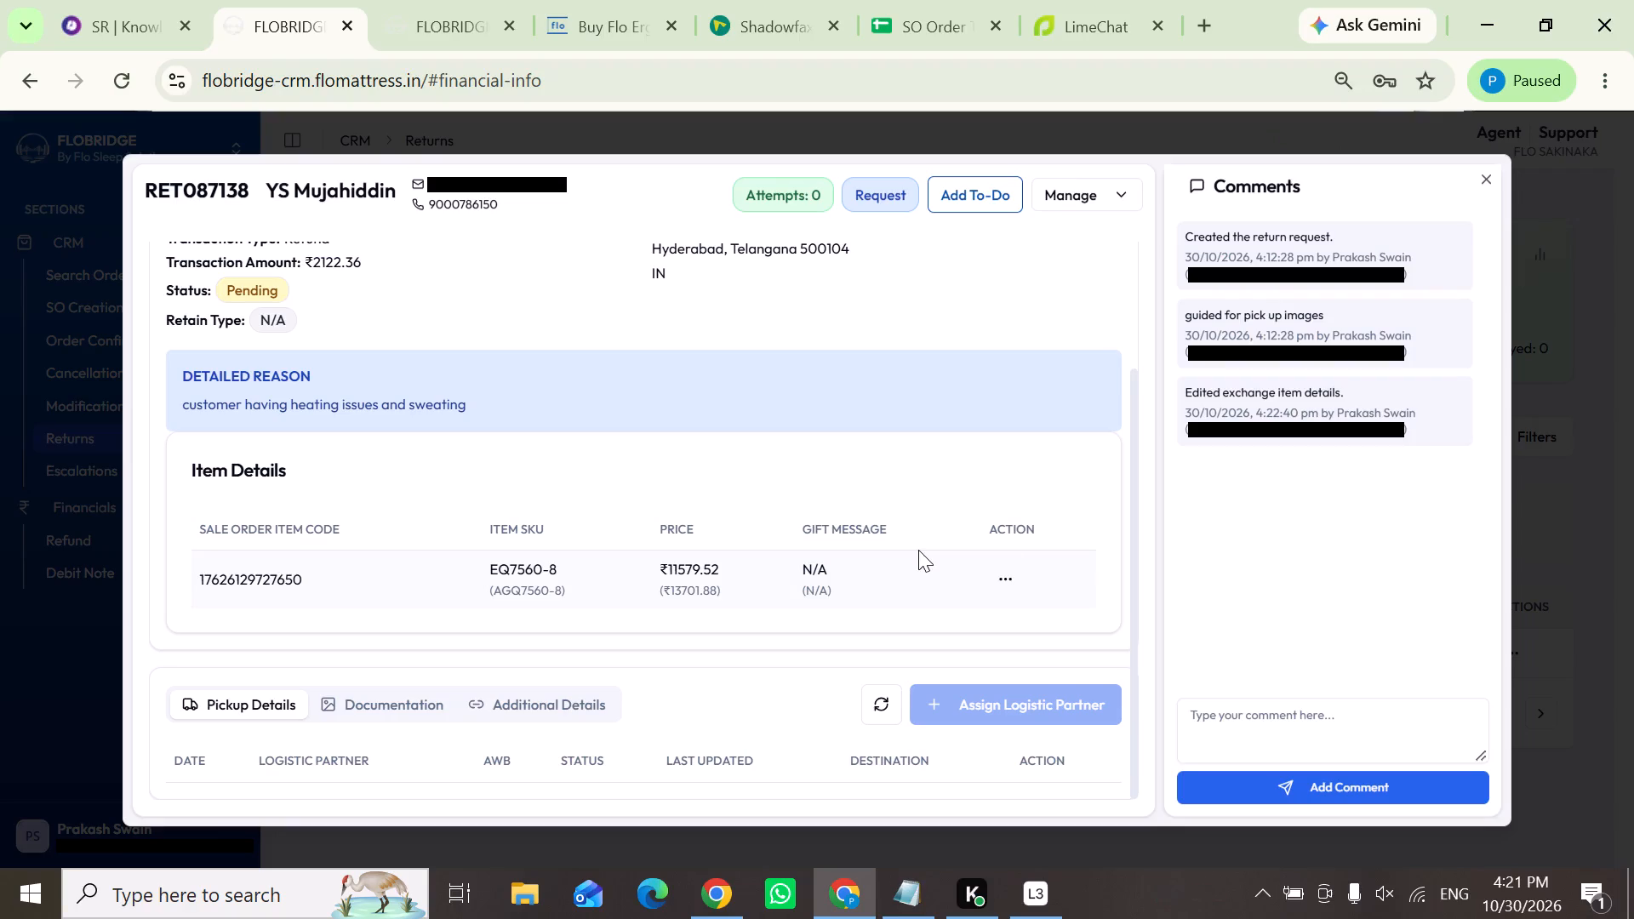
Replace the pickup phone number with the caller's number copied from the ongoing call, strip its leading prefix, and save the pickup details.
scroll(1008, 560, up, 1)
click(1066, 281)
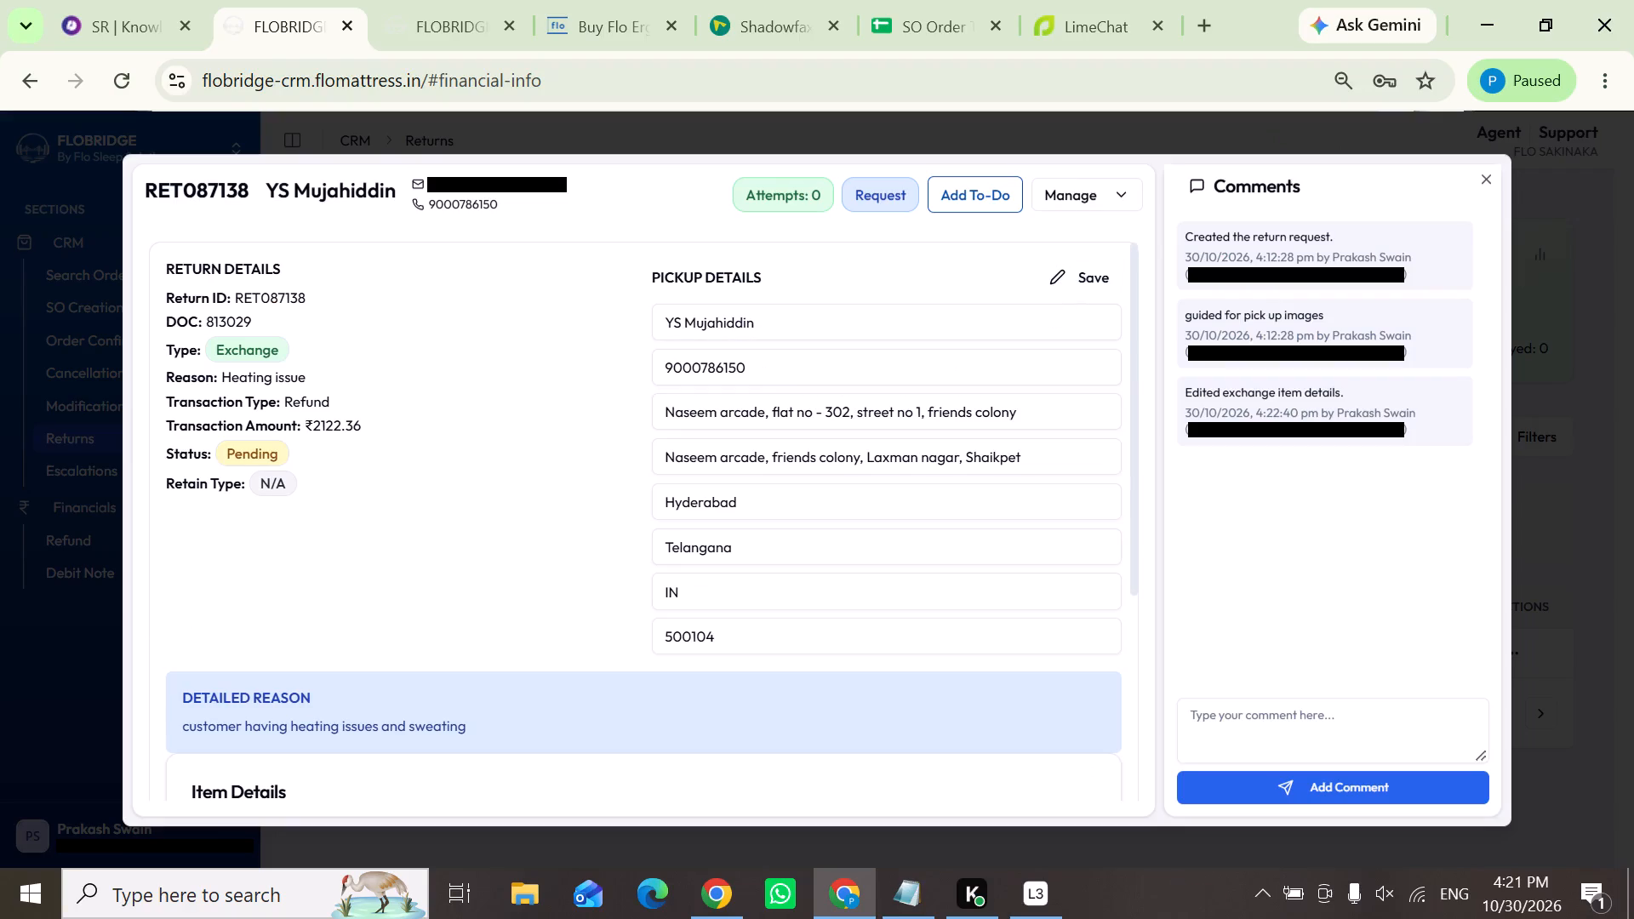
click(771, 373)
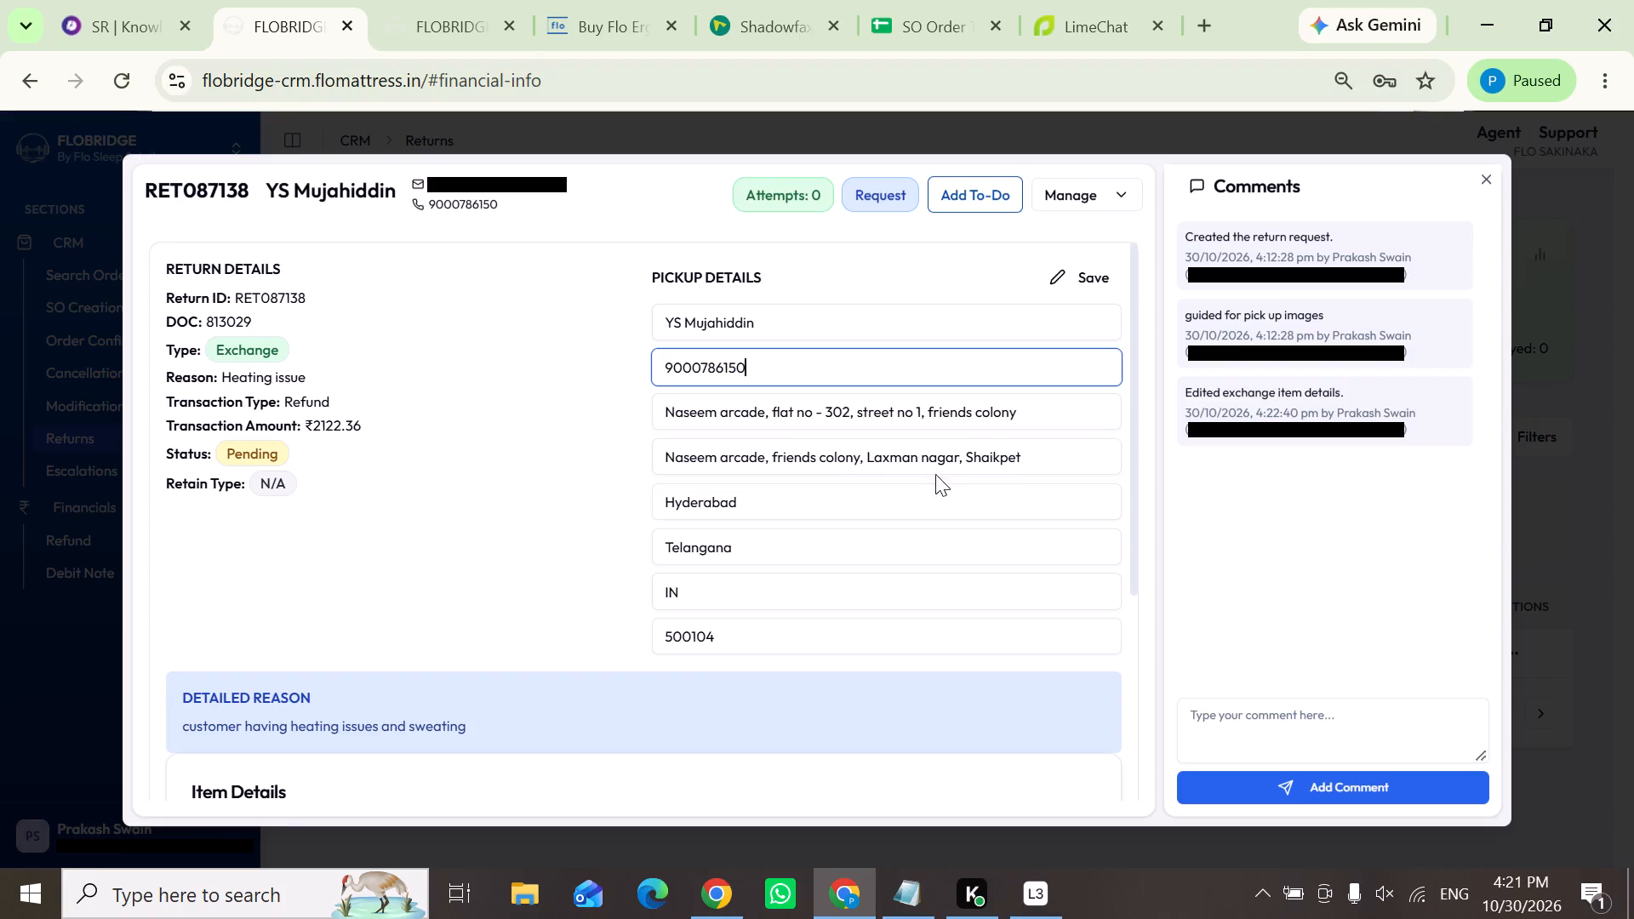
drag(757, 369, 676, 368)
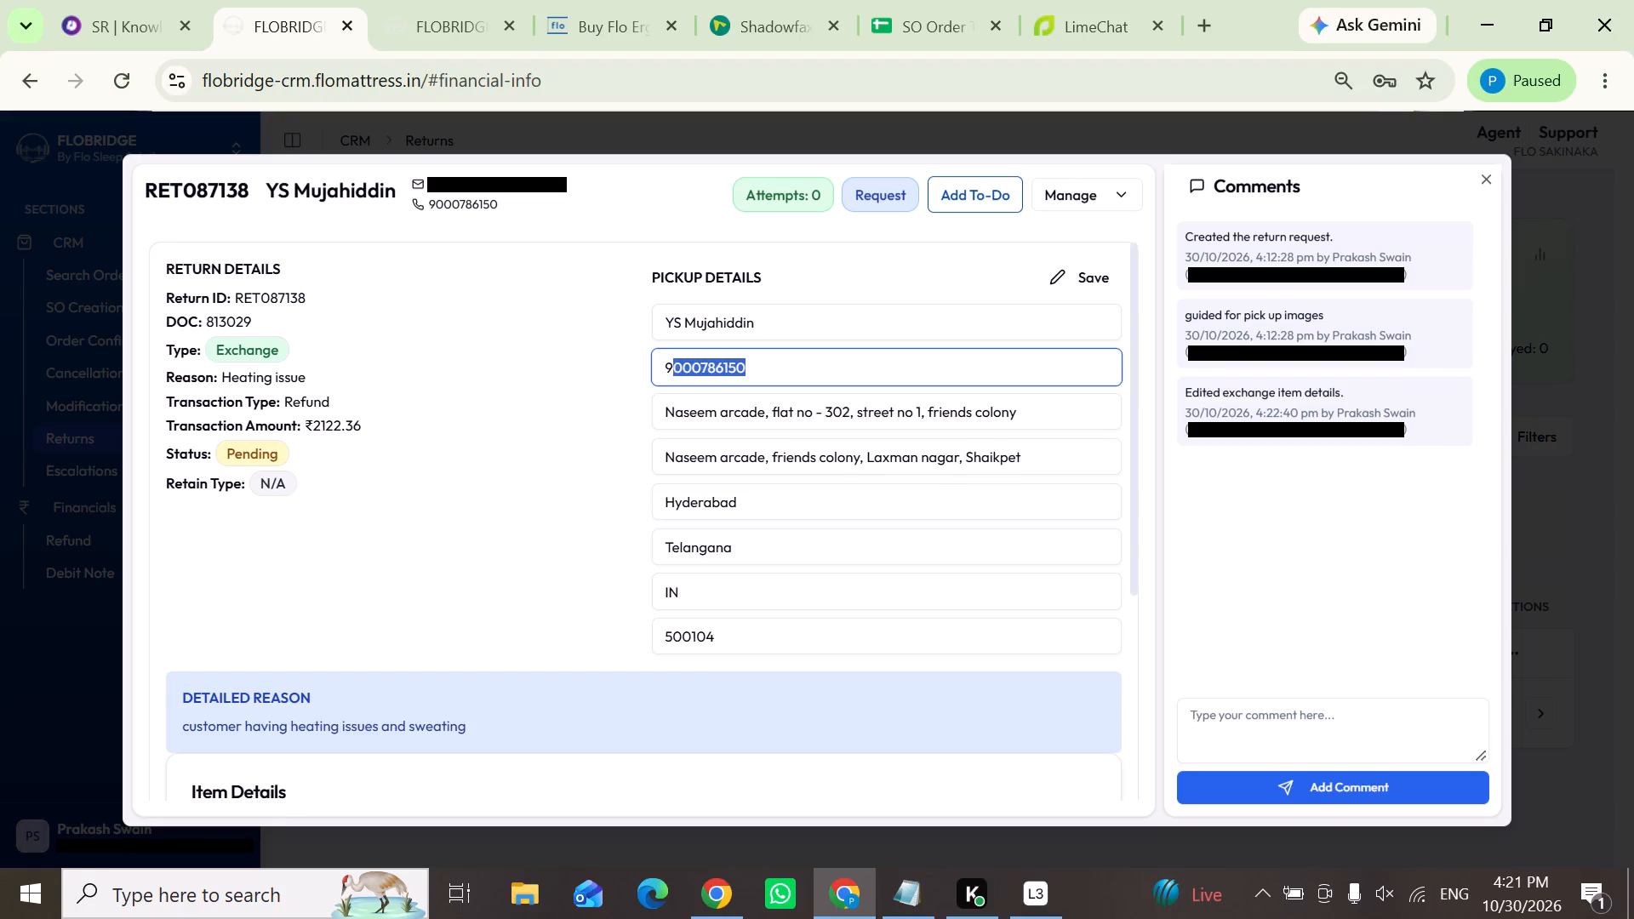
drag(676, 368, 661, 368)
key(BackSpace)
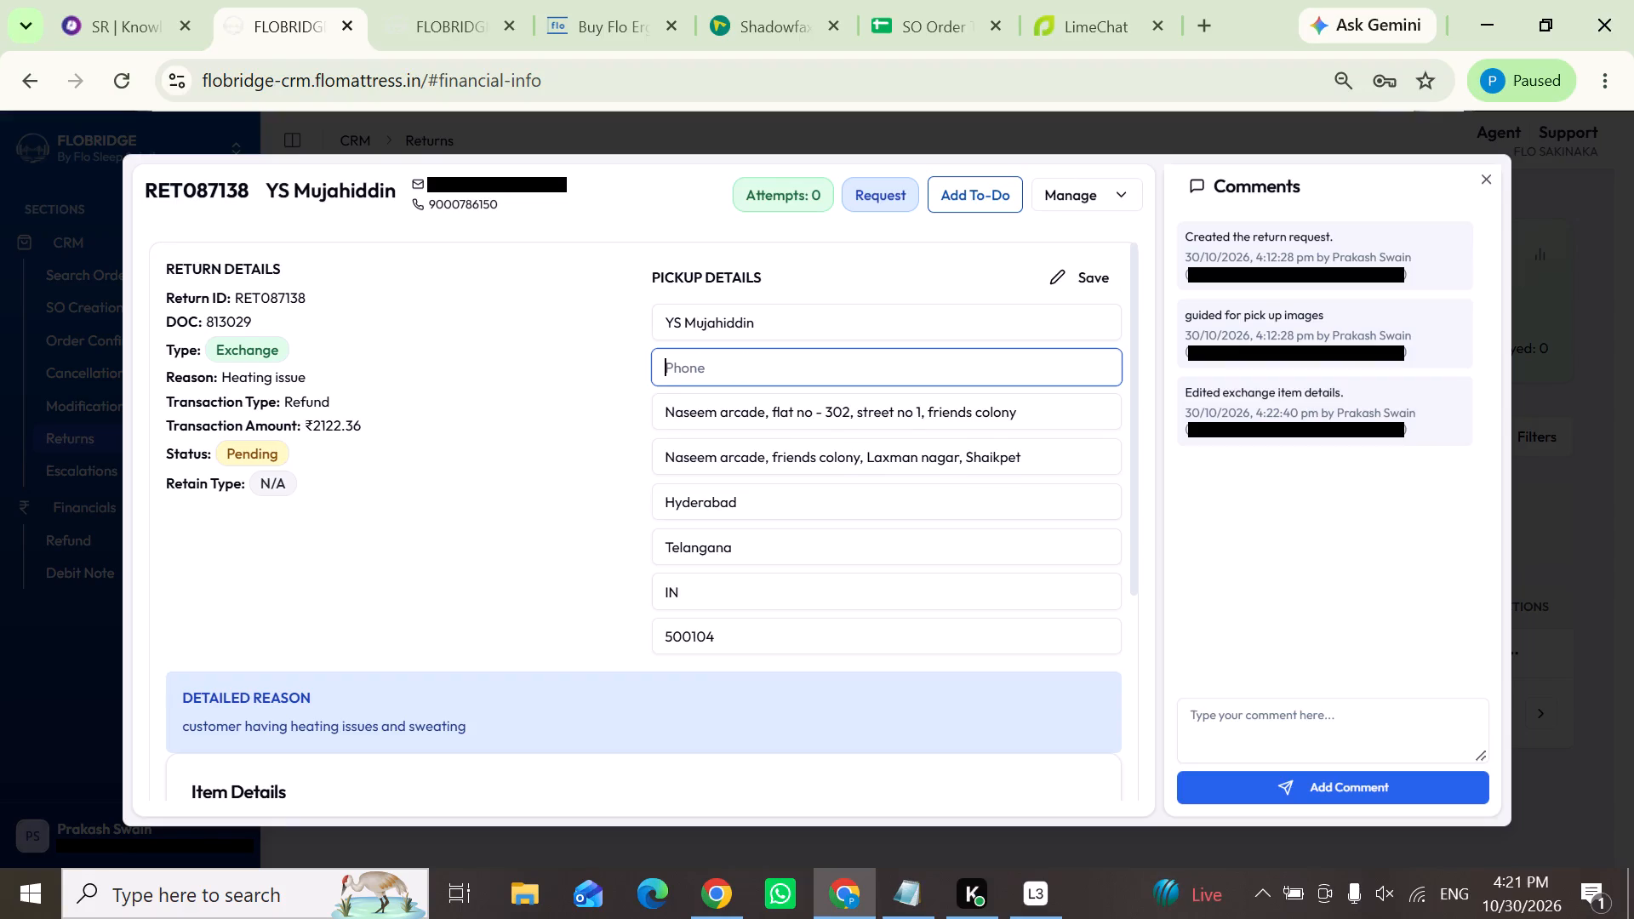
click(97, 0)
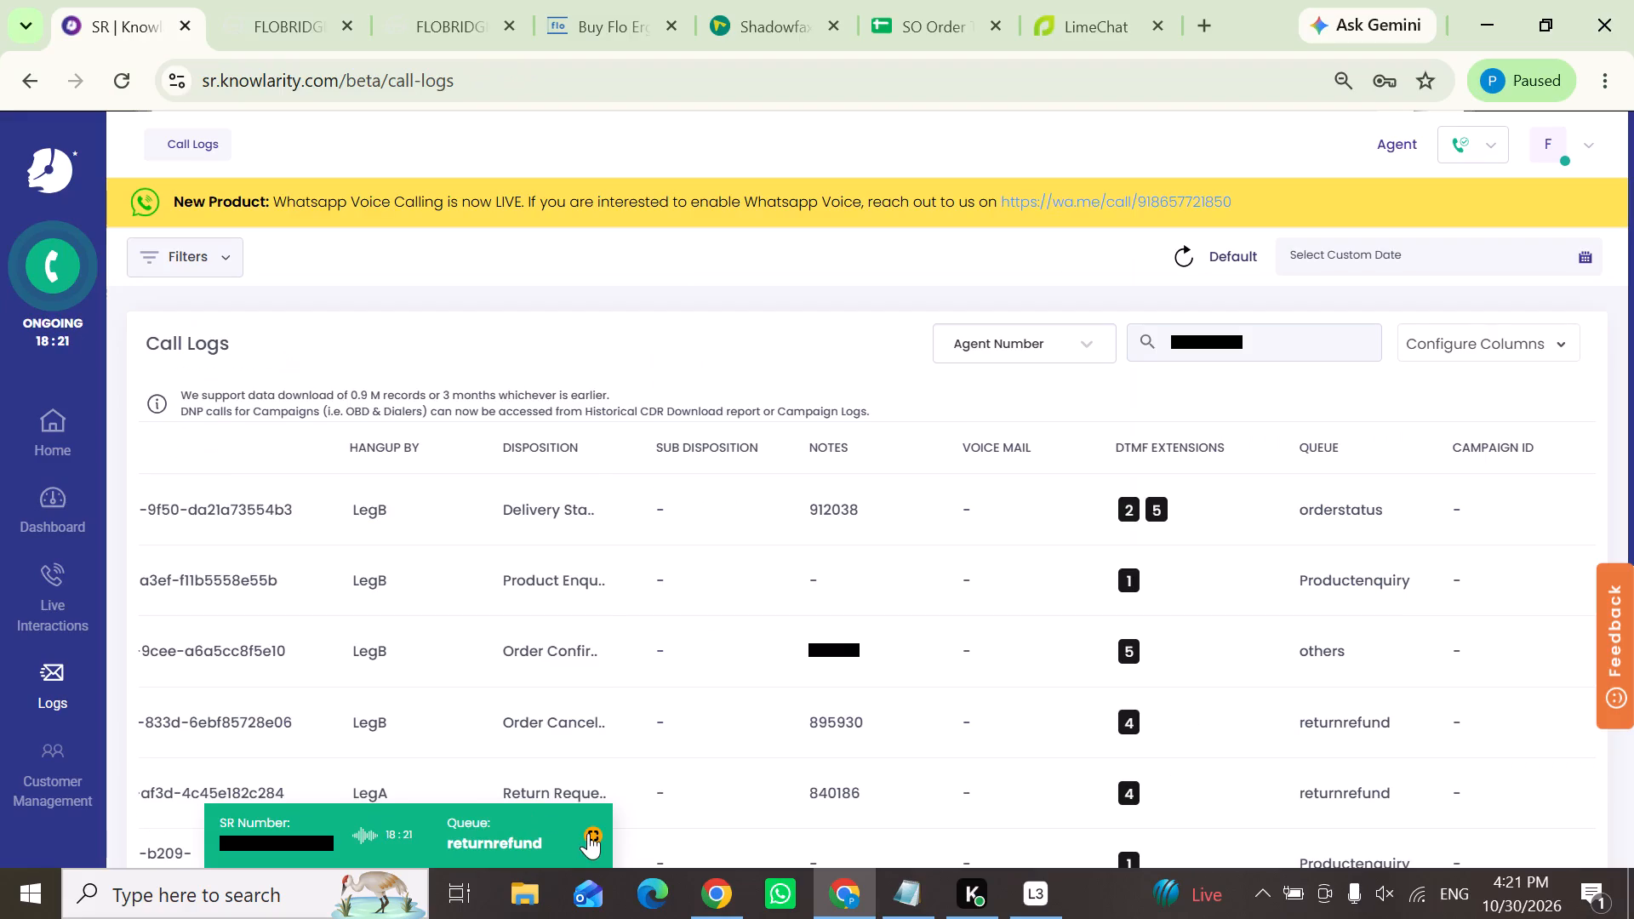
click(588, 833)
click(474, 562)
click(290, 22)
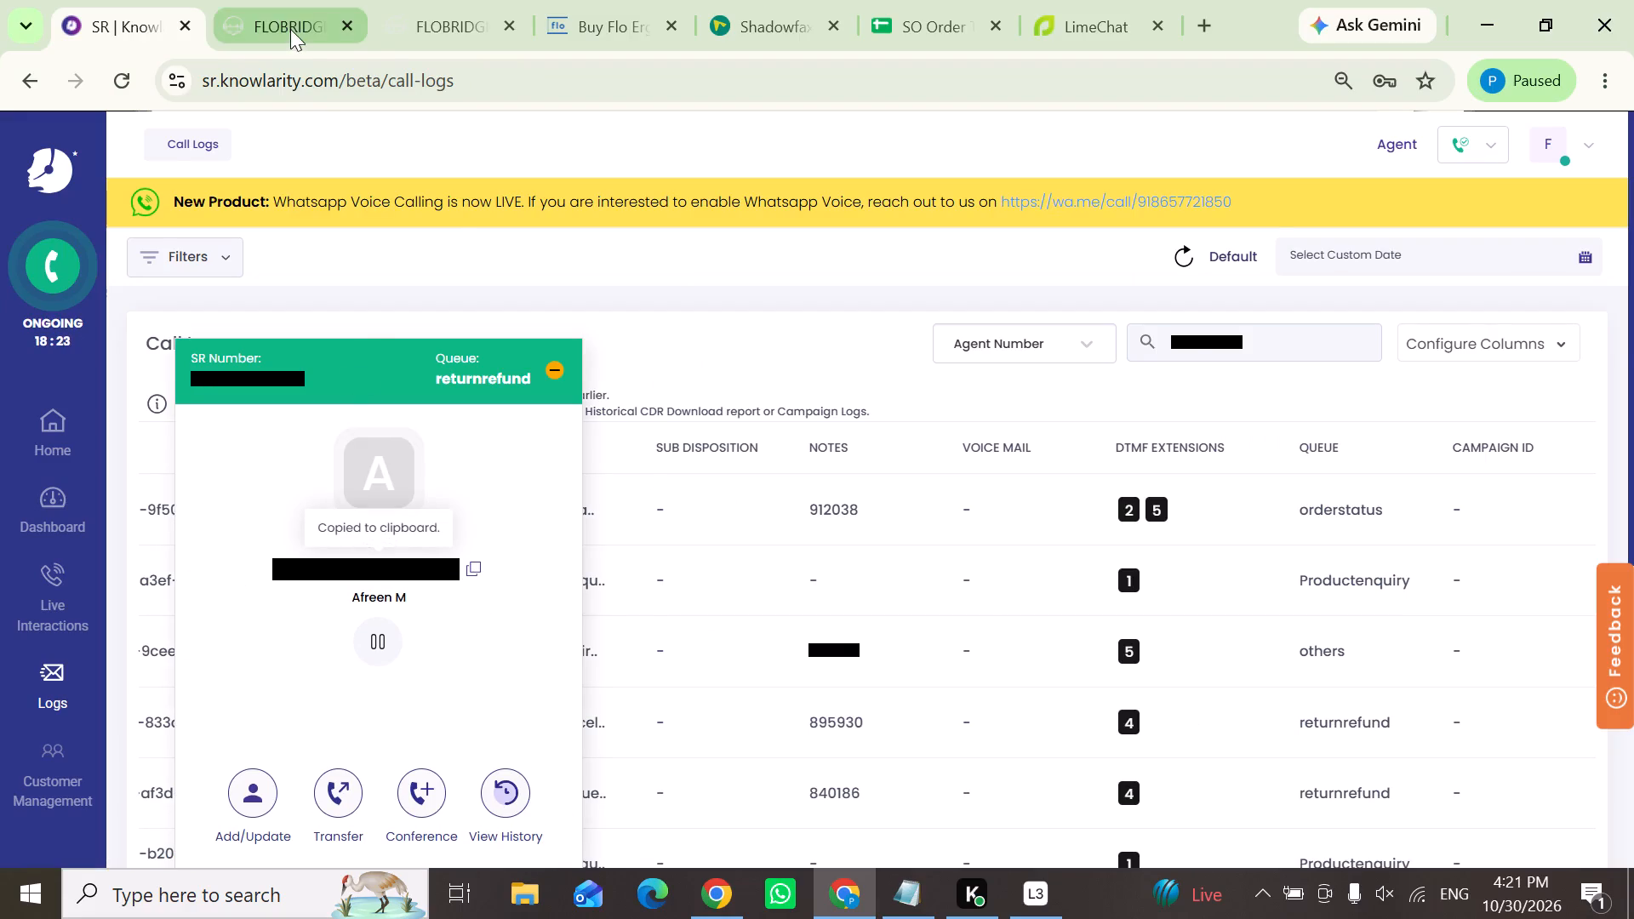
key(ctrl+v)
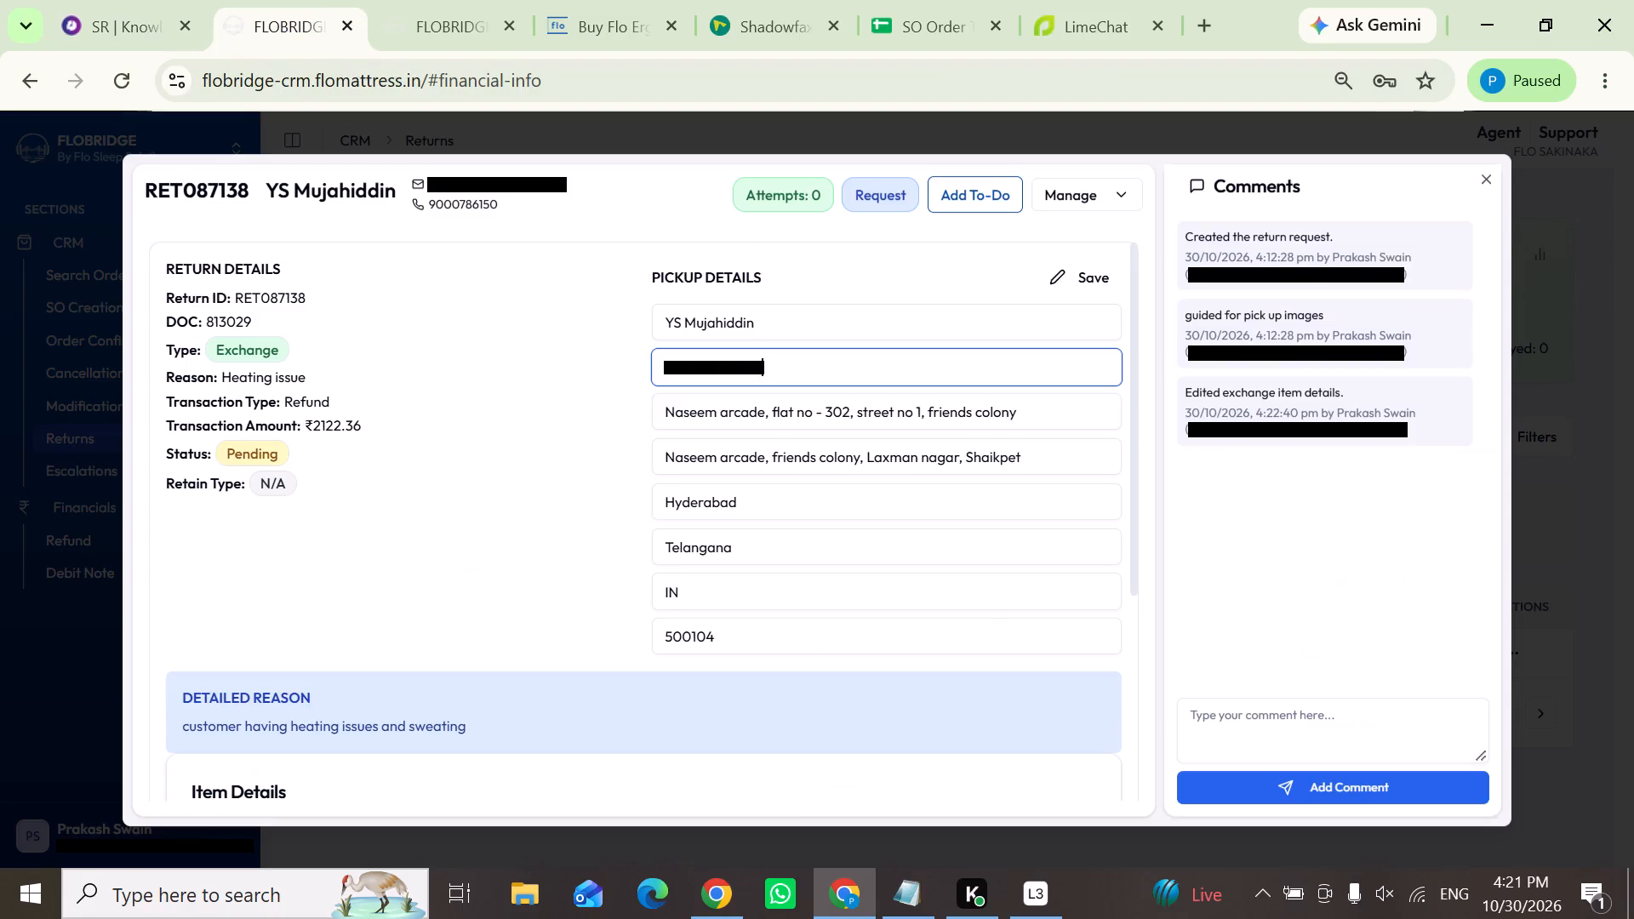
drag(684, 365, 648, 364)
key(BackSpace)
click(1083, 269)
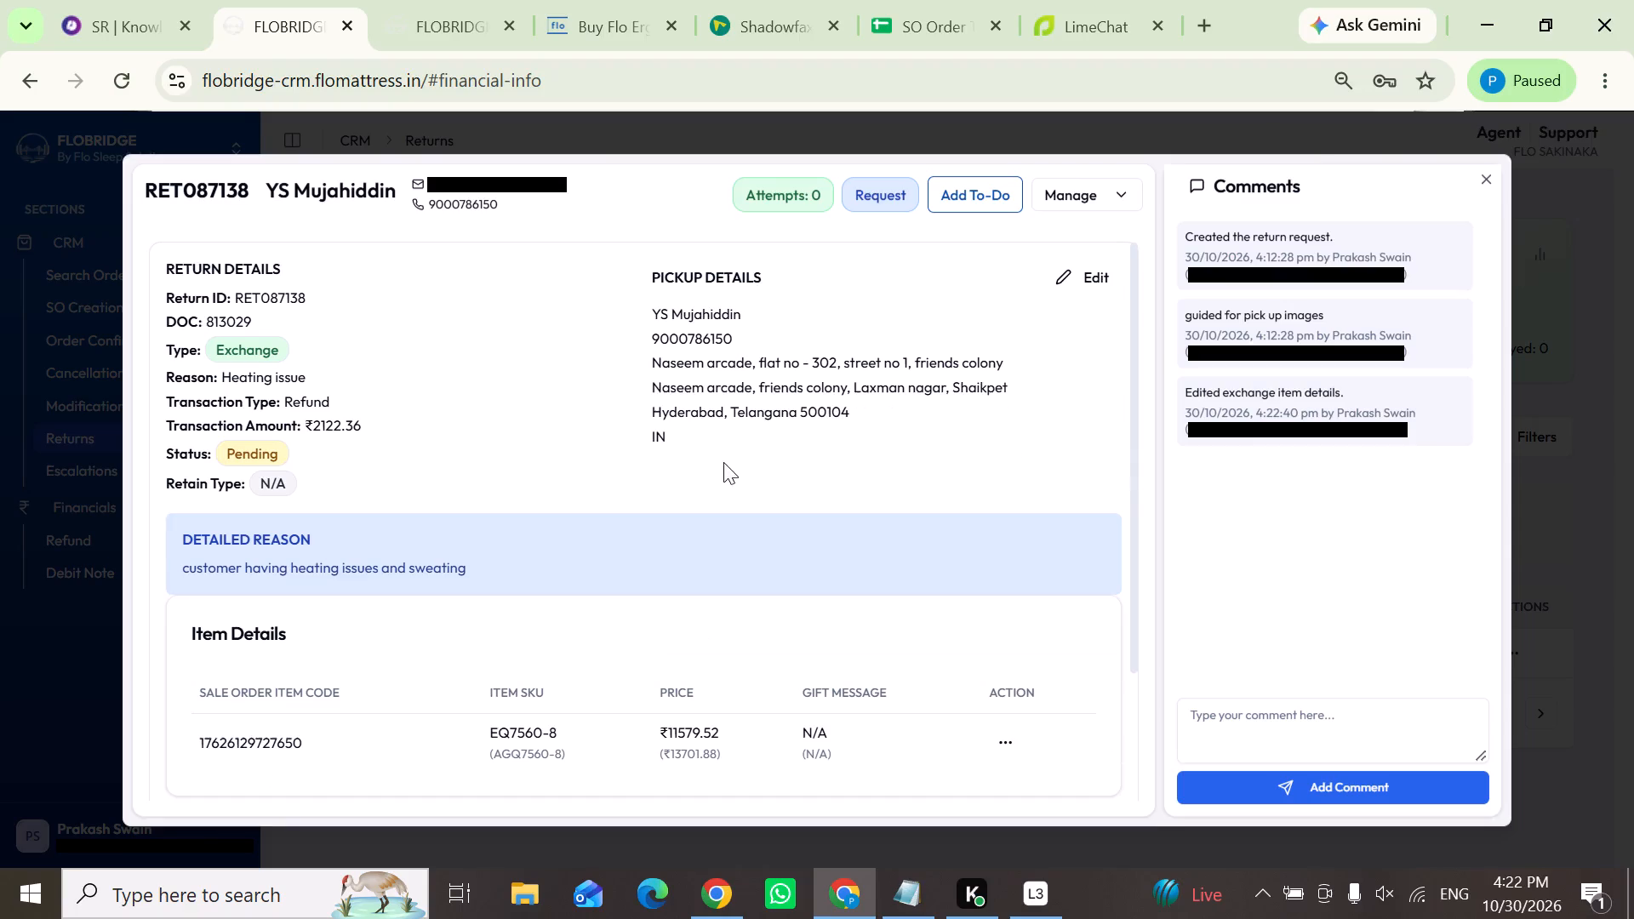
Reopen the exchange request from the returns list and check the pickup contact details, item details and comments.
click(1574, 549)
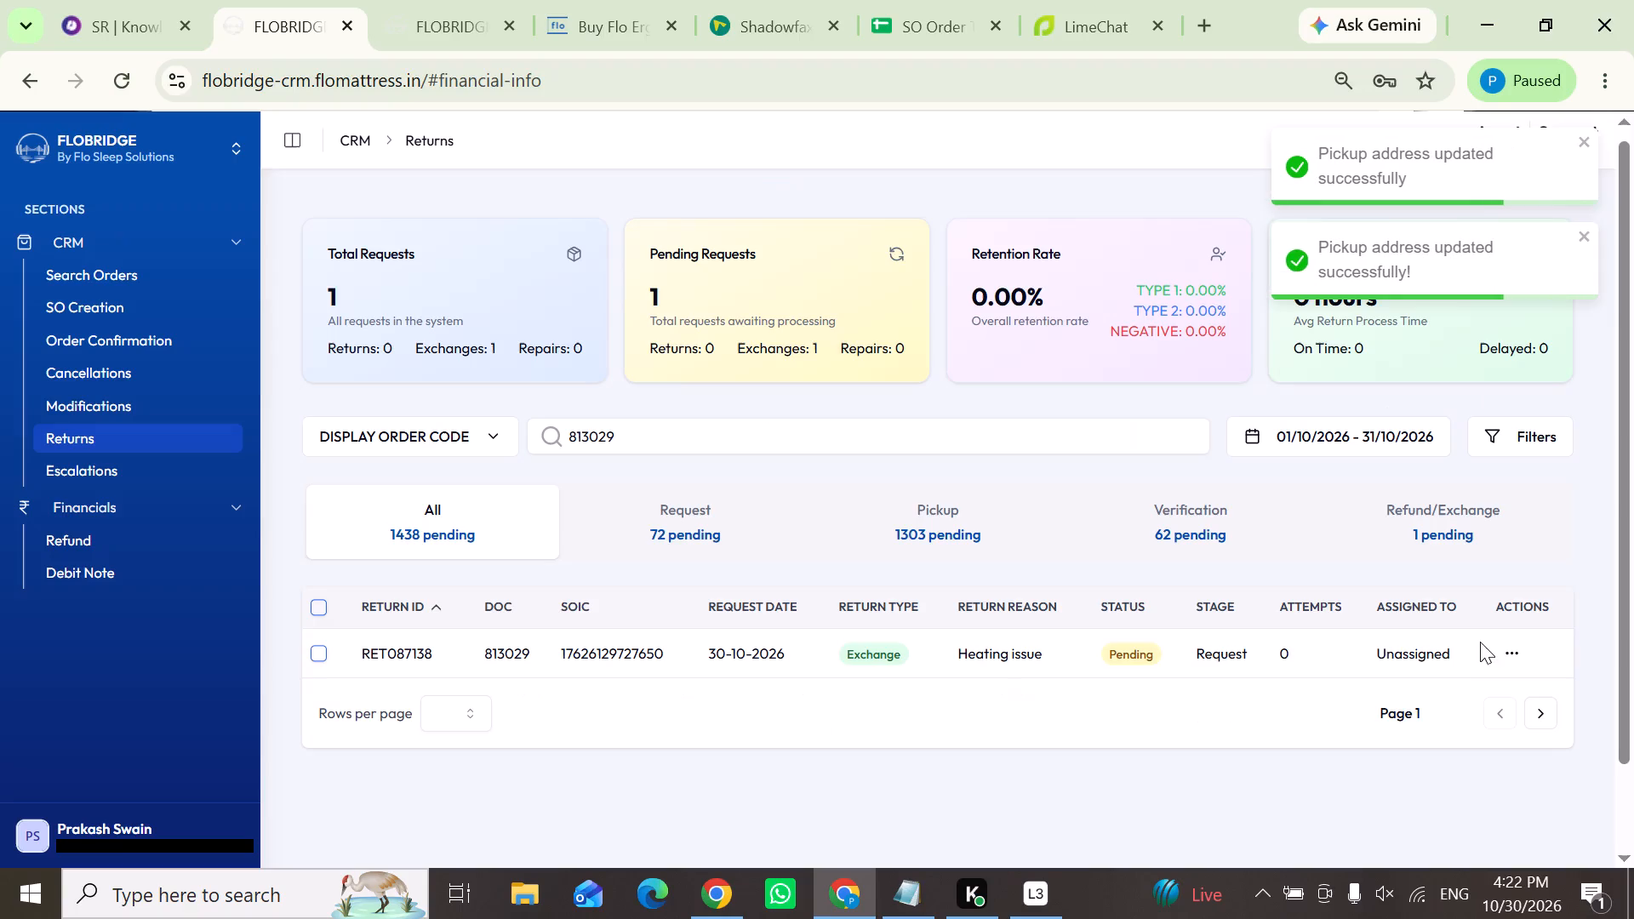
click(1509, 648)
click(1448, 718)
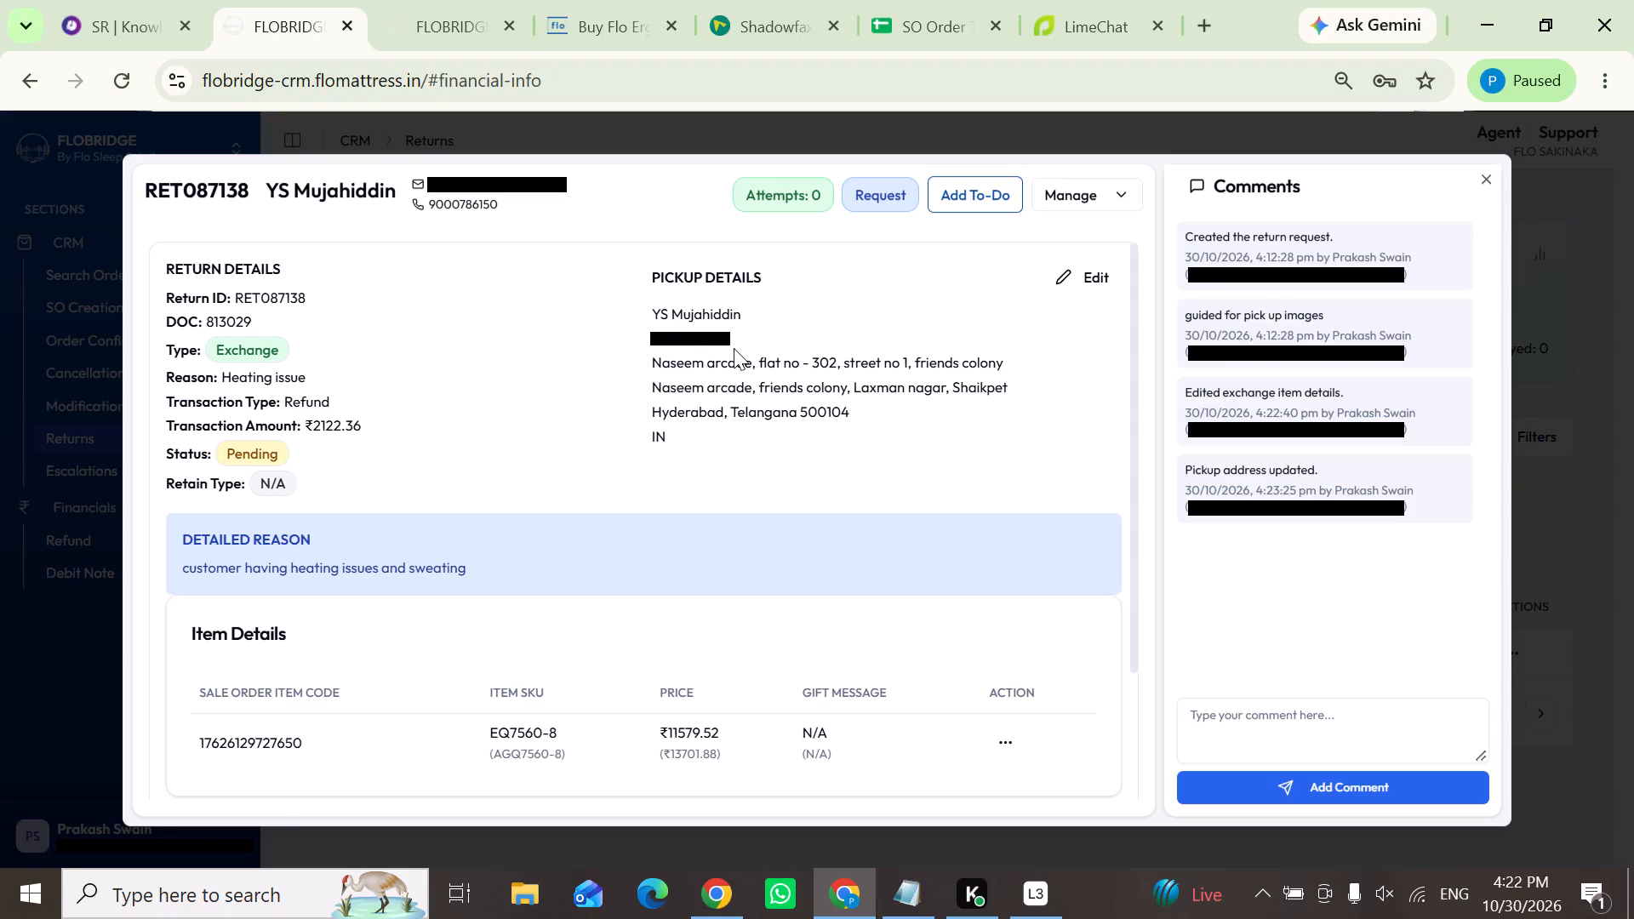
scroll(970, 492, up, 2)
scroll(960, 487, down, 6)
scroll(951, 495, up, 4)
scroll(943, 497, down, 2)
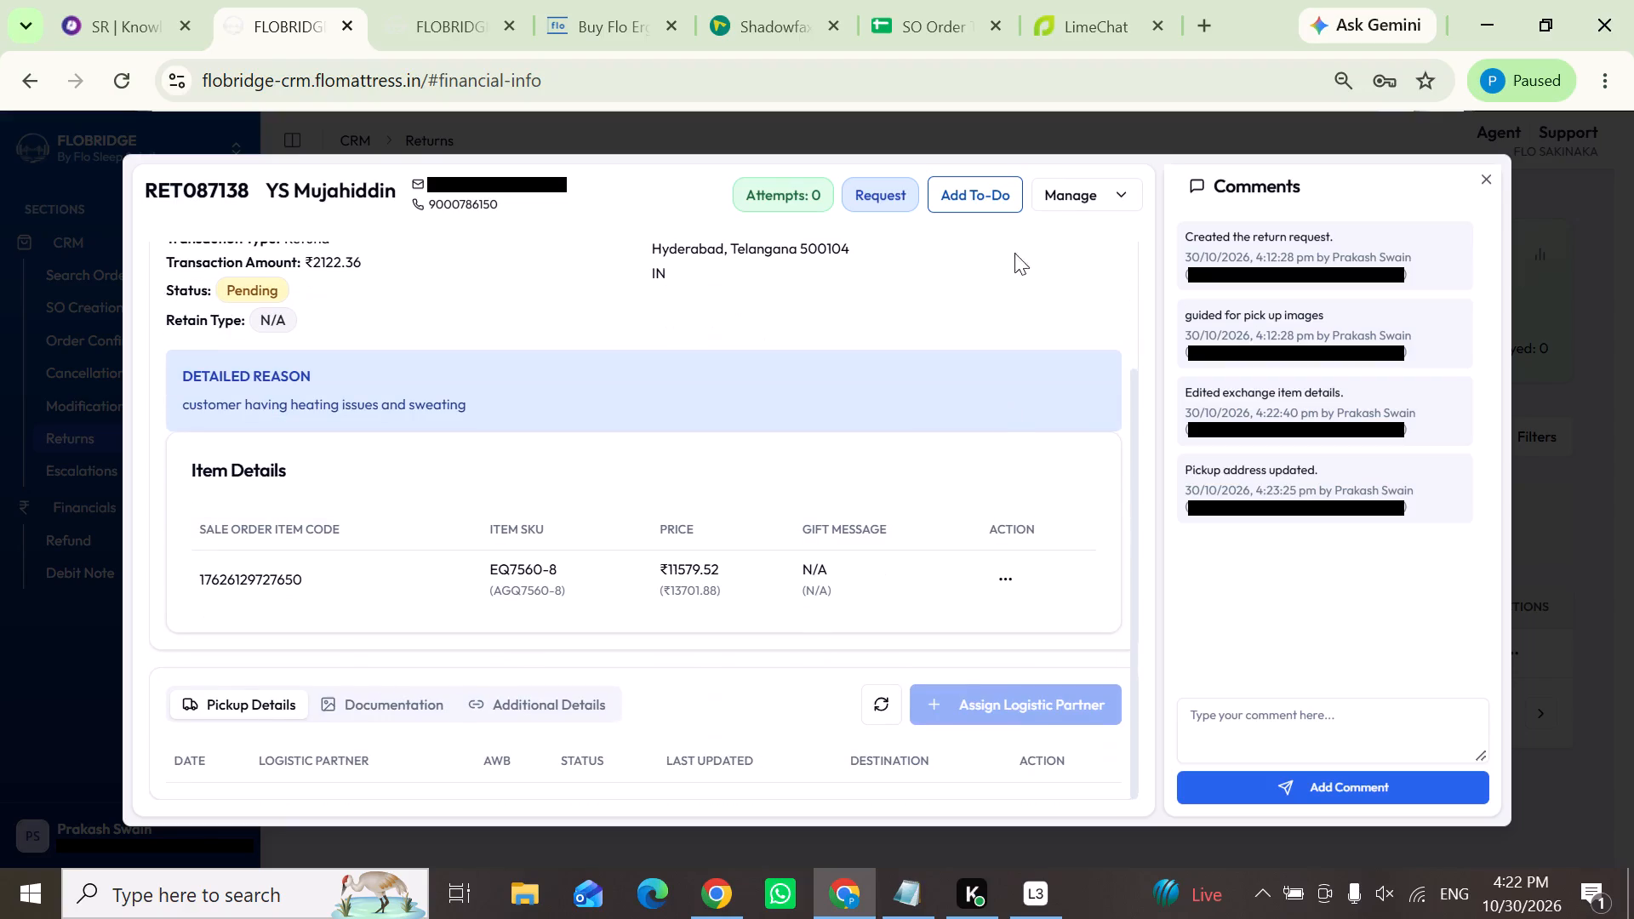
scroll(920, 391, up, 2)
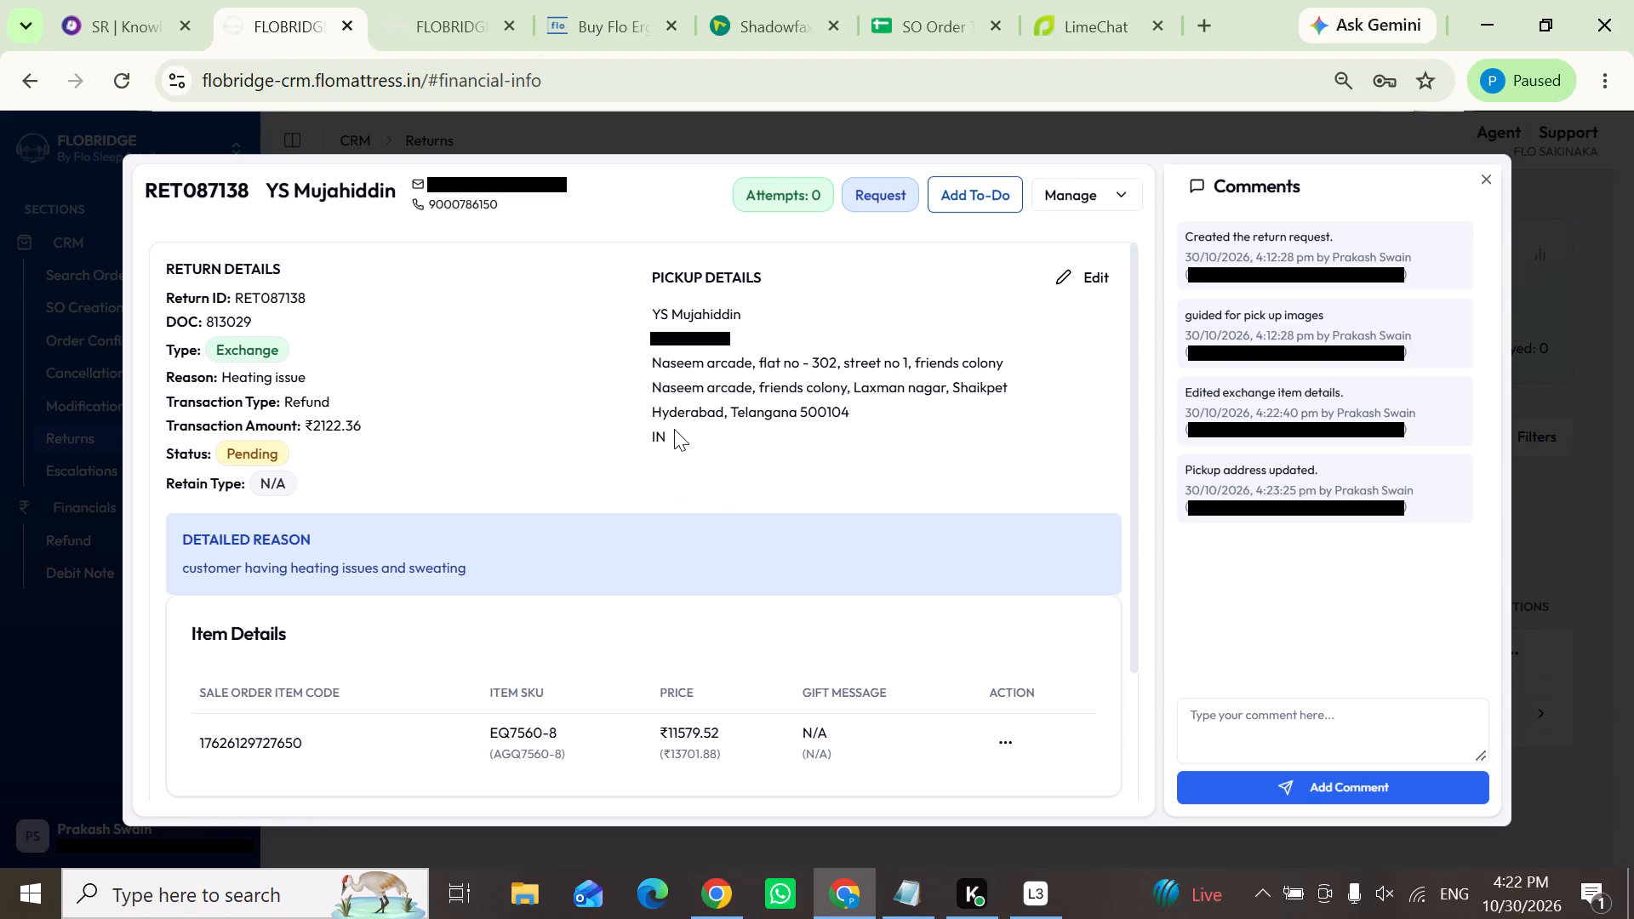
Go over the exchange request's pickup address, return details and detailed reason, and close the request.
drag(671, 436, 630, 371)
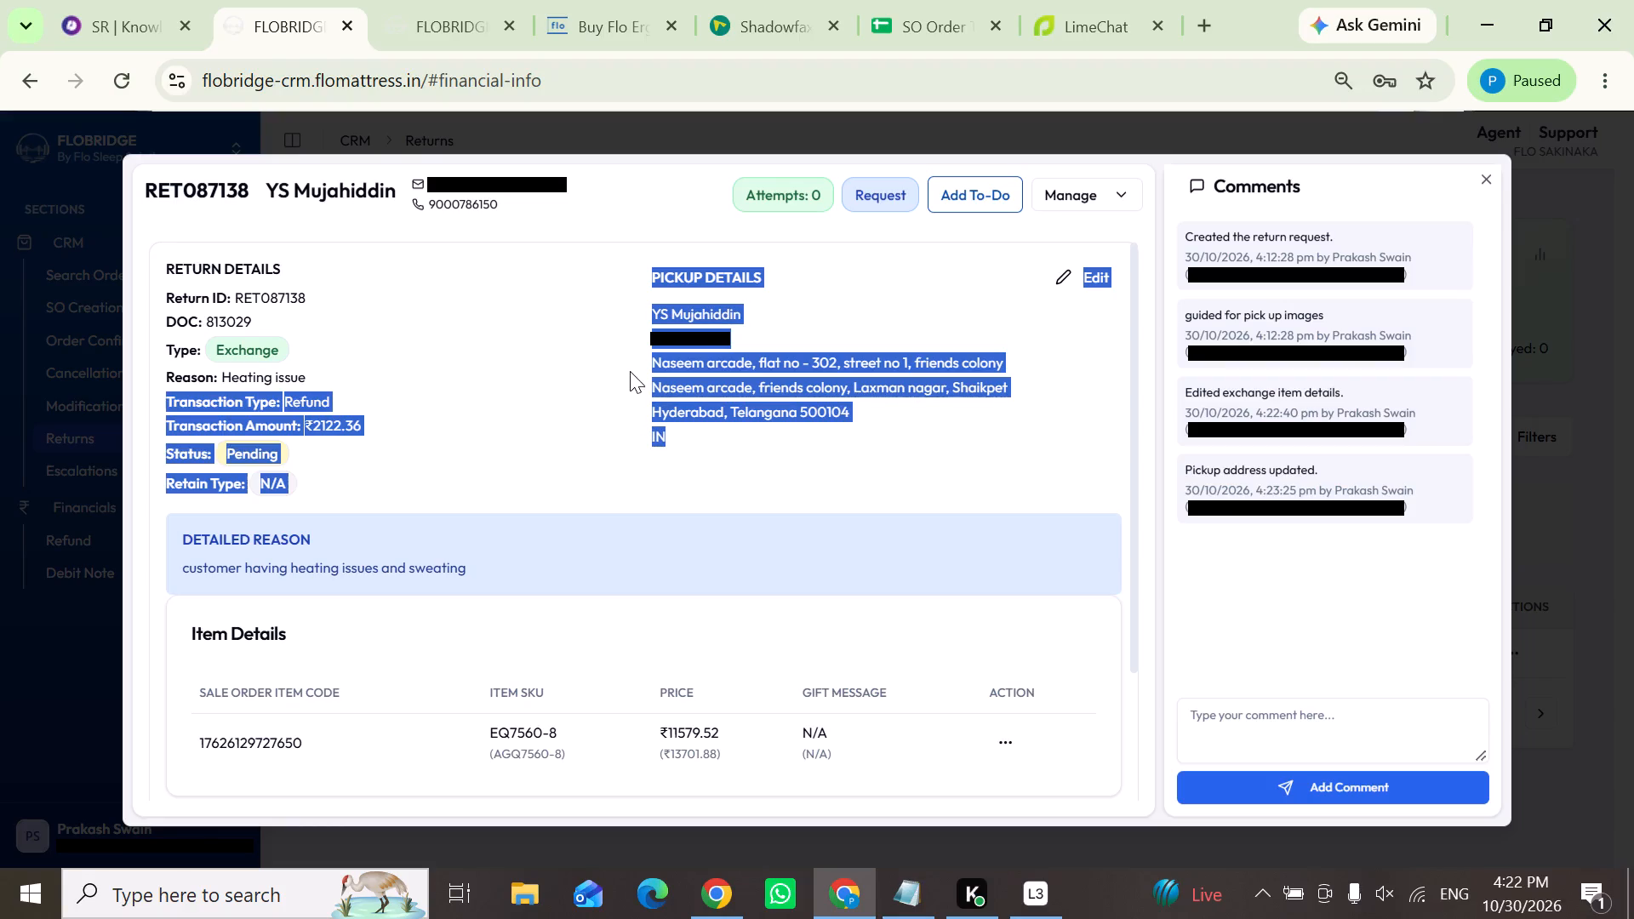
drag(630, 371, 608, 328)
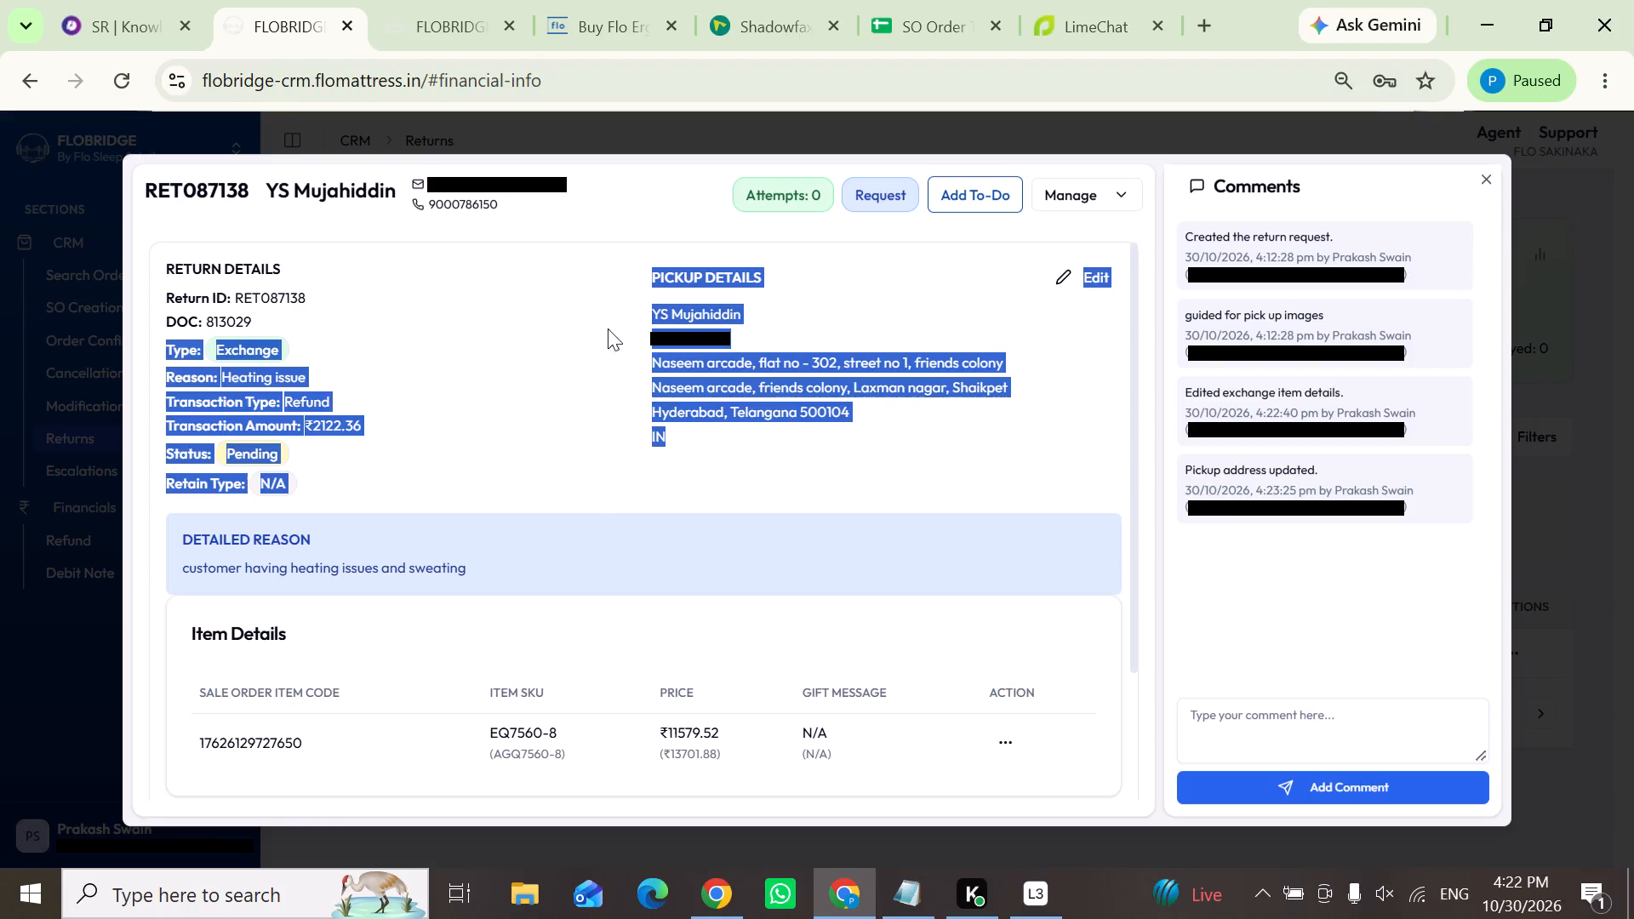
drag(608, 328, 586, 450)
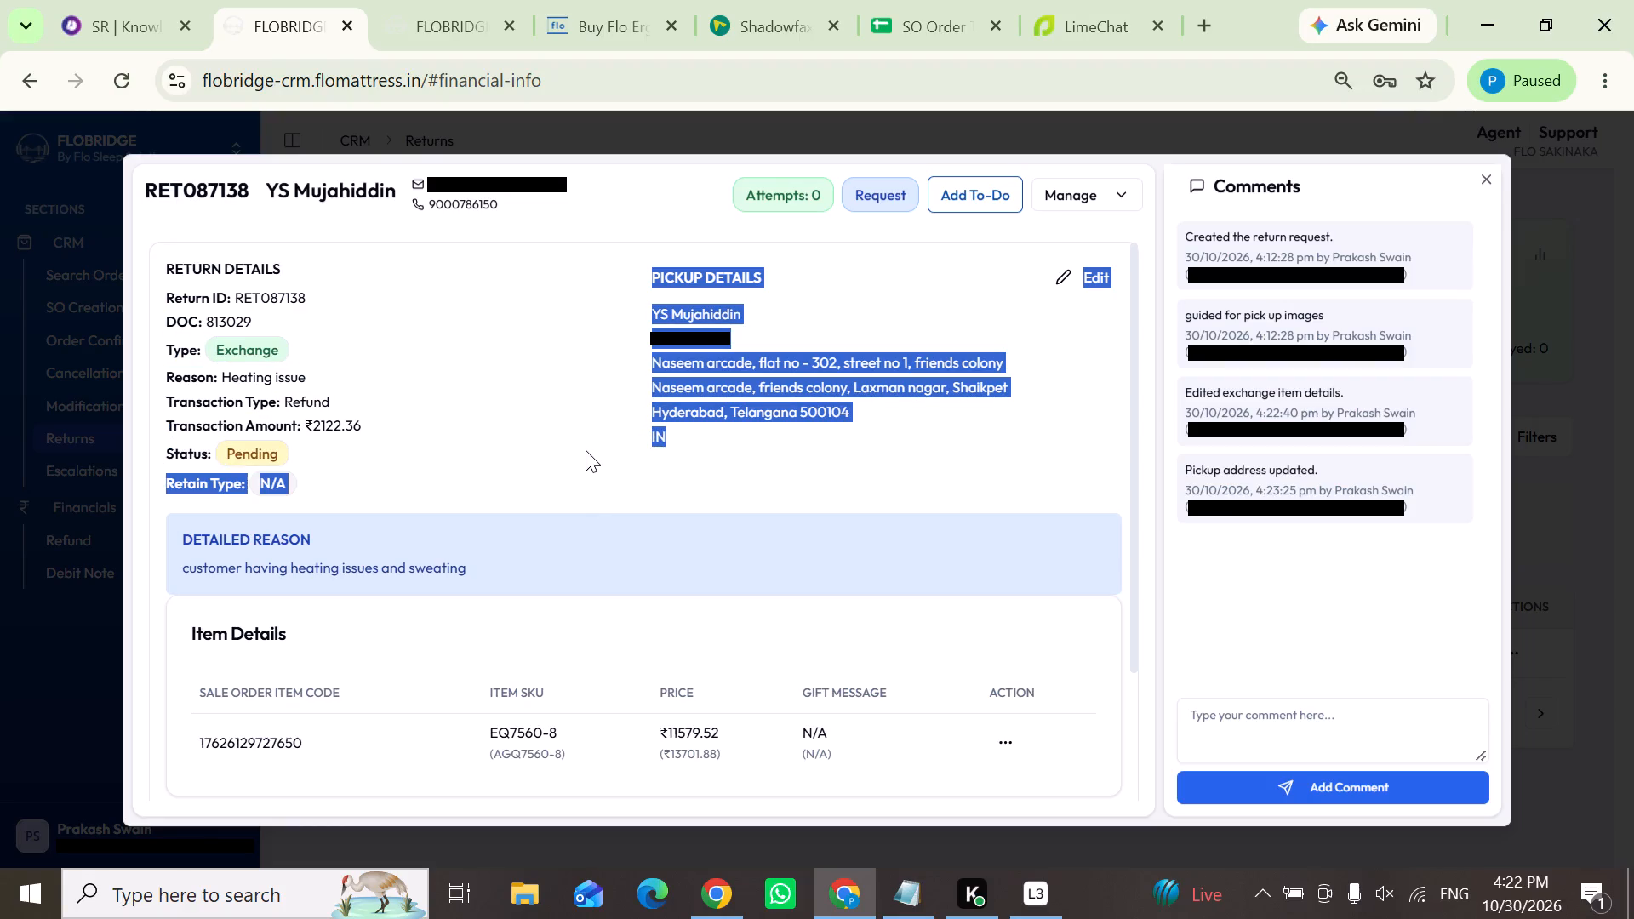
drag(586, 450, 583, 465)
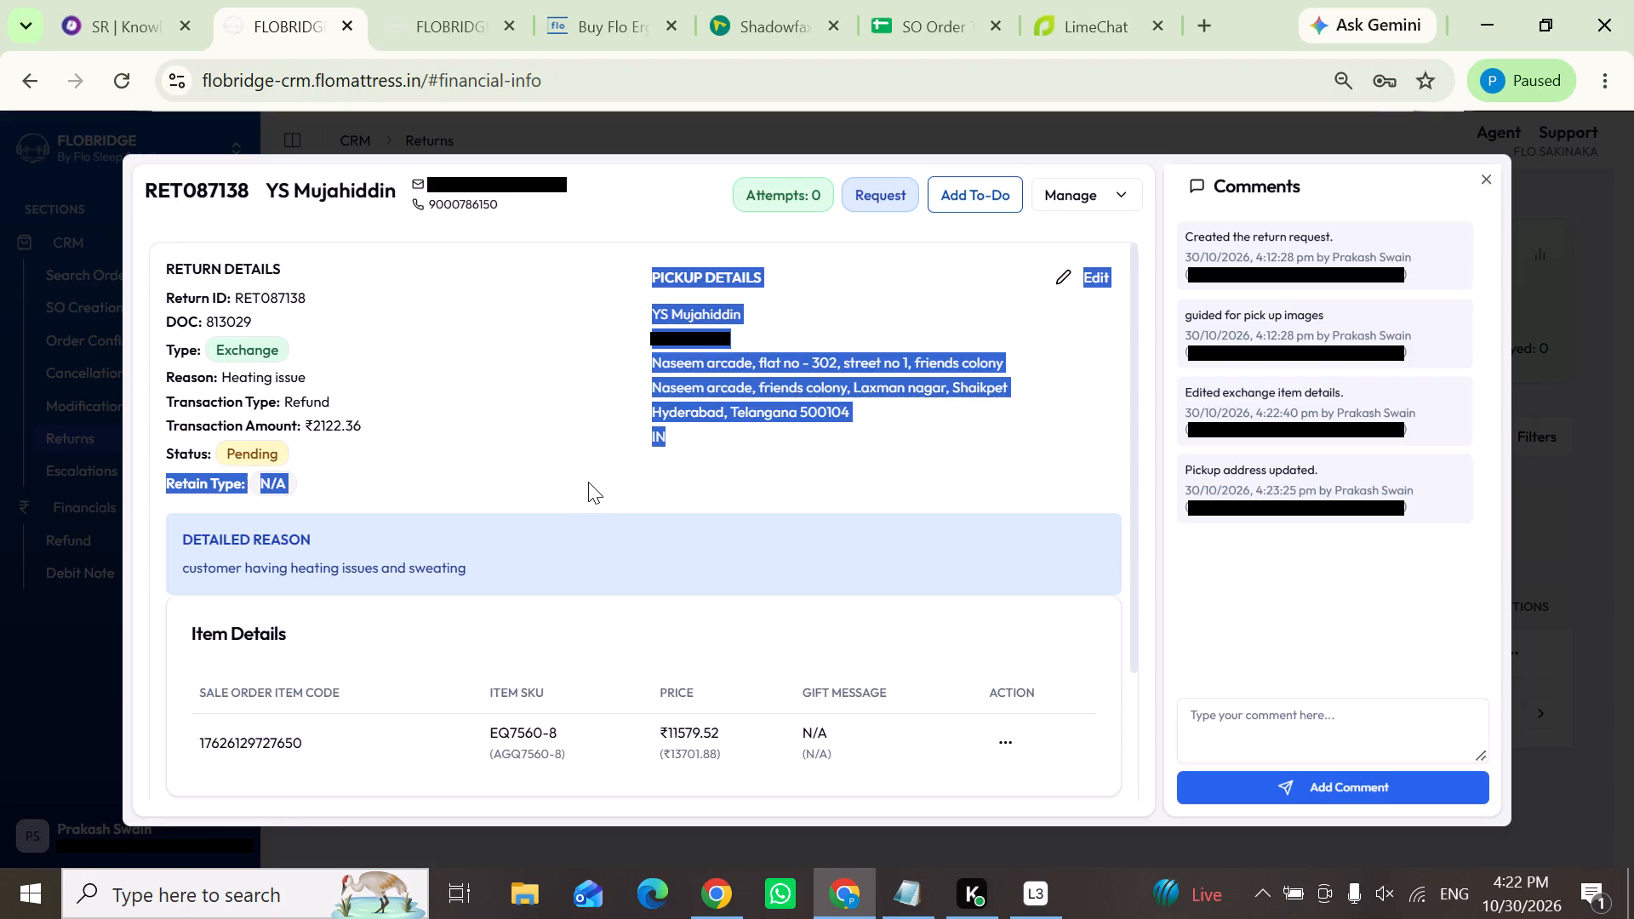
click(572, 482)
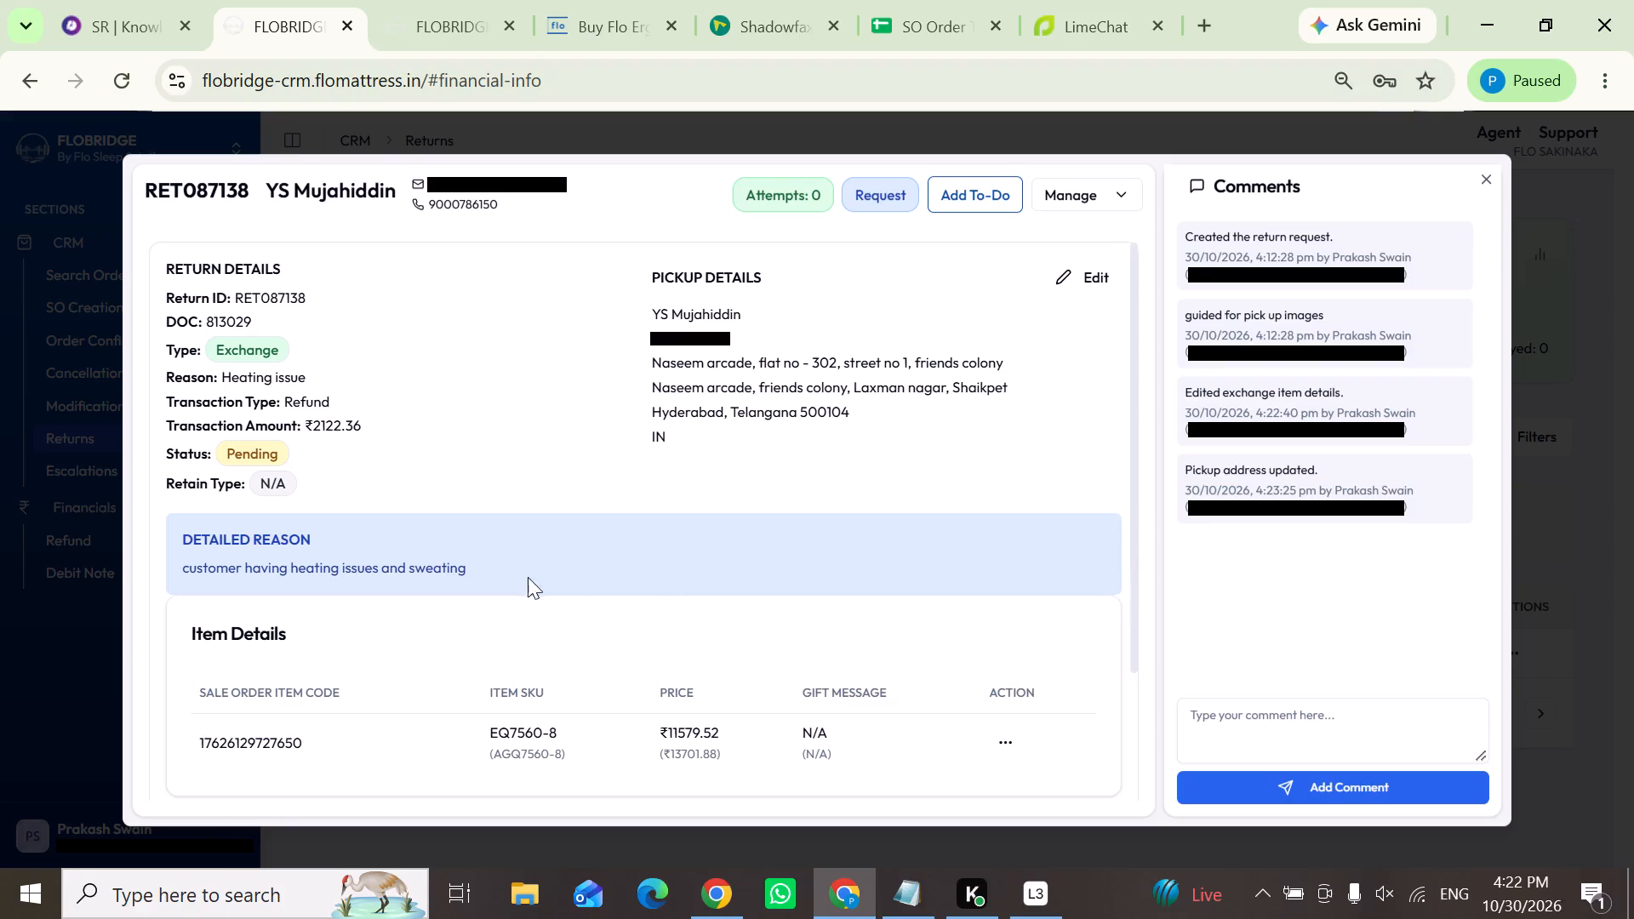
drag(466, 573, 392, 574)
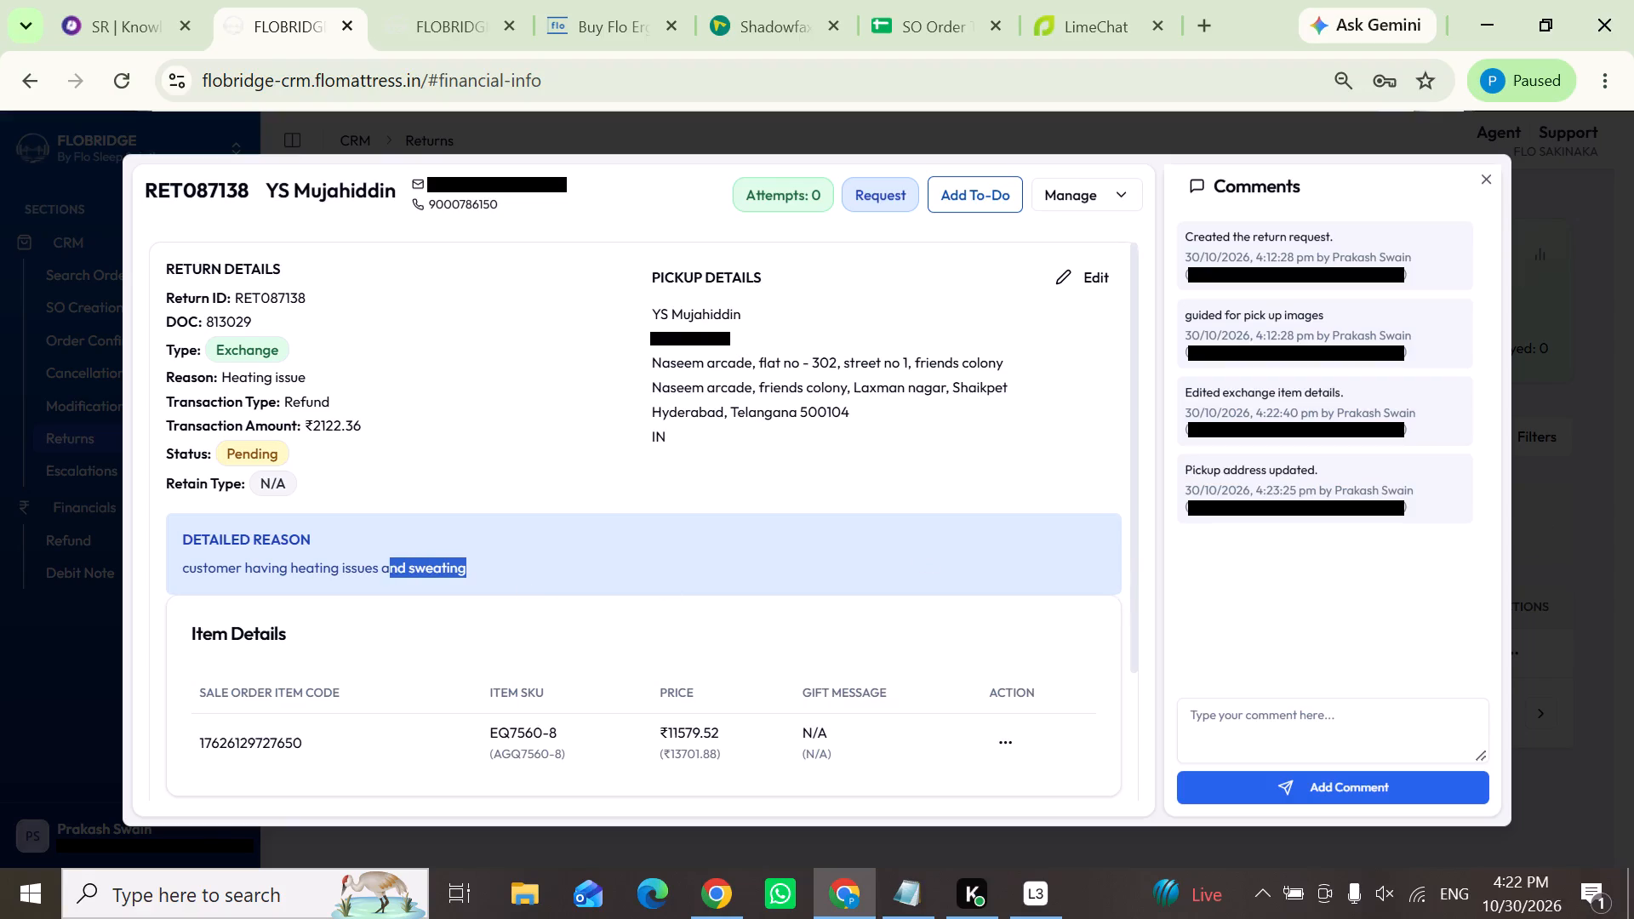
drag(392, 574, 174, 545)
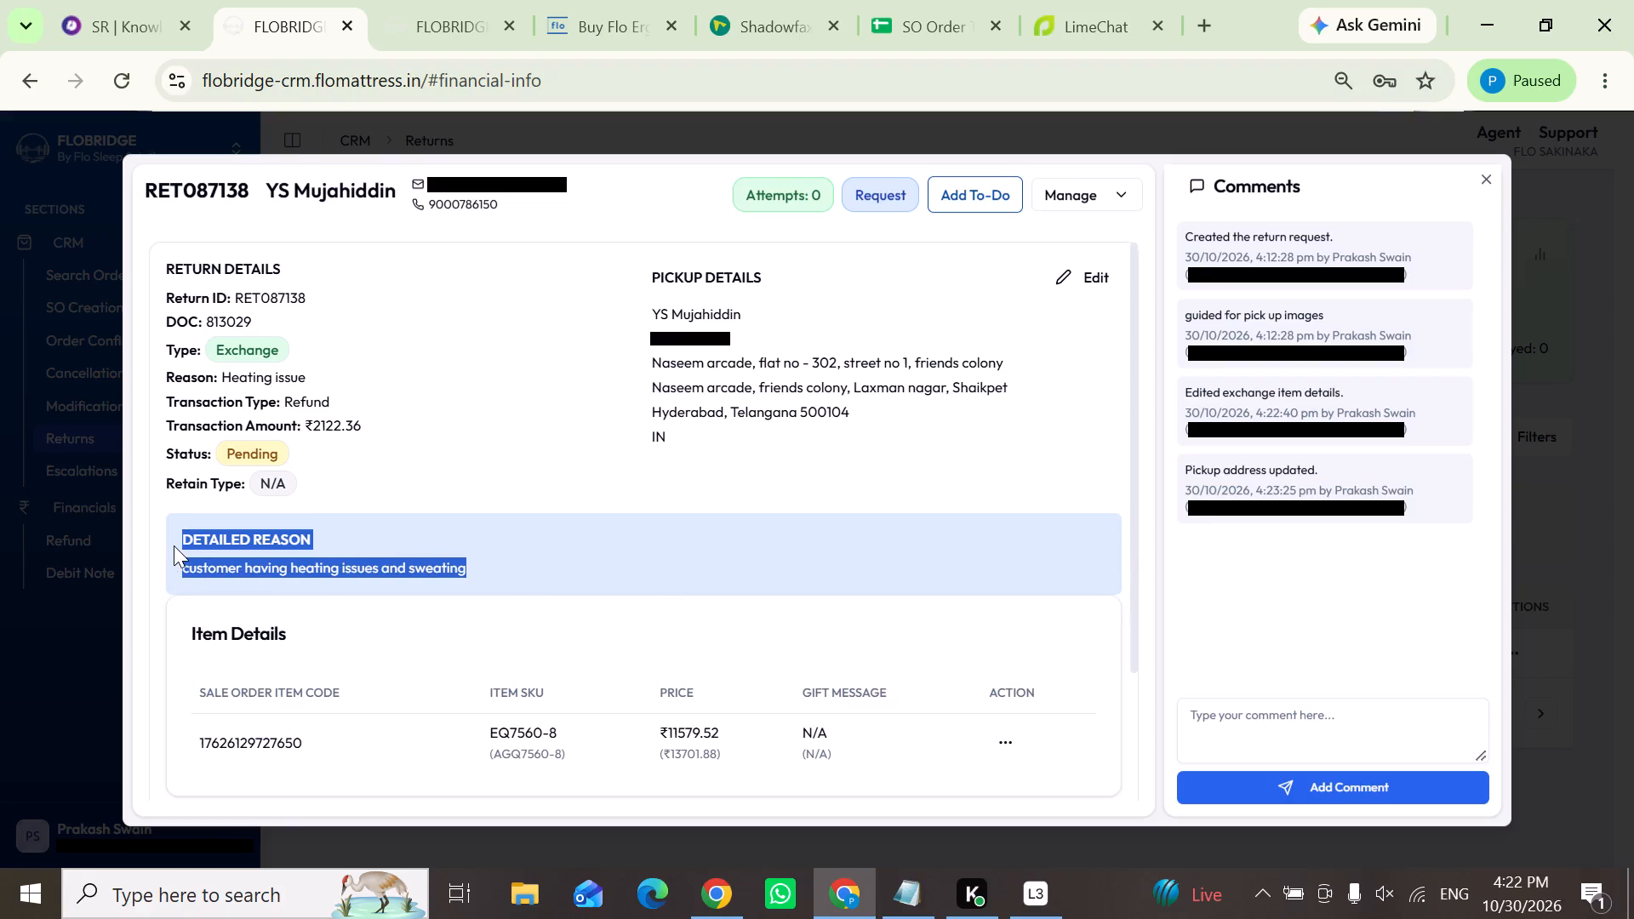
drag(174, 545, 174, 580)
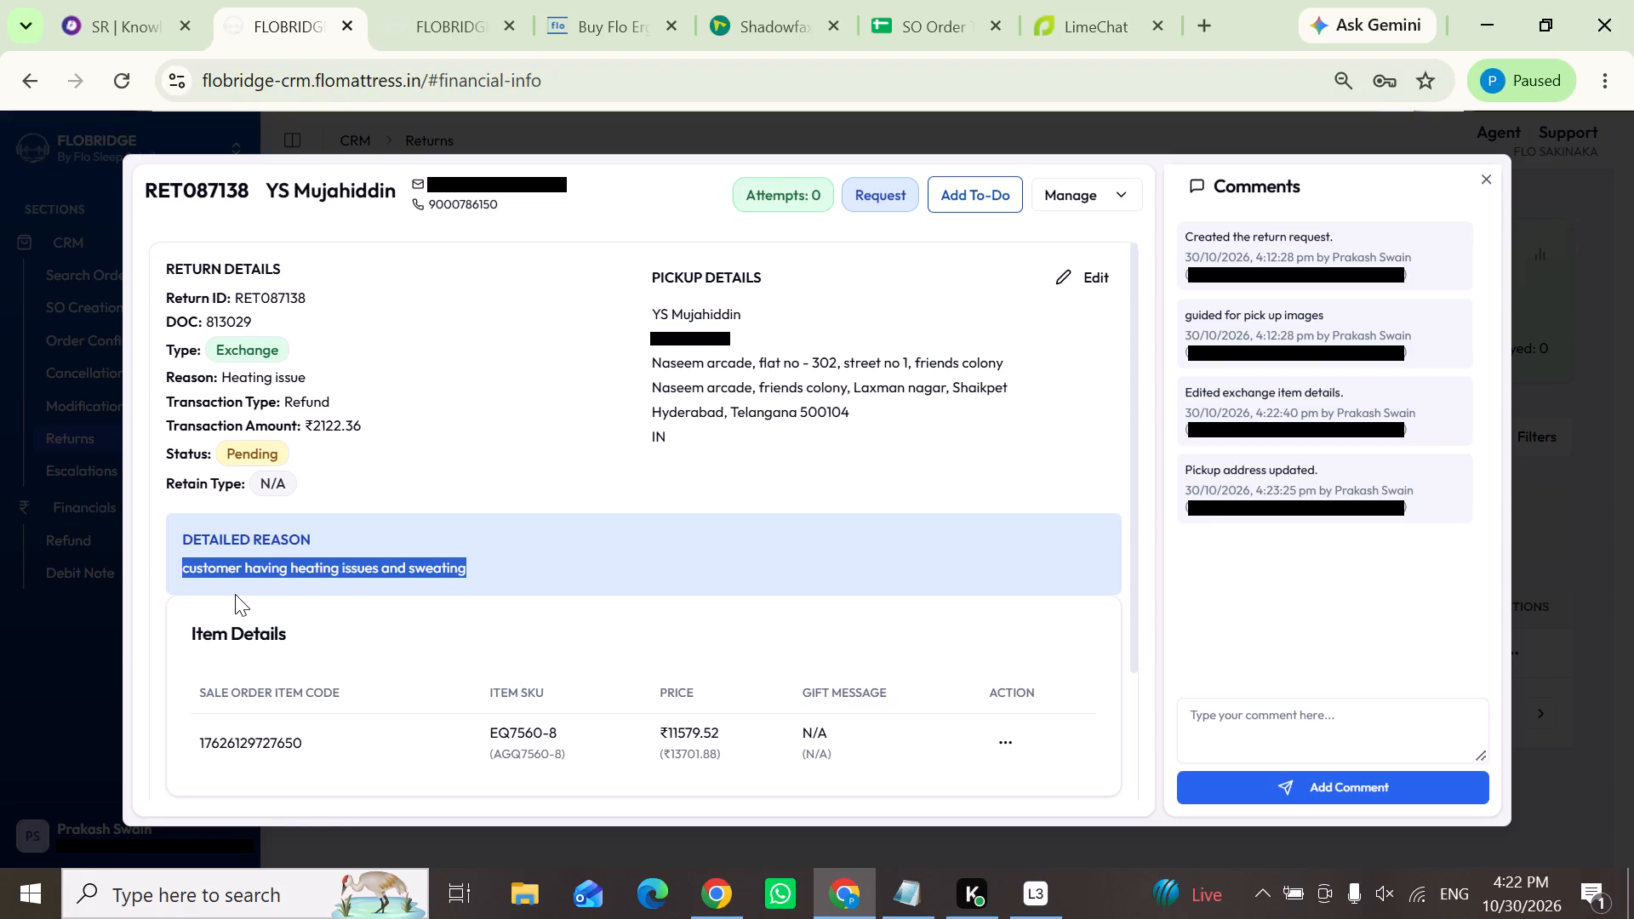
click(288, 574)
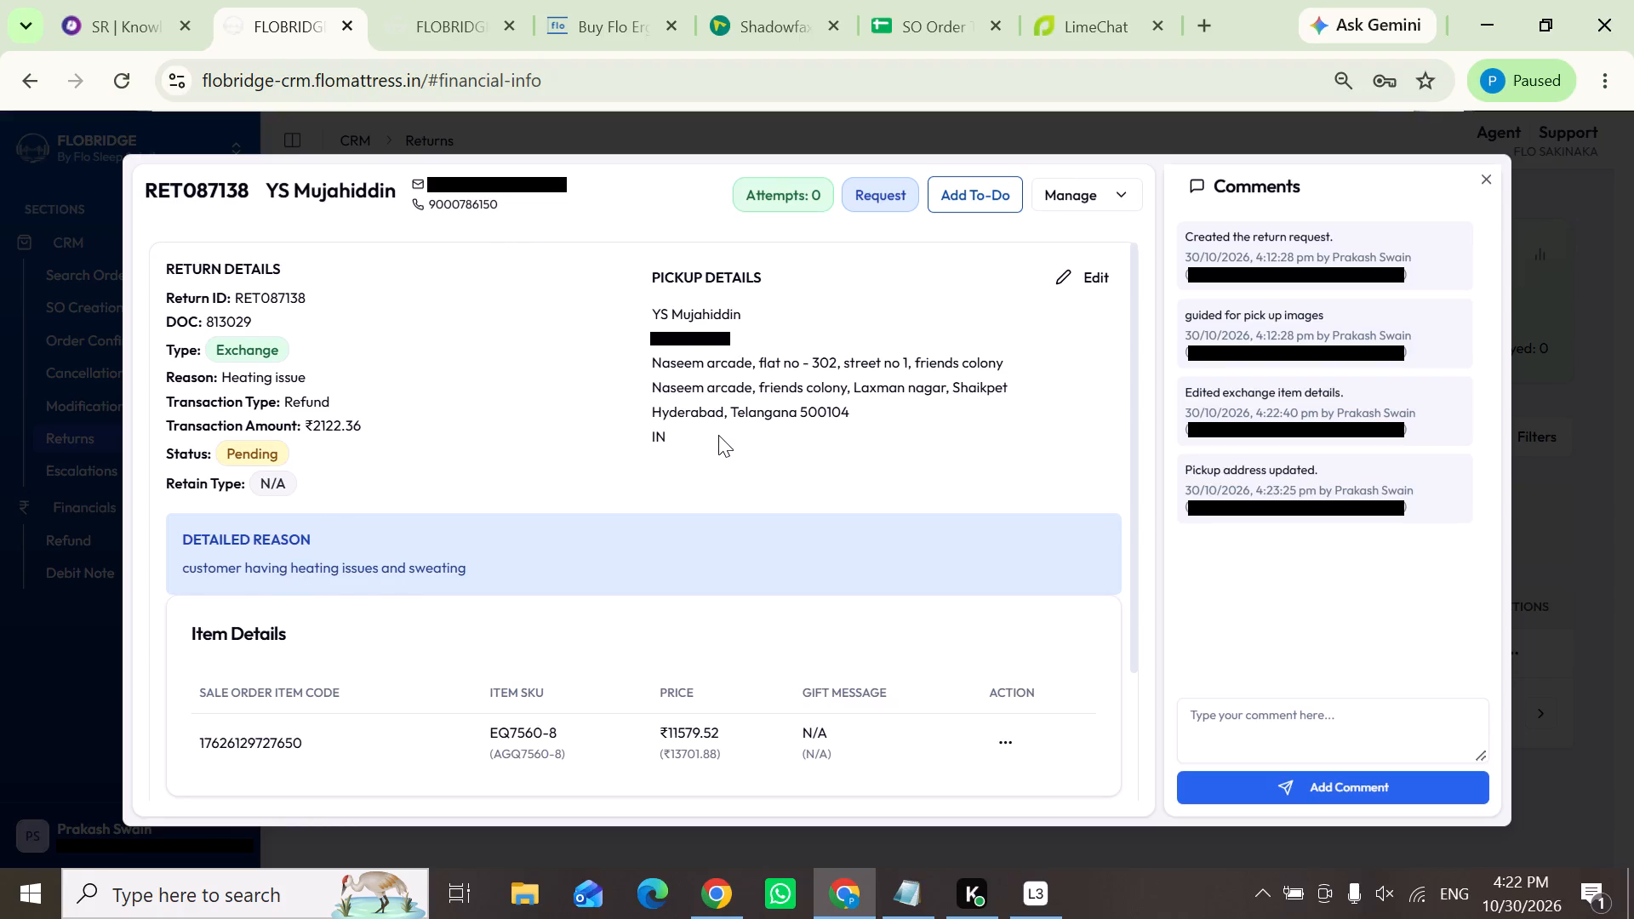
scroll(980, 541, down, 5)
scroll(974, 530, up, 5)
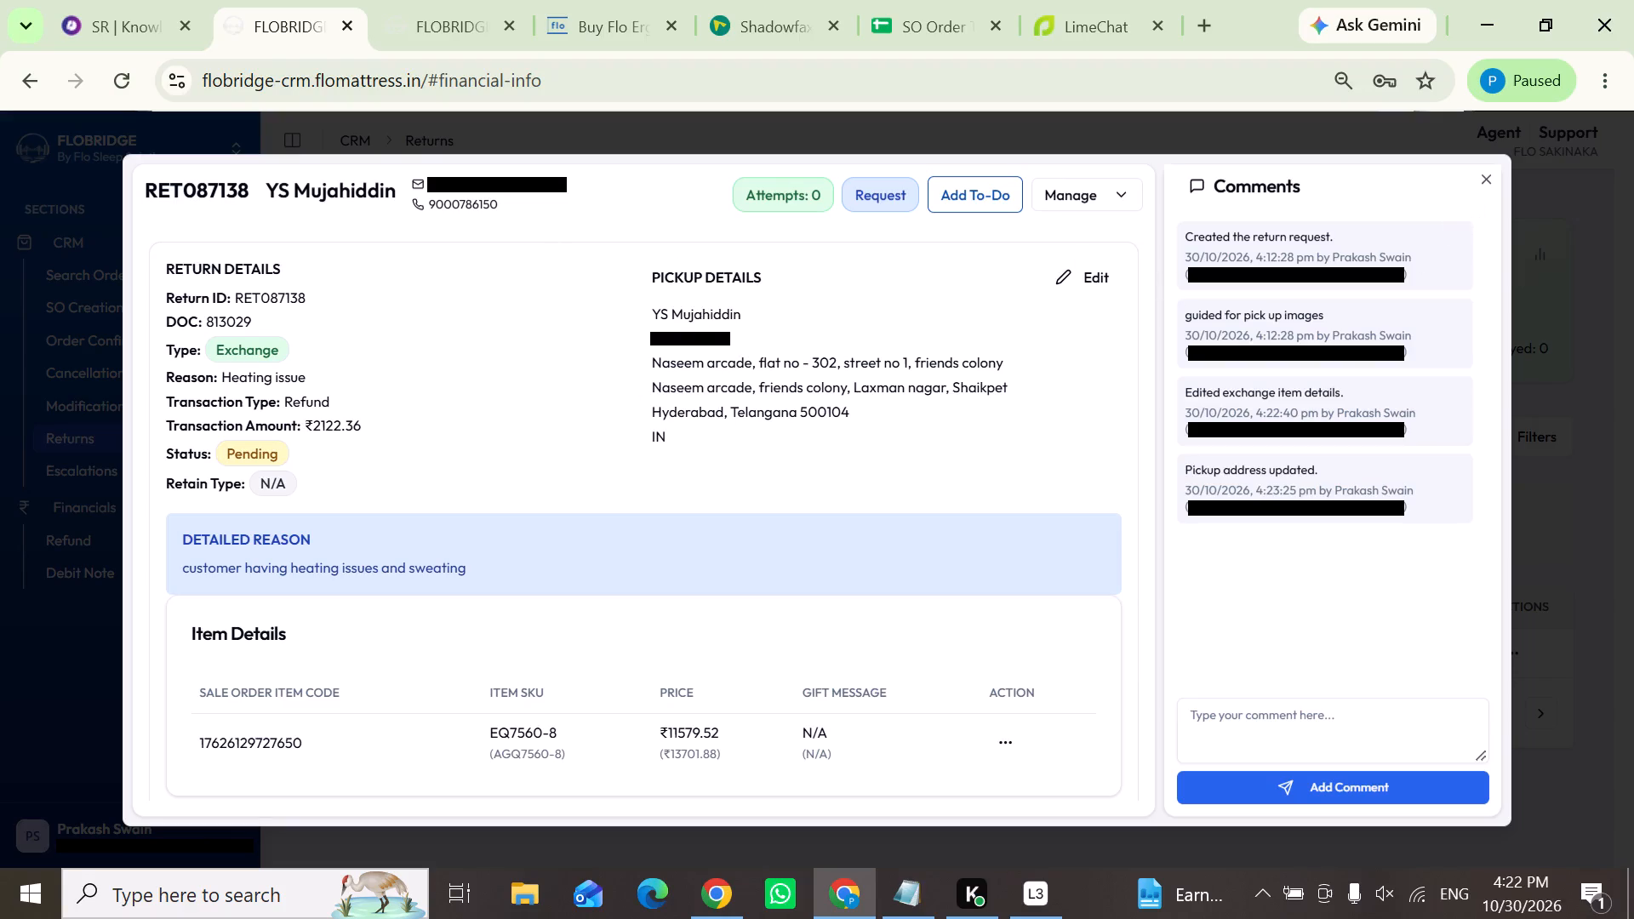
click(1626, 375)
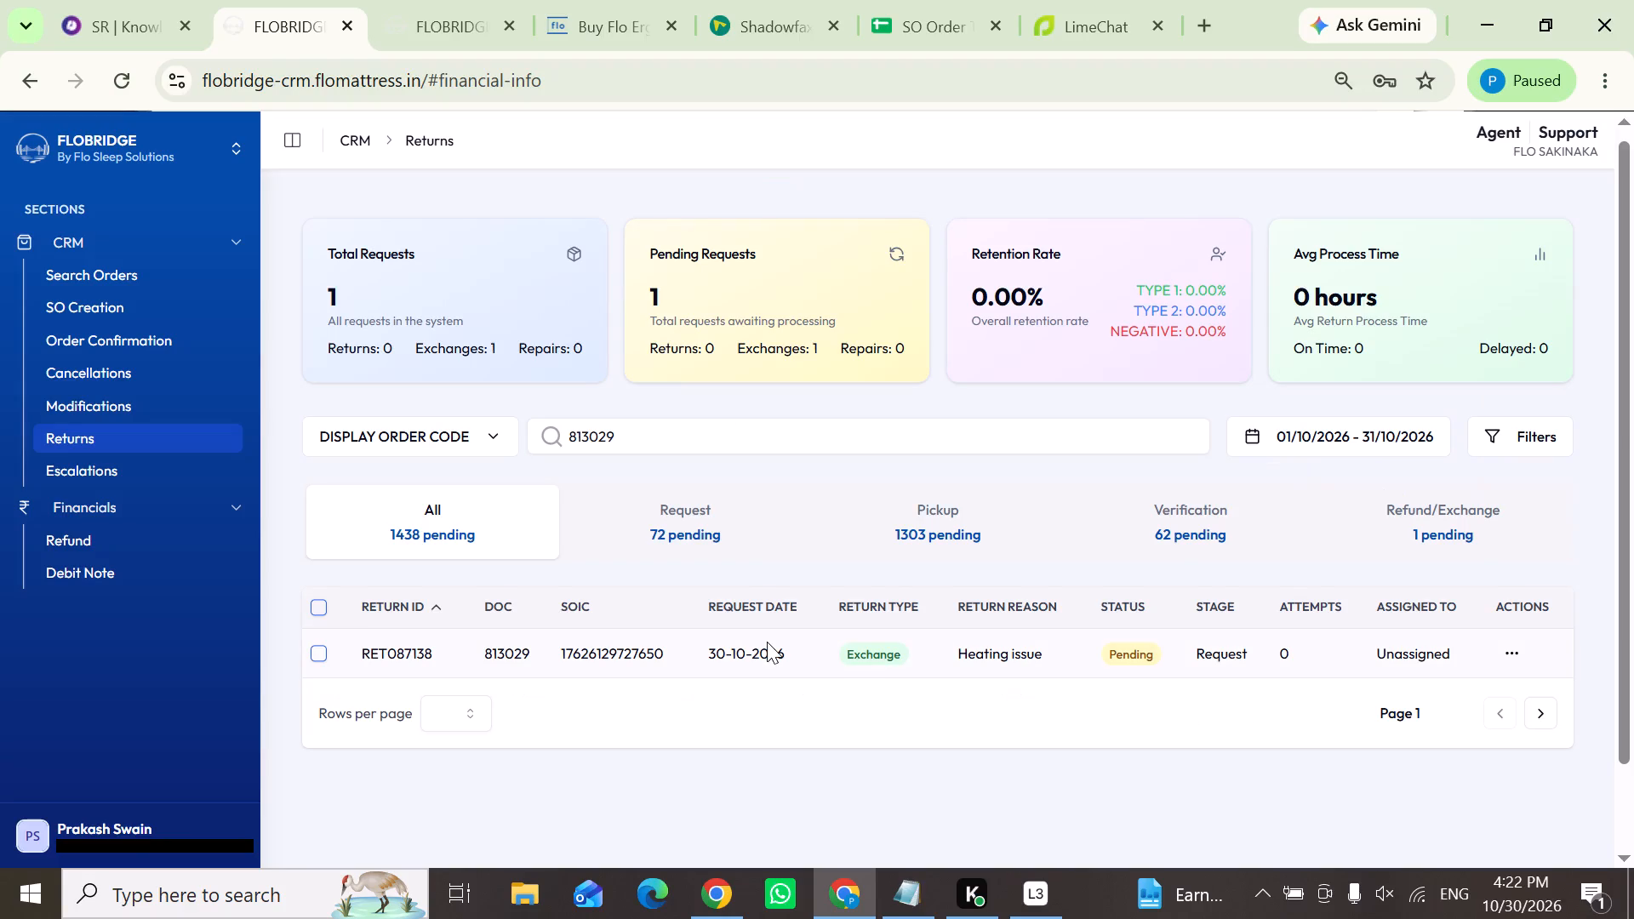
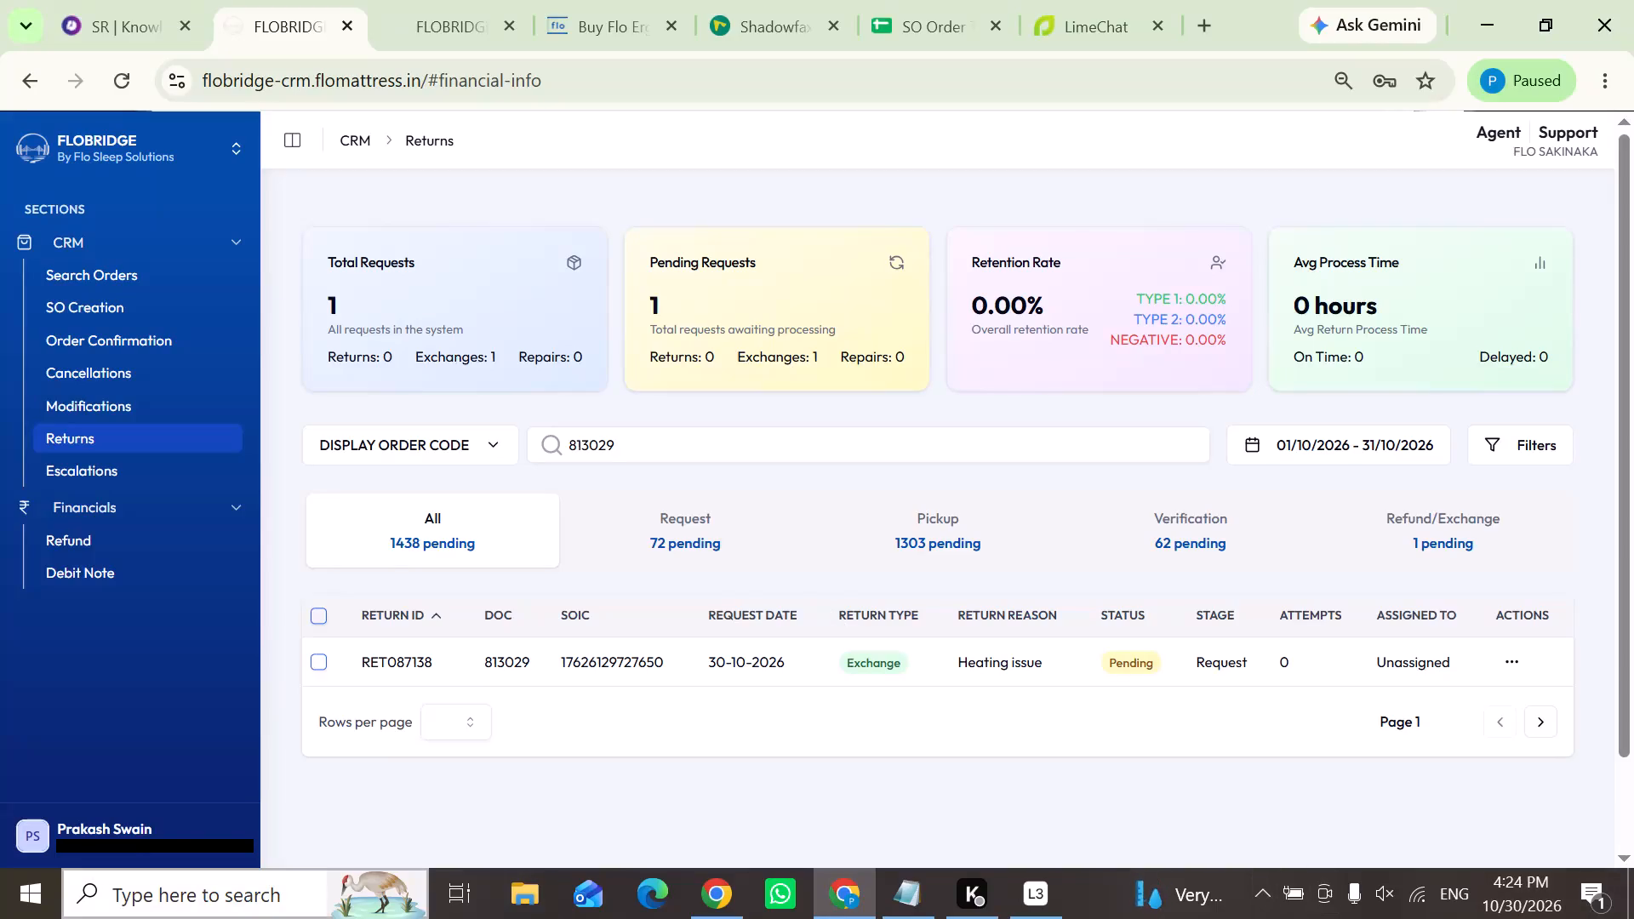
Copy the new caller's number from the ongoing call and search orders by notification mobile with the number's leading prefix removed.
click(113, 0)
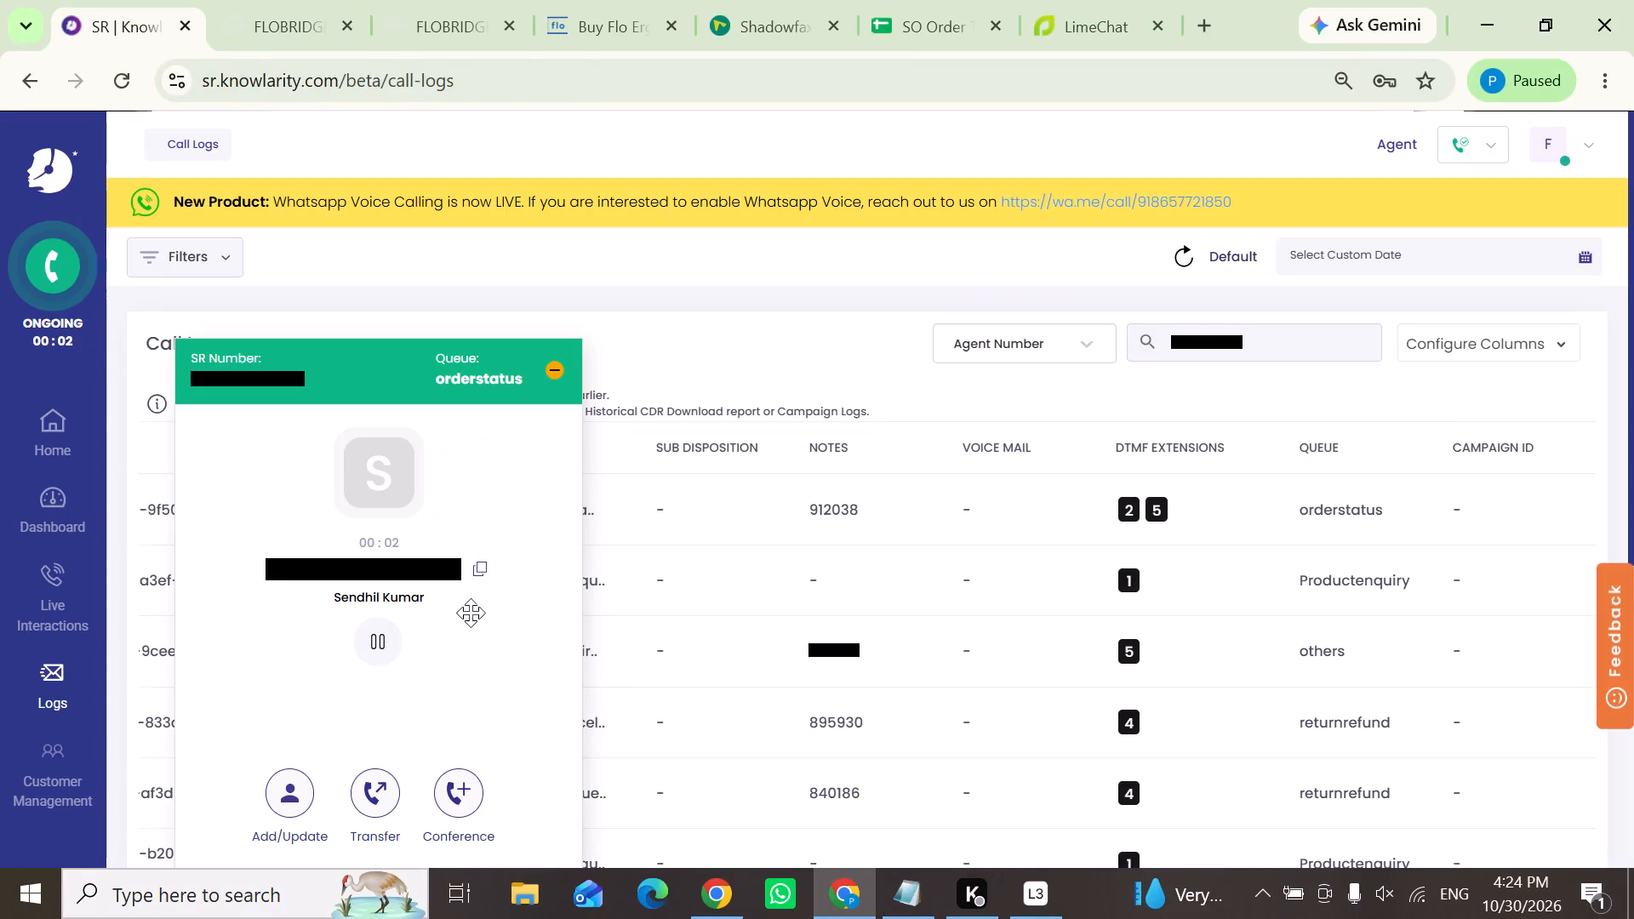
click(478, 564)
drag(258, 0, 272, 28)
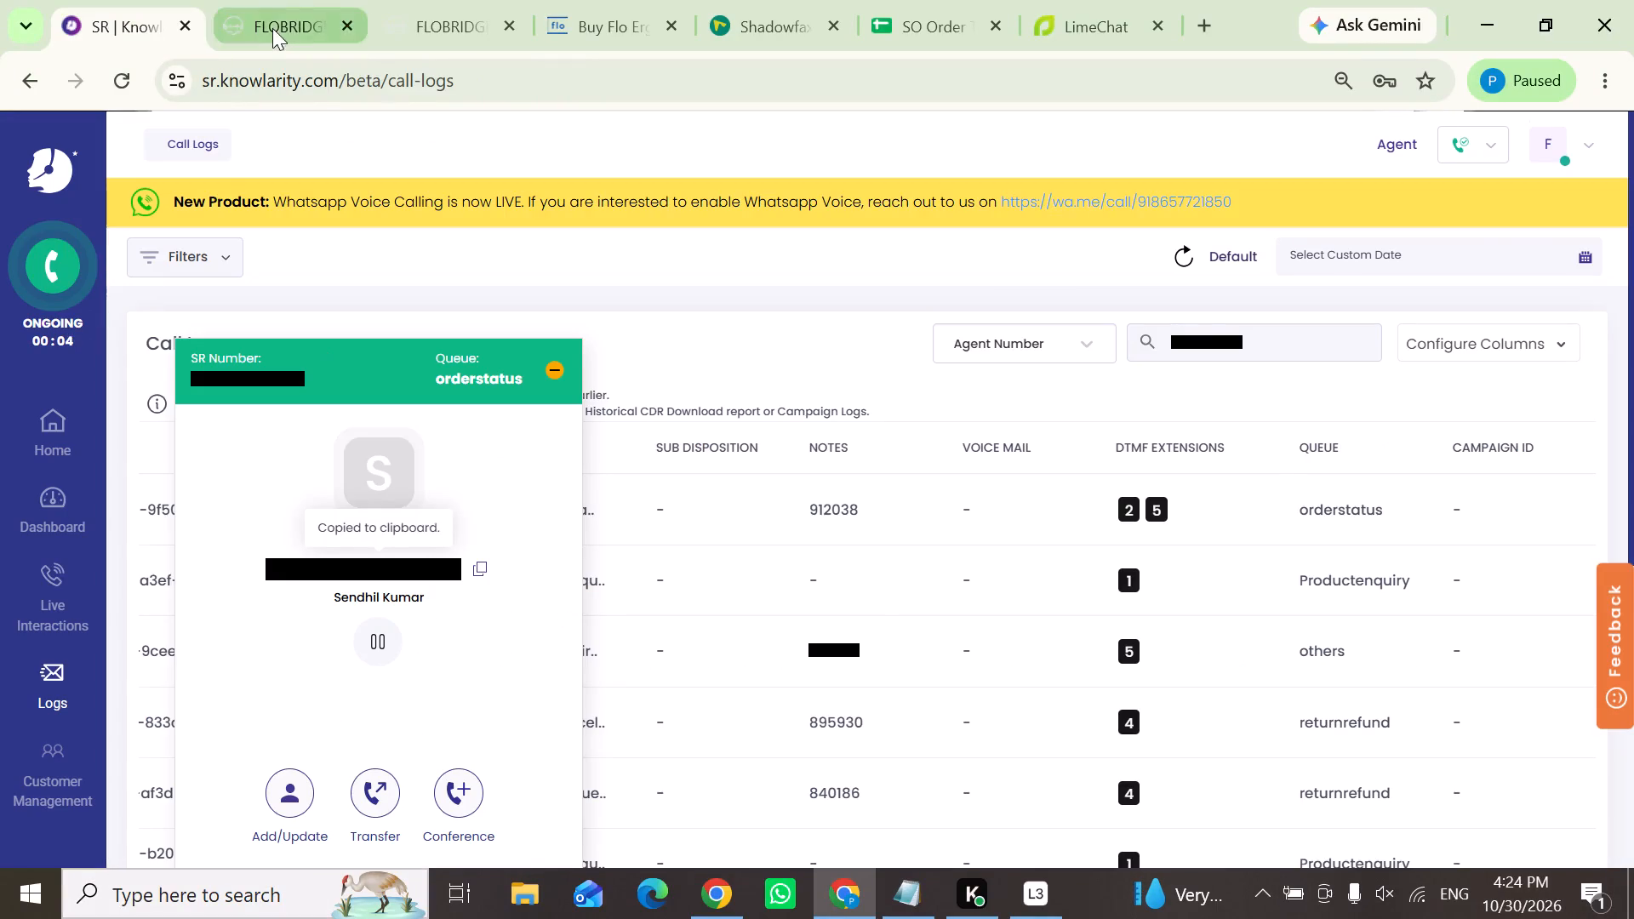
drag(272, 28, 266, 6)
click(114, 280)
click(420, 231)
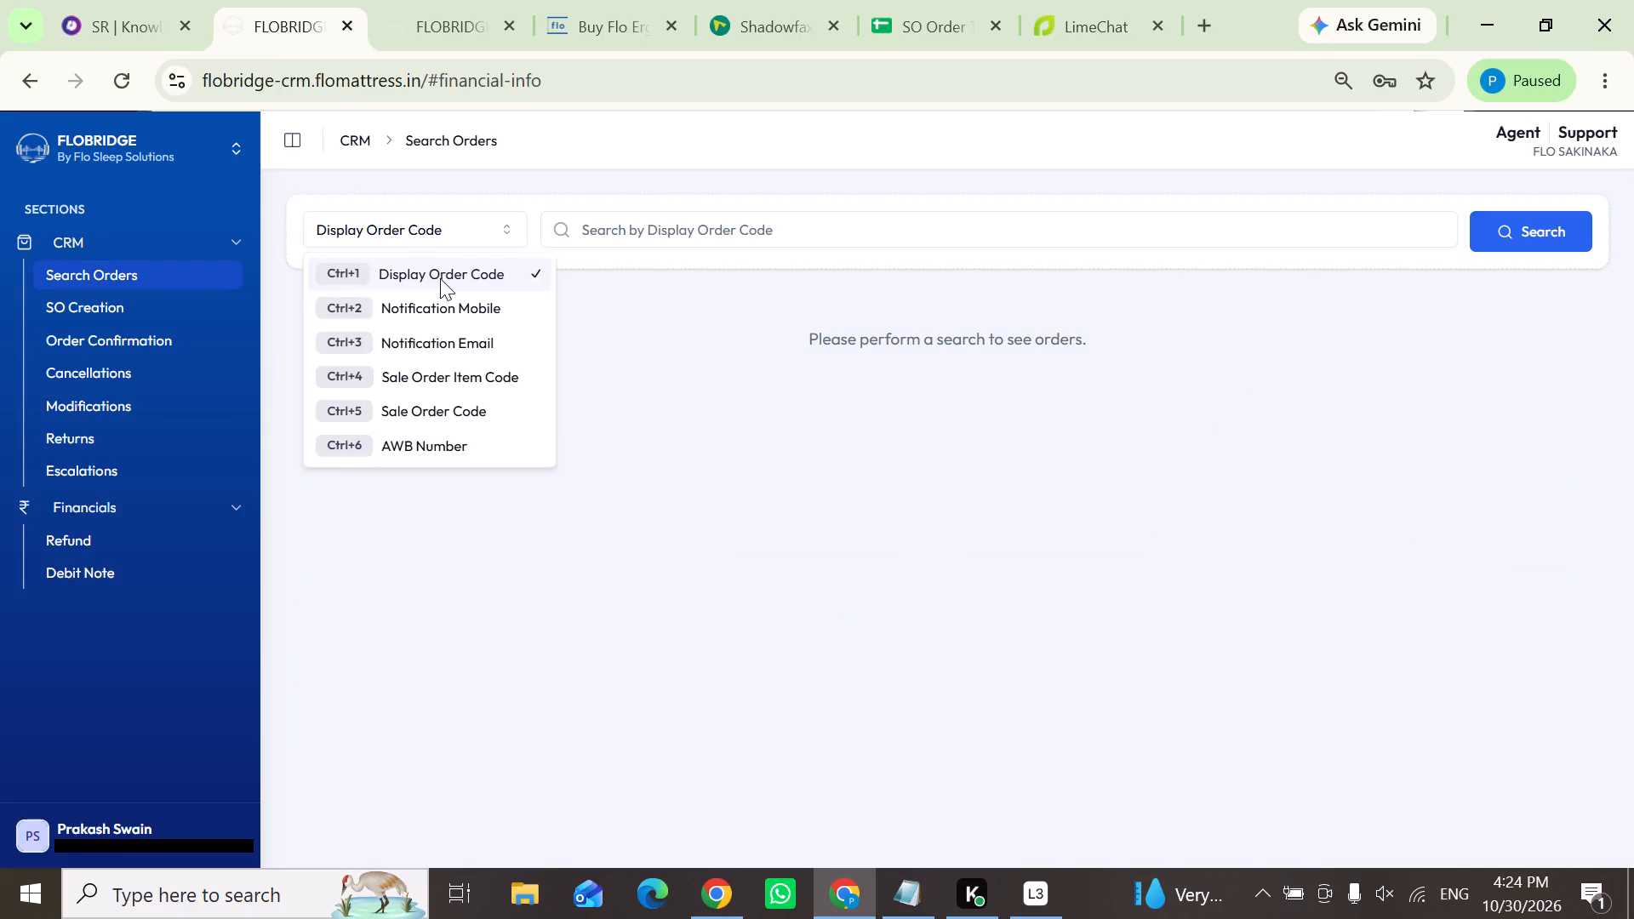
click(439, 306)
key(ctrl+v)
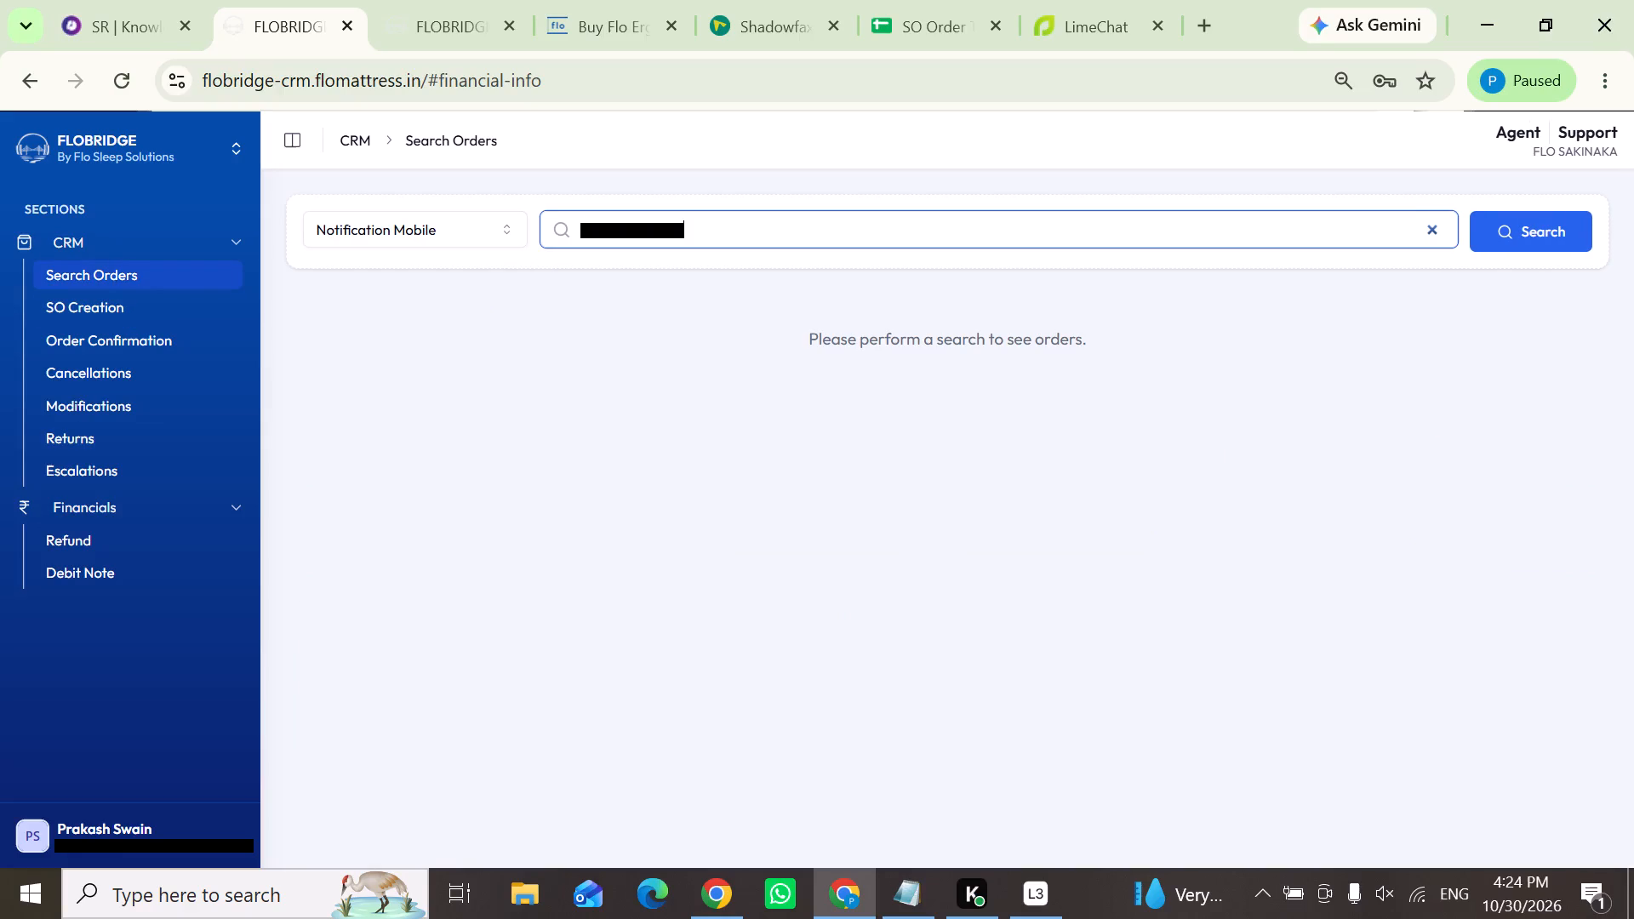
drag(603, 230, 557, 232)
key(BackSpace)
click(1573, 221)
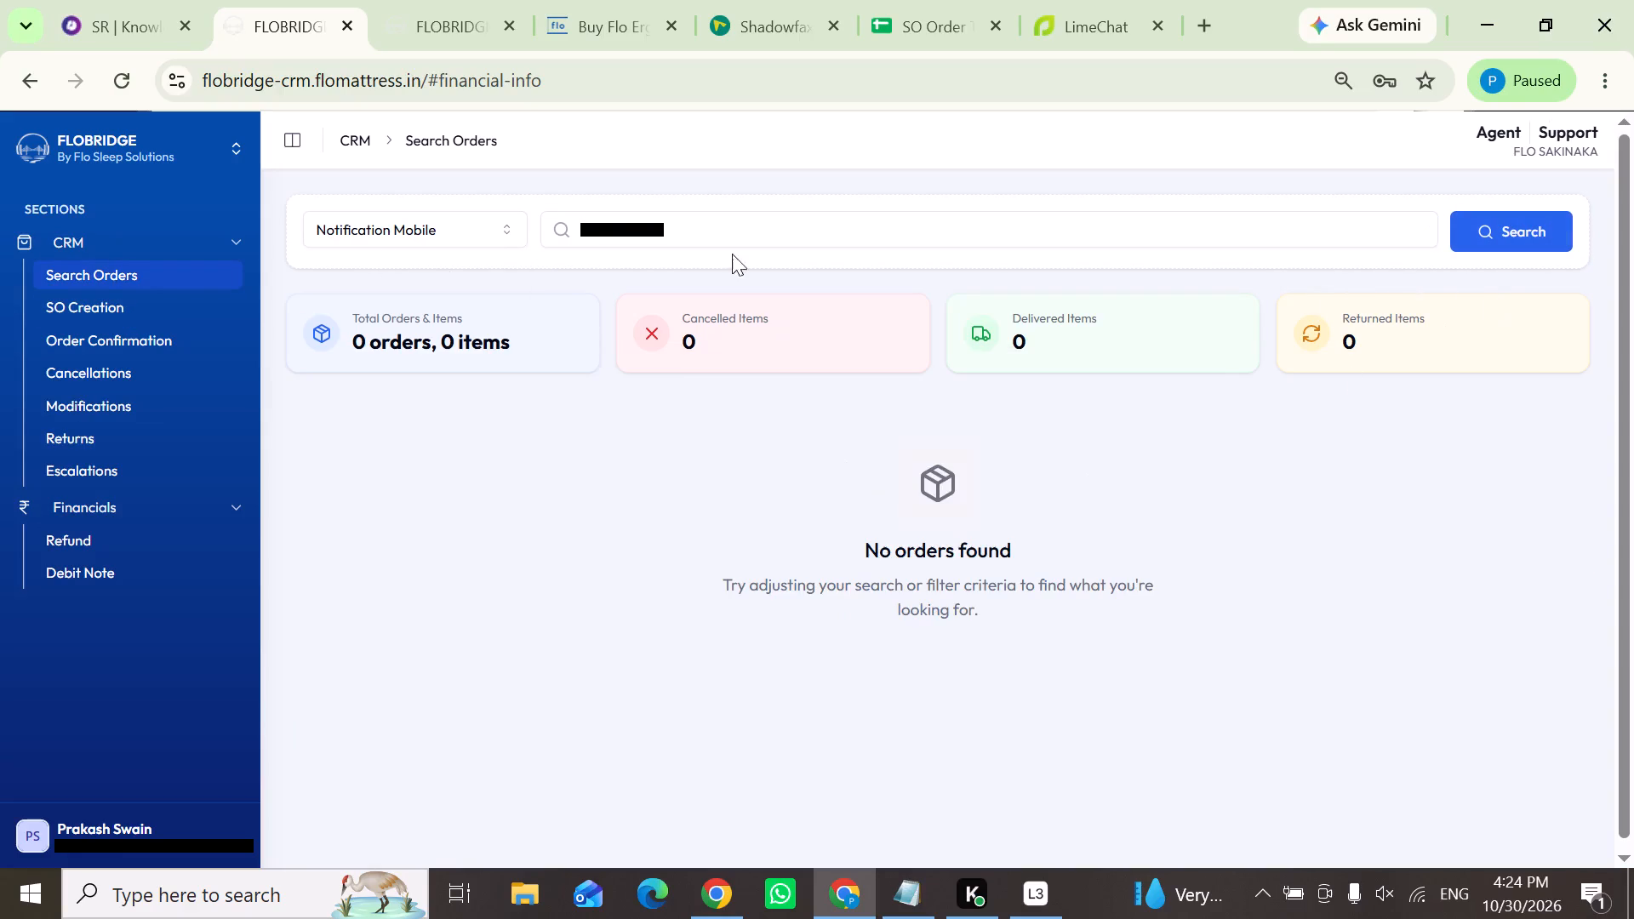
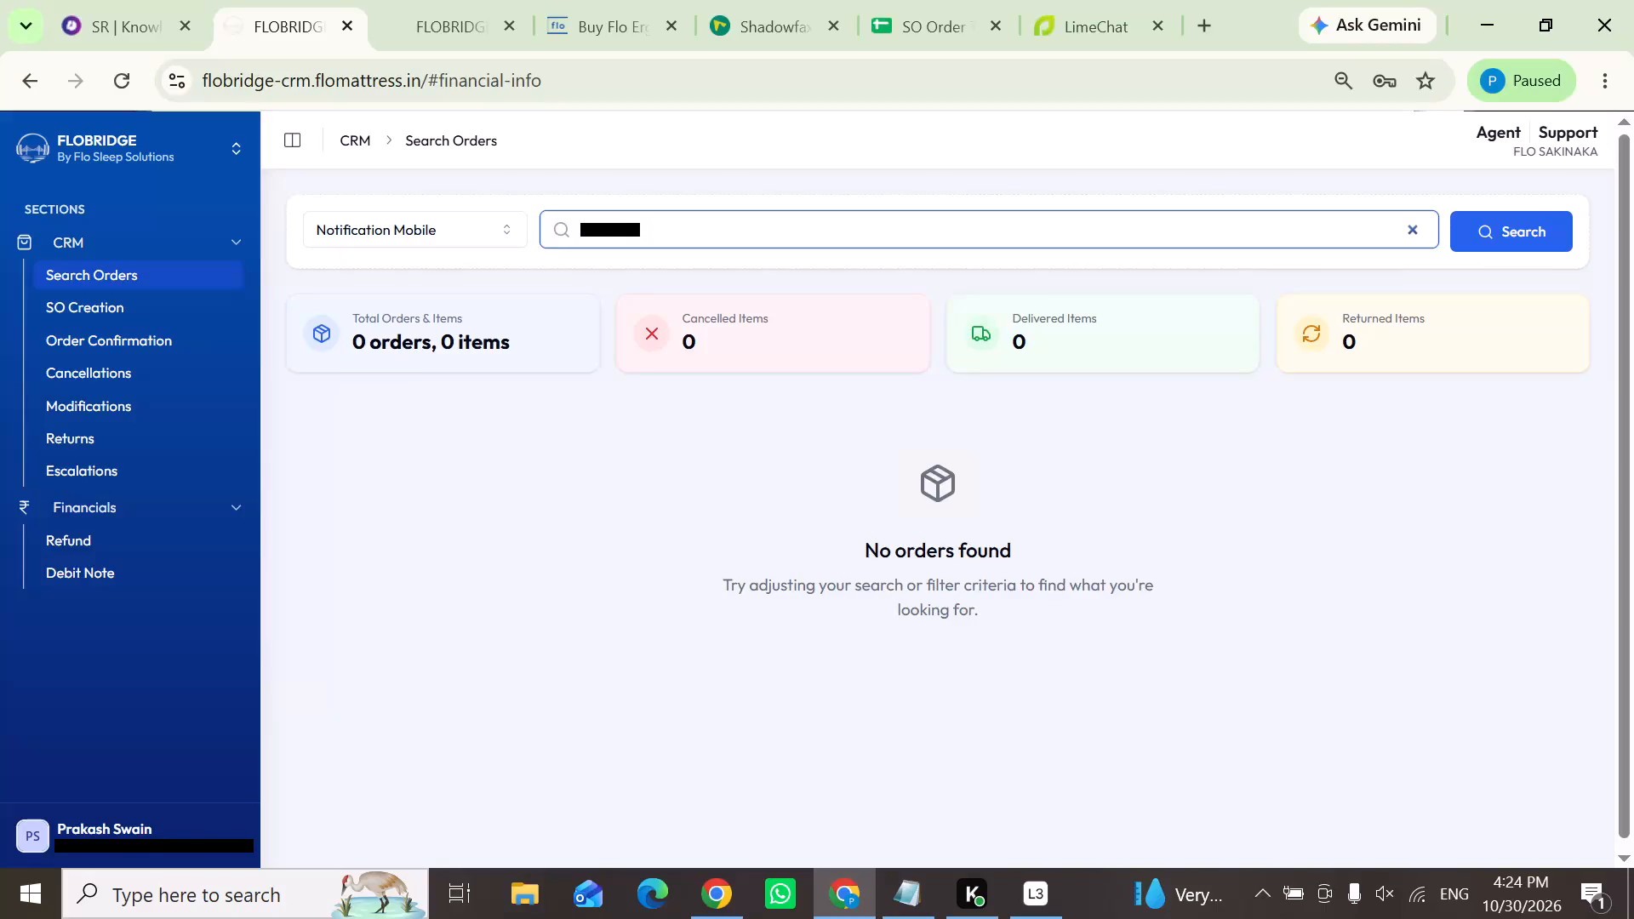
Complete the caller's mobile number in the order search and run the notification mobile search again.
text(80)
click(1540, 220)
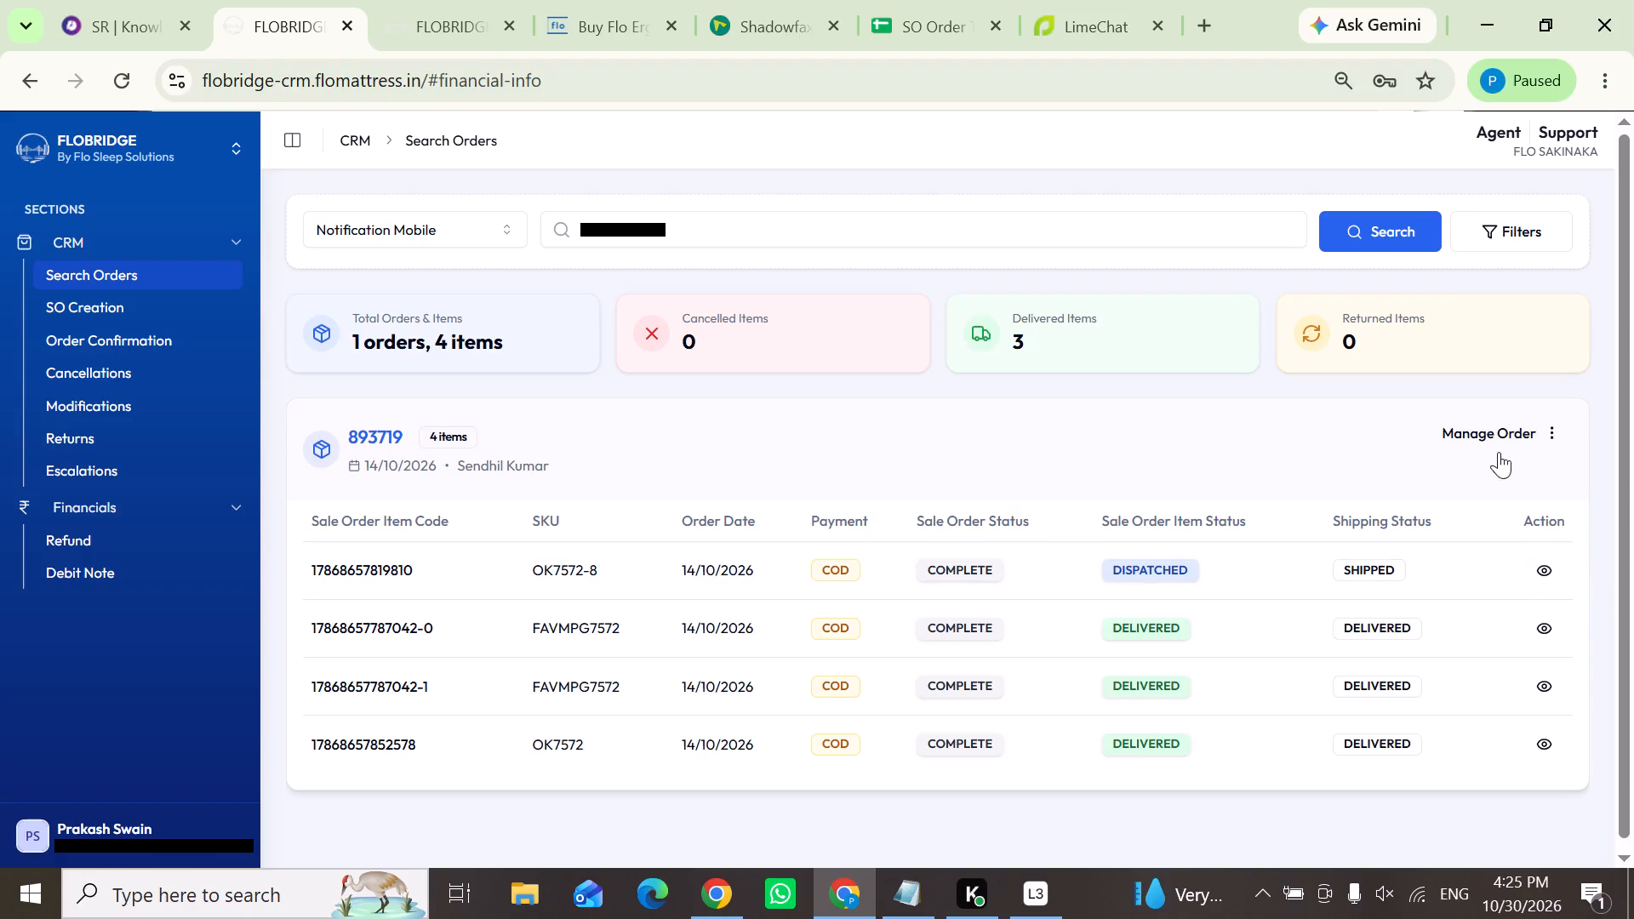
click(1483, 420)
click(1443, 631)
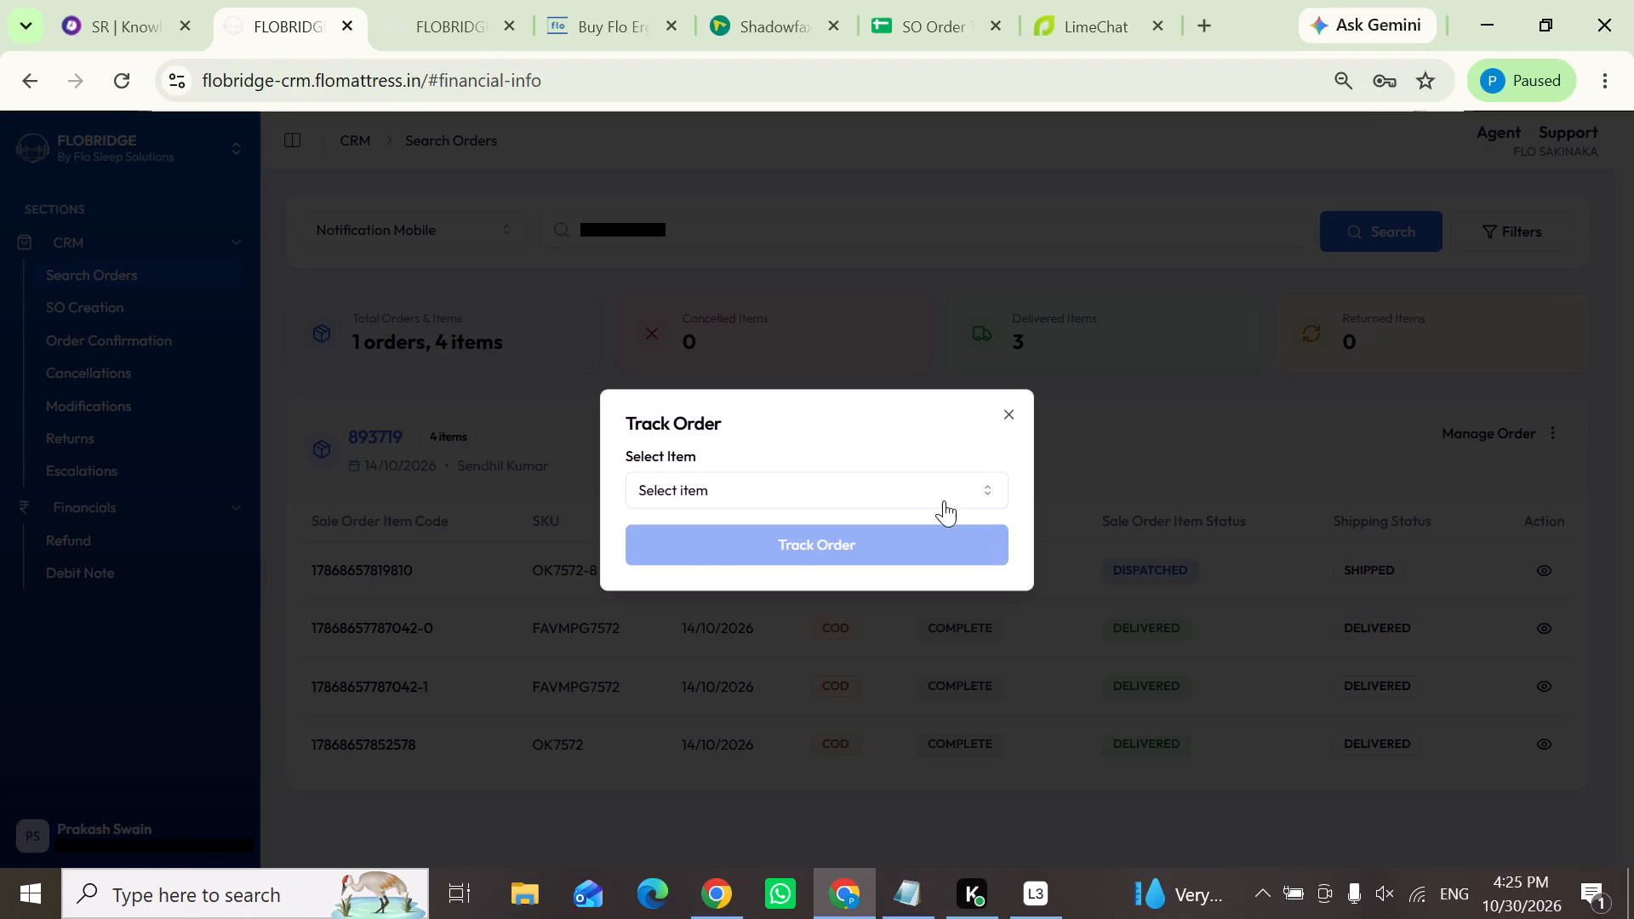
click(938, 490)
click(877, 531)
click(860, 541)
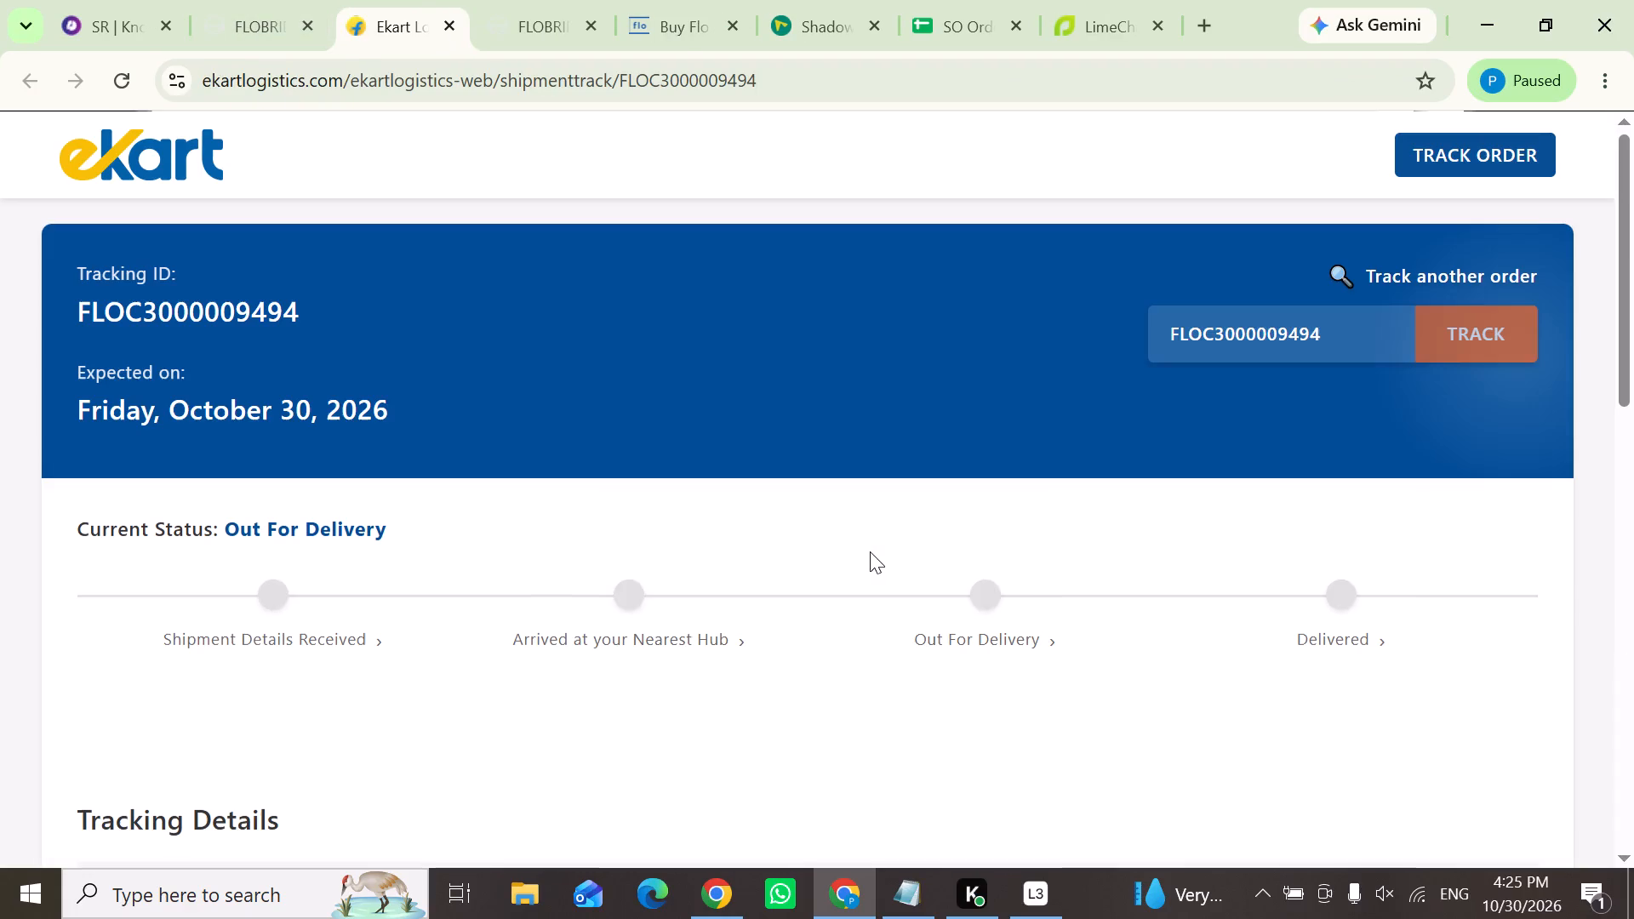
scroll(1175, 605, down, 3)
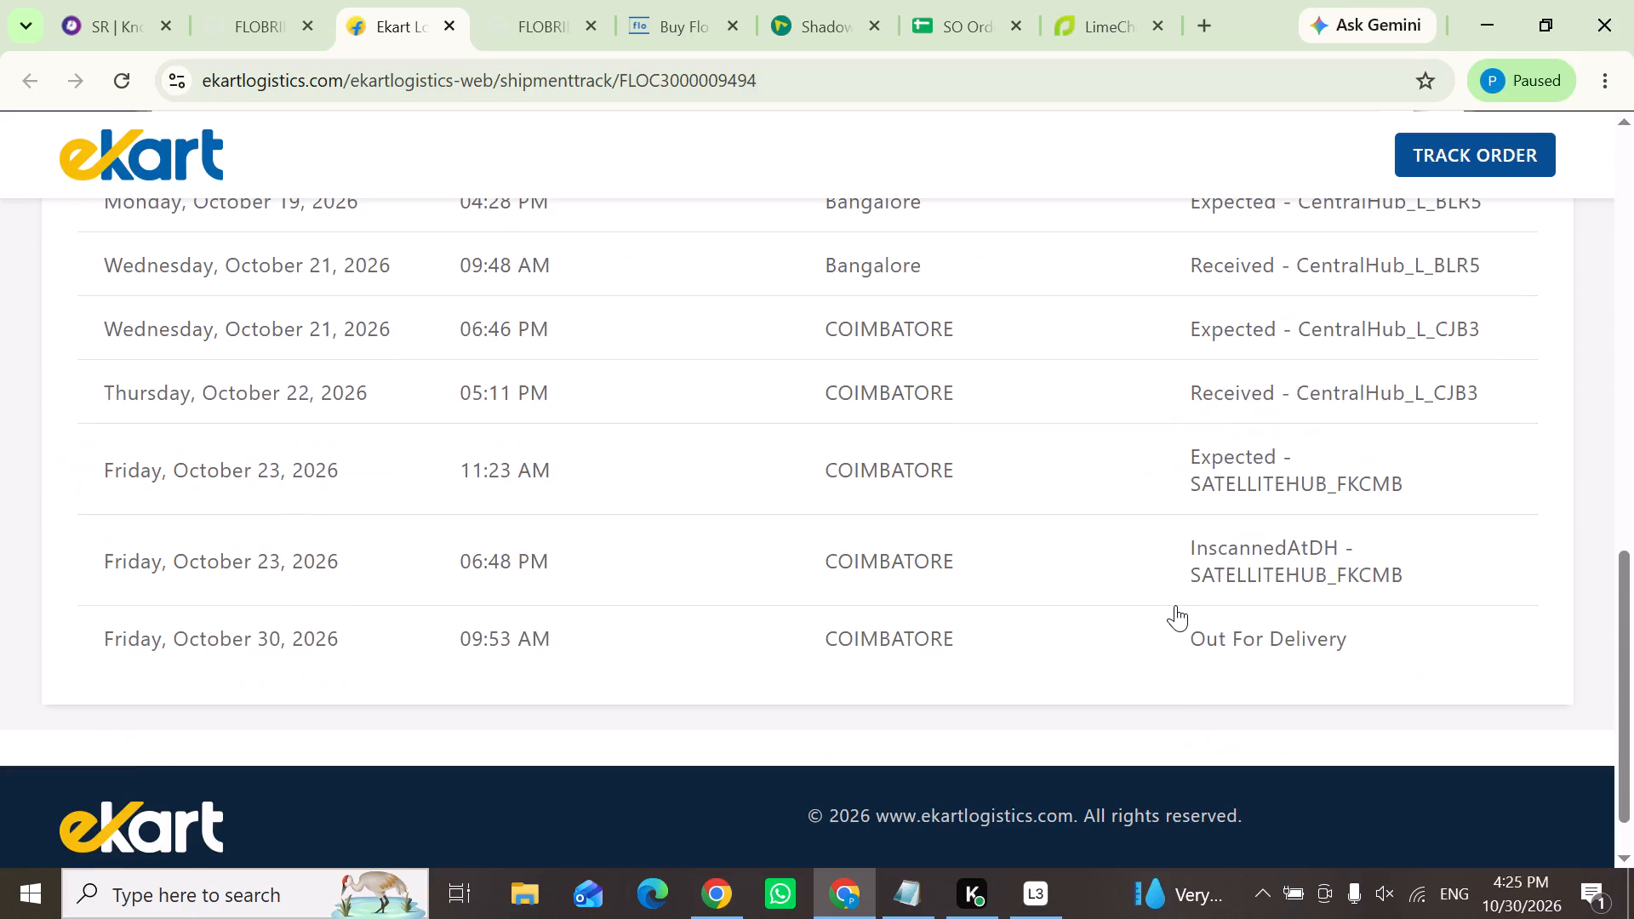
scroll(1174, 604, down, 2)
click(220, 9)
click(383, 433)
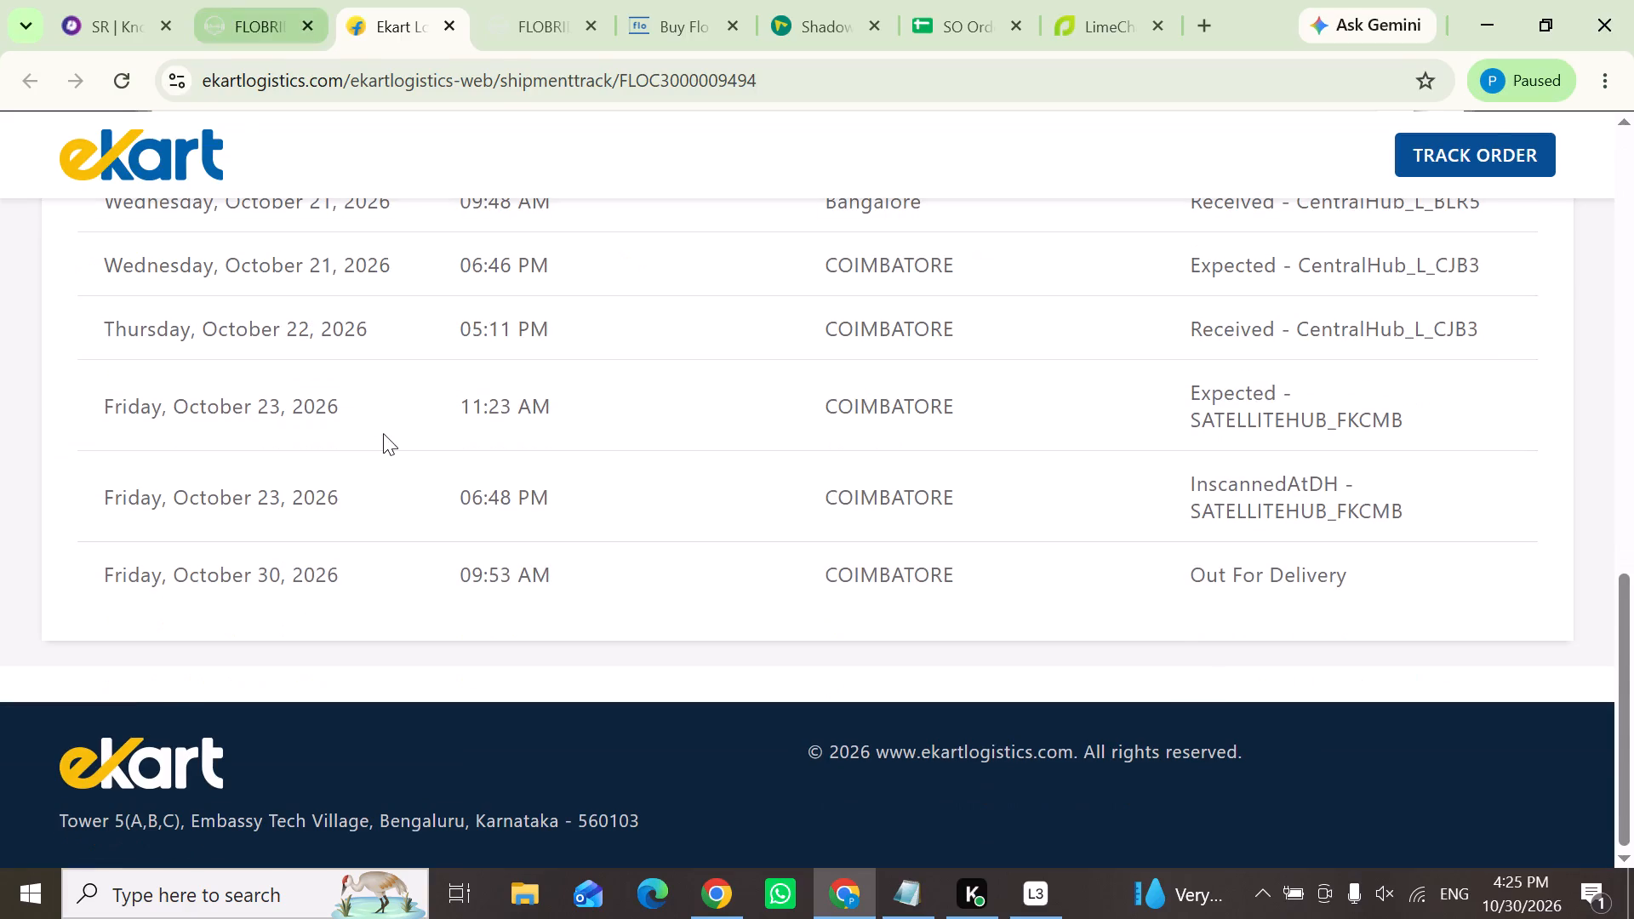
drag(406, 438, 345, 437)
key(ctrl+c)
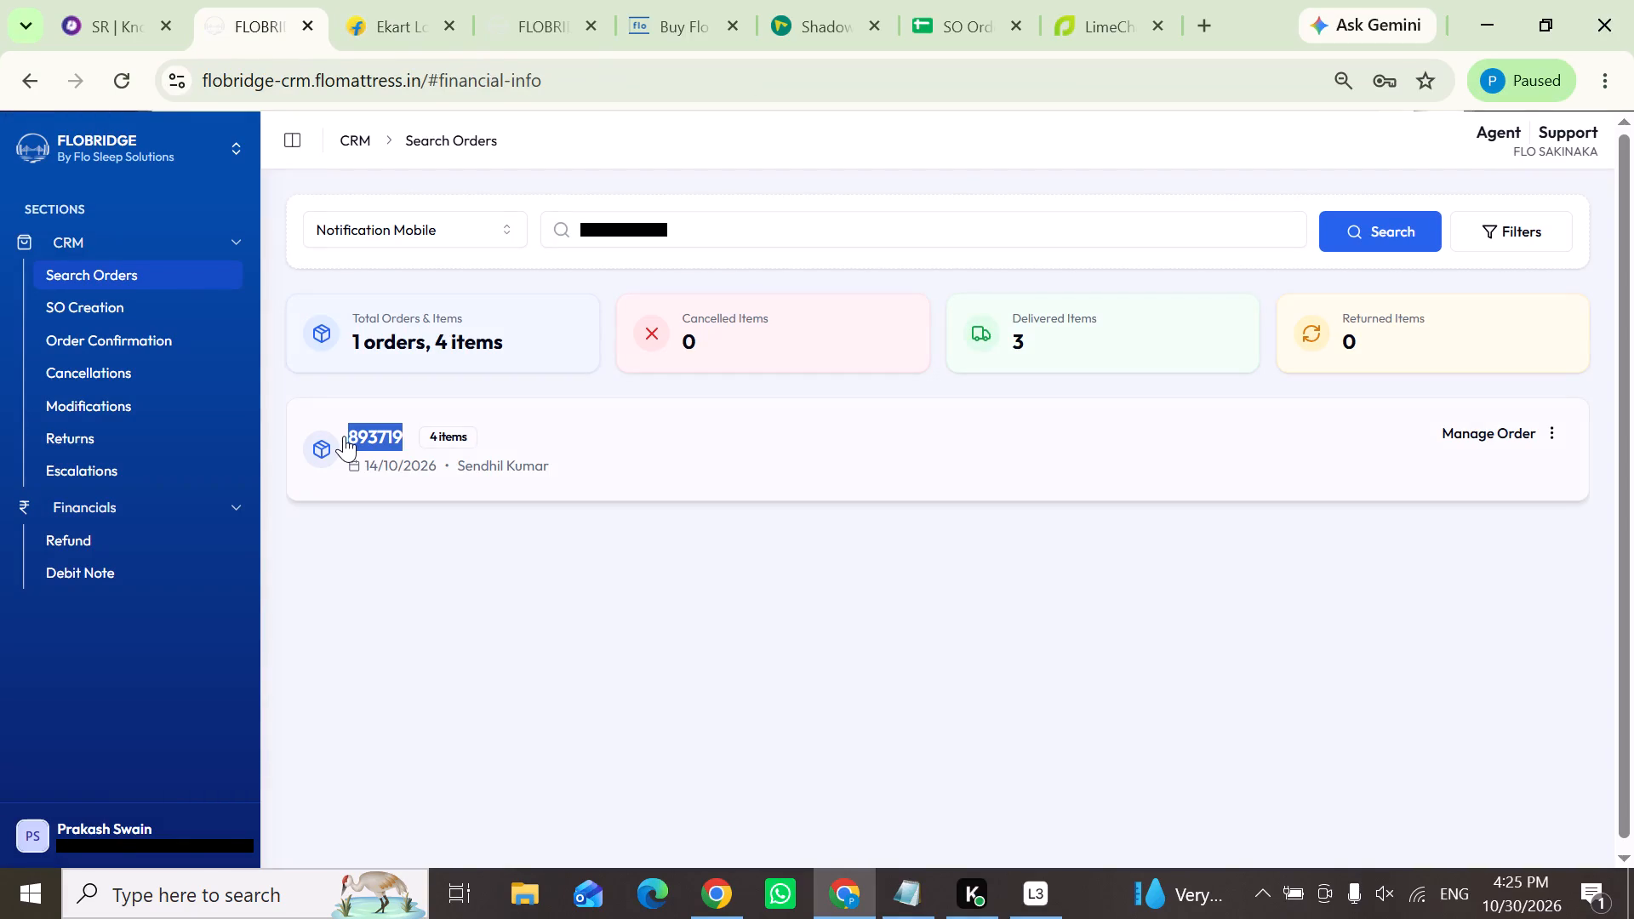
click(82, 0)
click(278, 811)
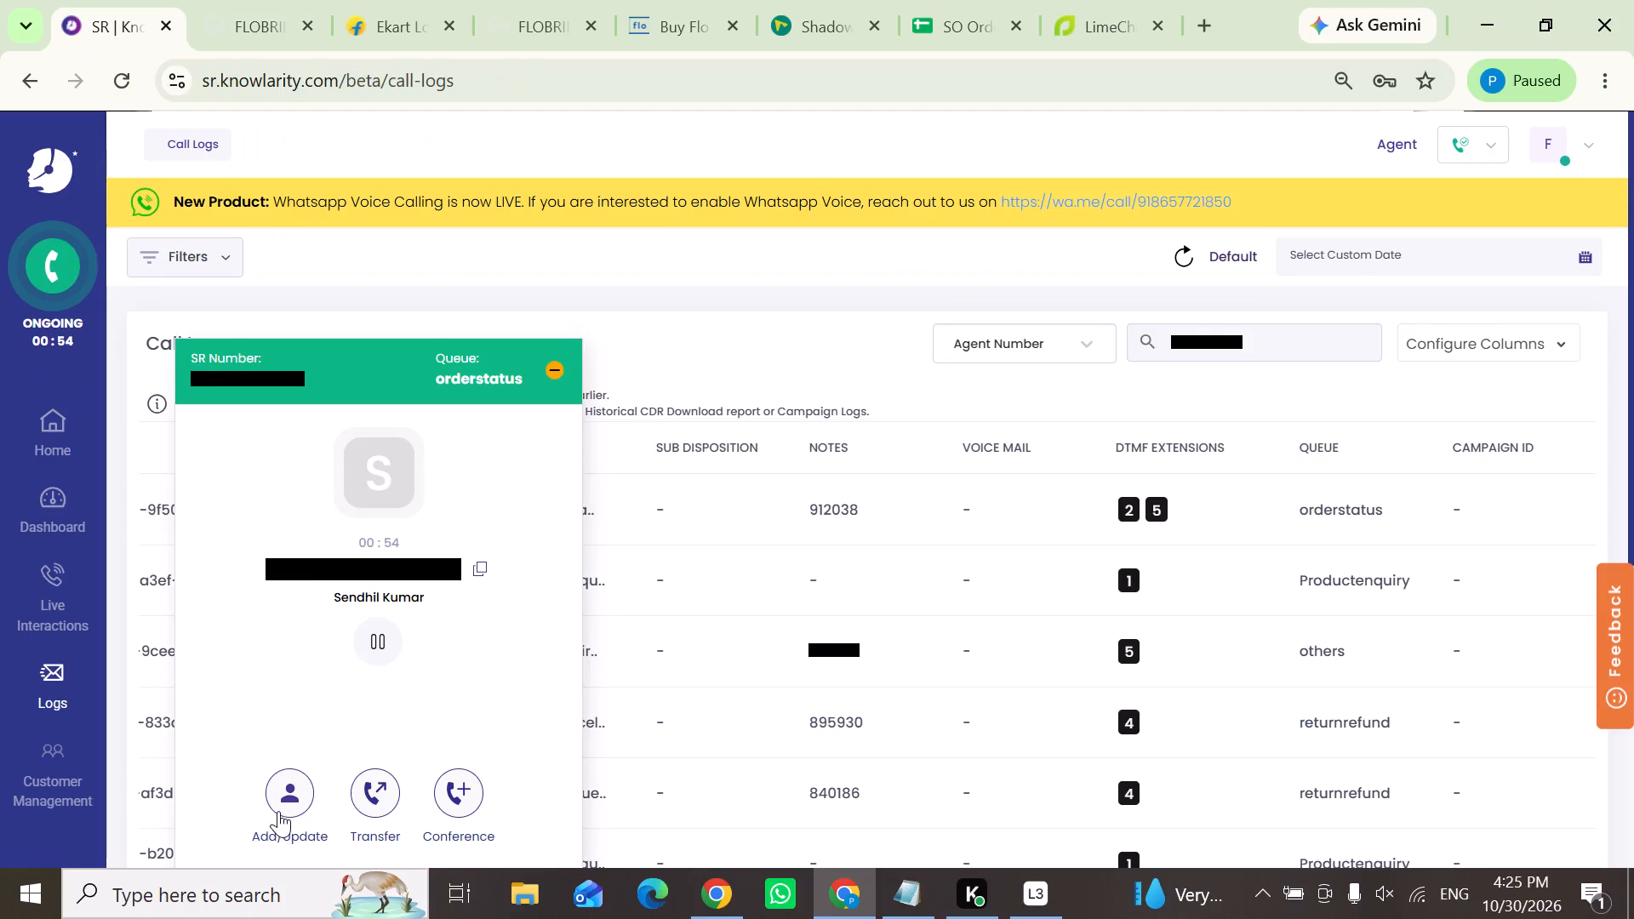
scroll(307, 671, down, 1)
click(306, 704)
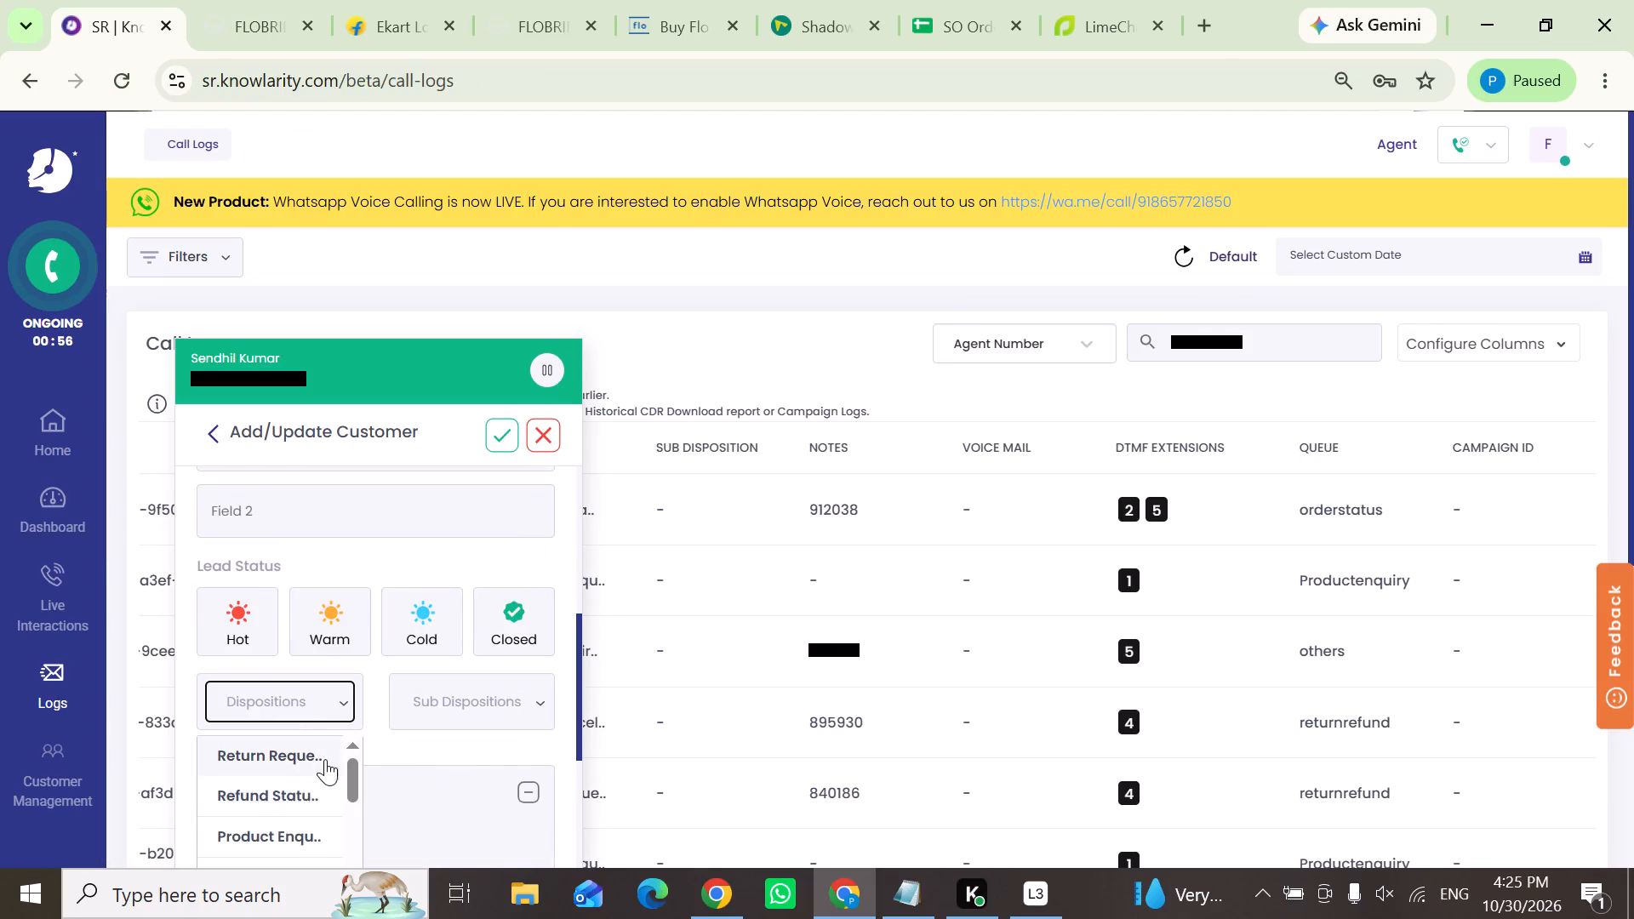
drag(348, 775, 349, 918)
scroll(448, 754, down, 1)
click(281, 585)
click(285, 528)
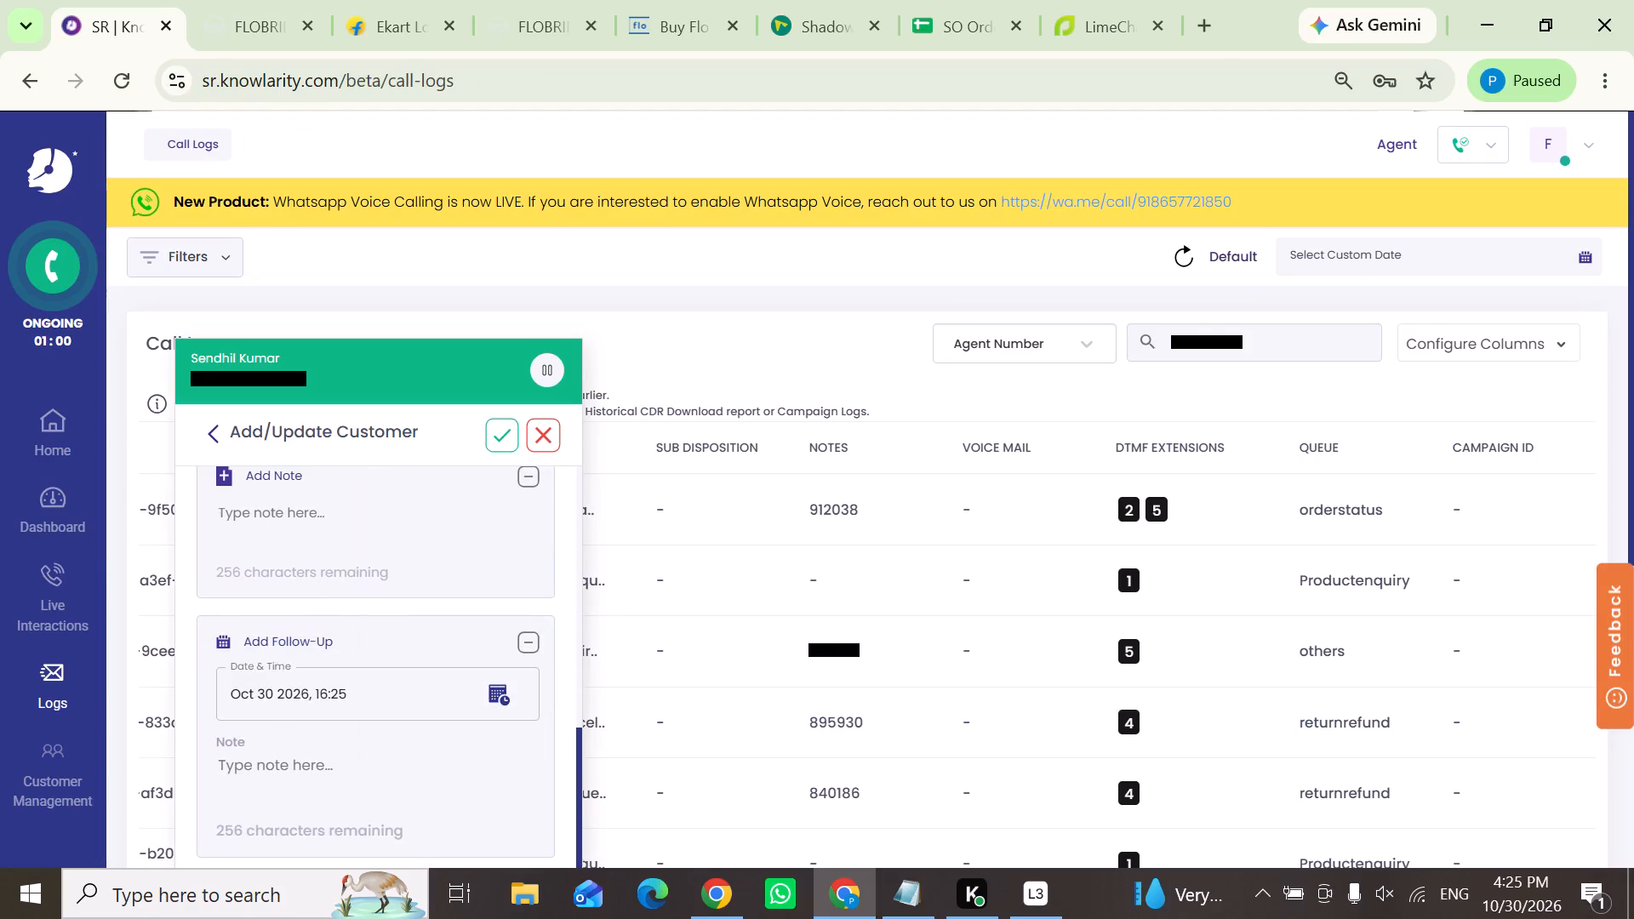
key(ctrl+v)
click(497, 441)
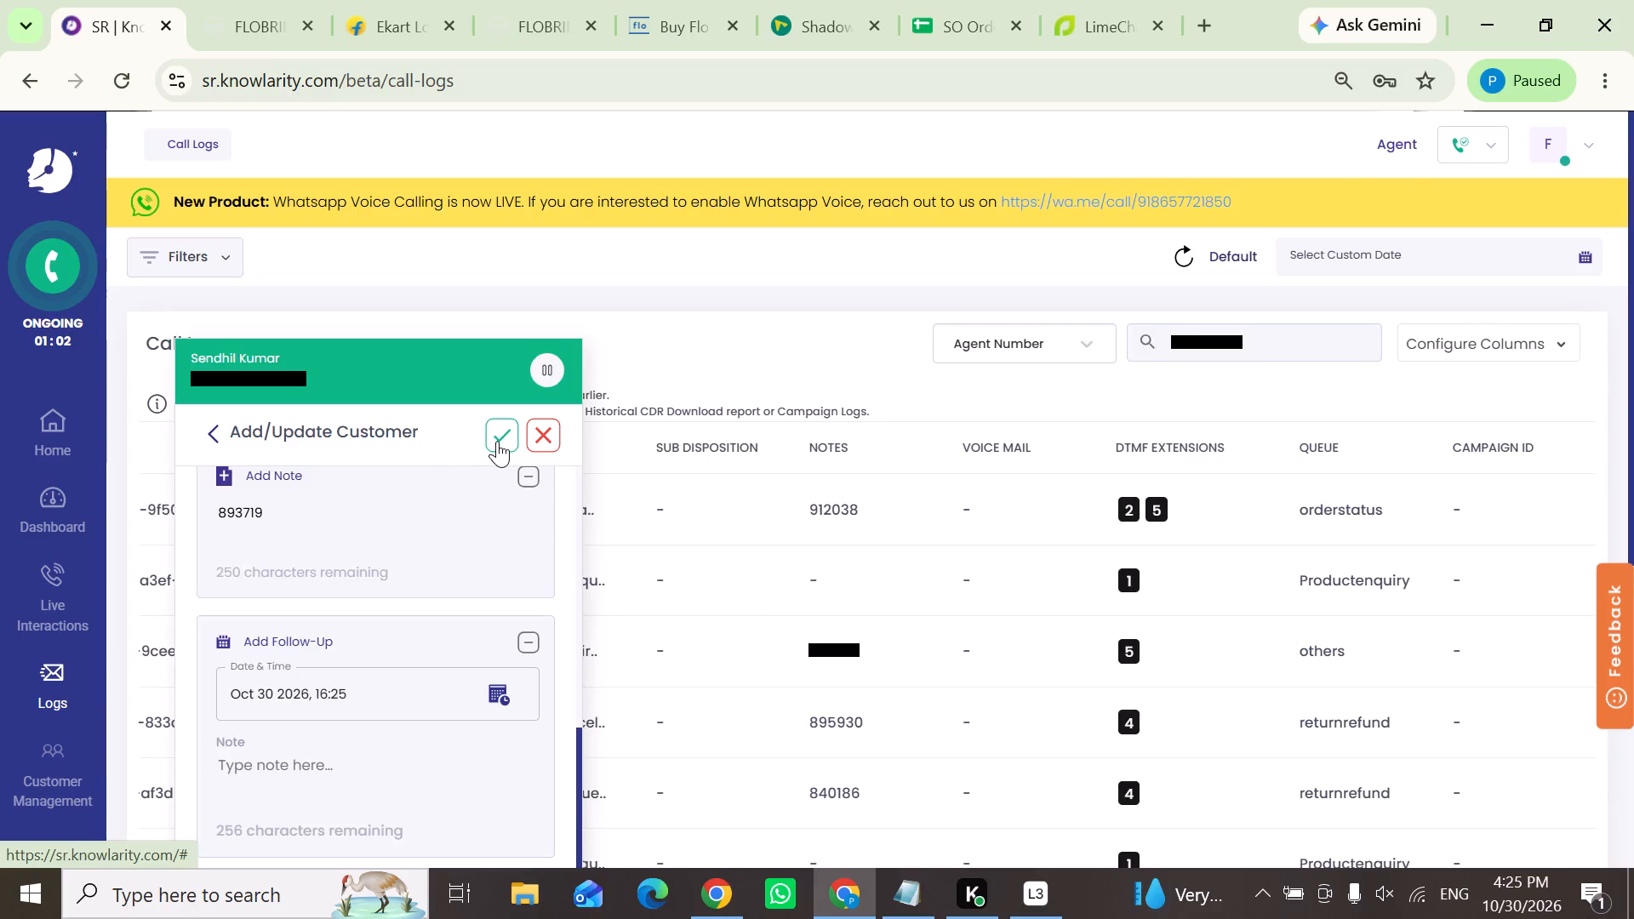
click(231, 1)
click(382, 5)
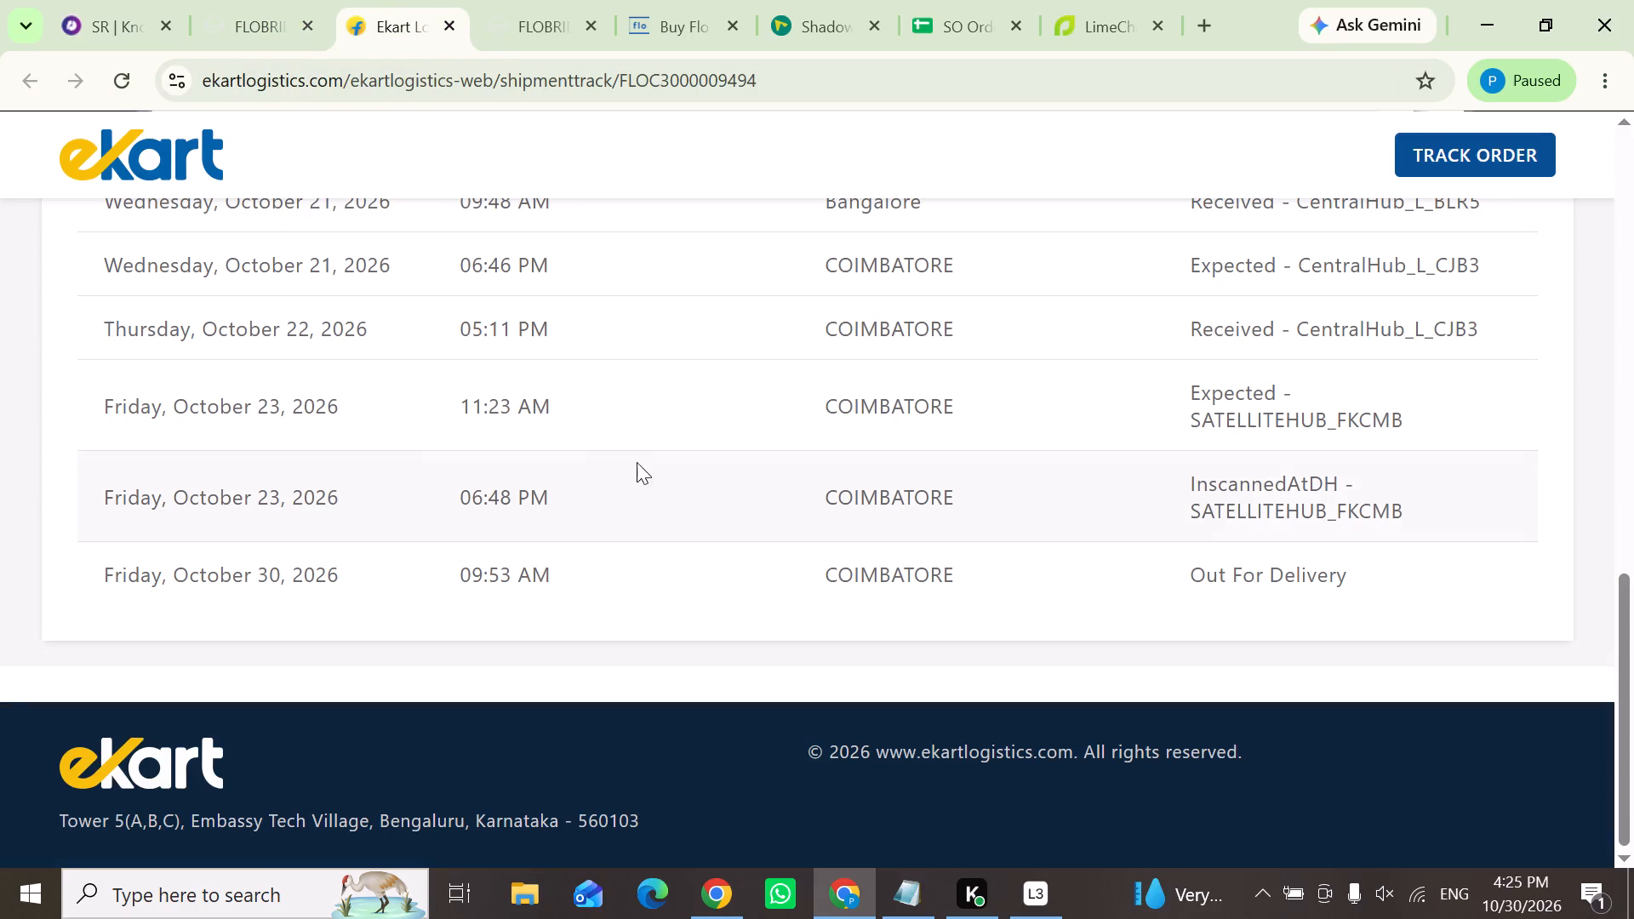
drag(1633, 703, 1626, 641)
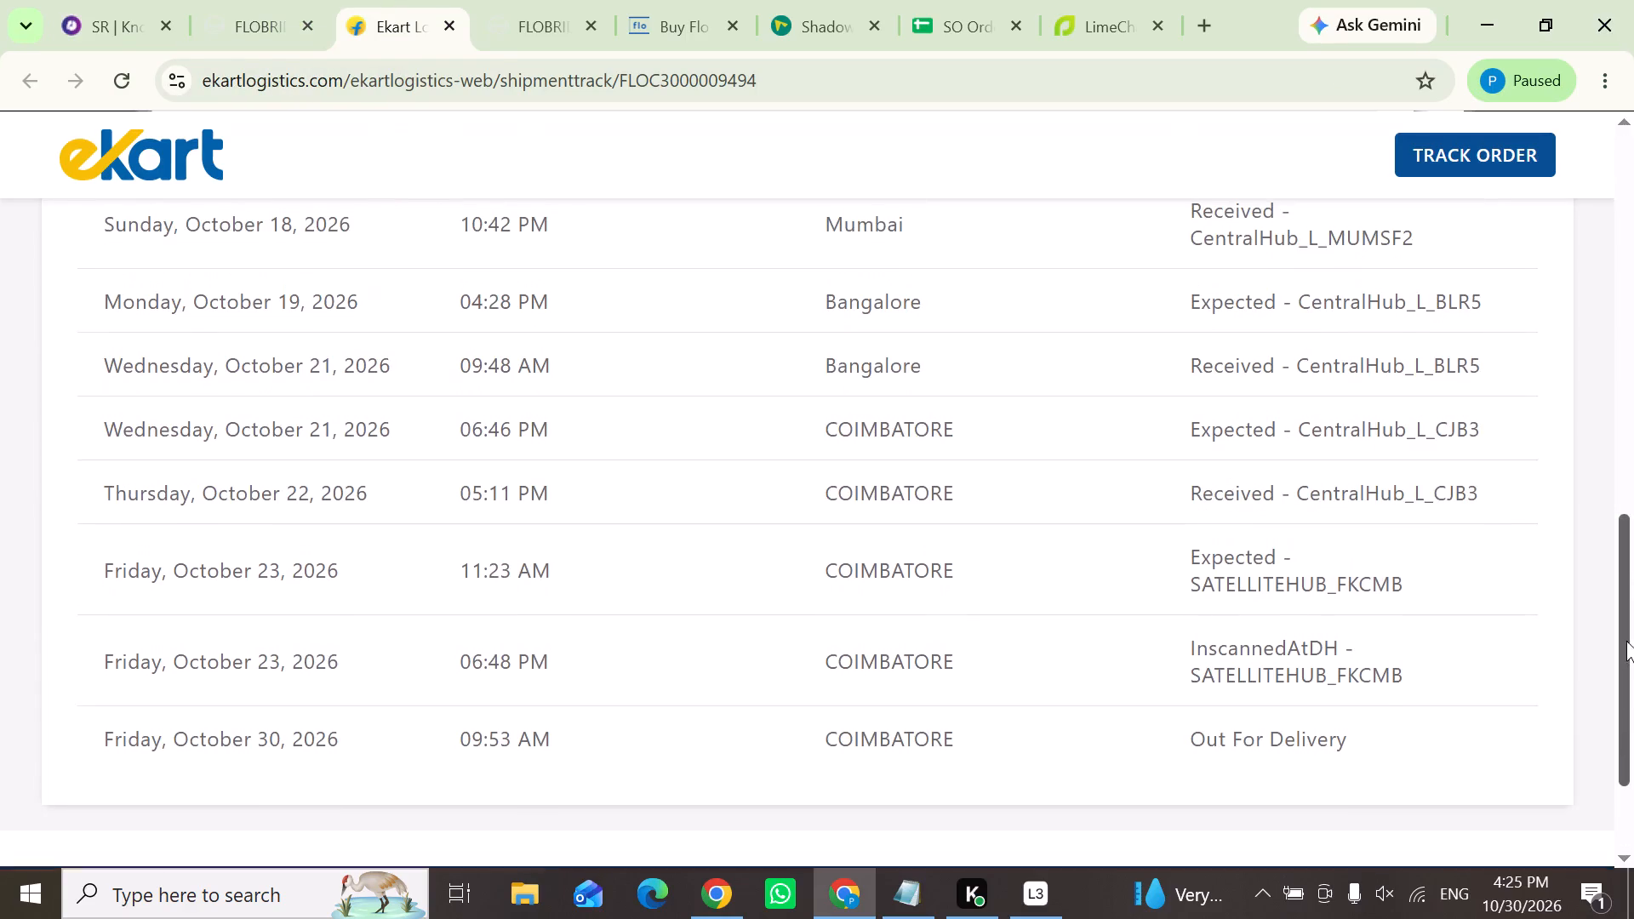
drag(1626, 641, 1625, 633)
click(218, 9)
click(742, 478)
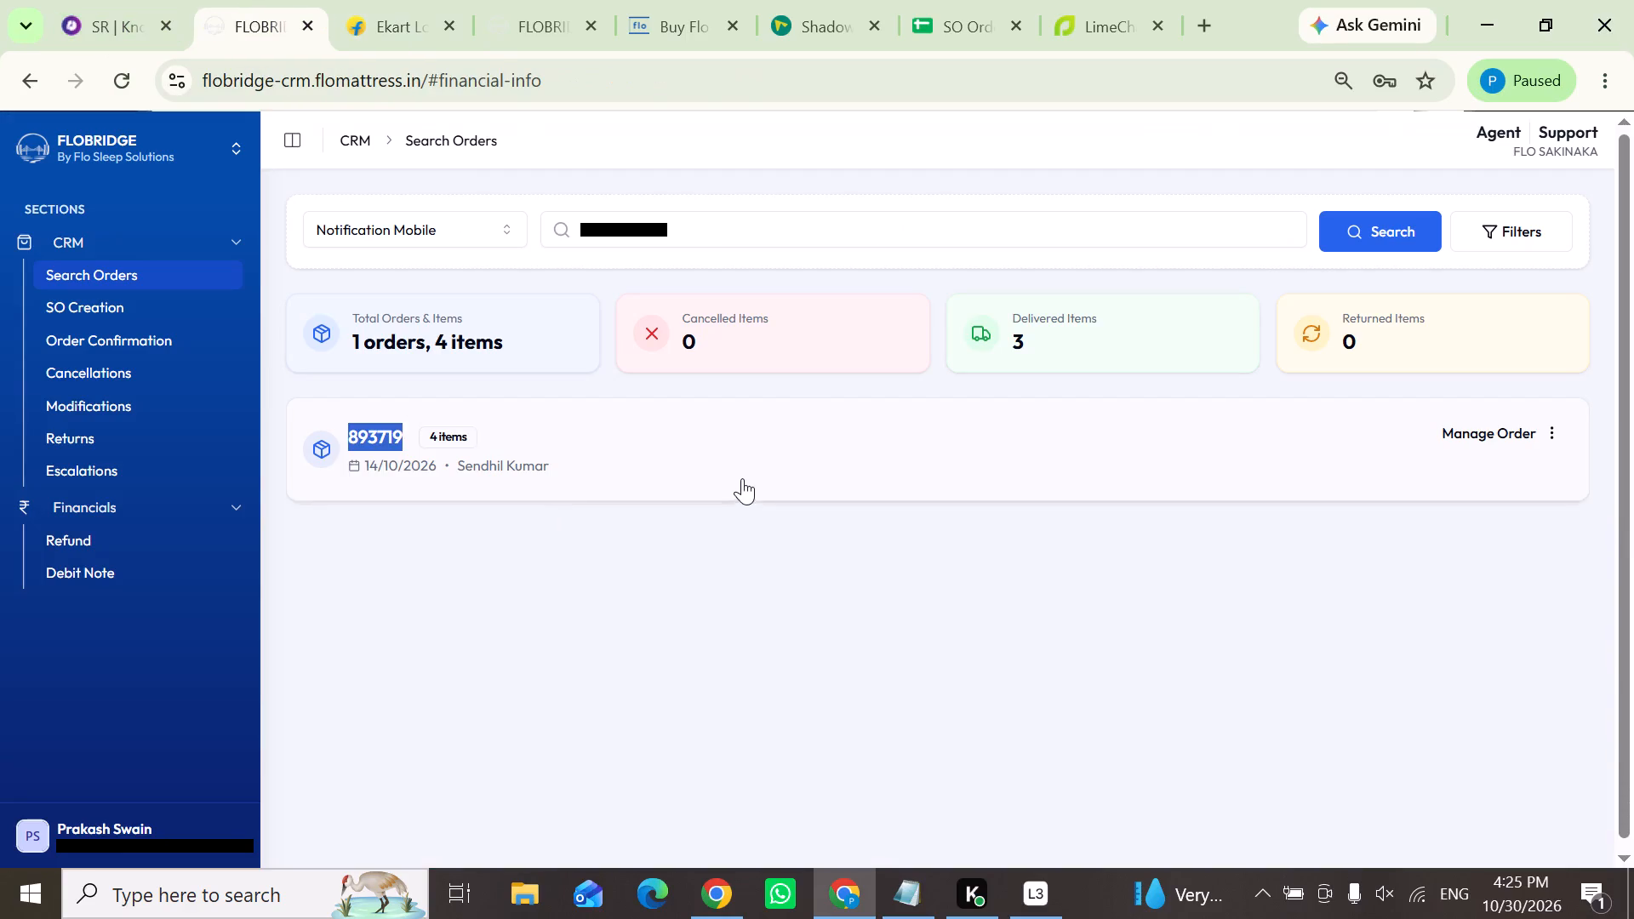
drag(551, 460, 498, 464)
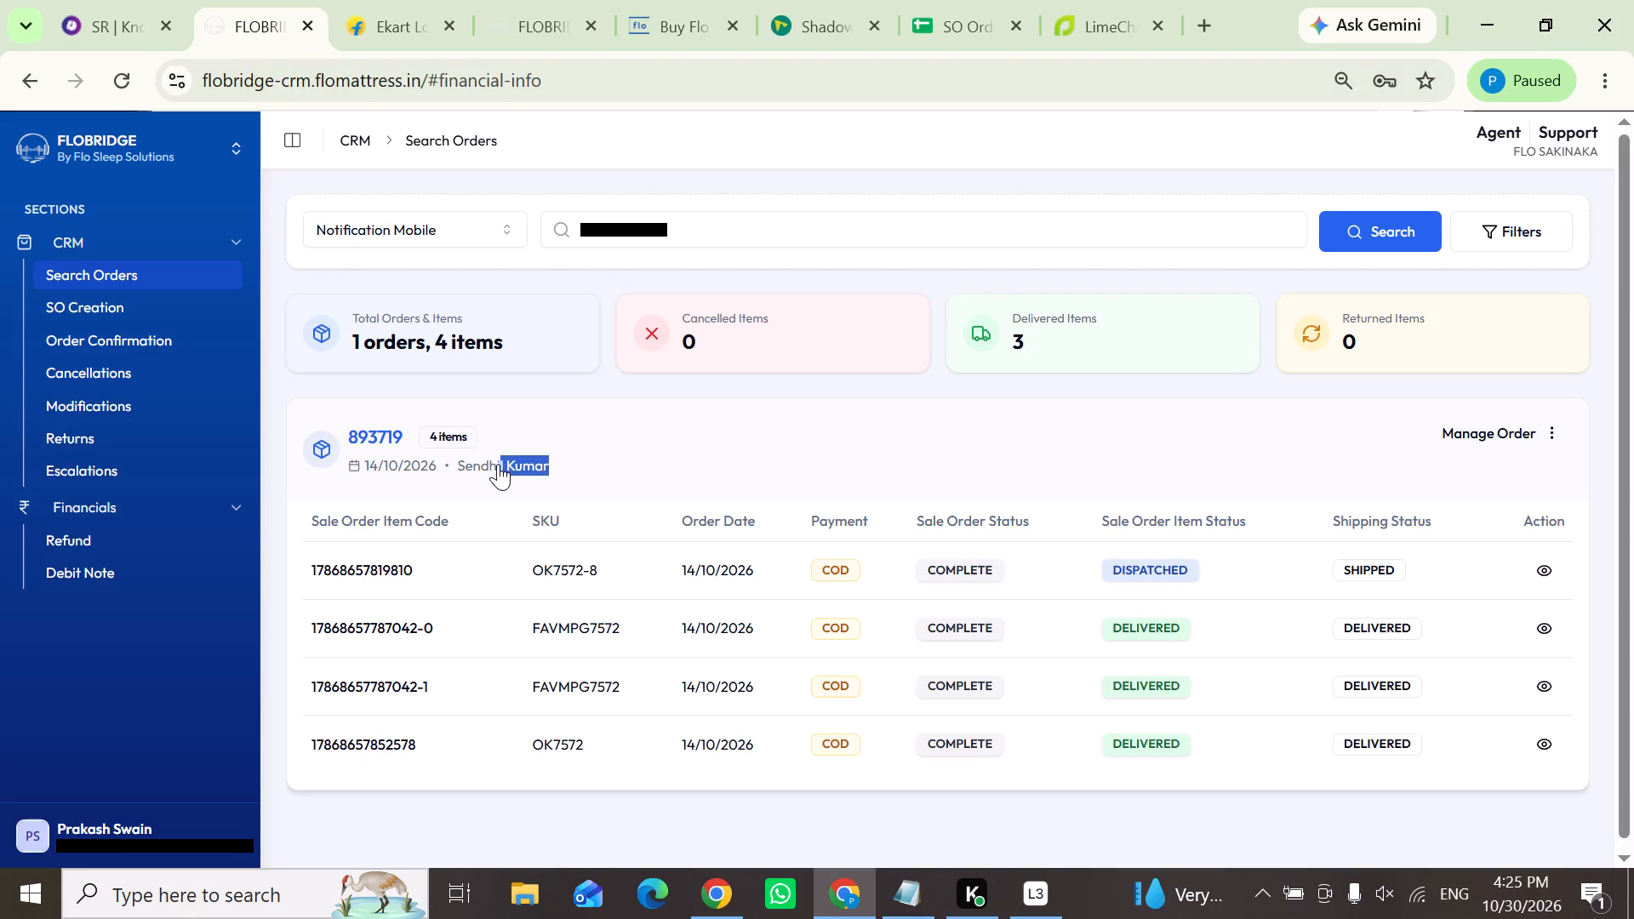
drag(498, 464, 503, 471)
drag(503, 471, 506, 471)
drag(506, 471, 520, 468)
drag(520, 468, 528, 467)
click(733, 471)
View the logs of the dispatched OK7572-8 item and close its details.
click(1551, 579)
click(600, 456)
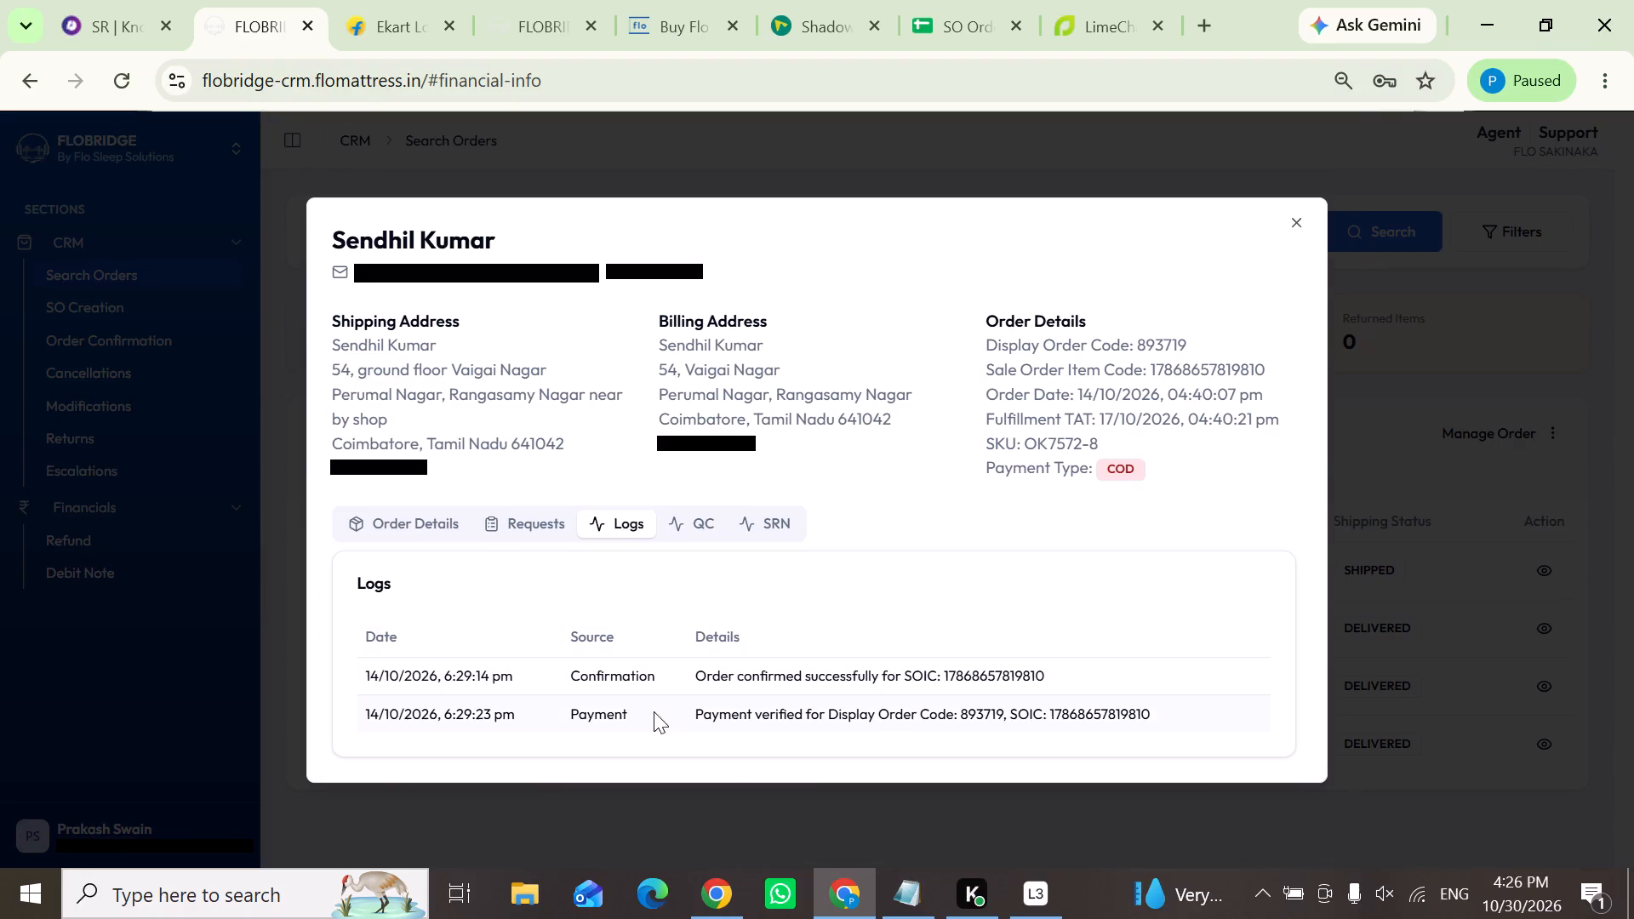
drag(652, 711, 571, 716)
click(569, 769)
click(1228, 810)
click(1501, 432)
click(1477, 471)
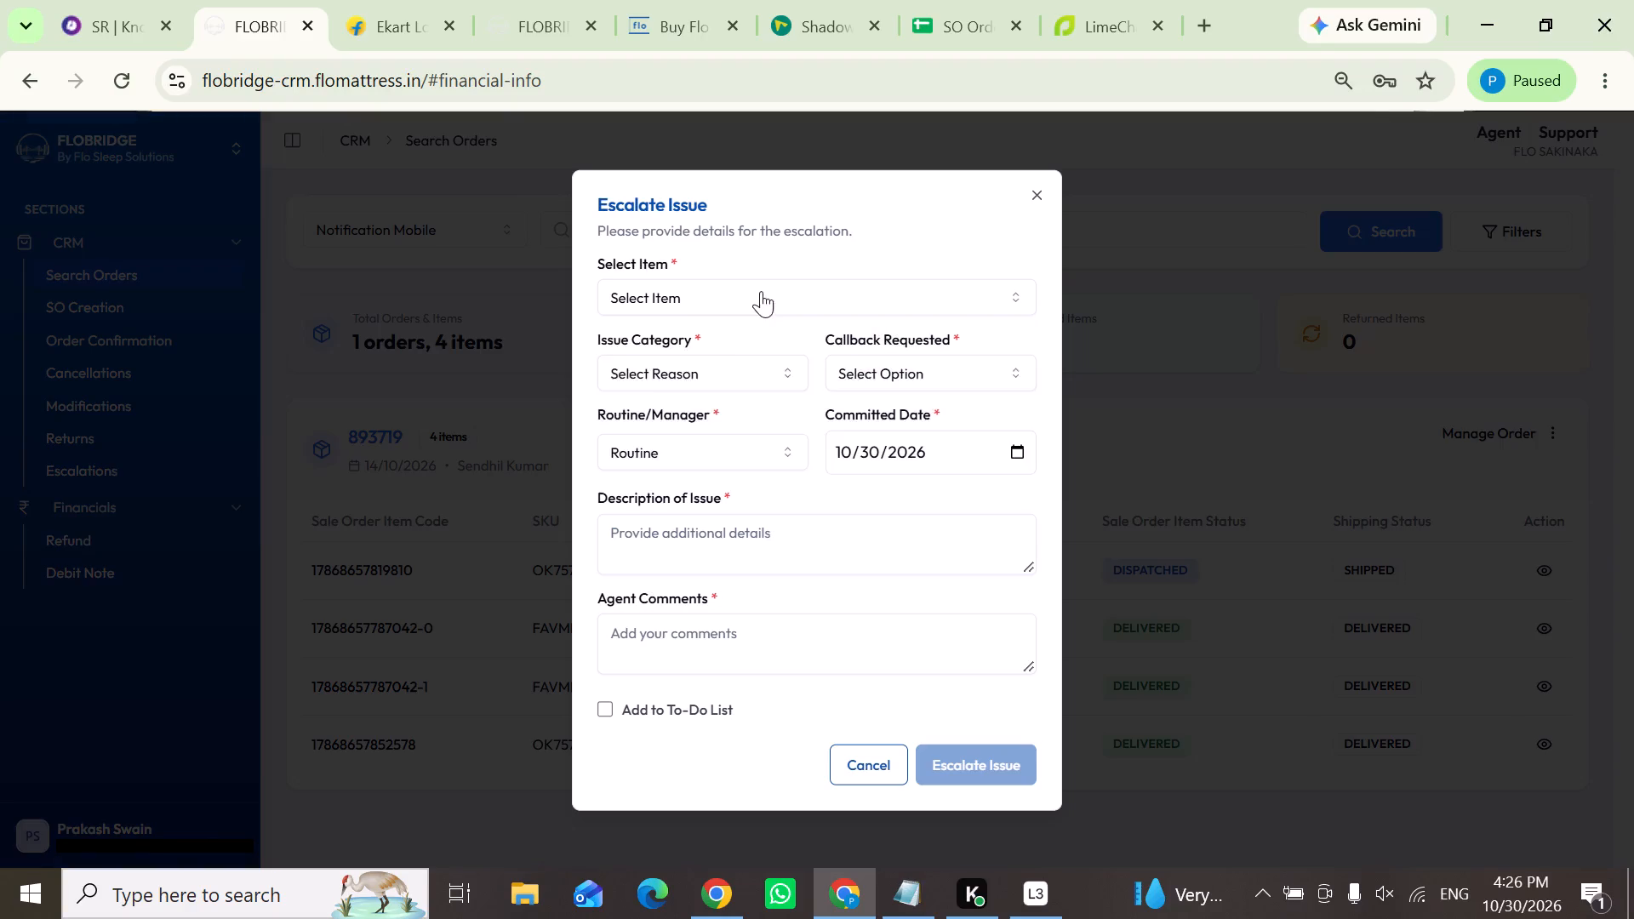
click(761, 291)
click(745, 329)
click(725, 368)
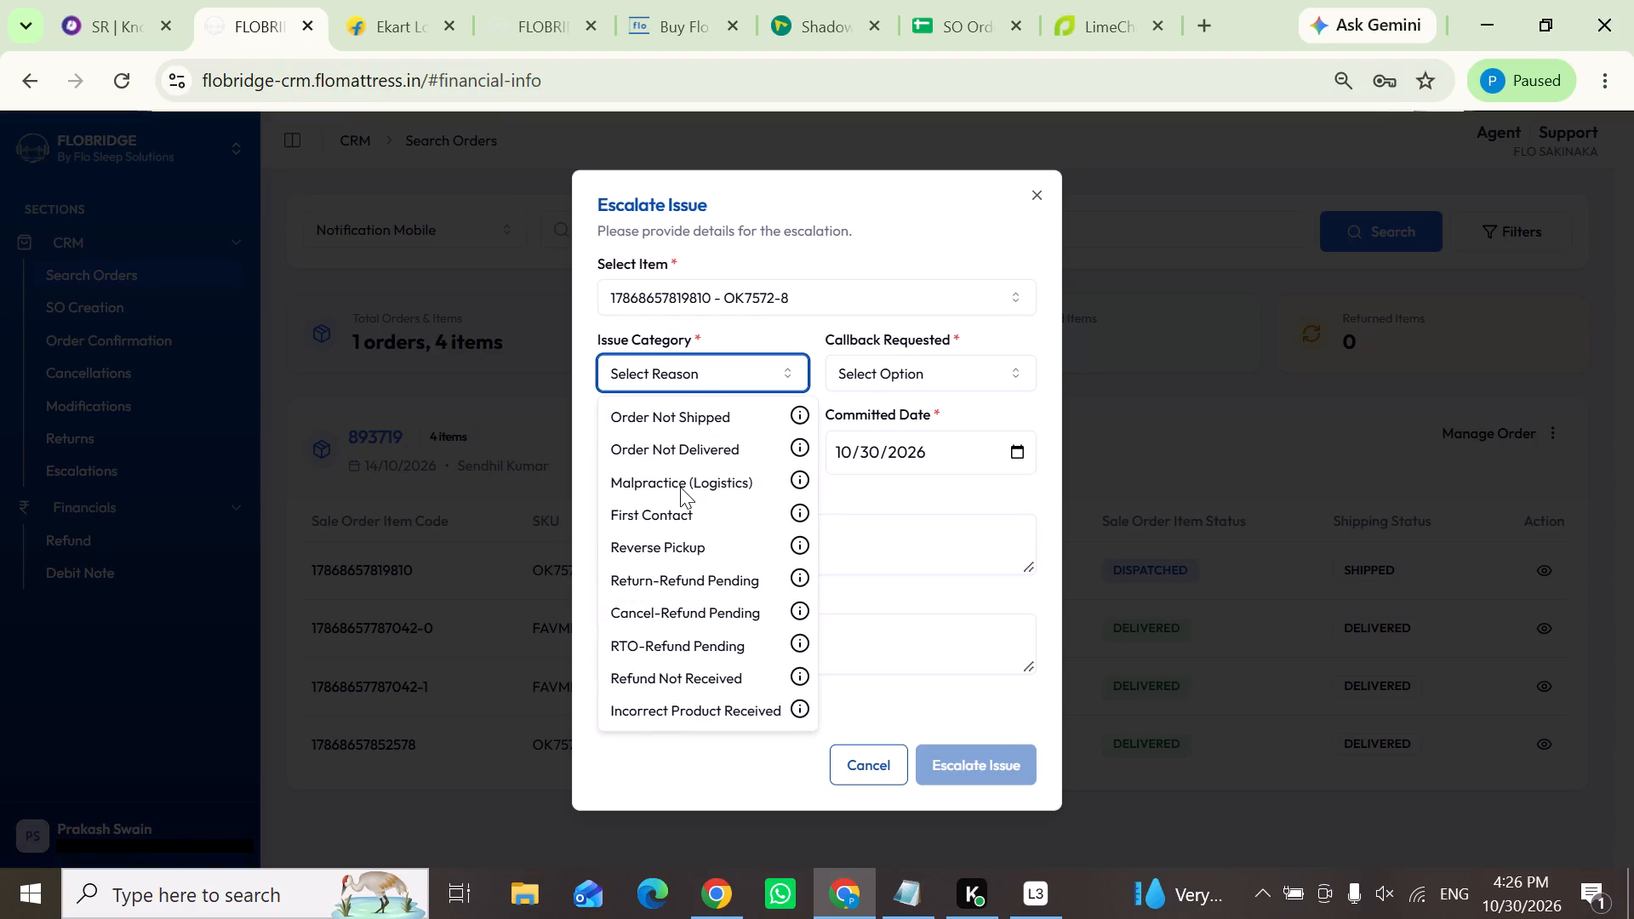
click(677, 454)
click(927, 381)
click(843, 440)
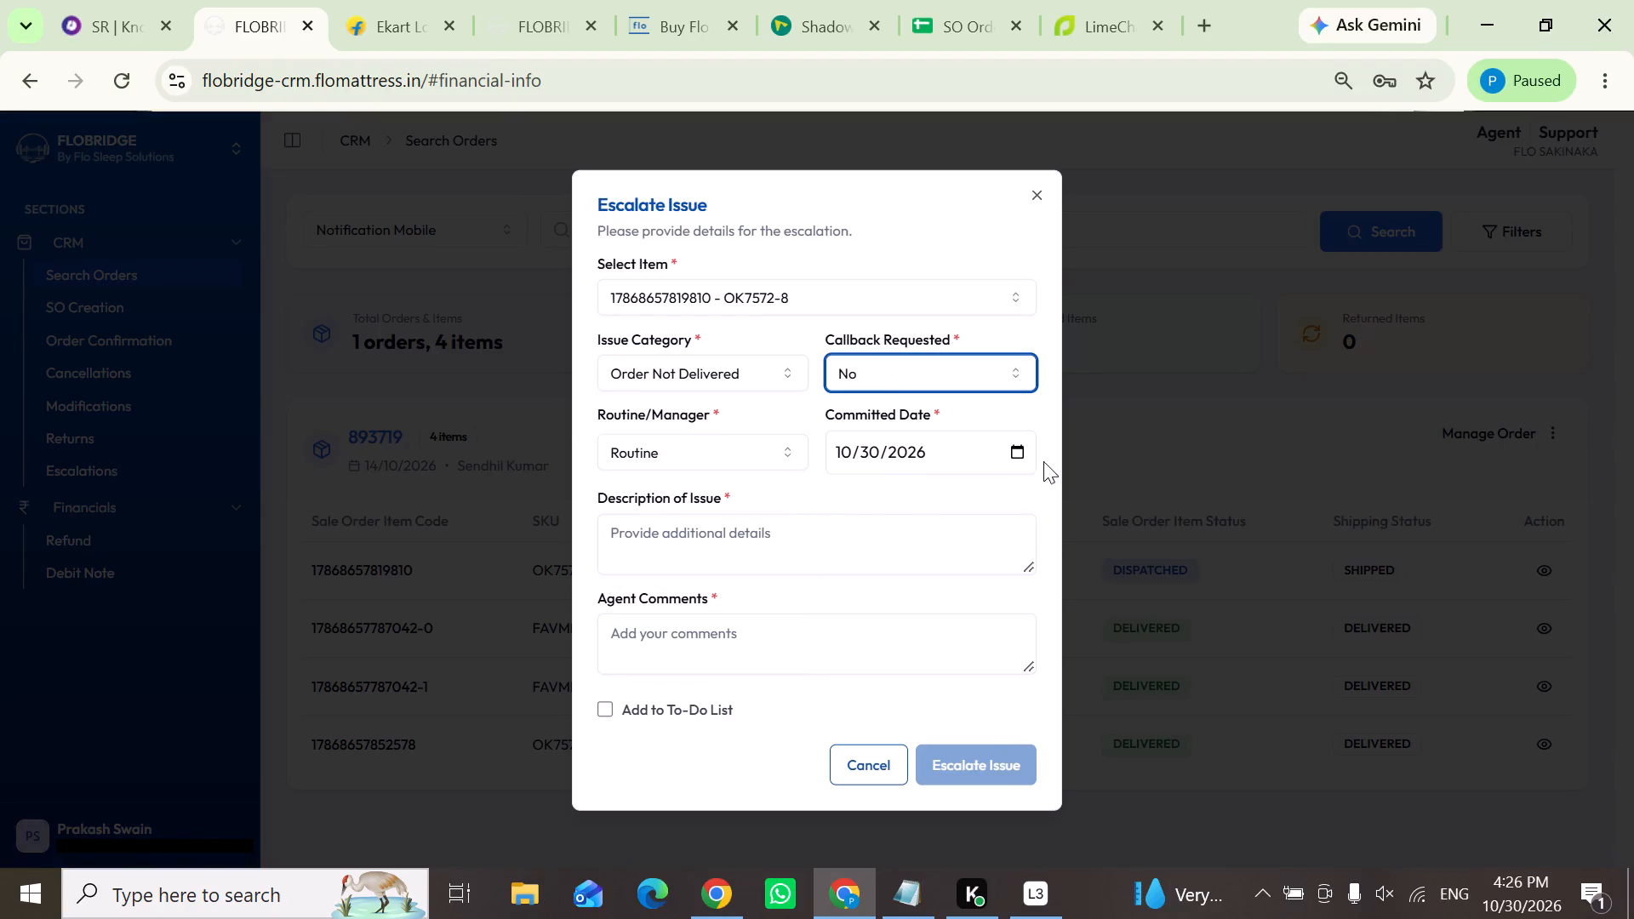
click(1020, 454)
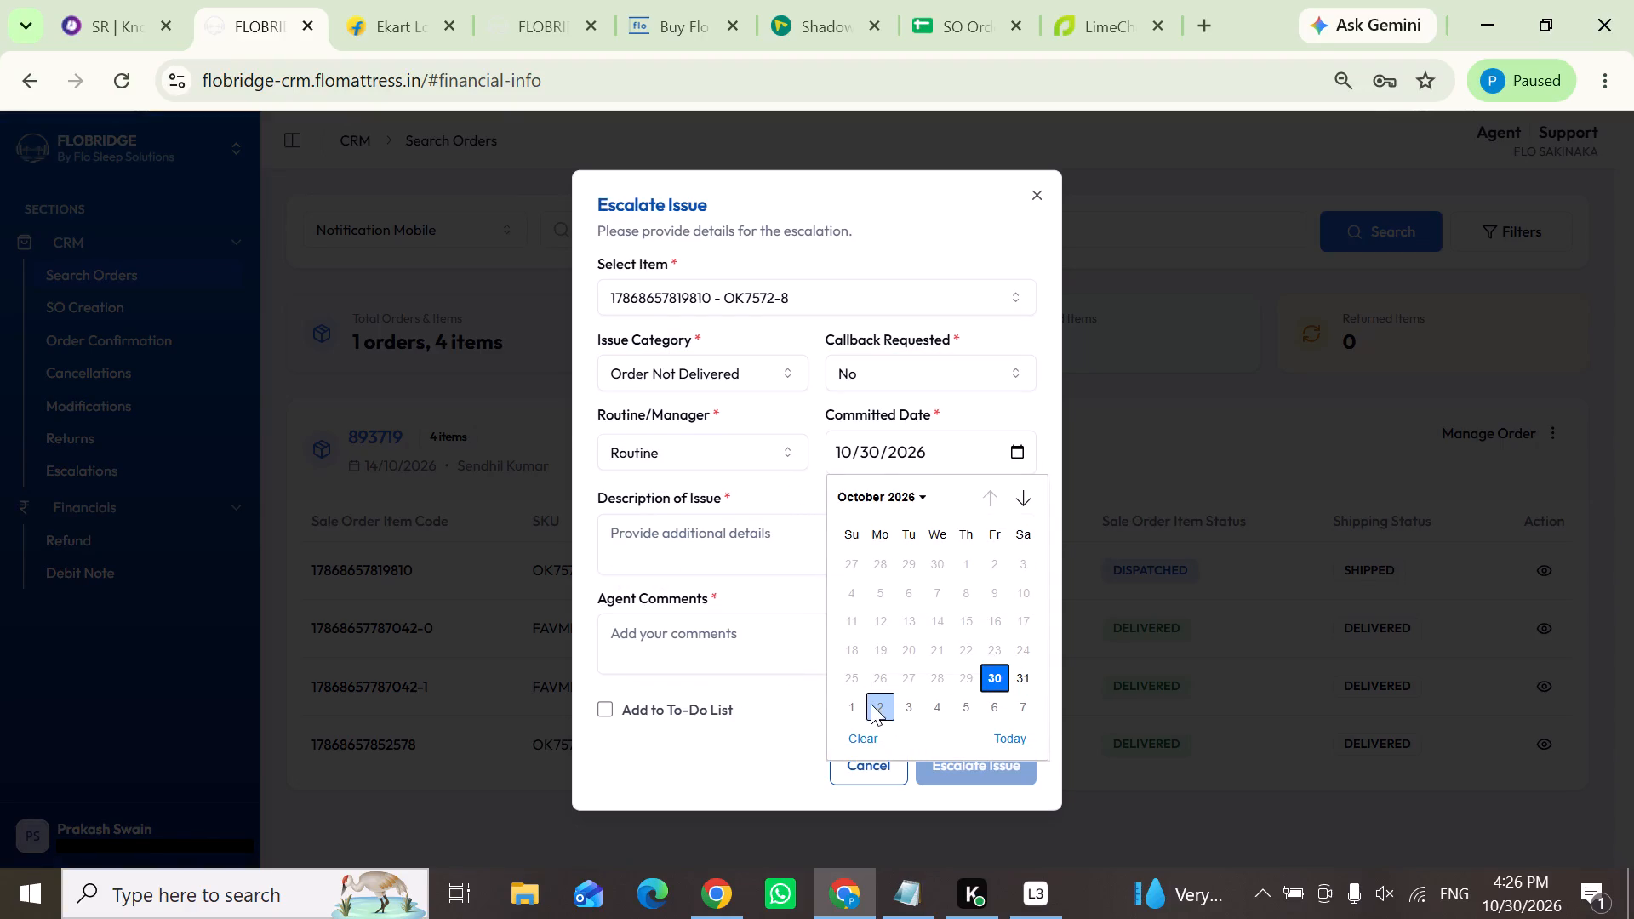
click(871, 703)
Enter the issue description "I have escalated this to the concerned team. Your order will be deliver", using the Notepad template.
click(755, 528)
click(894, 904)
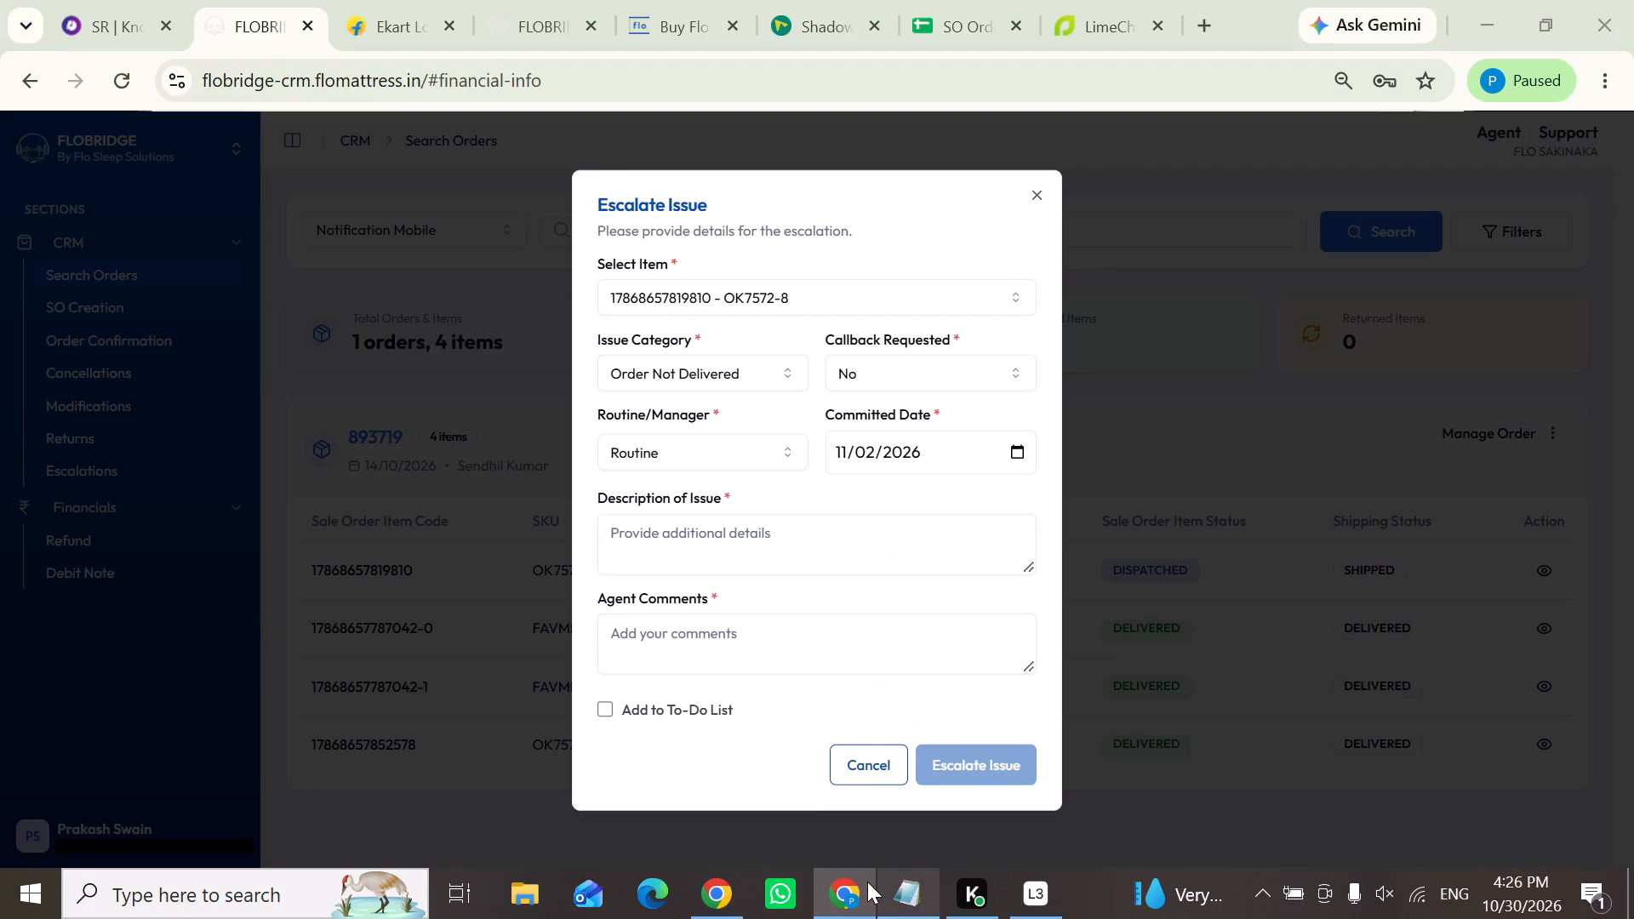
click(129, 382)
drag(107, 370, 780, 371)
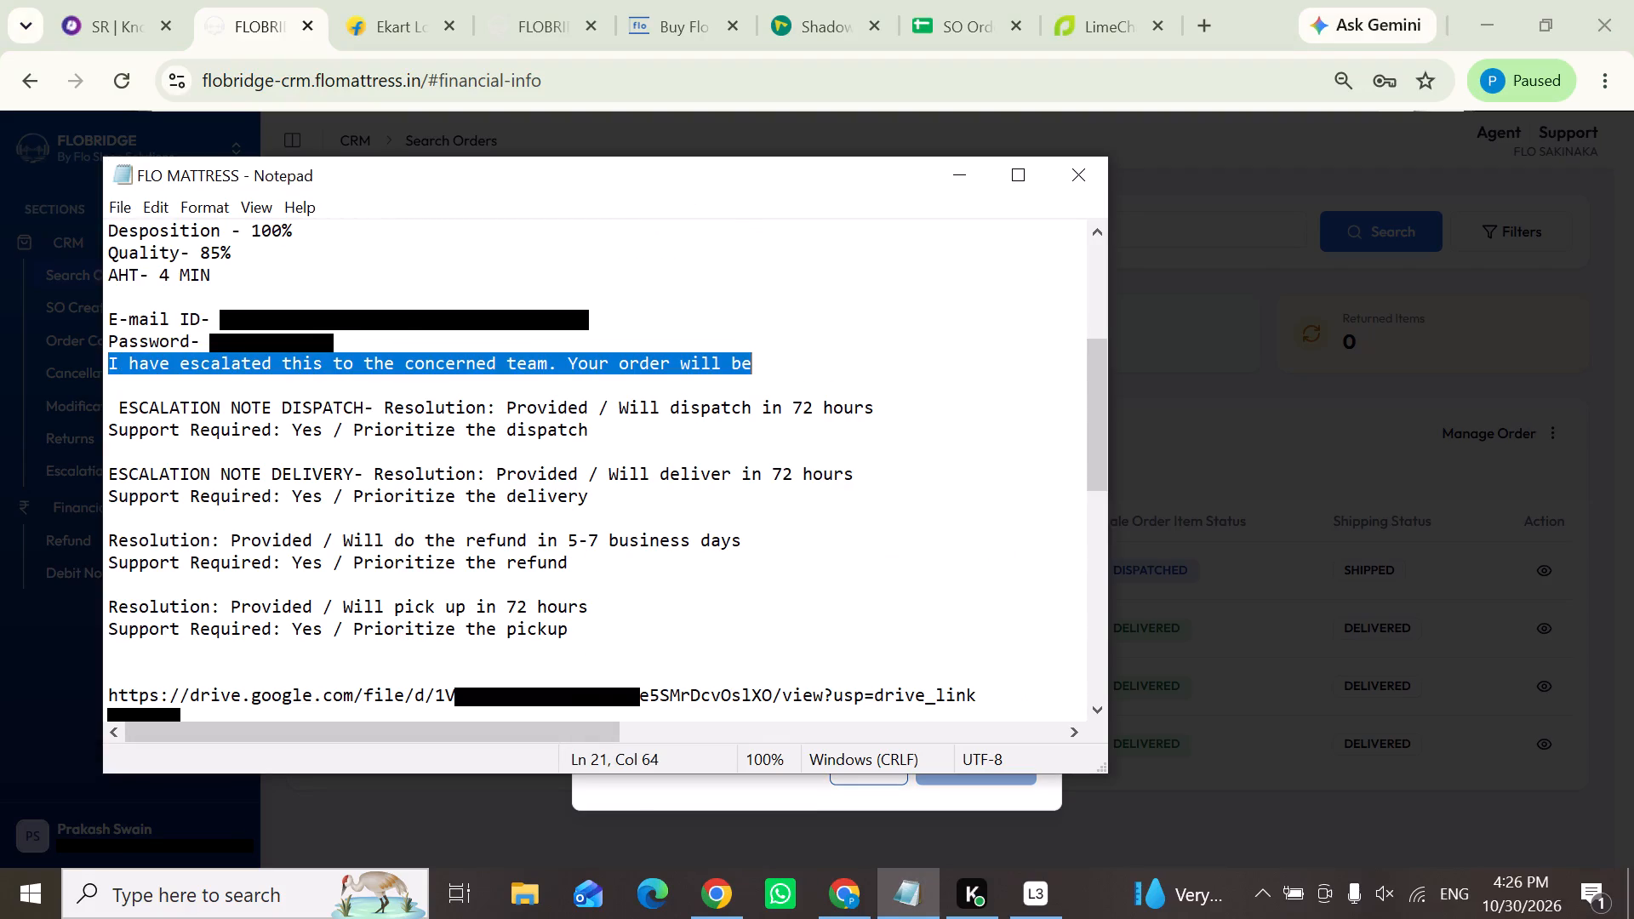
key(ctrl+c)
click(949, 186)
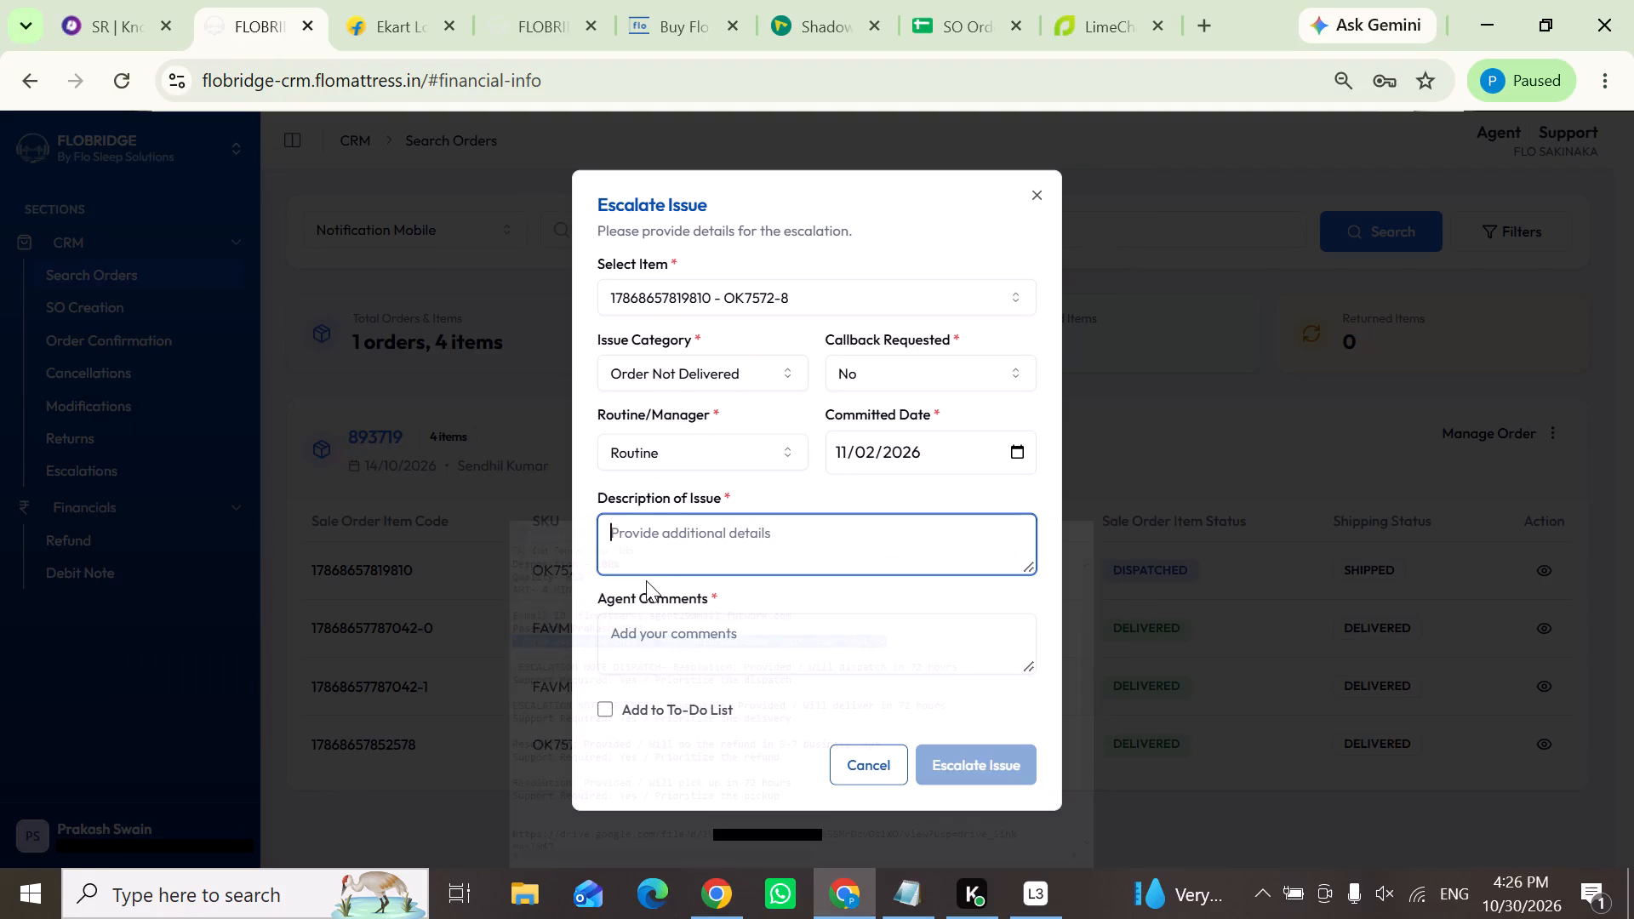
key(ctrl+v)
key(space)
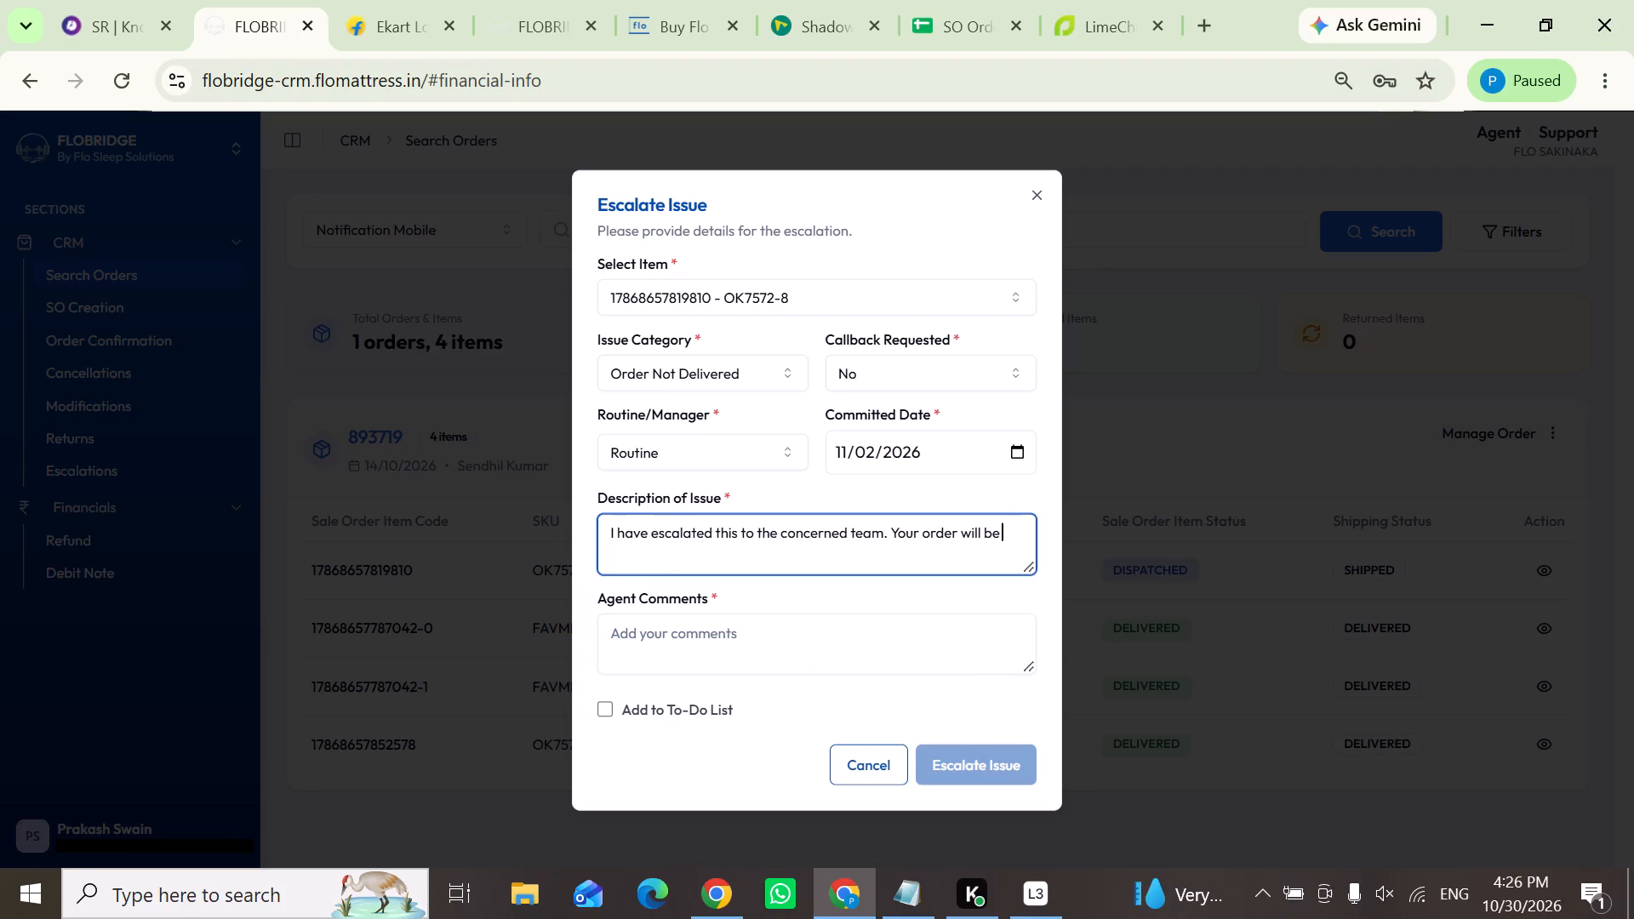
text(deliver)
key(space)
Copy the Notepad delivery note "Resolution: Provided / Will deliver in 72 hours" with its Support Required line into the agent comments and submit the escalation.
click(671, 675)
click(671, 660)
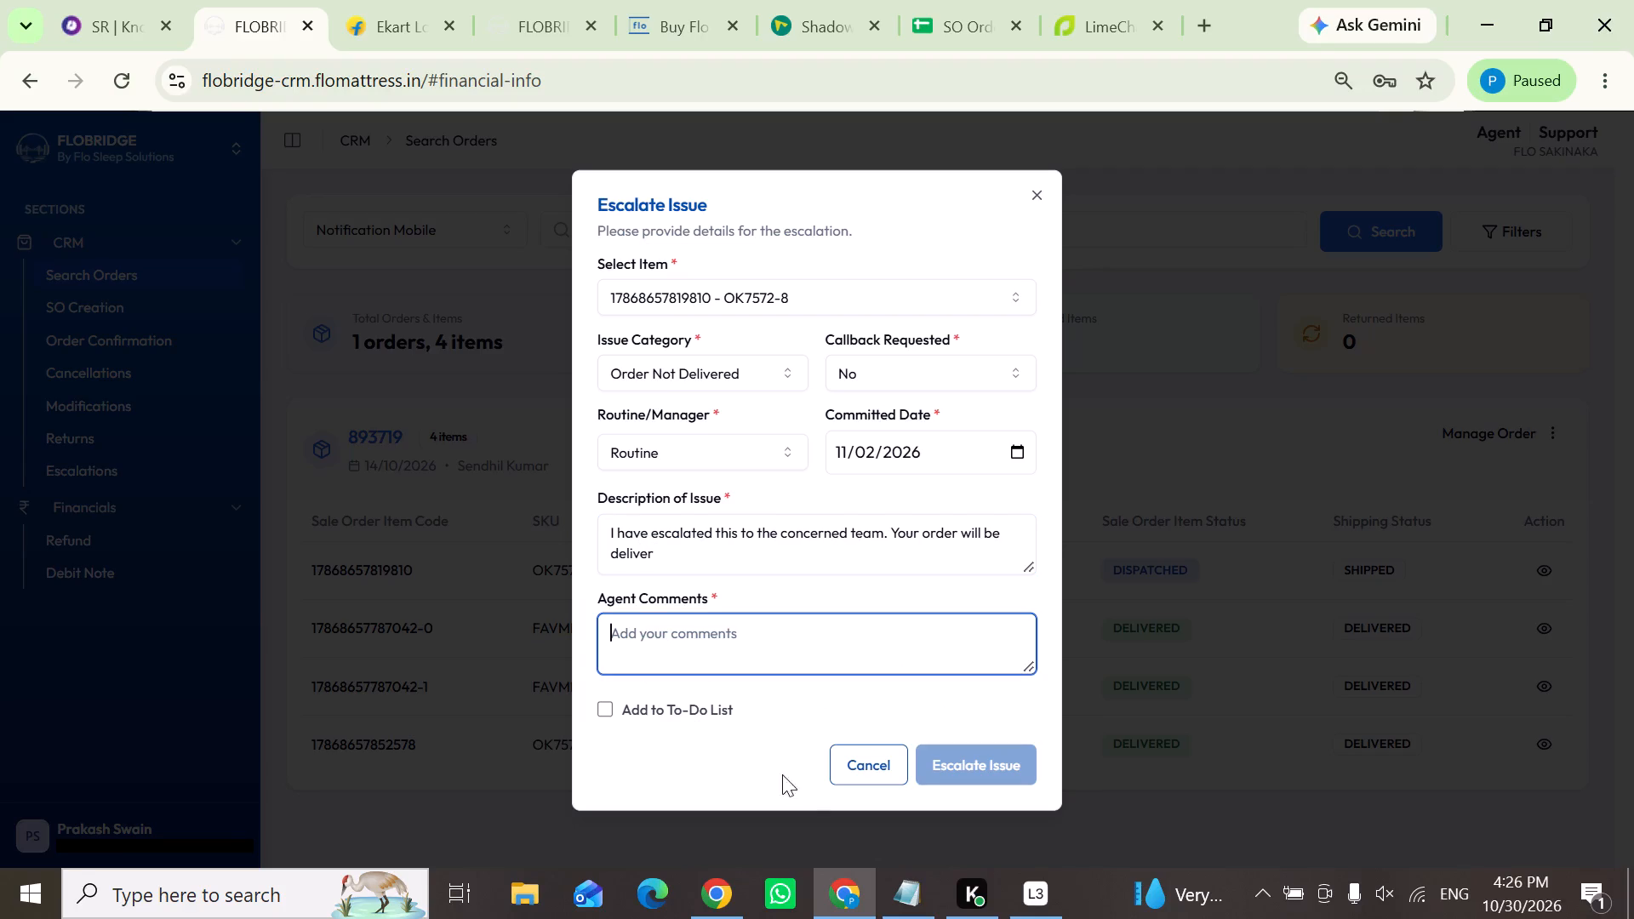
click(924, 897)
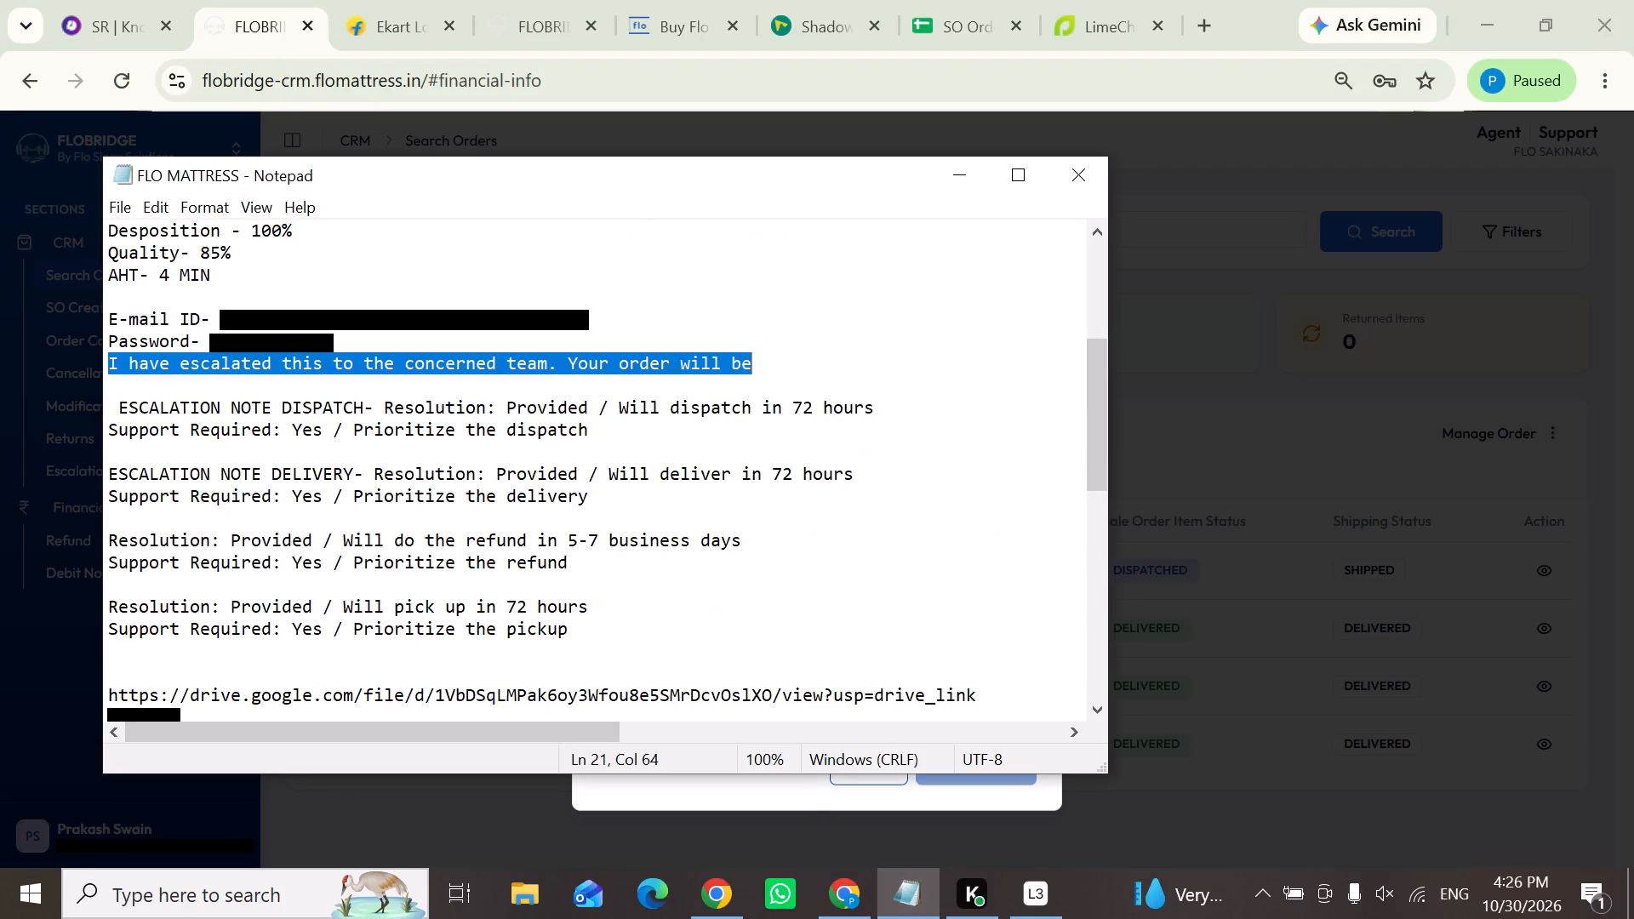
drag(371, 472, 688, 512)
key(ctrl+c)
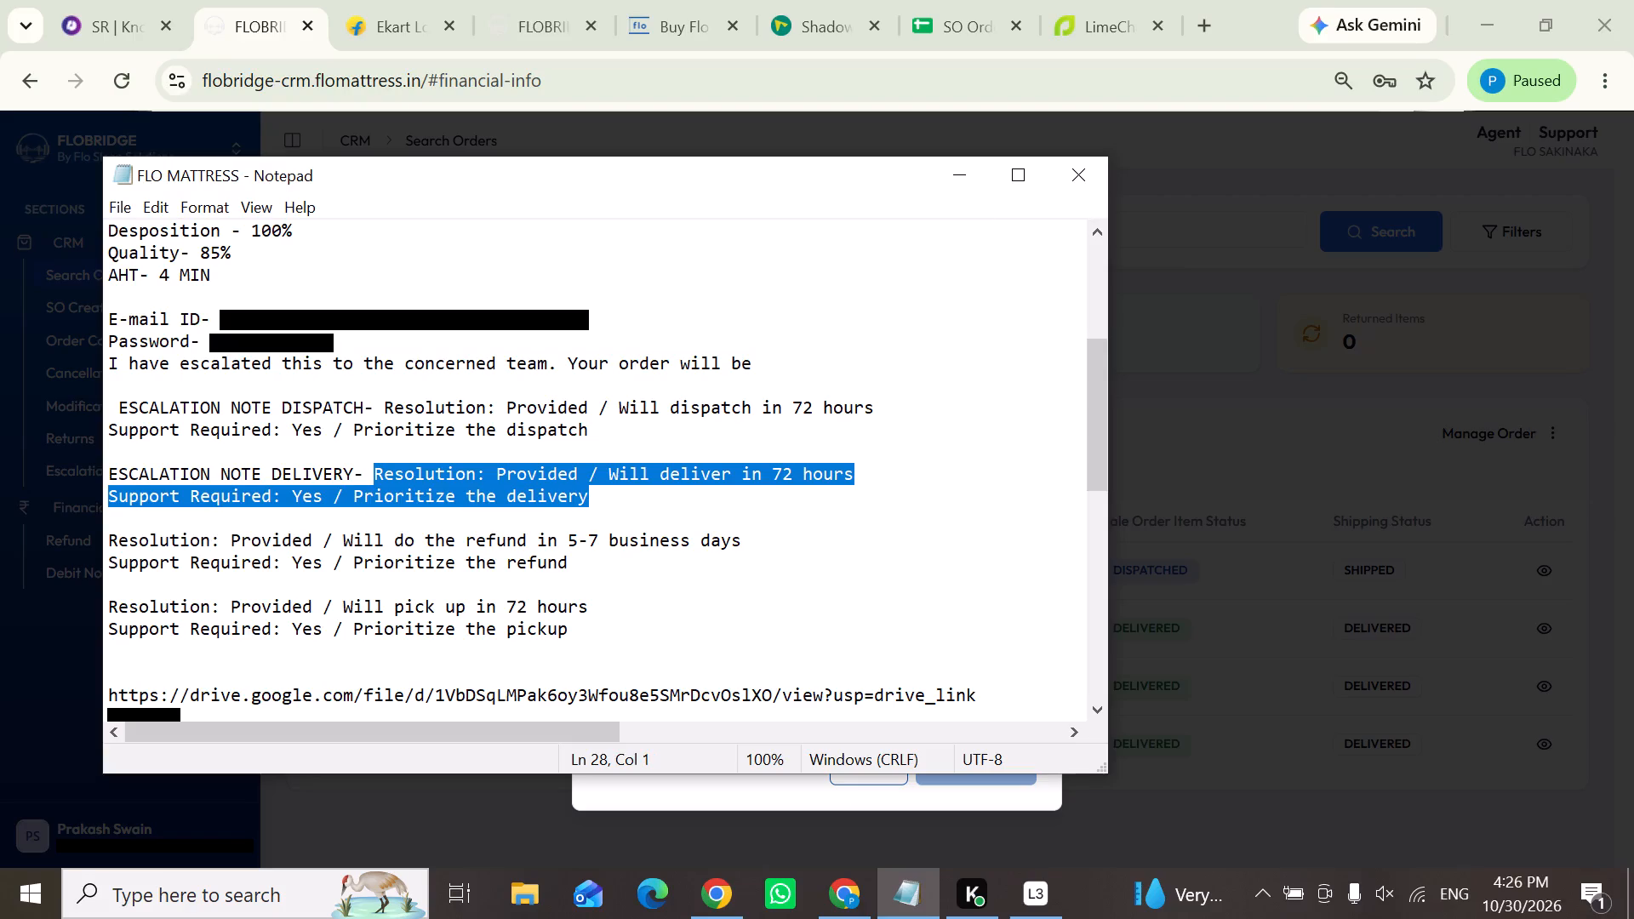
click(963, 177)
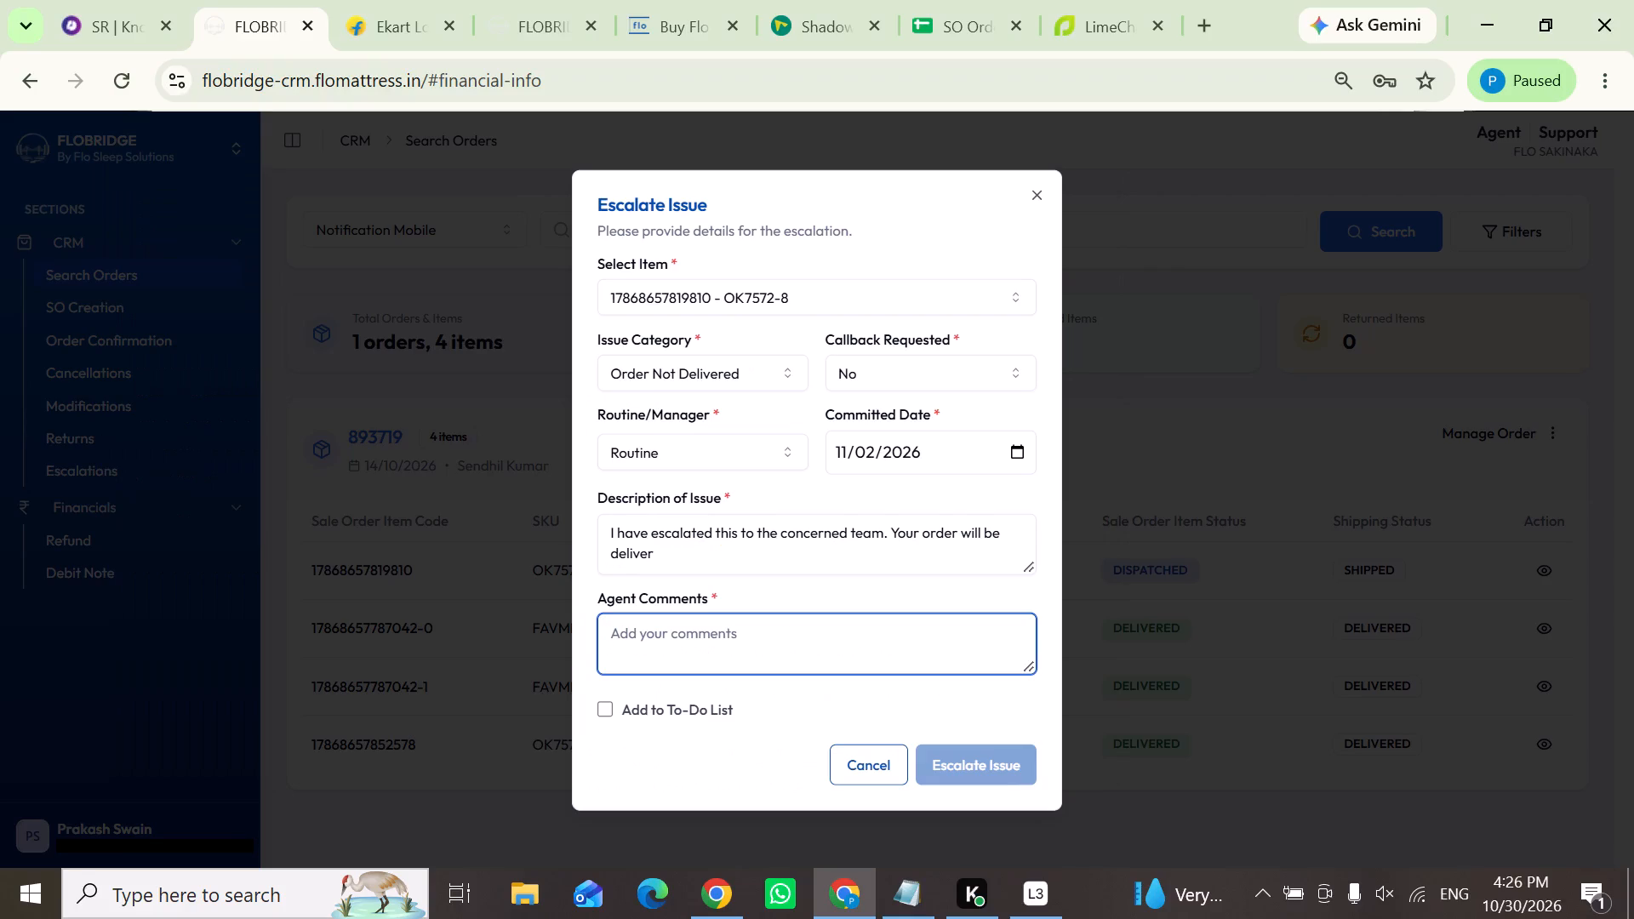
key(ctrl+v)
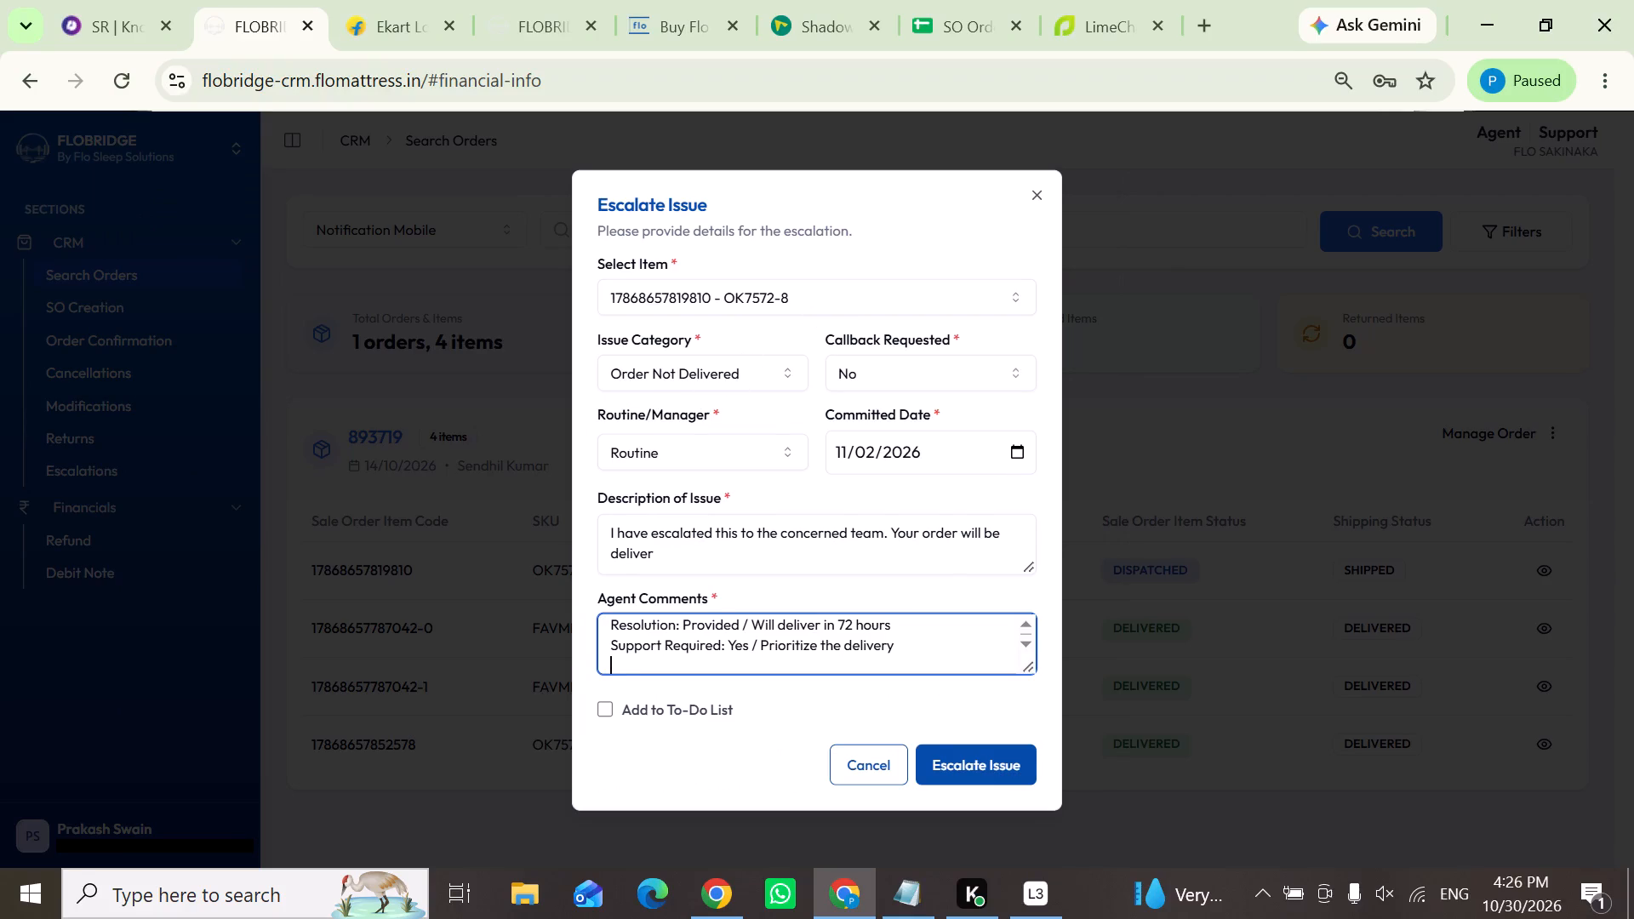
click(938, 763)
click(808, 602)
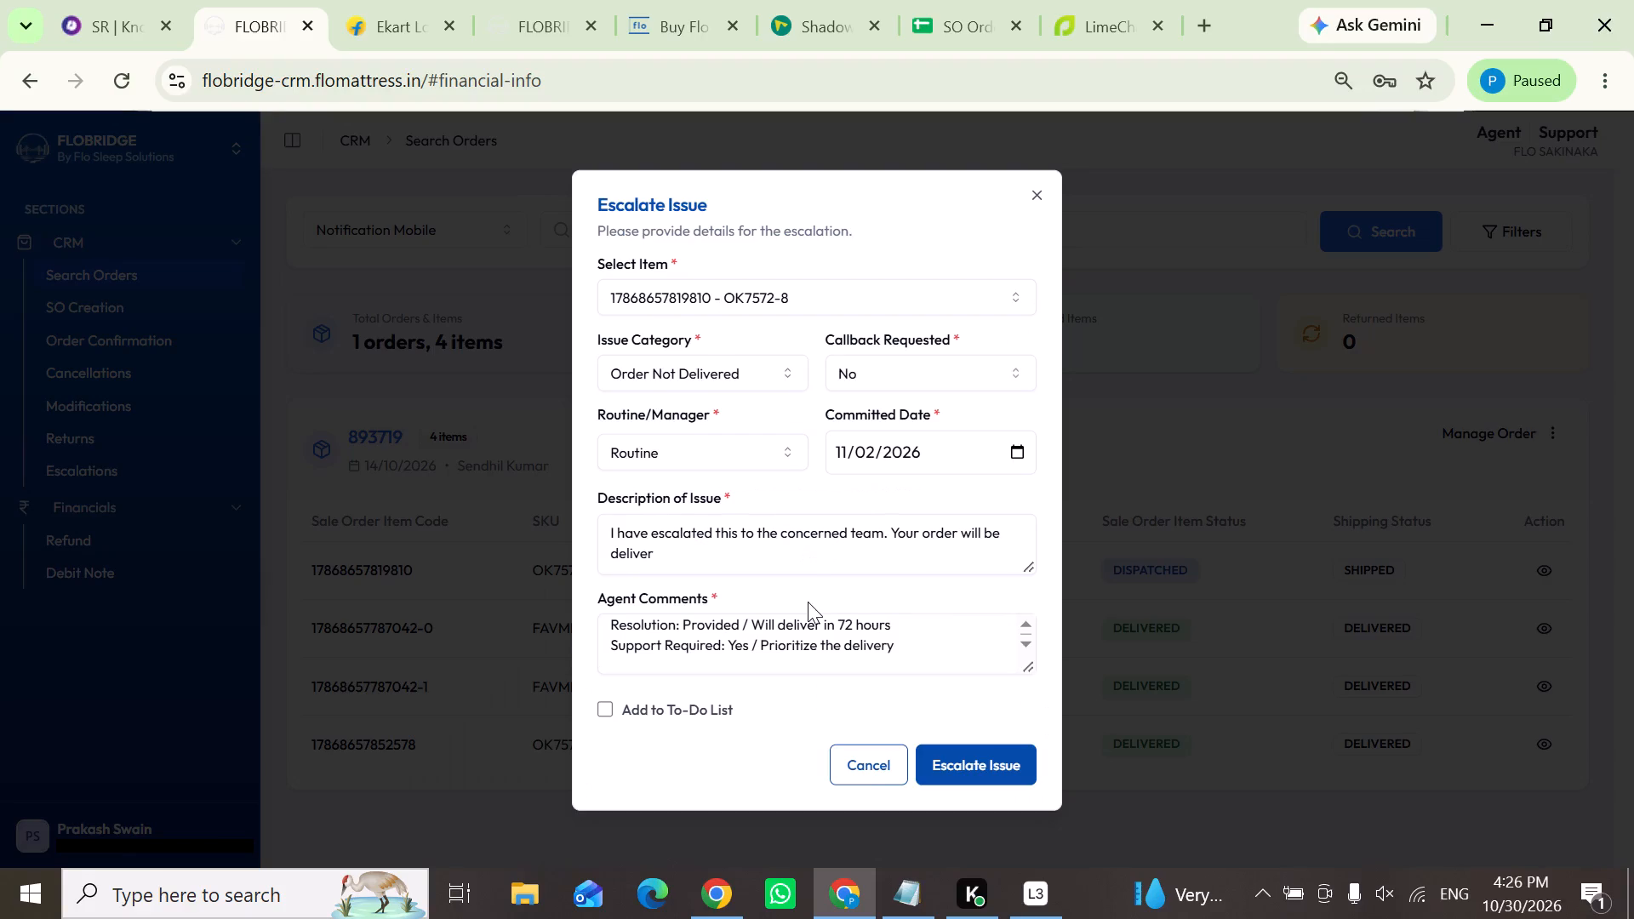
Reopen the OK7572-8 item's details to check its logs, and close them.
click(1540, 576)
click(620, 453)
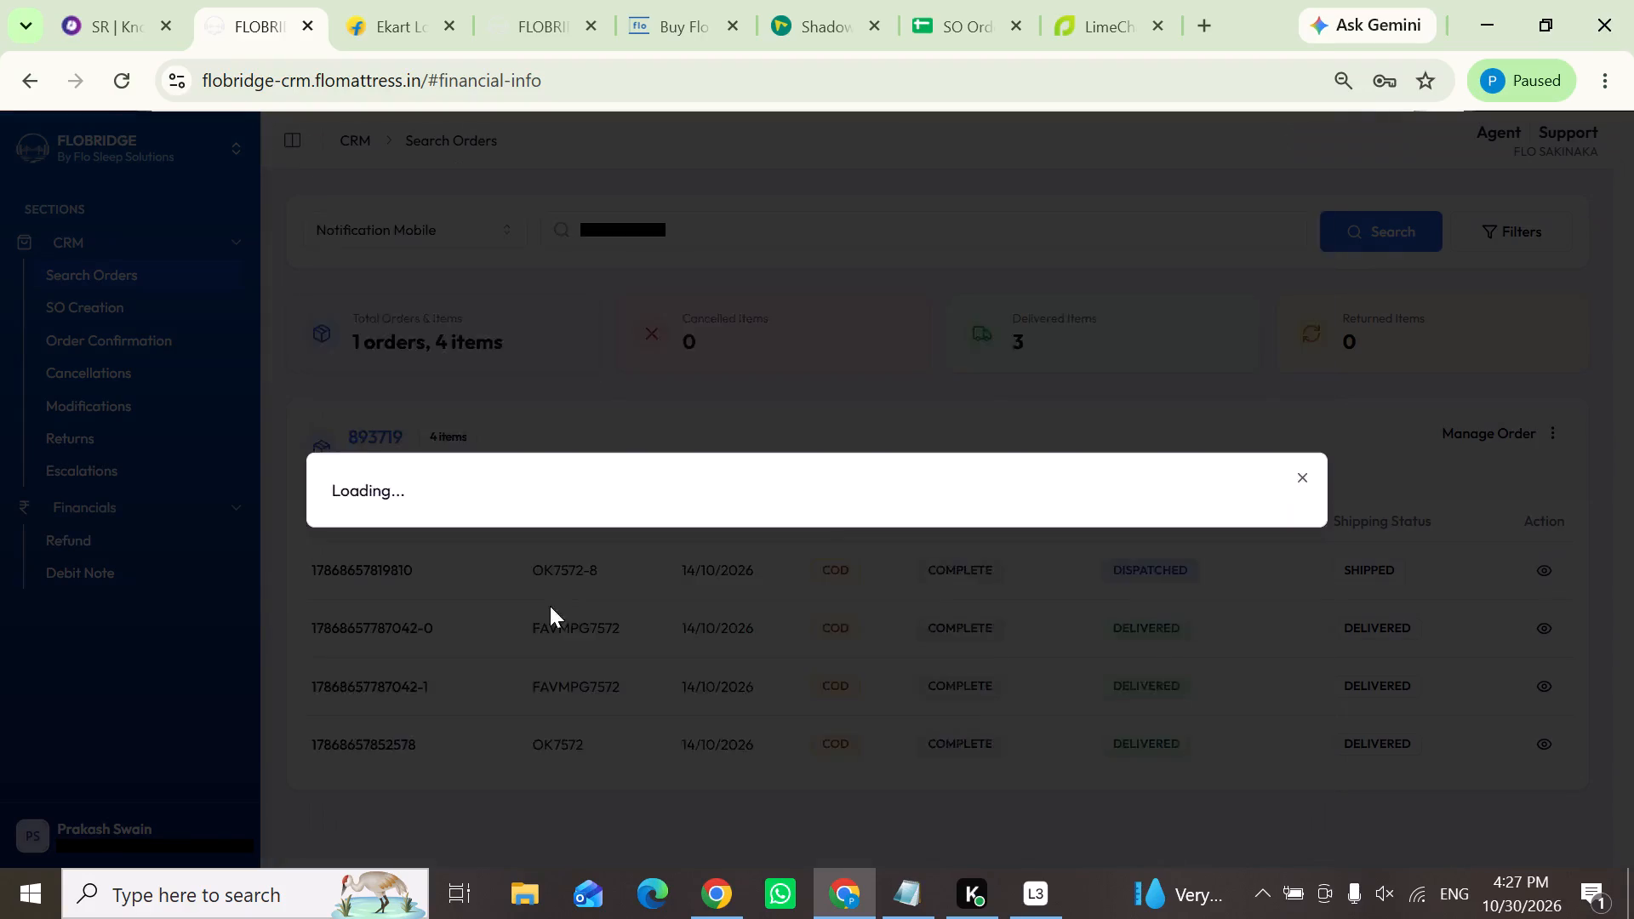
click(591, 831)
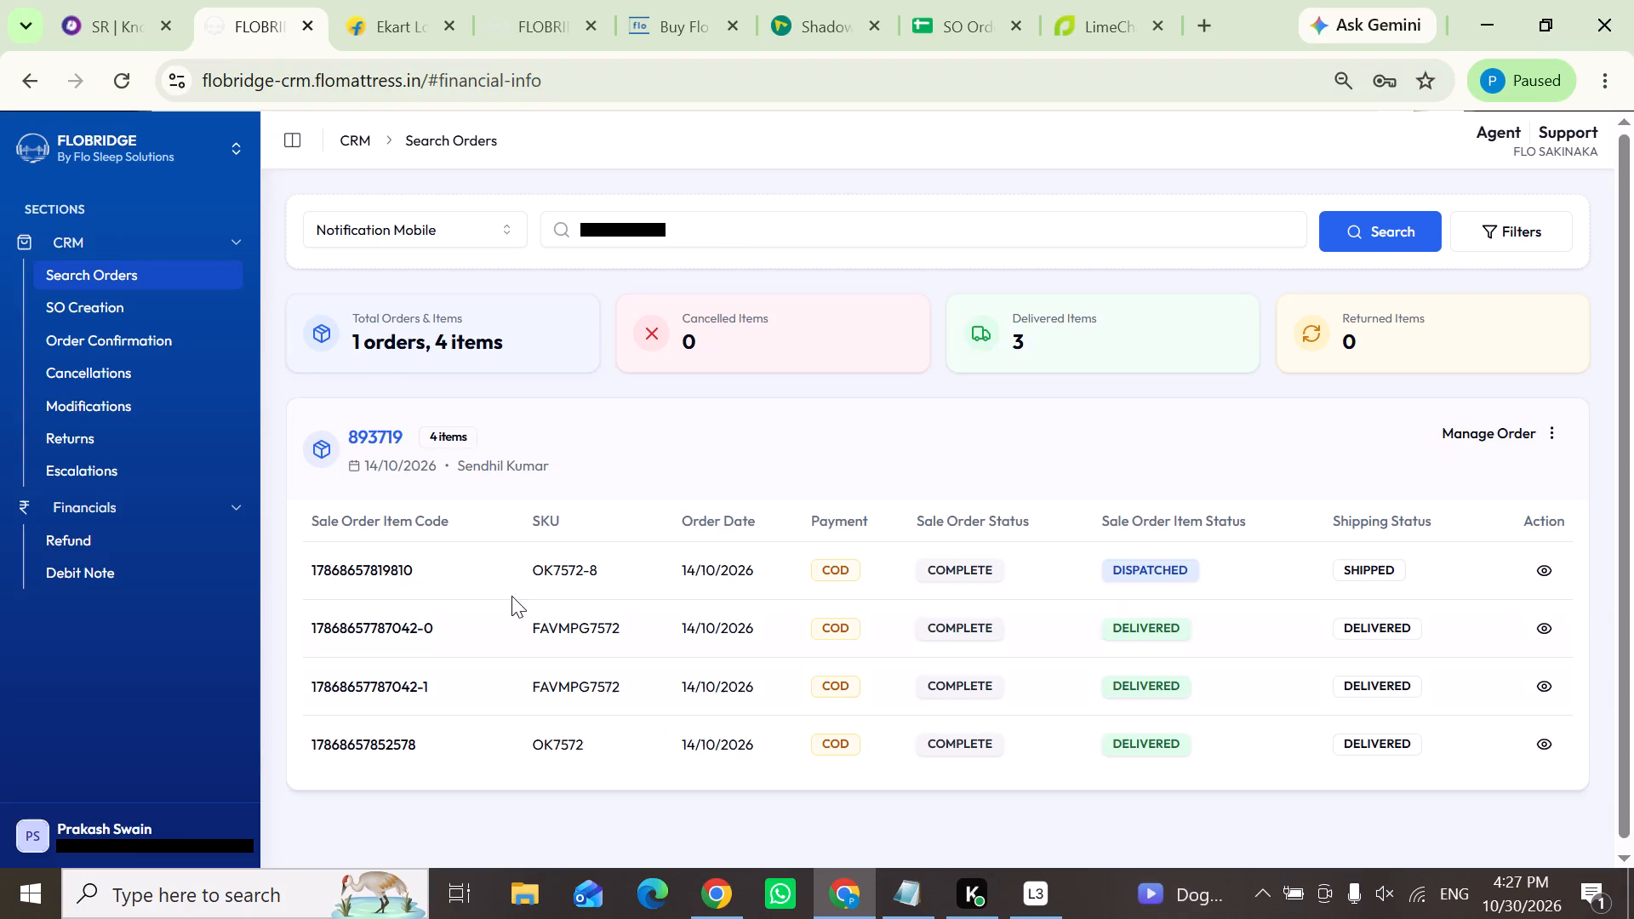
Return to the ongoing call page and close the Ekart tracking page.
click(122, 30)
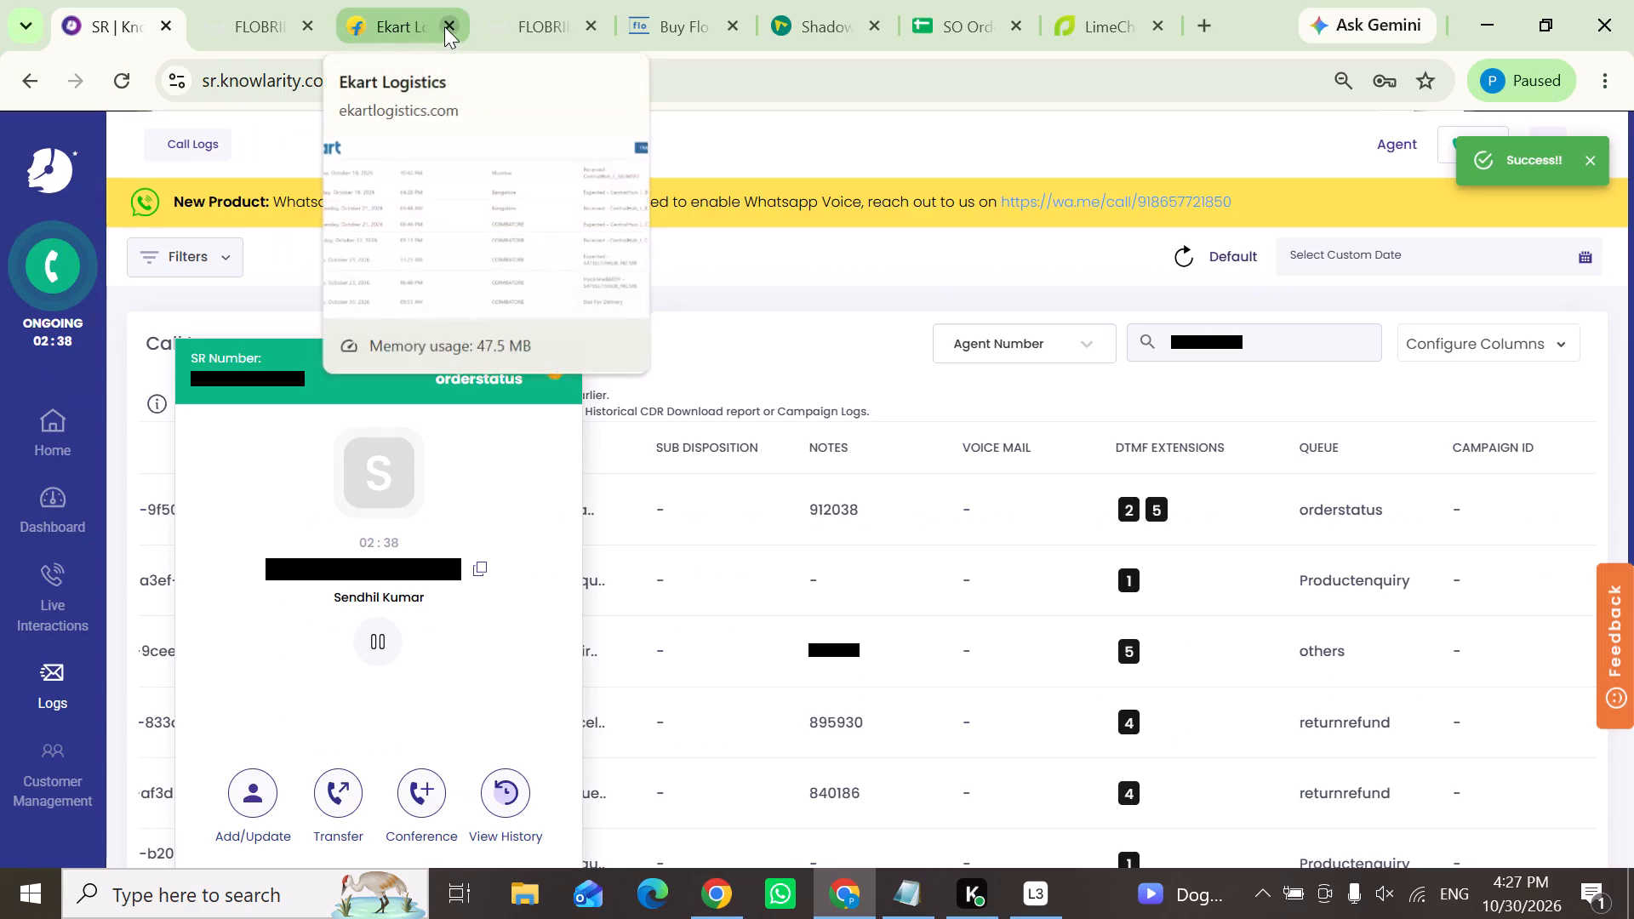
click(444, 24)
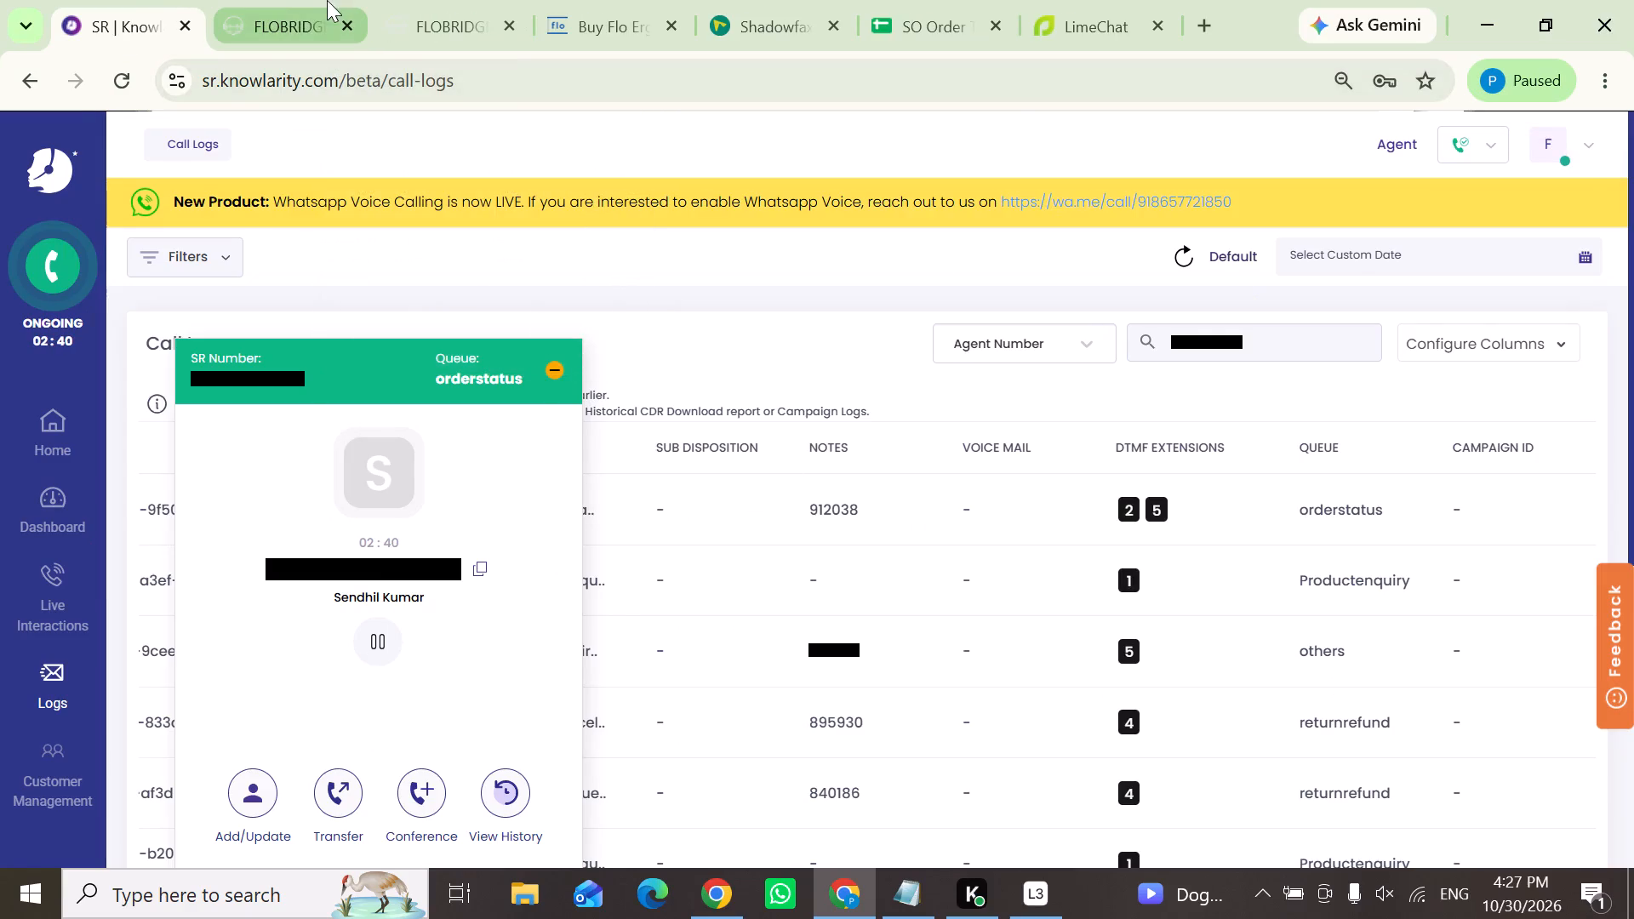
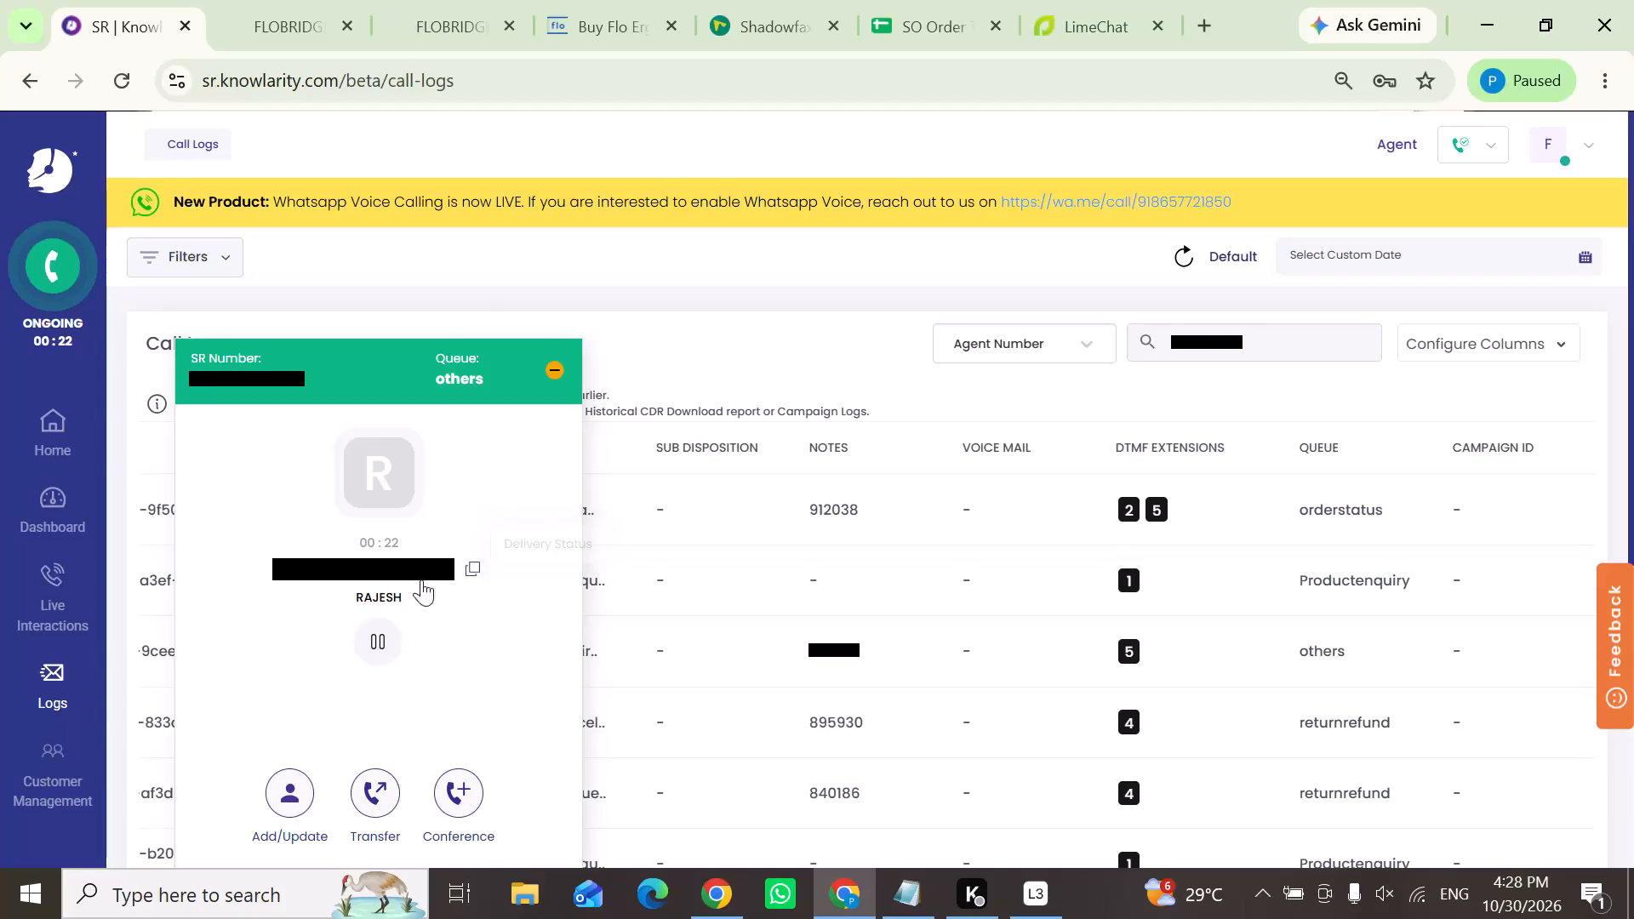
Copy the ongoing caller's number and search the CRM orders by notification mobile, with the number's prefix removed.
click(477, 561)
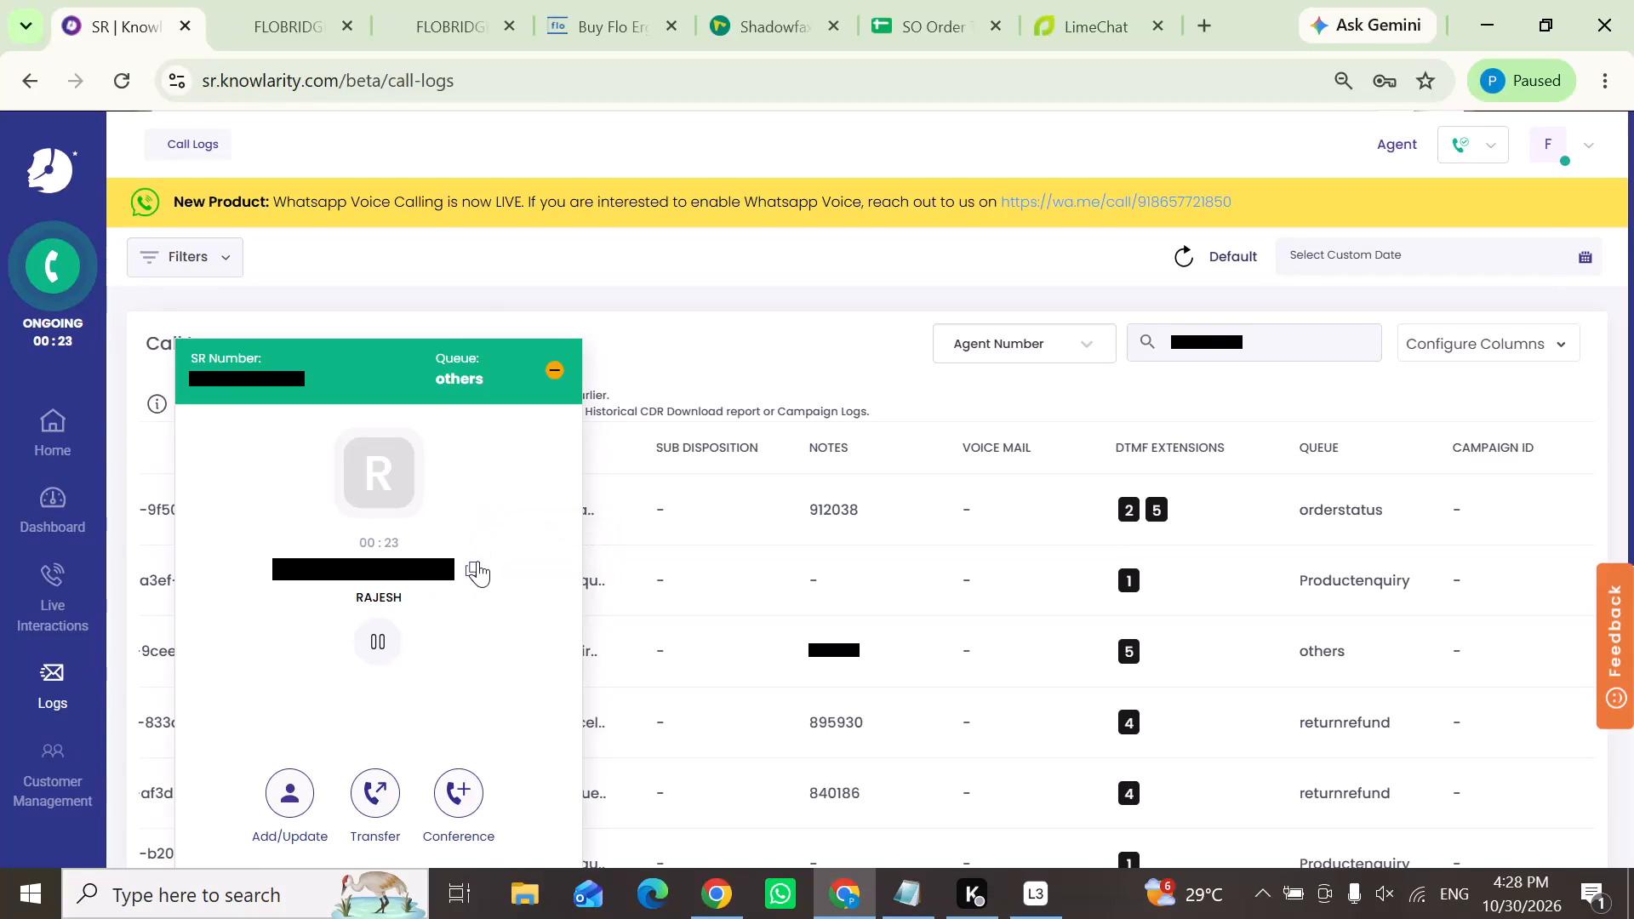
click(276, 0)
drag(688, 228, 436, 248)
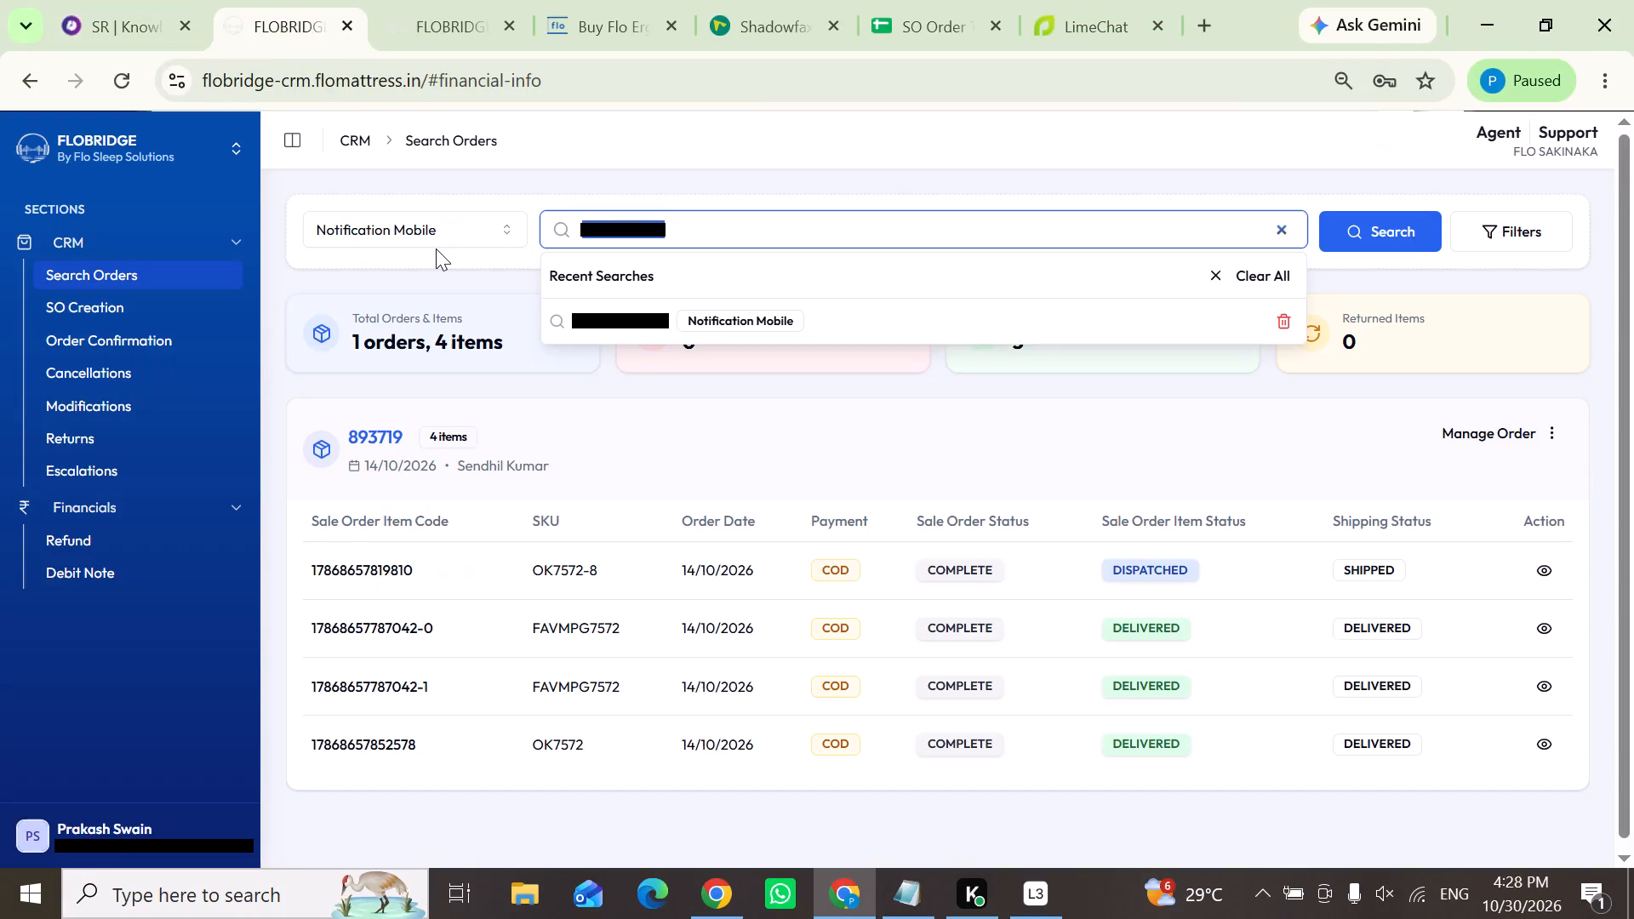
key(ctrl+v)
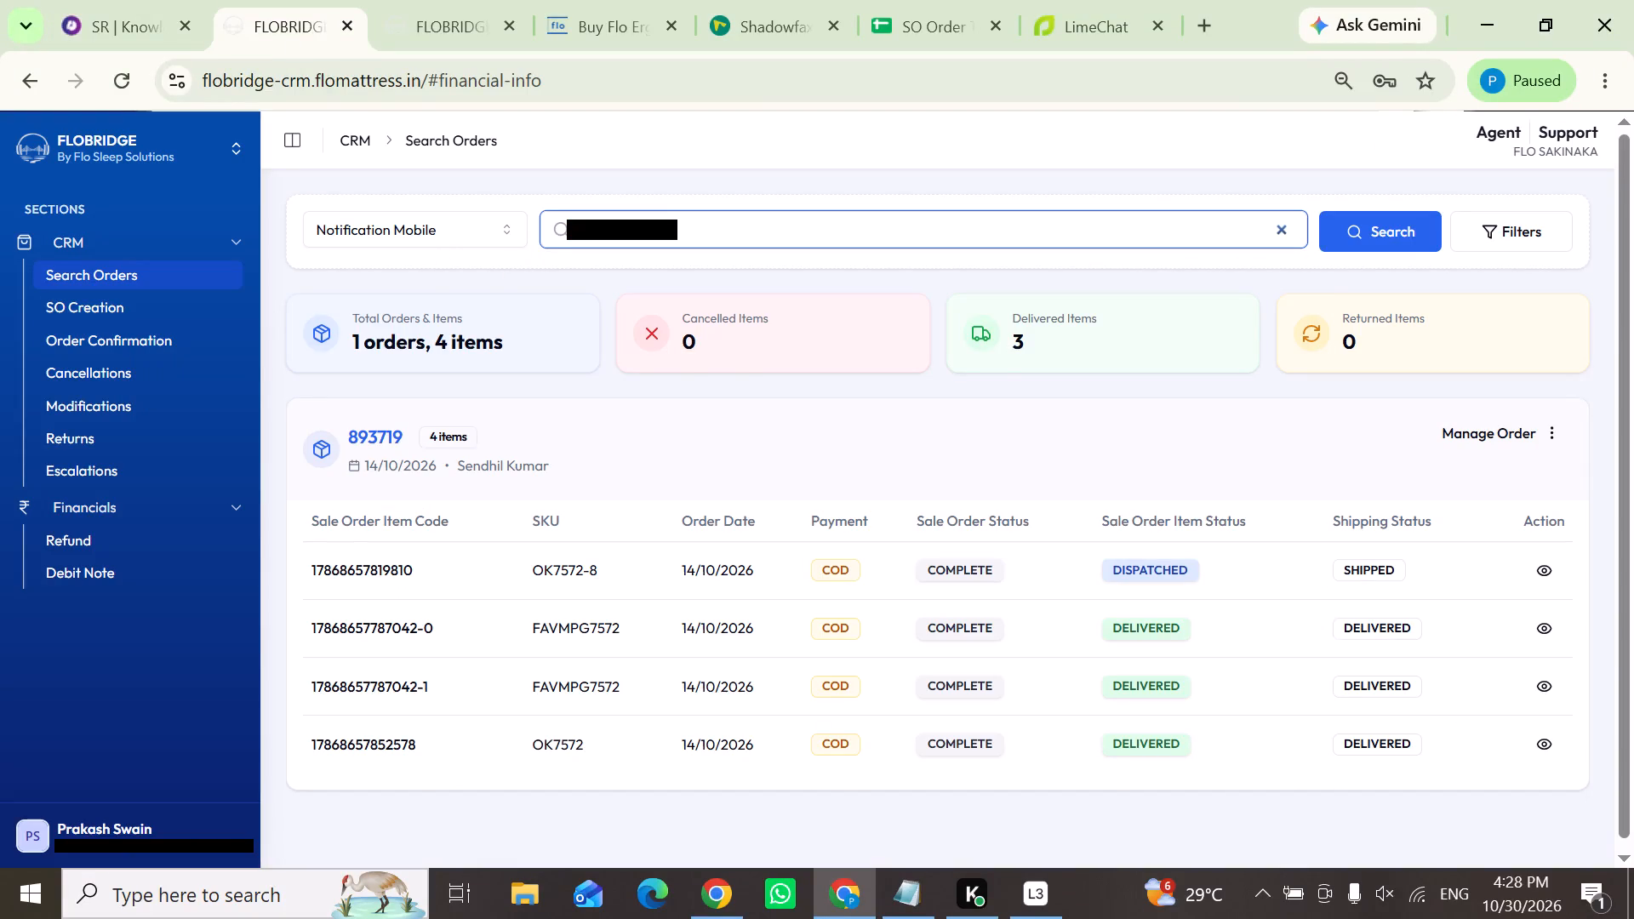
drag(598, 230, 575, 231)
key(BackSpace)
key(Right)
key(BackSpace)
click(1405, 220)
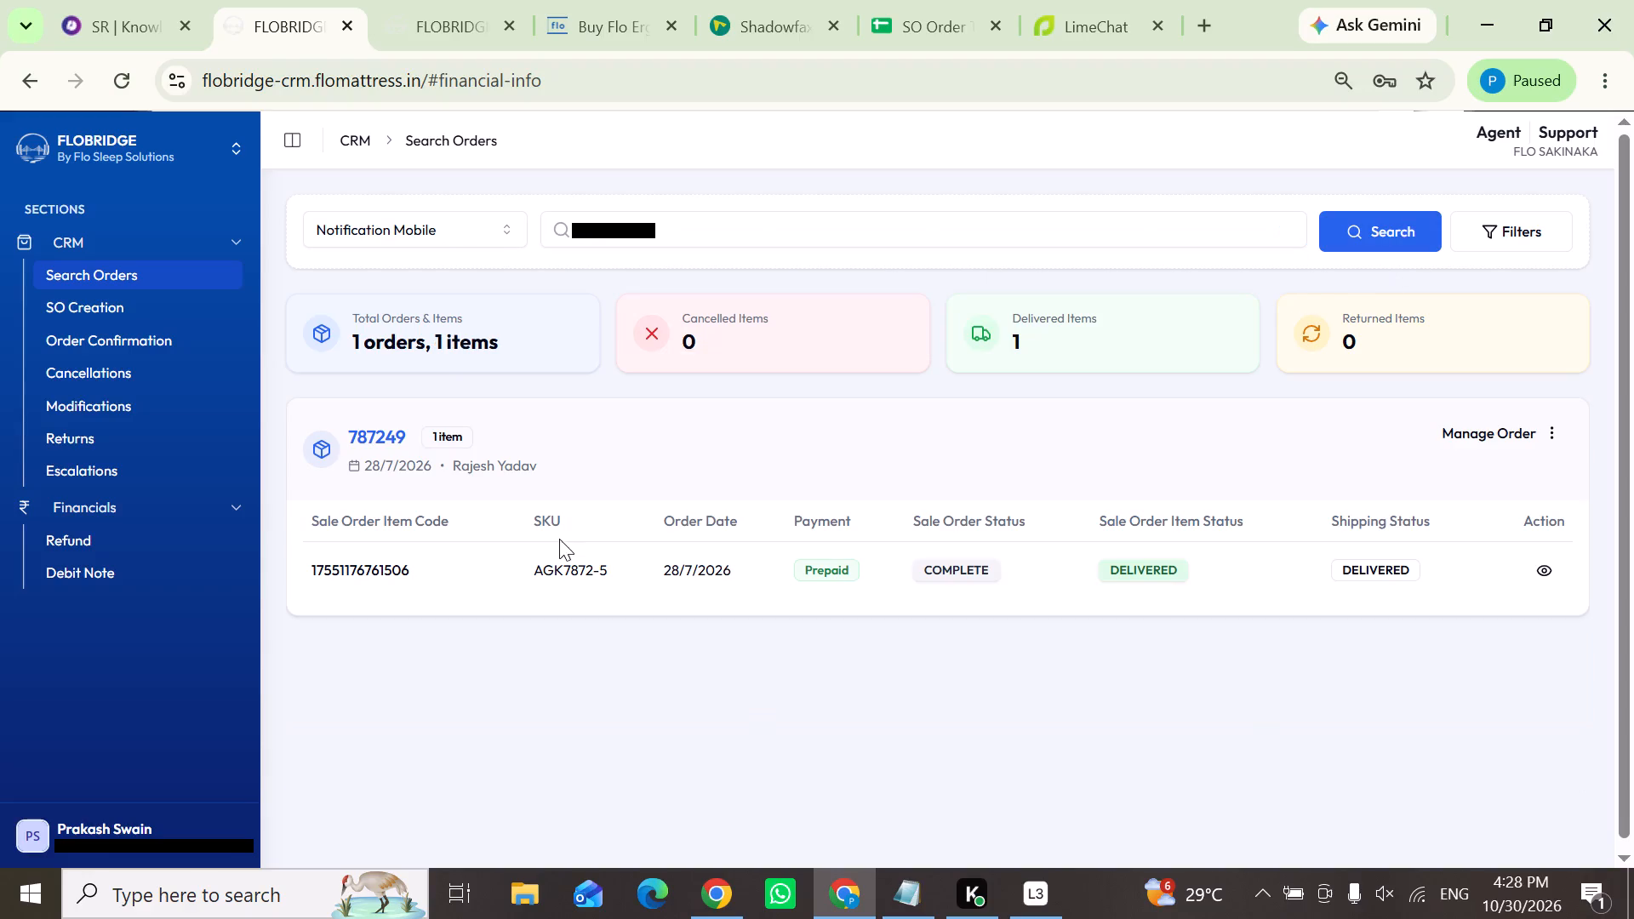
drag(747, 578, 660, 583)
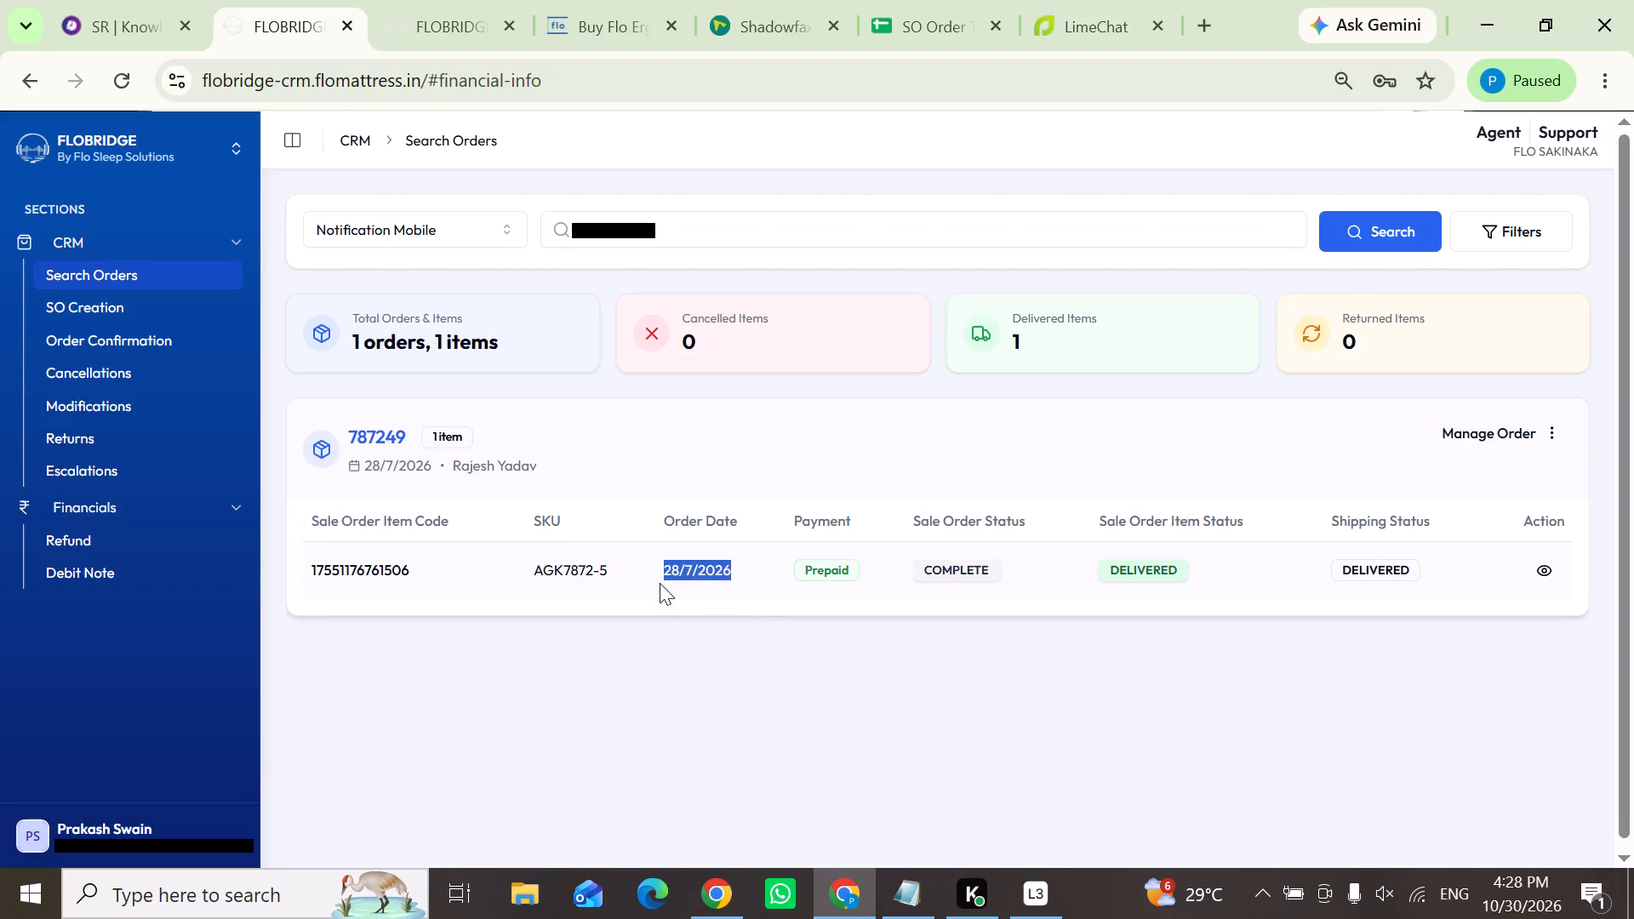
click(729, 599)
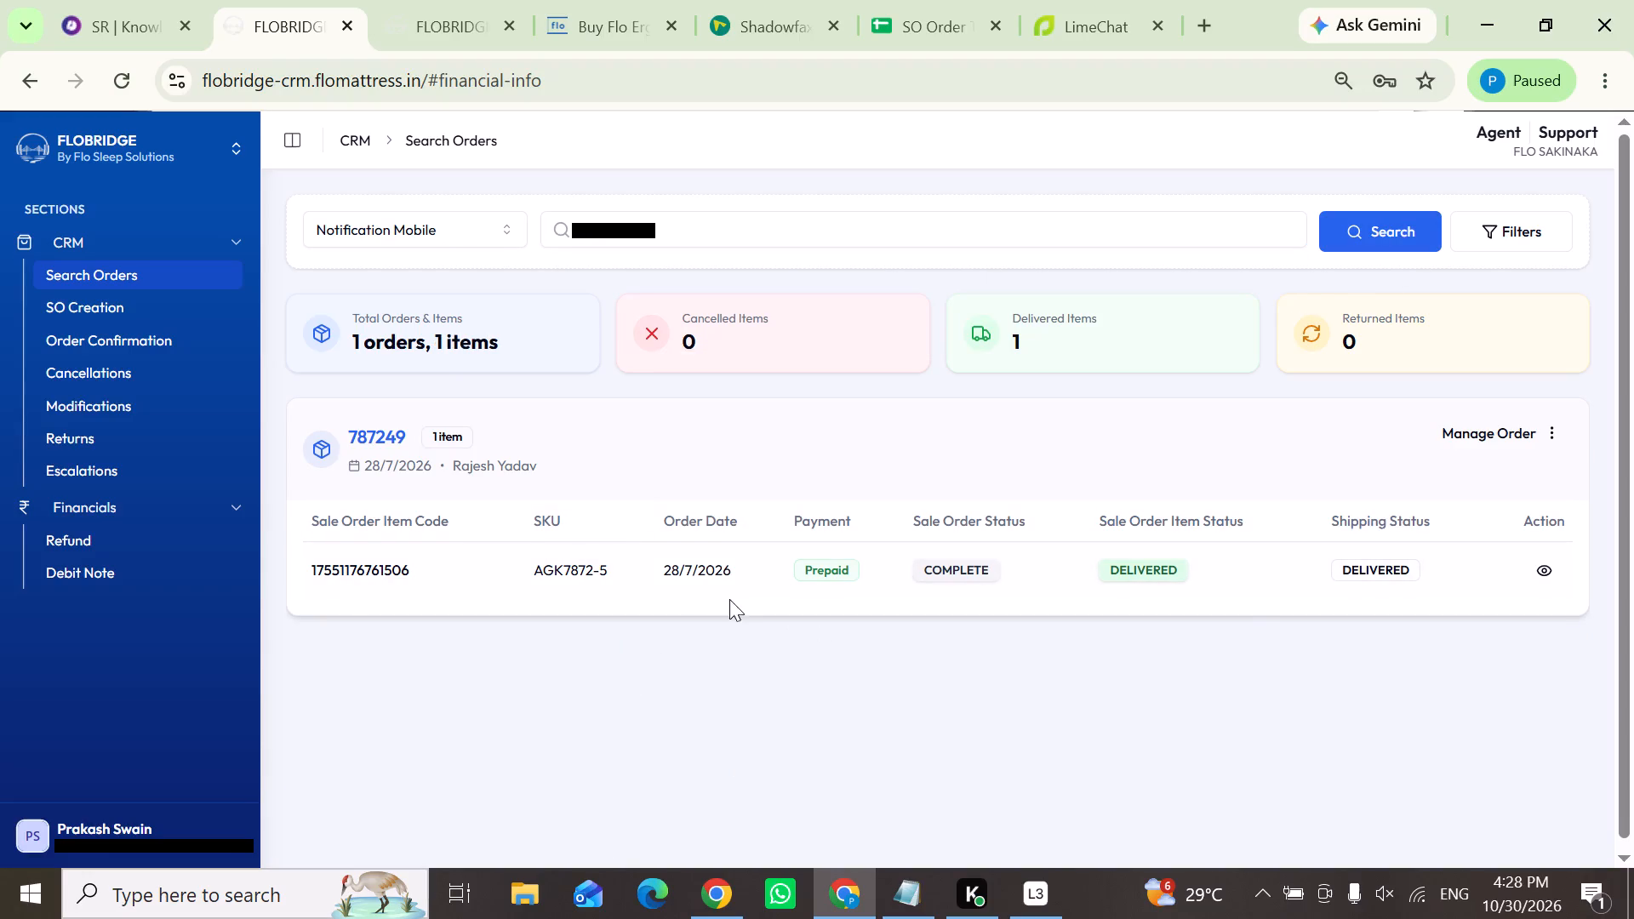
click(1542, 558)
click(632, 483)
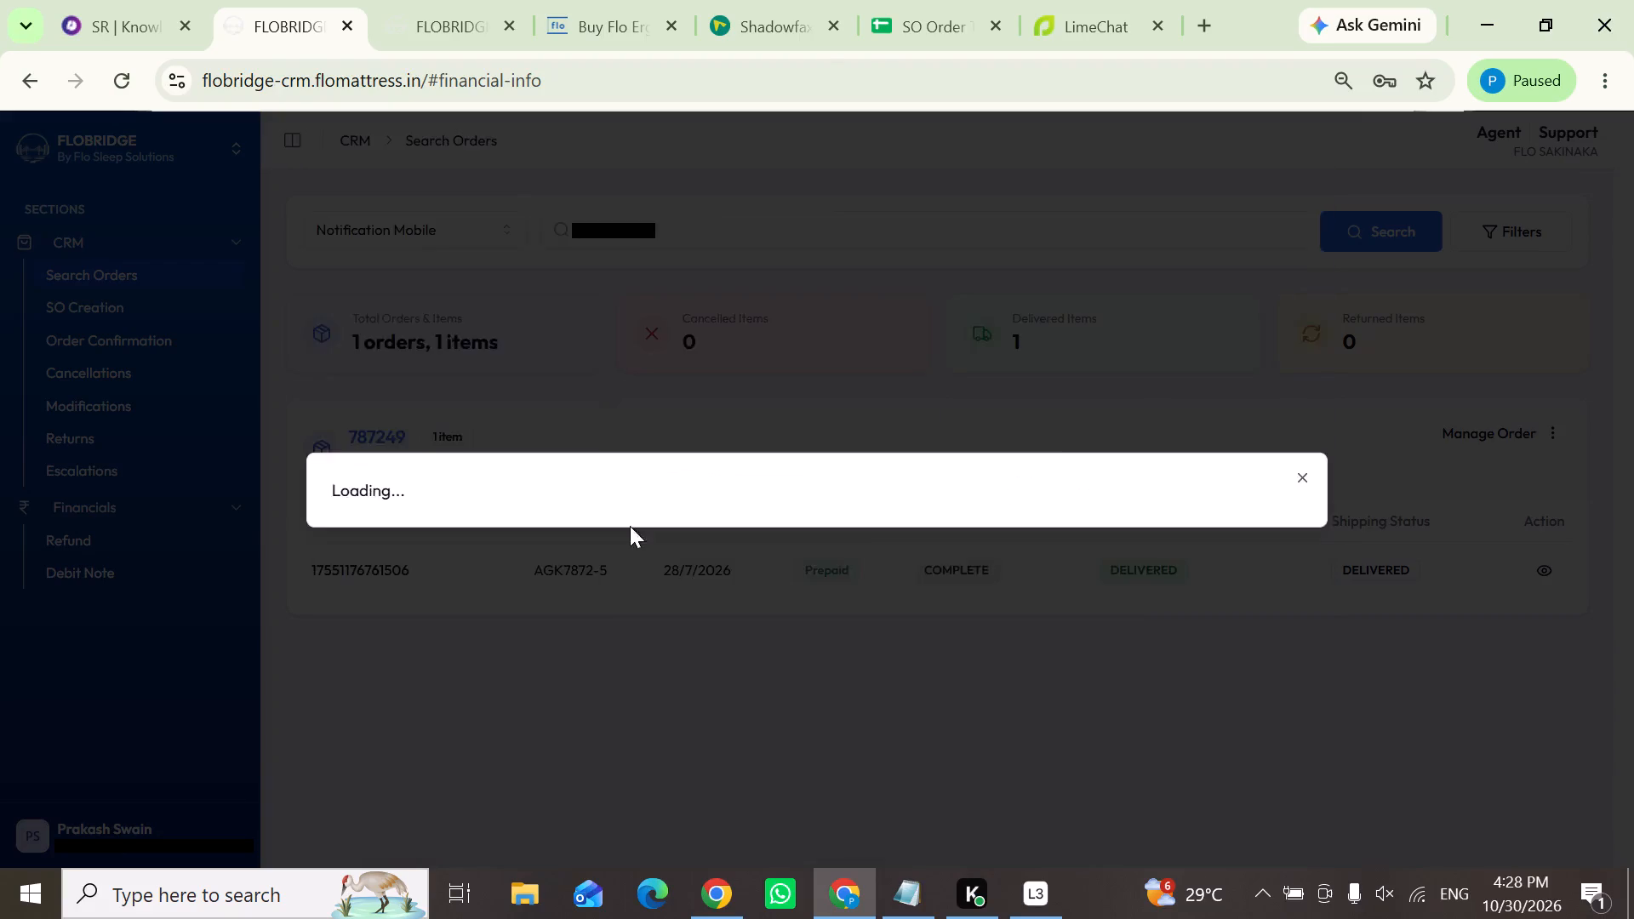
scroll(671, 729, down, 4)
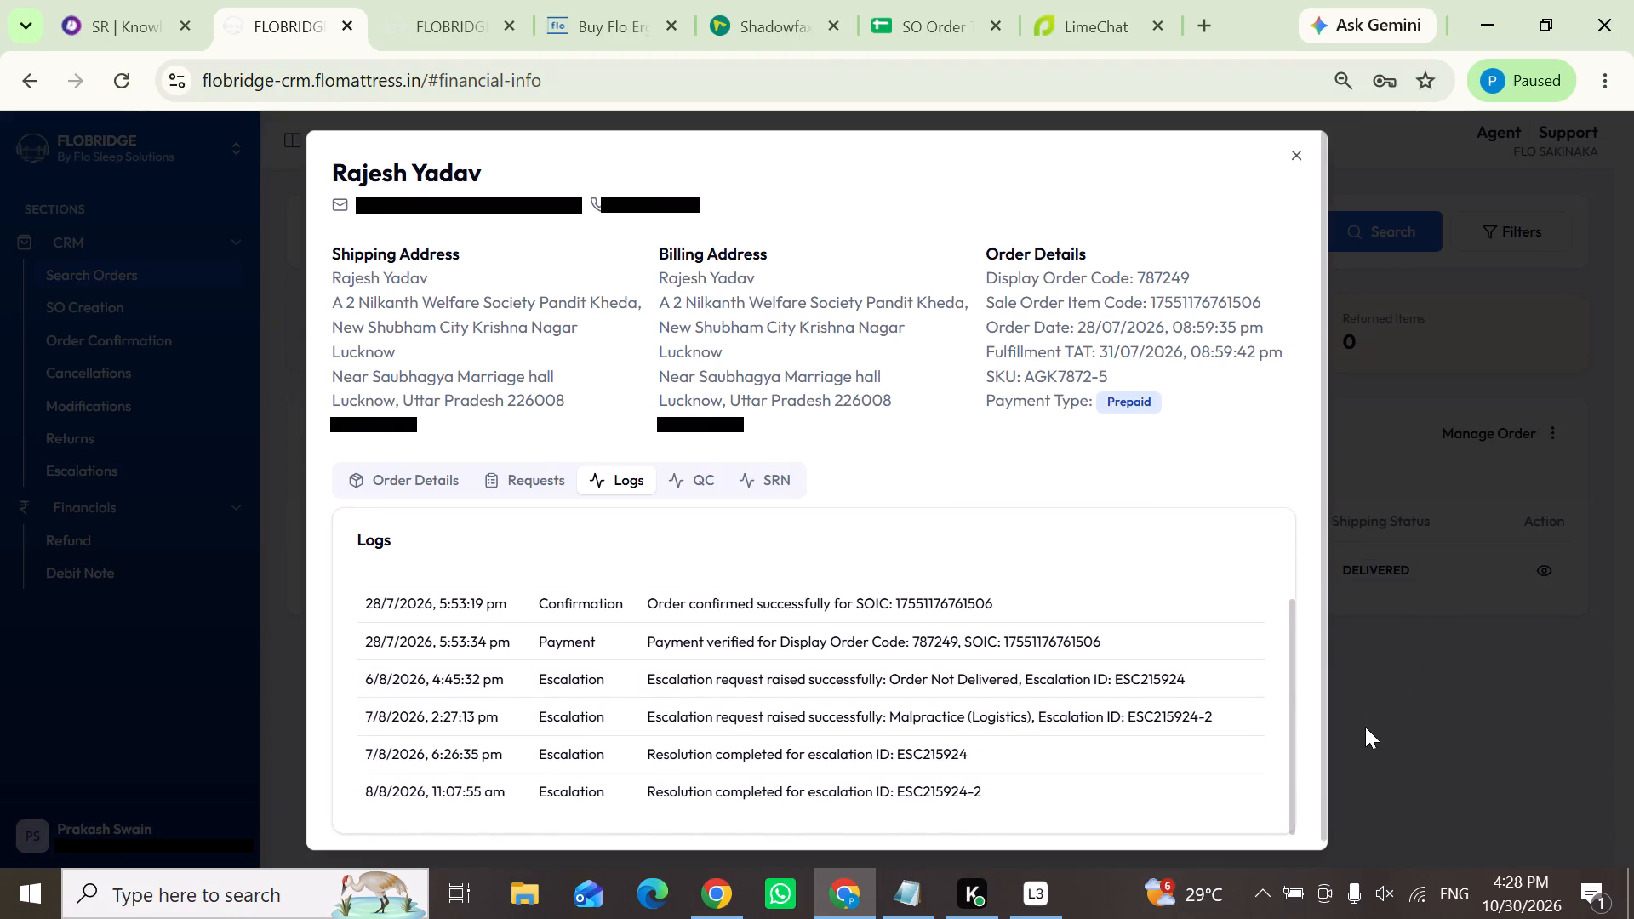
click(1414, 735)
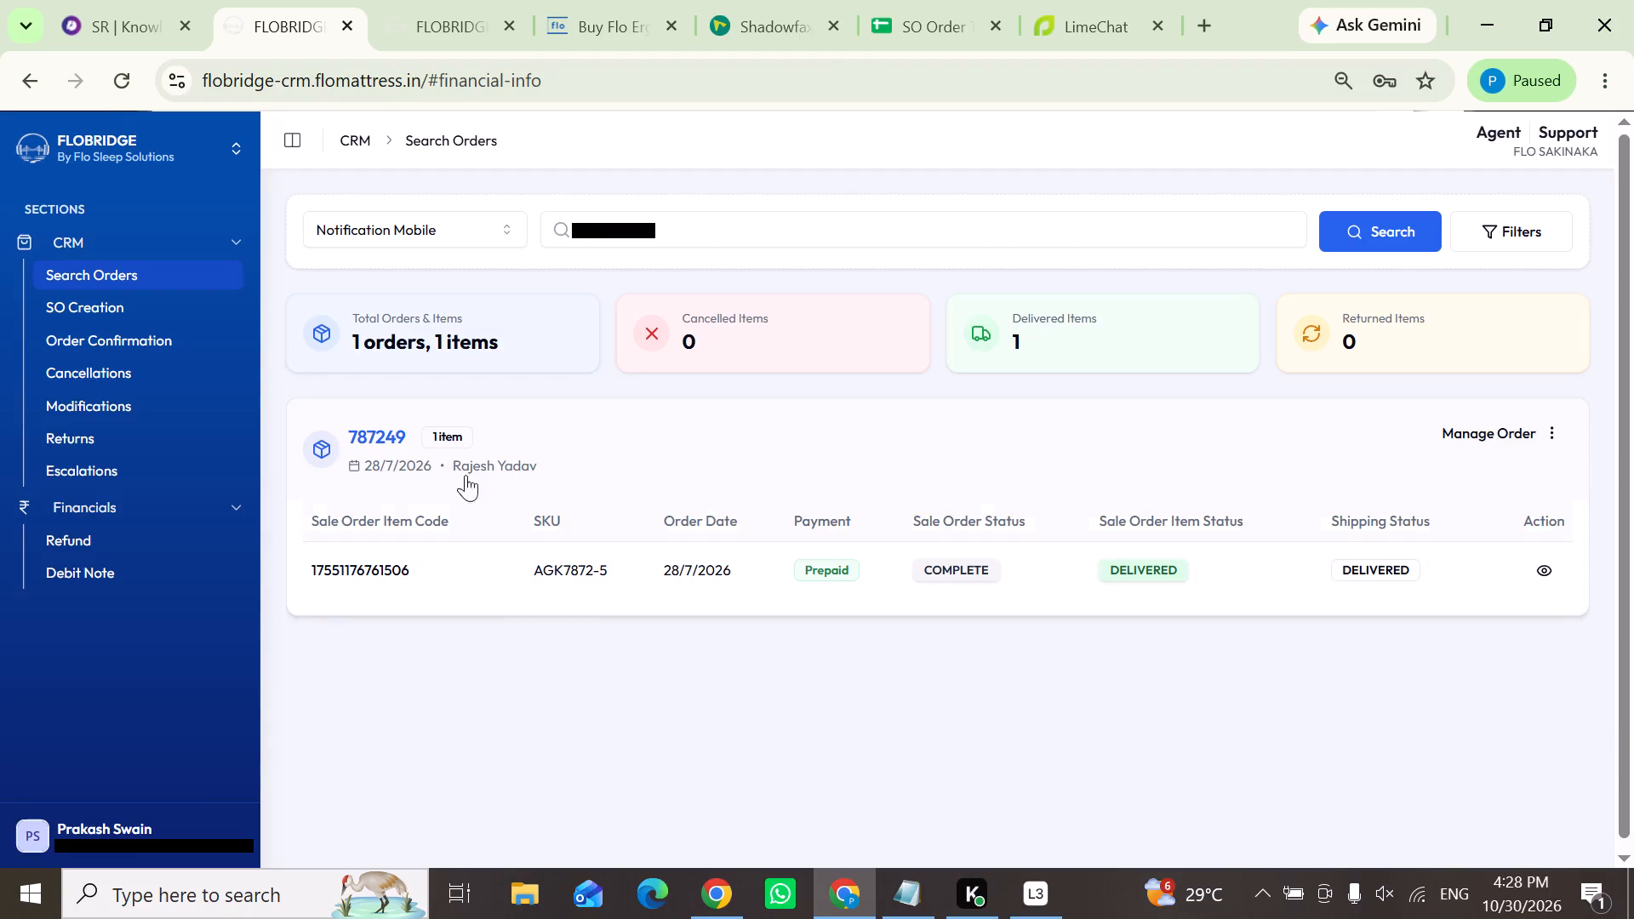
drag(403, 437, 323, 435)
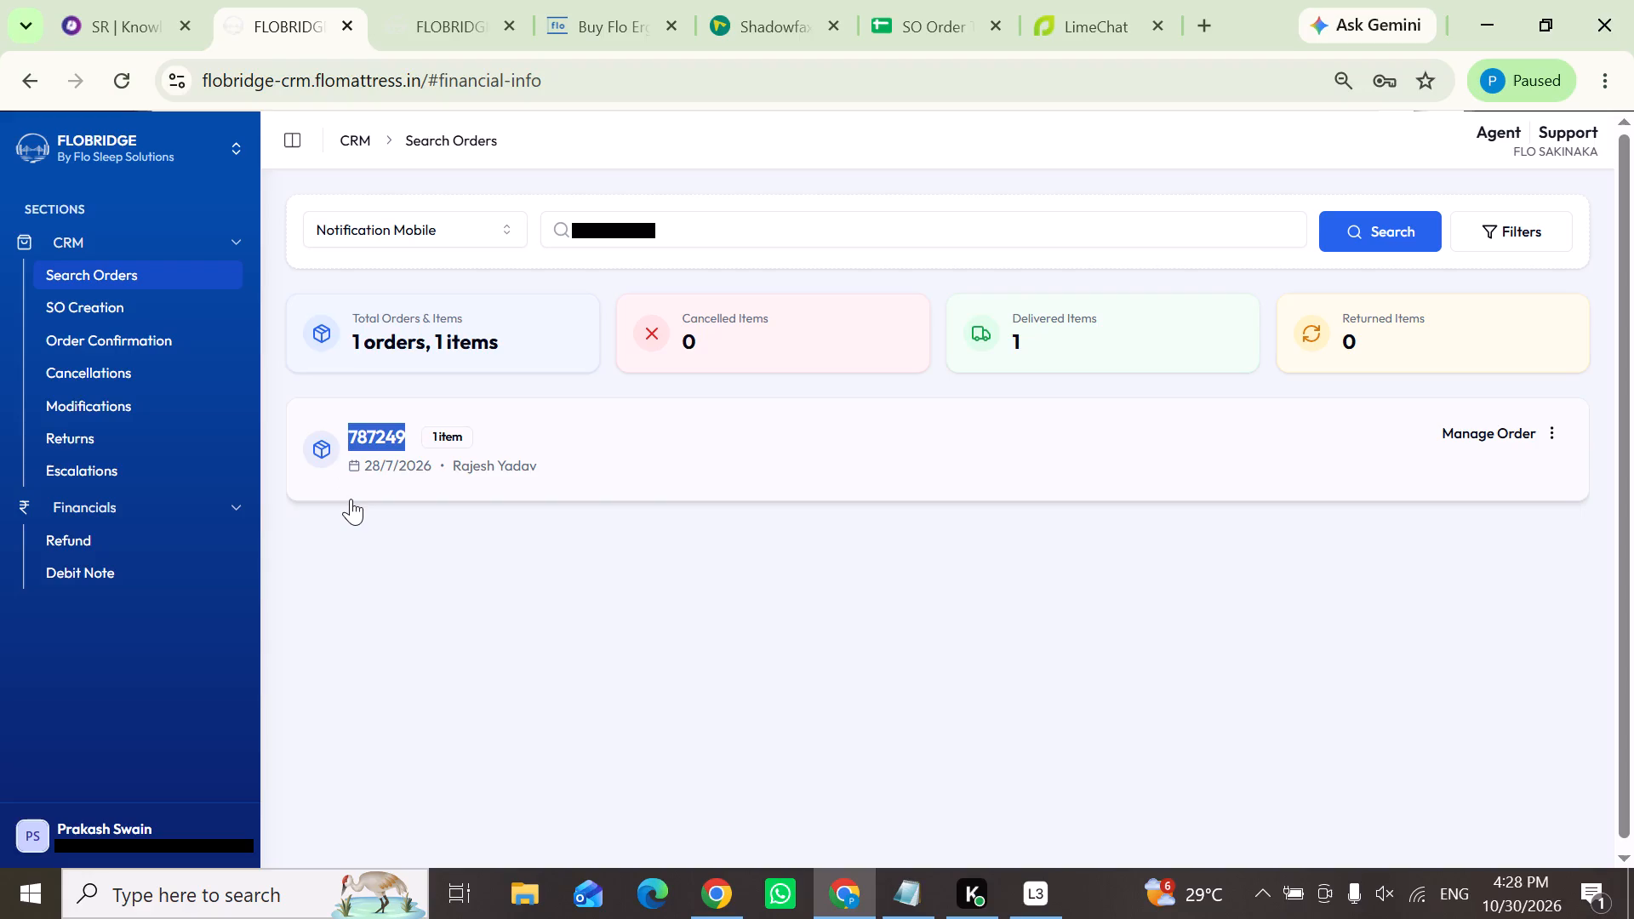
key(ctrl+c)
click(129, 0)
click(295, 786)
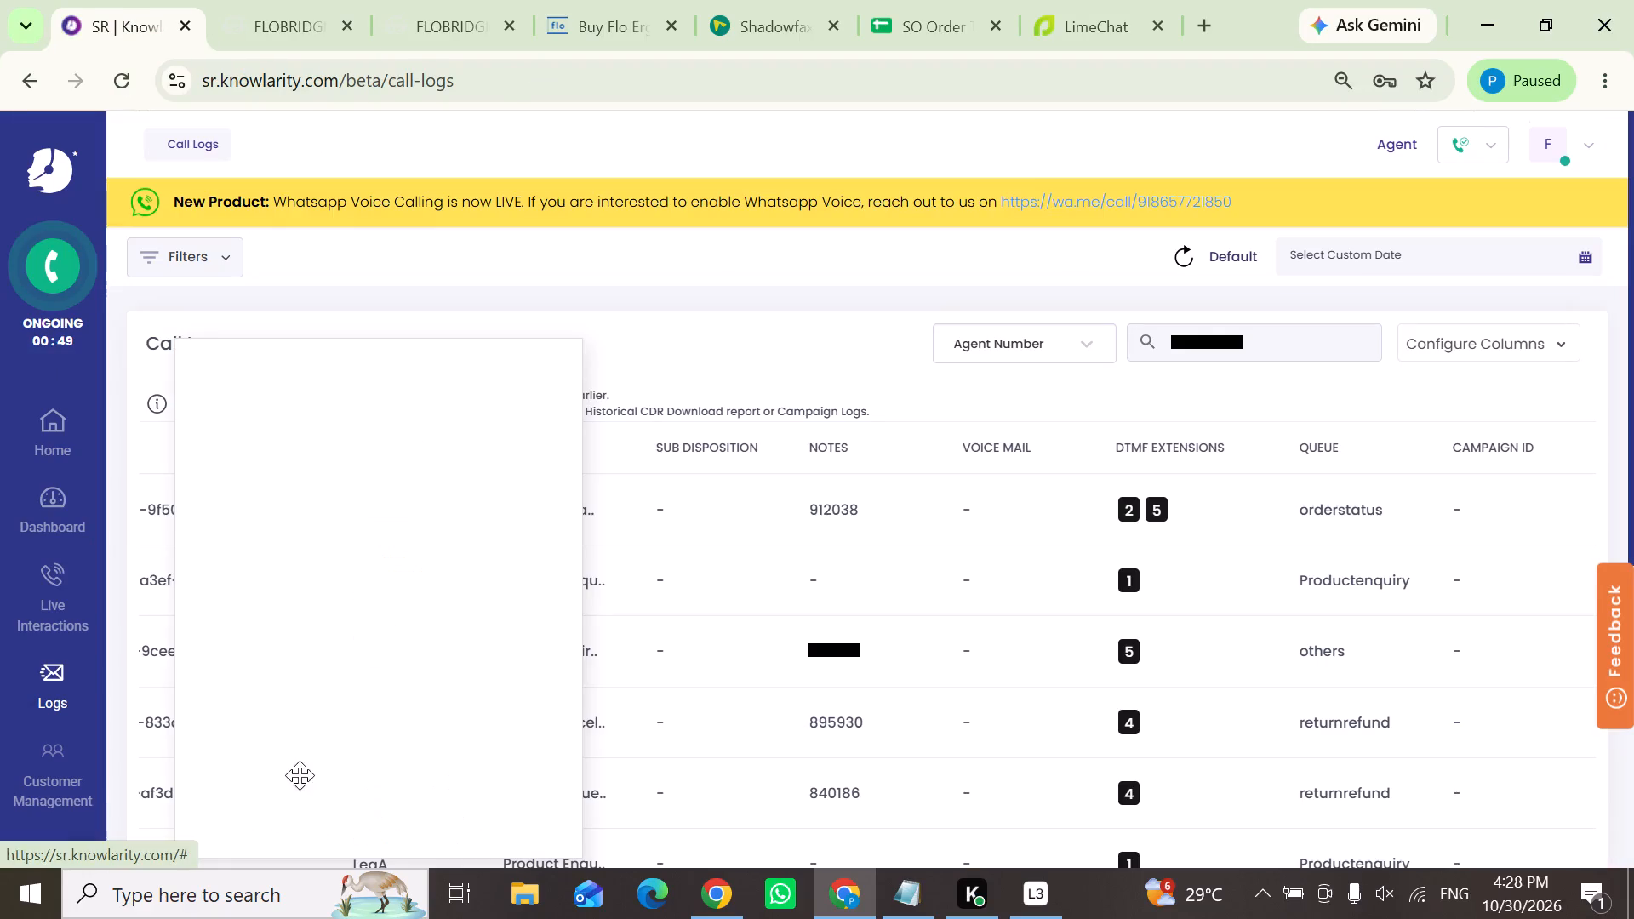
scroll(370, 637, down, 1)
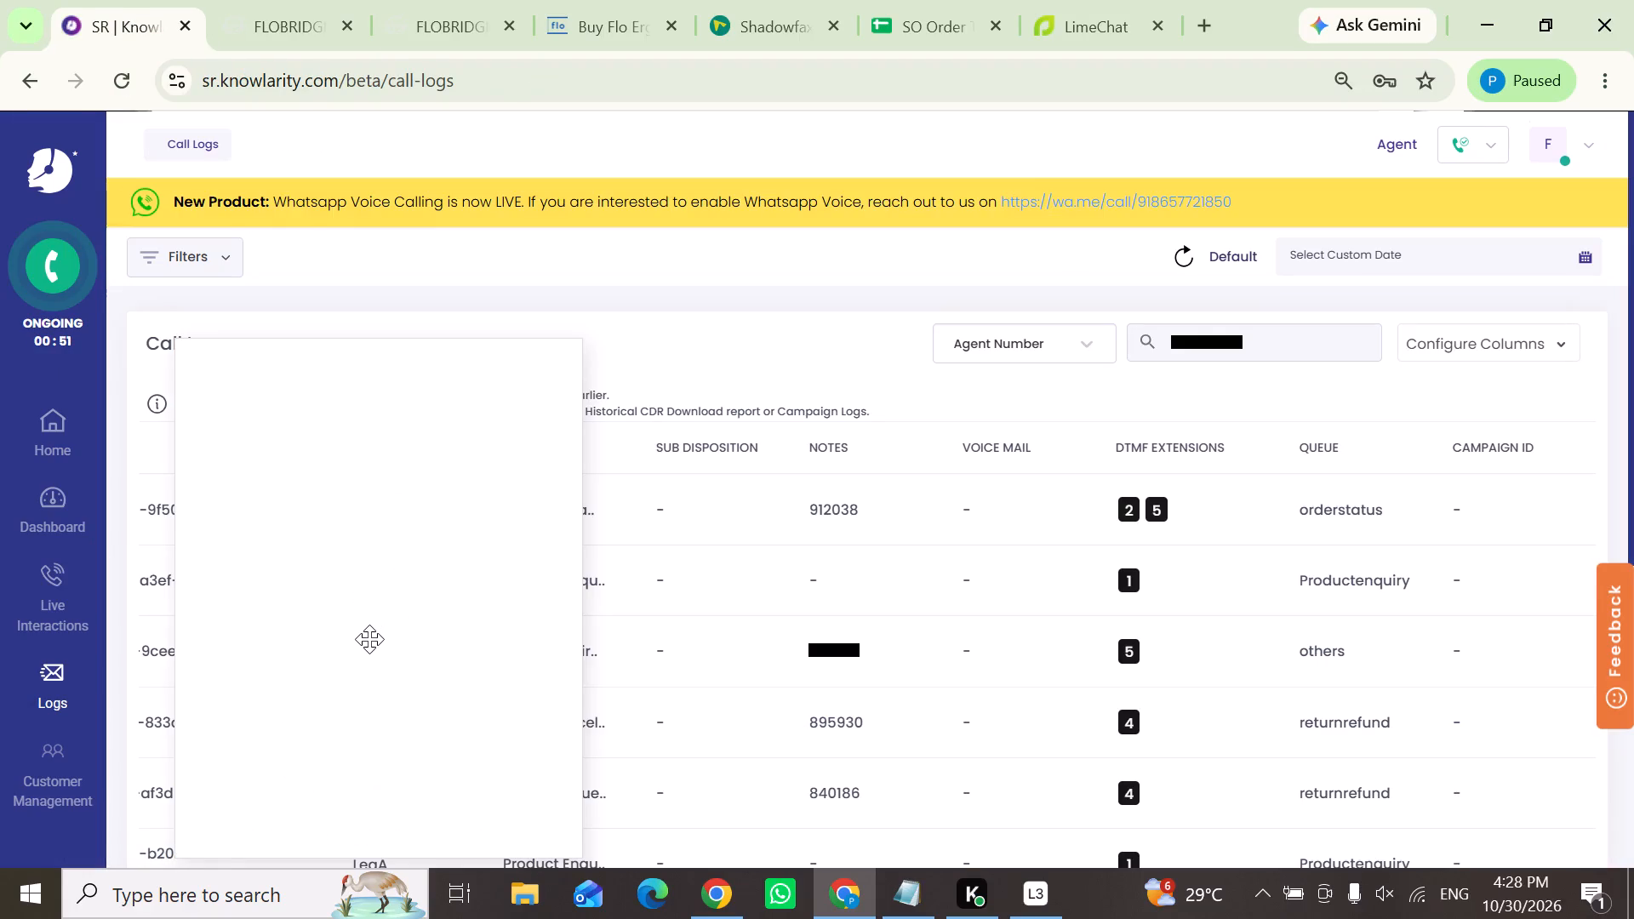
scroll(426, 655, down, 1)
click(341, 697)
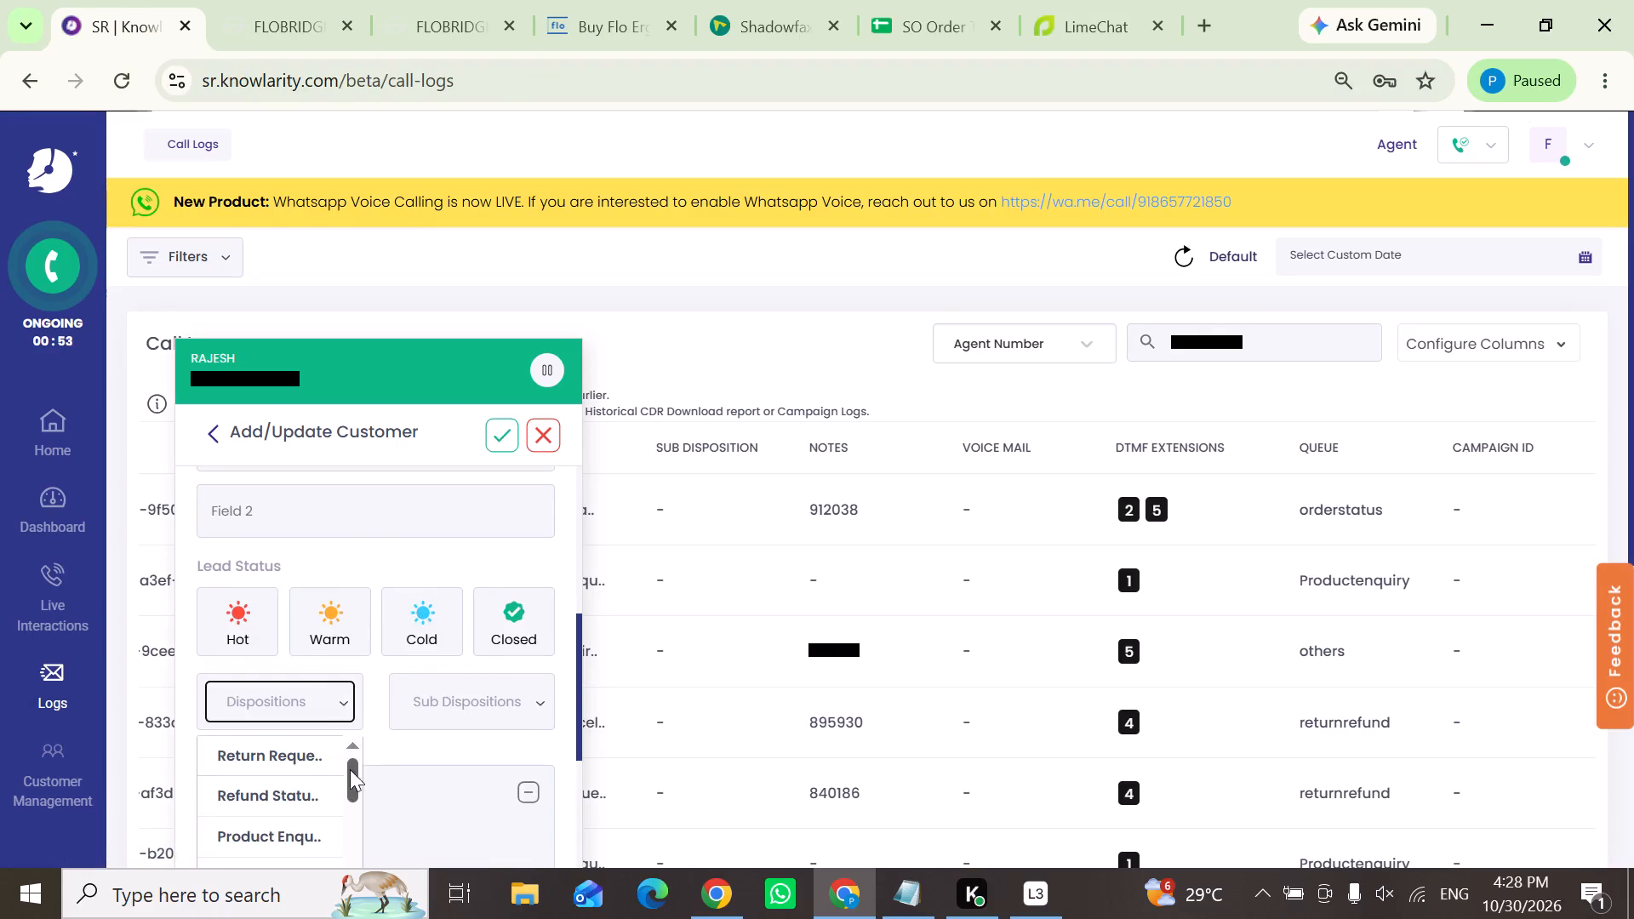
drag(351, 773, 347, 887)
scroll(427, 677, down, 1)
click(266, 593)
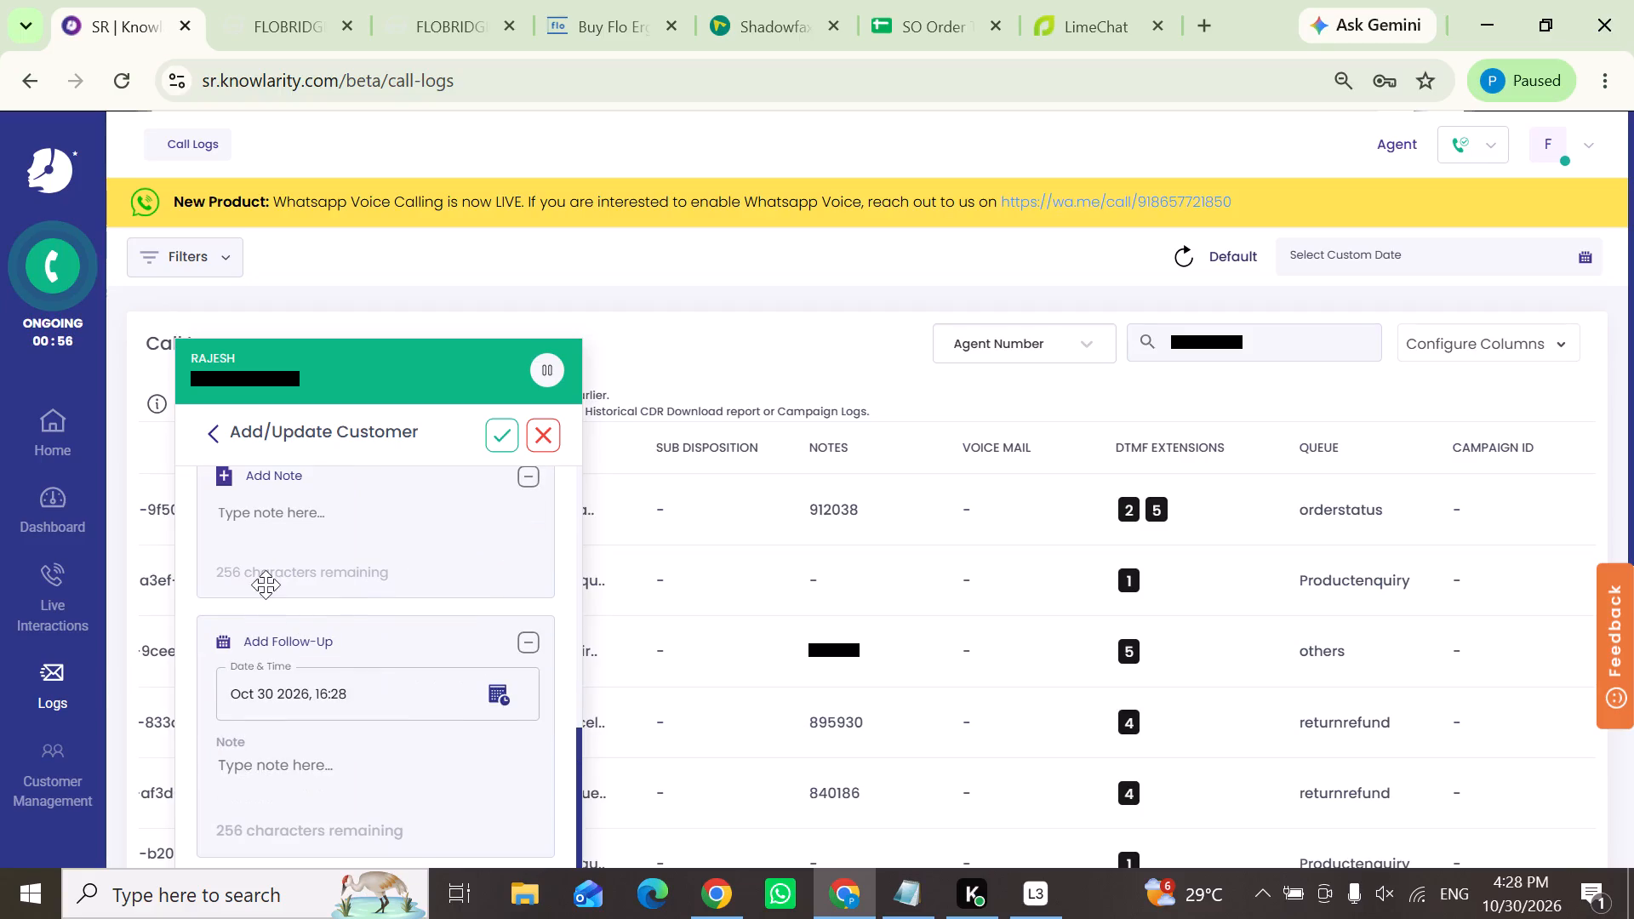
click(273, 529)
key(ctrl+v)
click(502, 437)
click(229, 0)
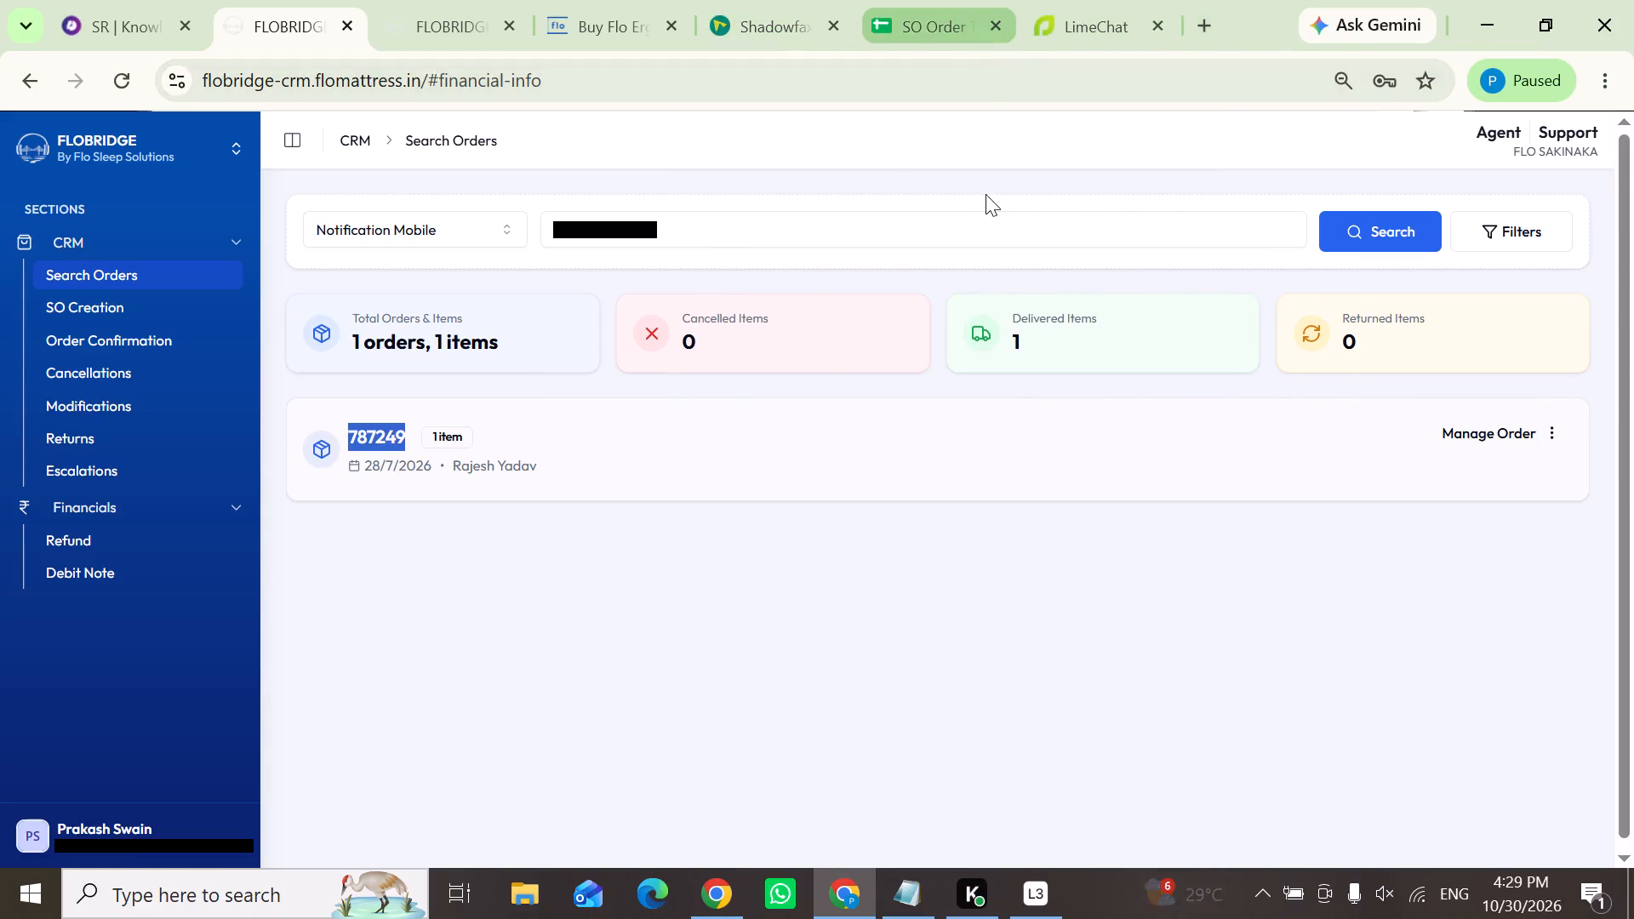
click(600, 465)
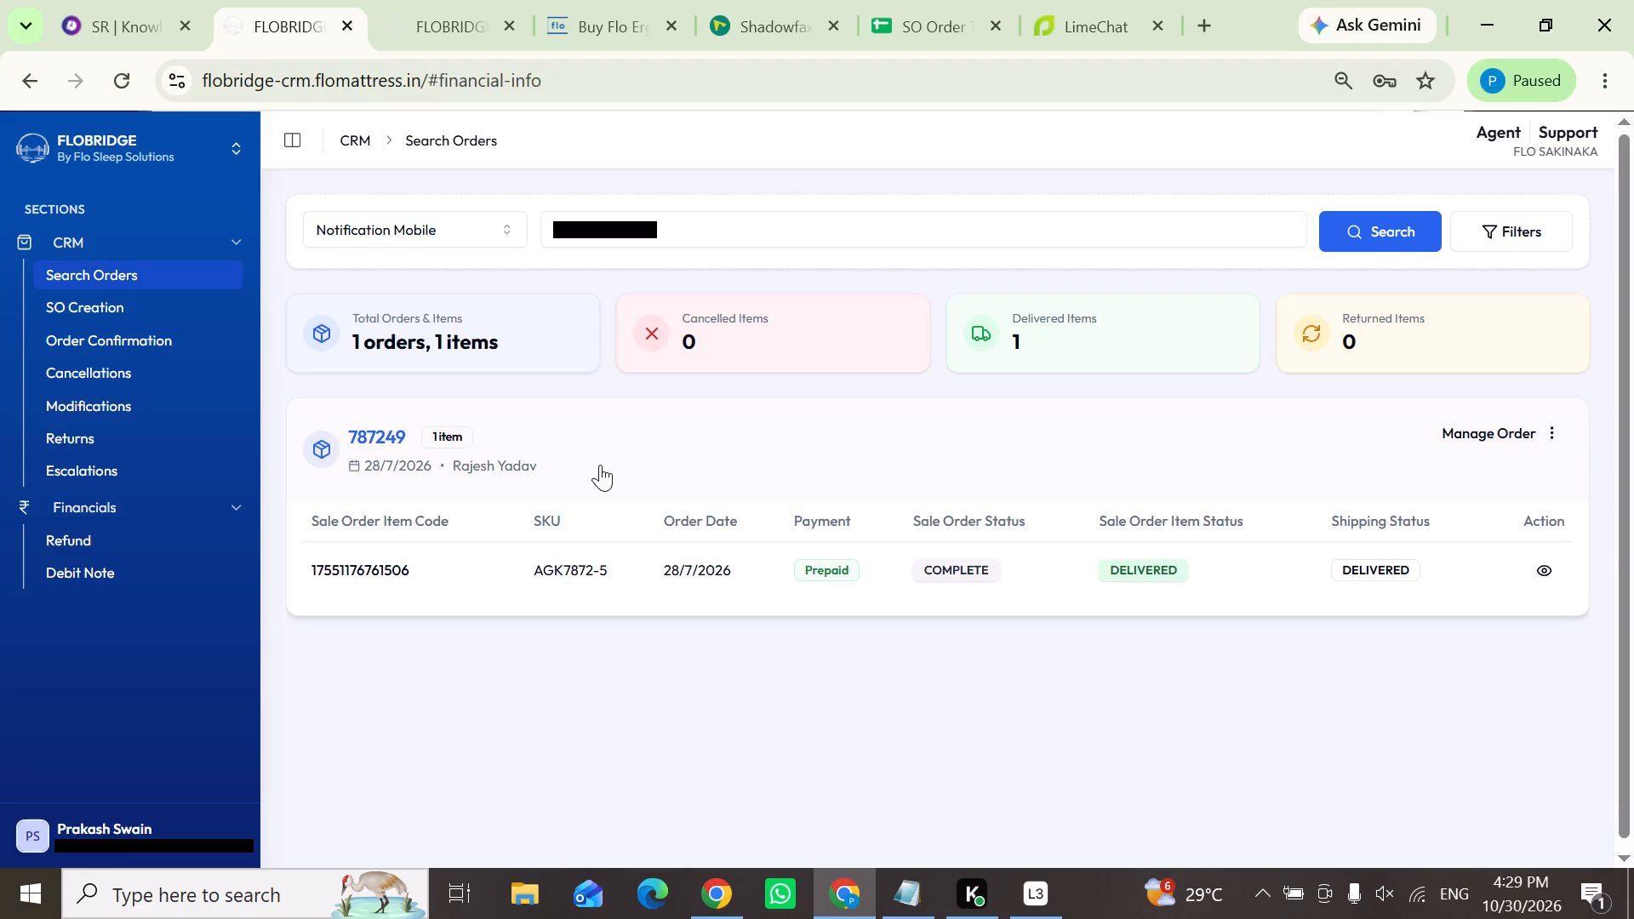
click(1538, 576)
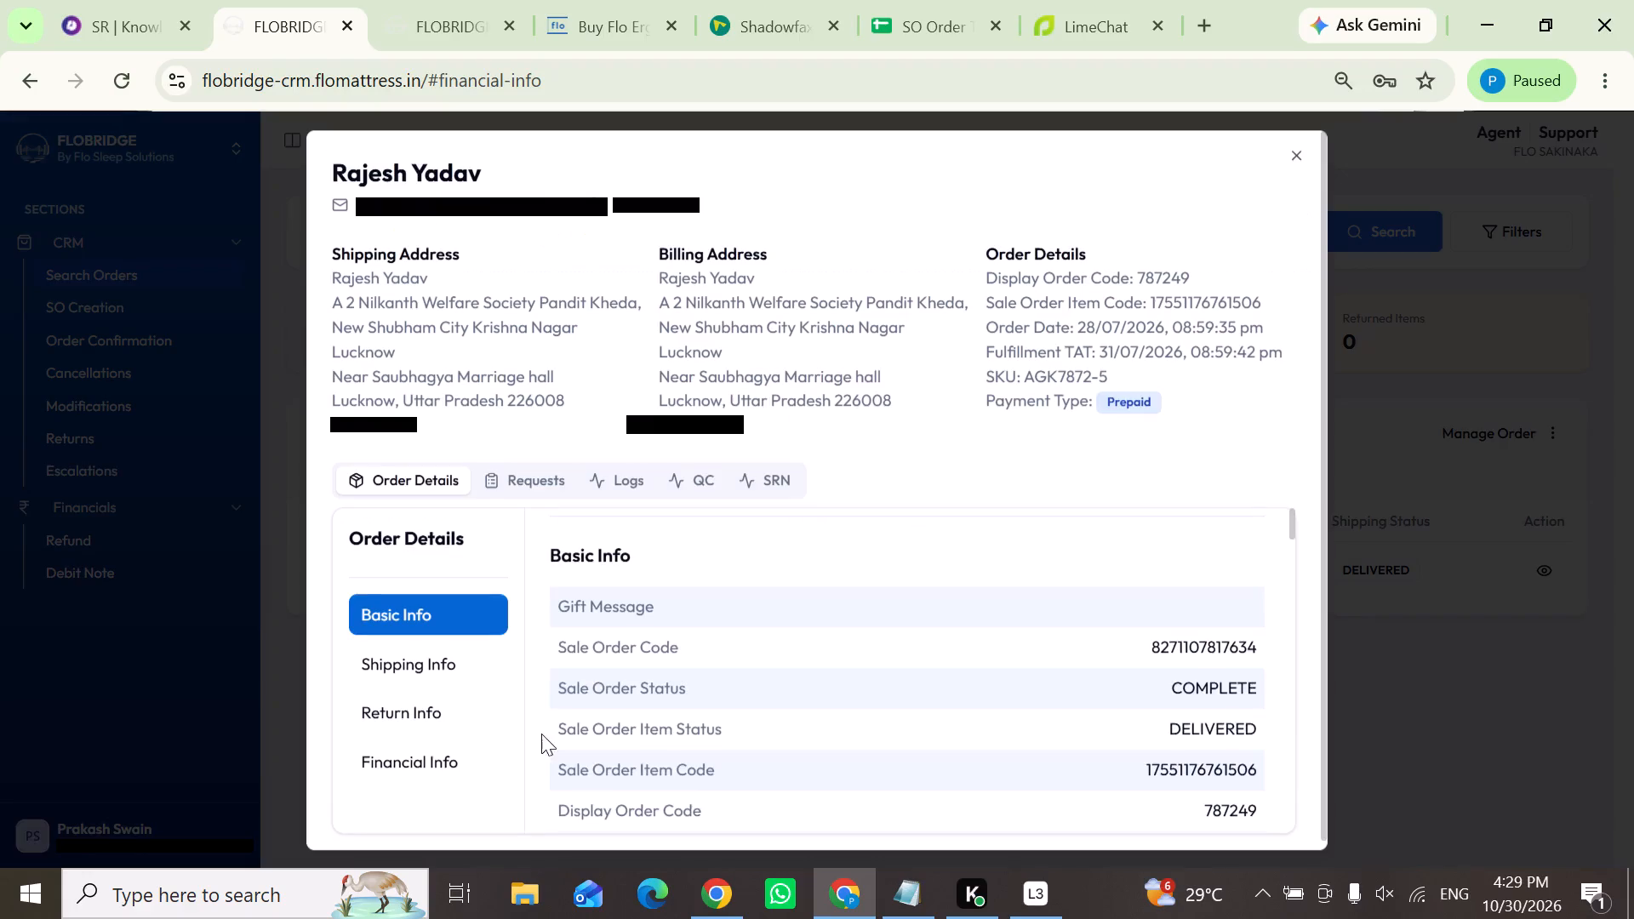
click(416, 761)
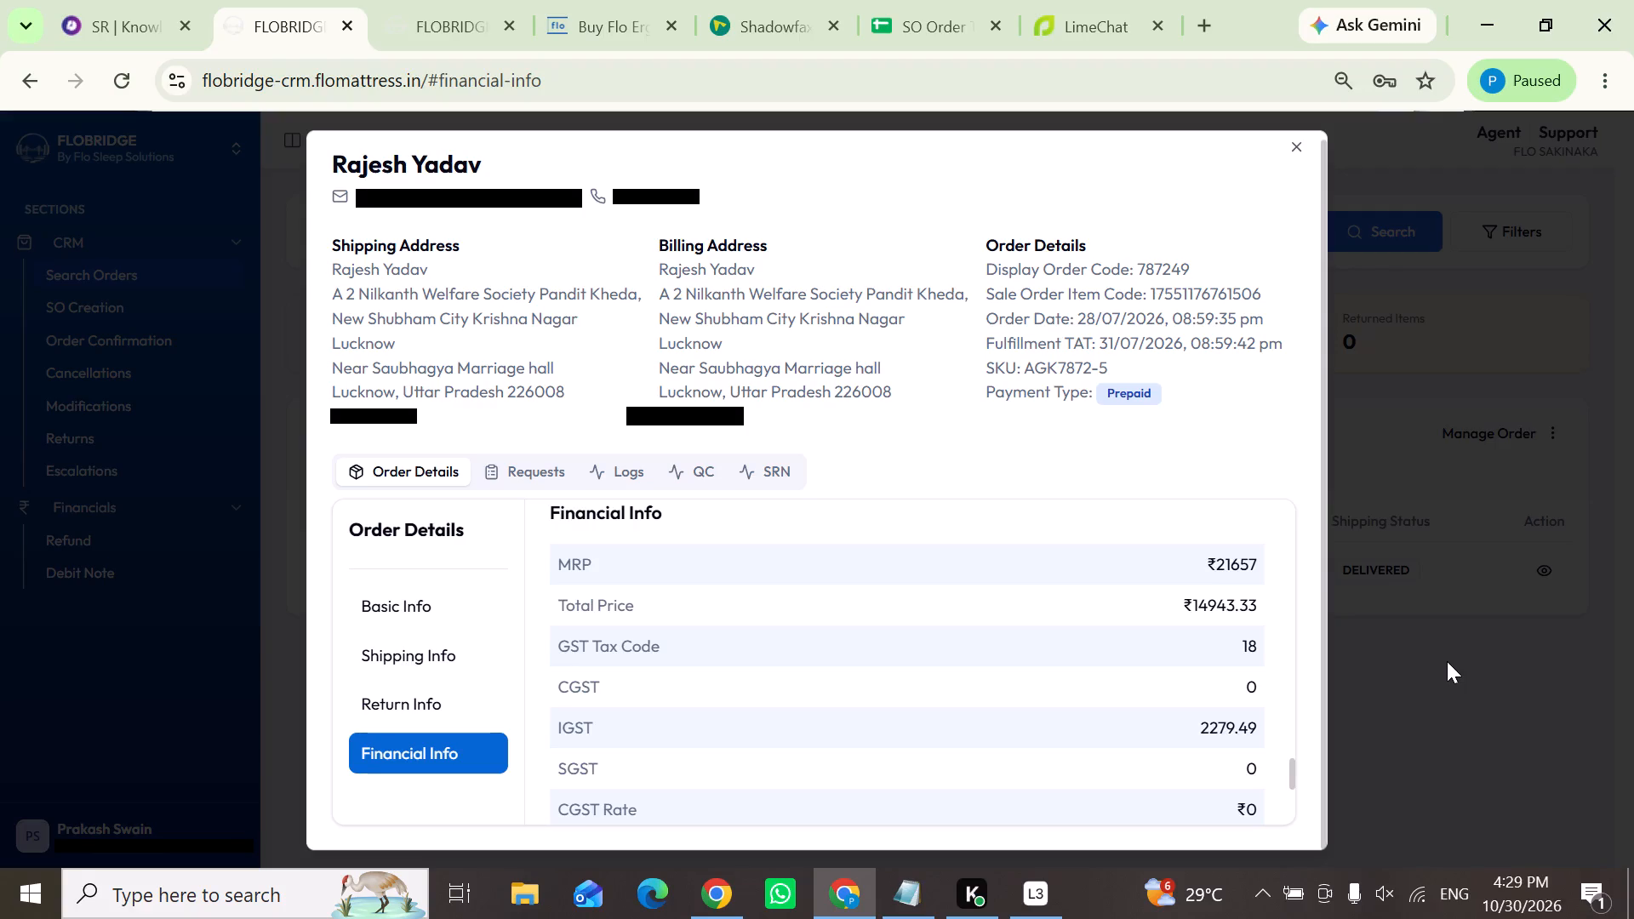
click(1451, 636)
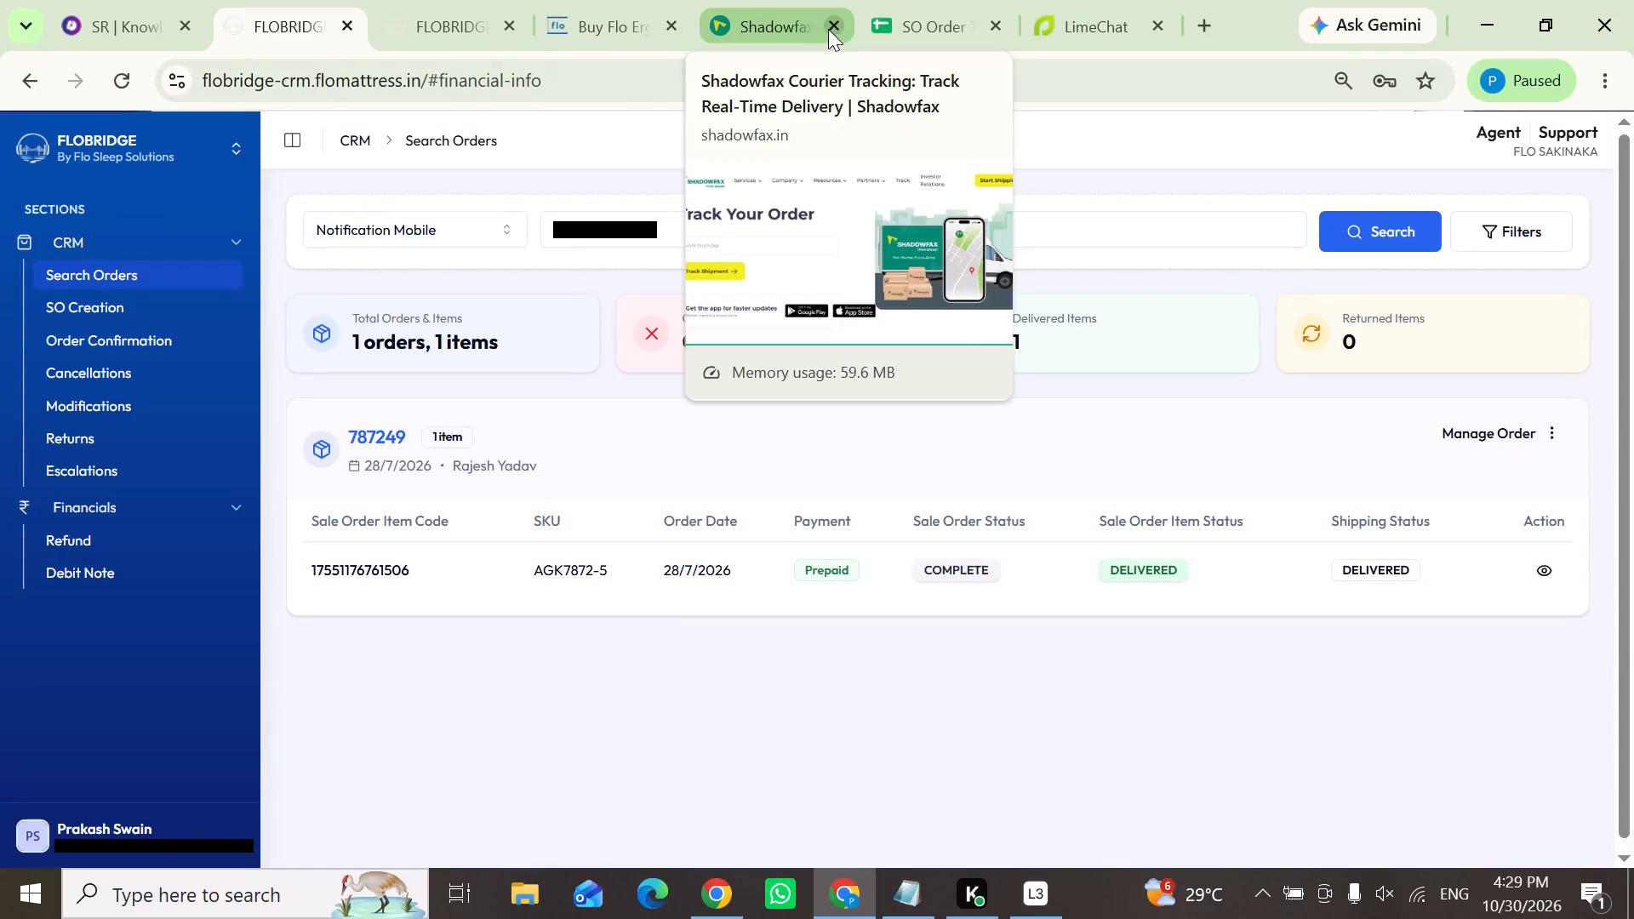
drag(854, 573, 796, 579)
click(773, 671)
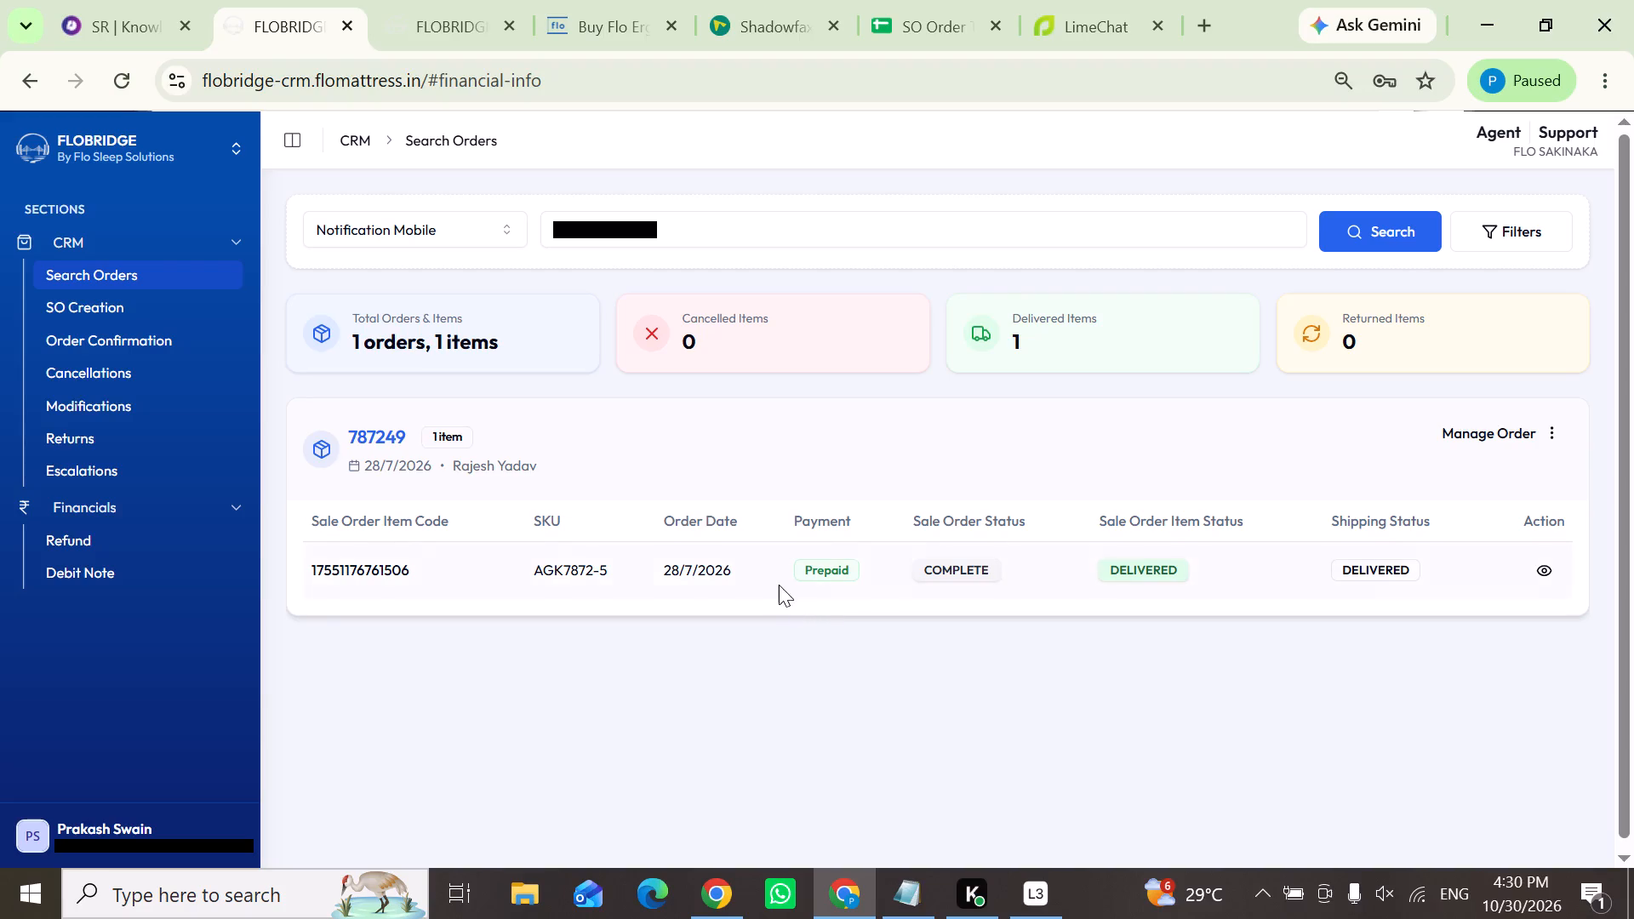
drag(749, 567, 655, 566)
click(662, 668)
drag(735, 580, 708, 579)
Reopen the AGK7872-5 item's financial info and examine its total price and GST amounts.
click(1549, 568)
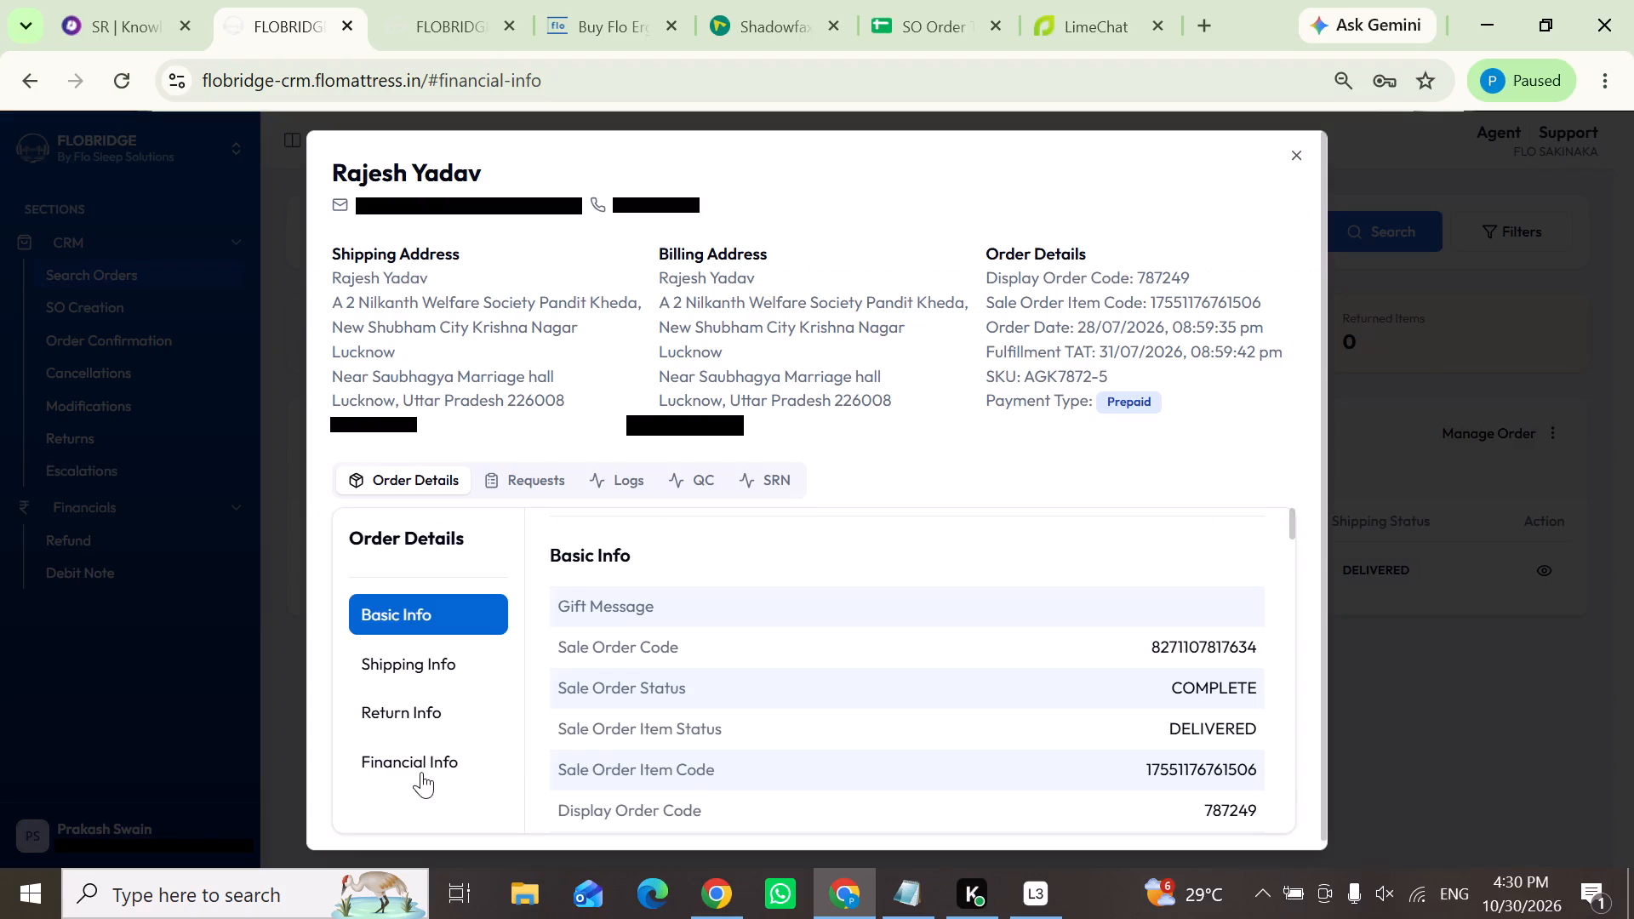
click(414, 772)
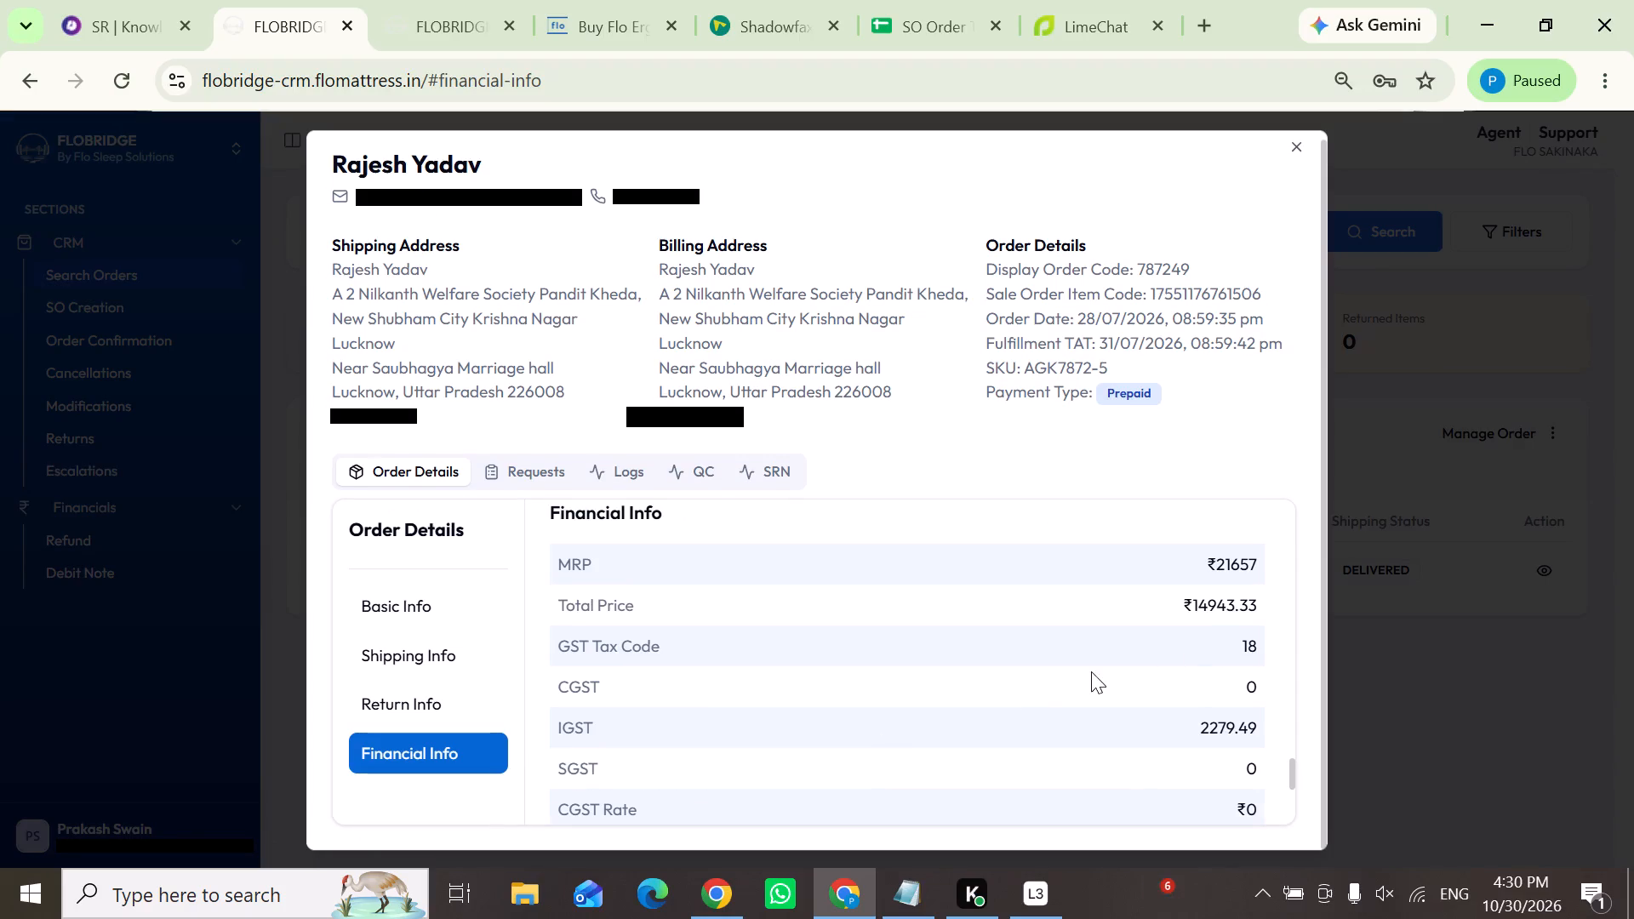
drag(1264, 601, 1194, 607)
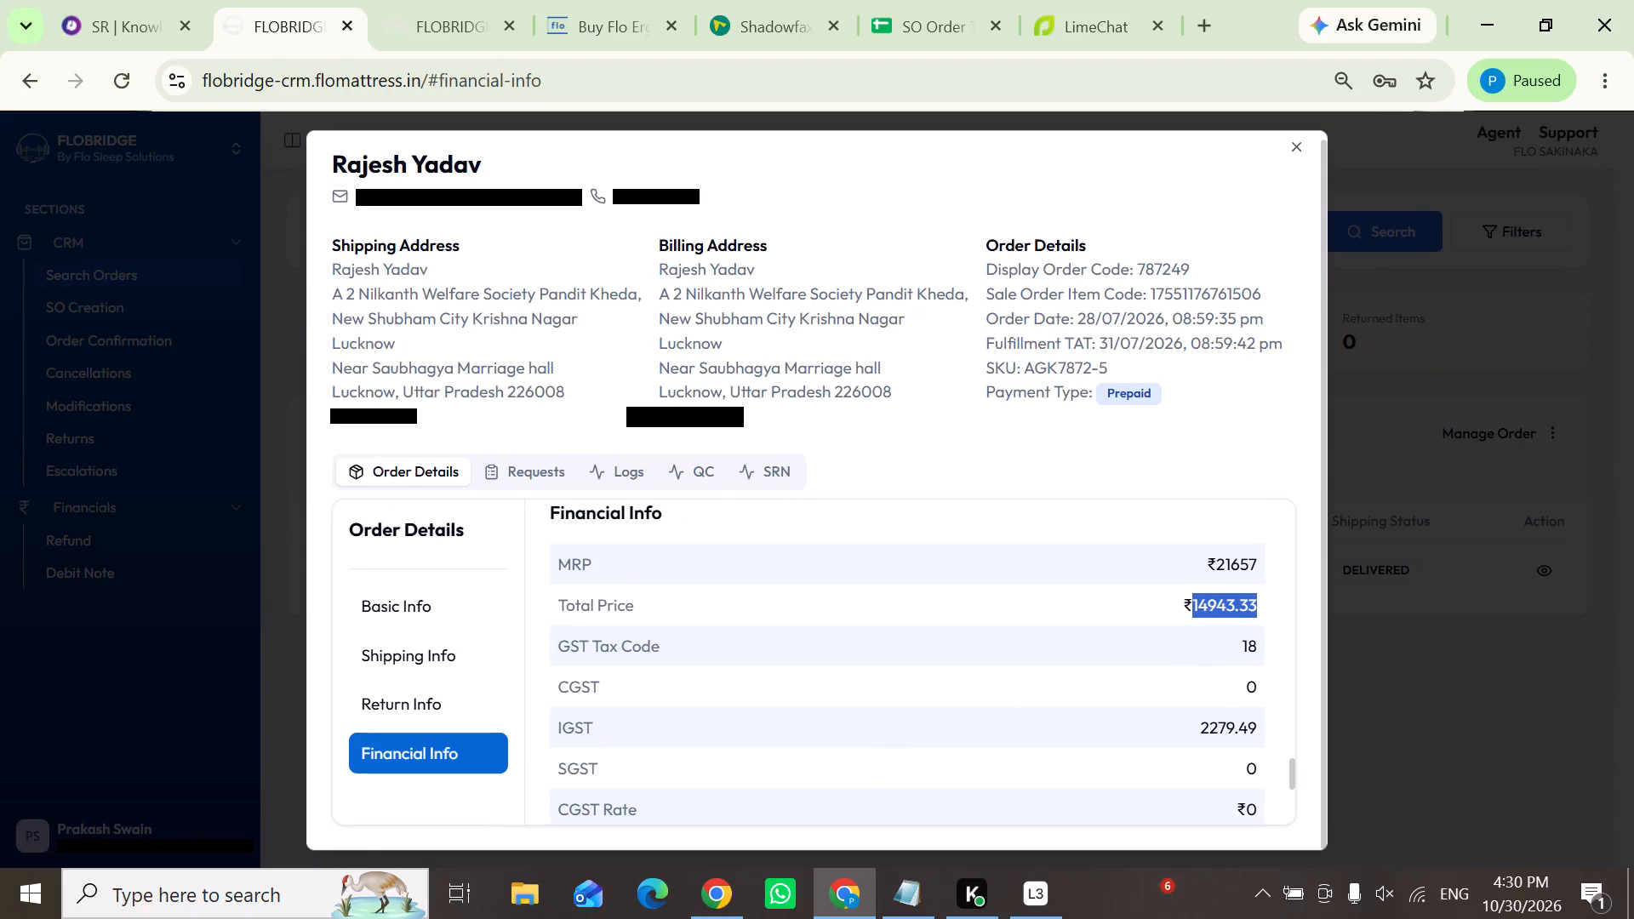
click(1271, 648)
drag(1270, 640, 1230, 643)
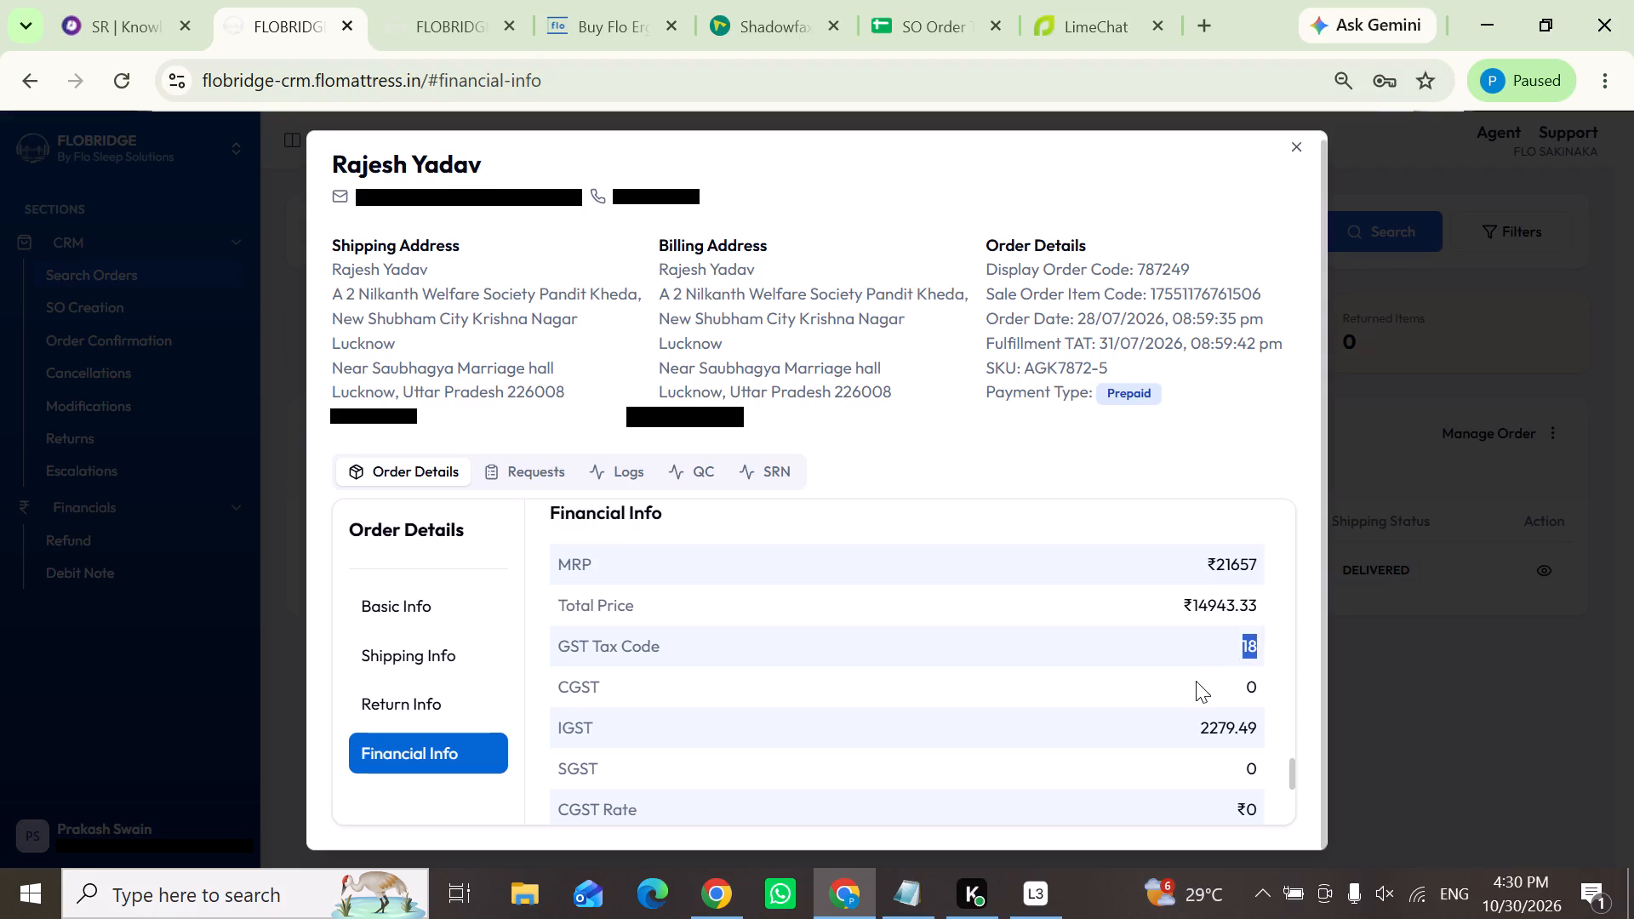
click(1196, 681)
drag(1196, 606, 1276, 605)
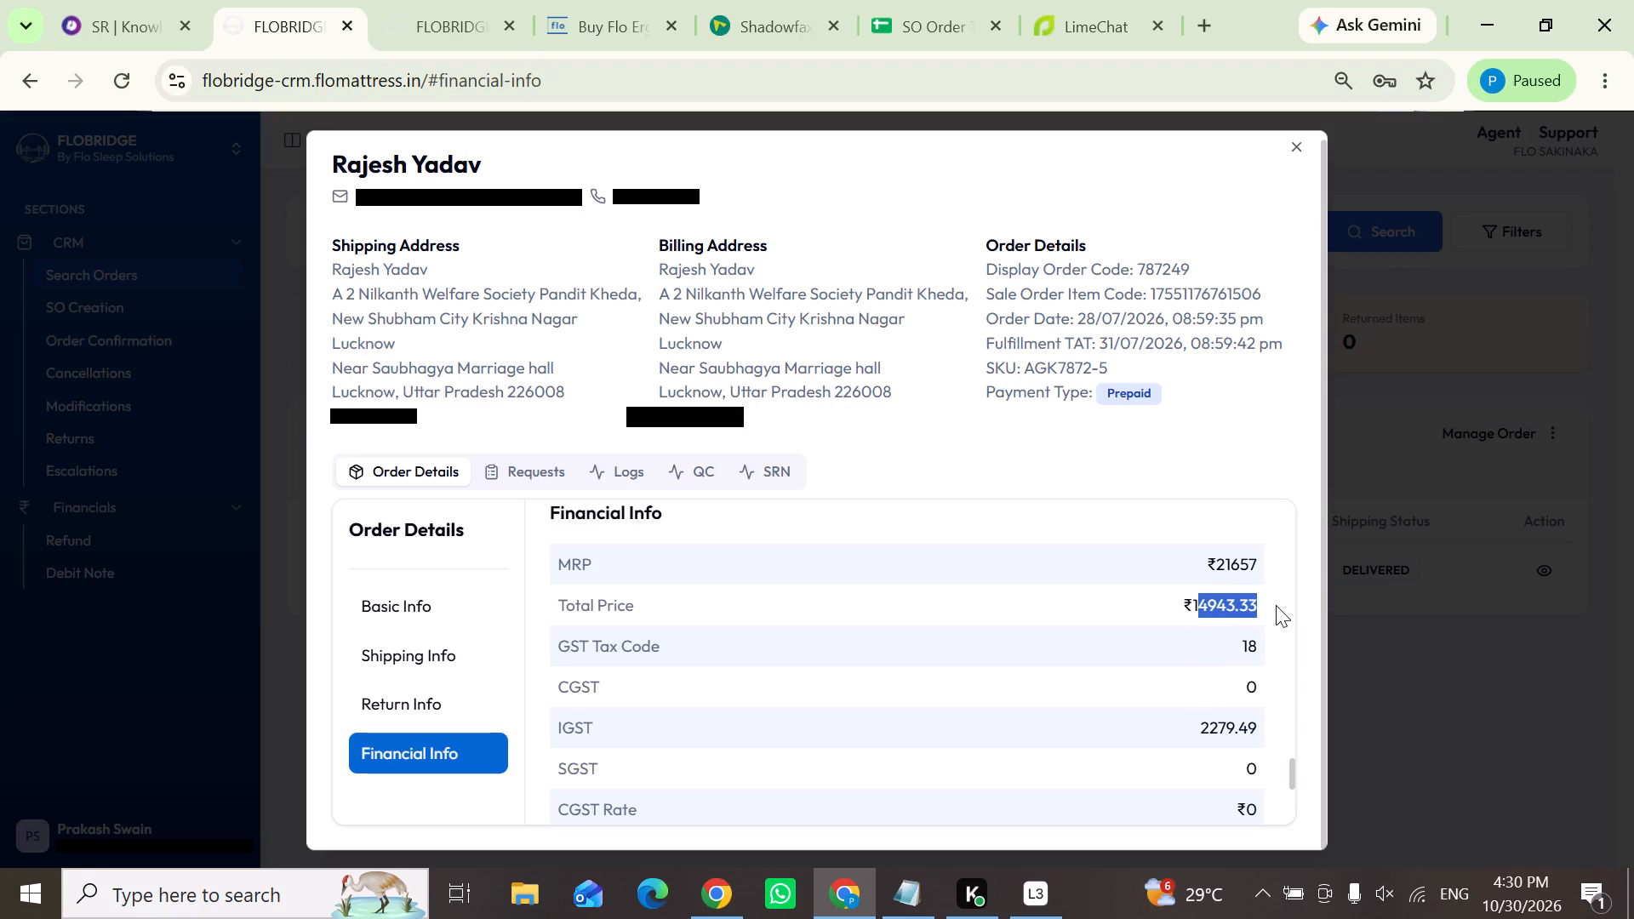
click(1254, 642)
drag(1193, 606, 1265, 604)
drag(1265, 604, 1274, 604)
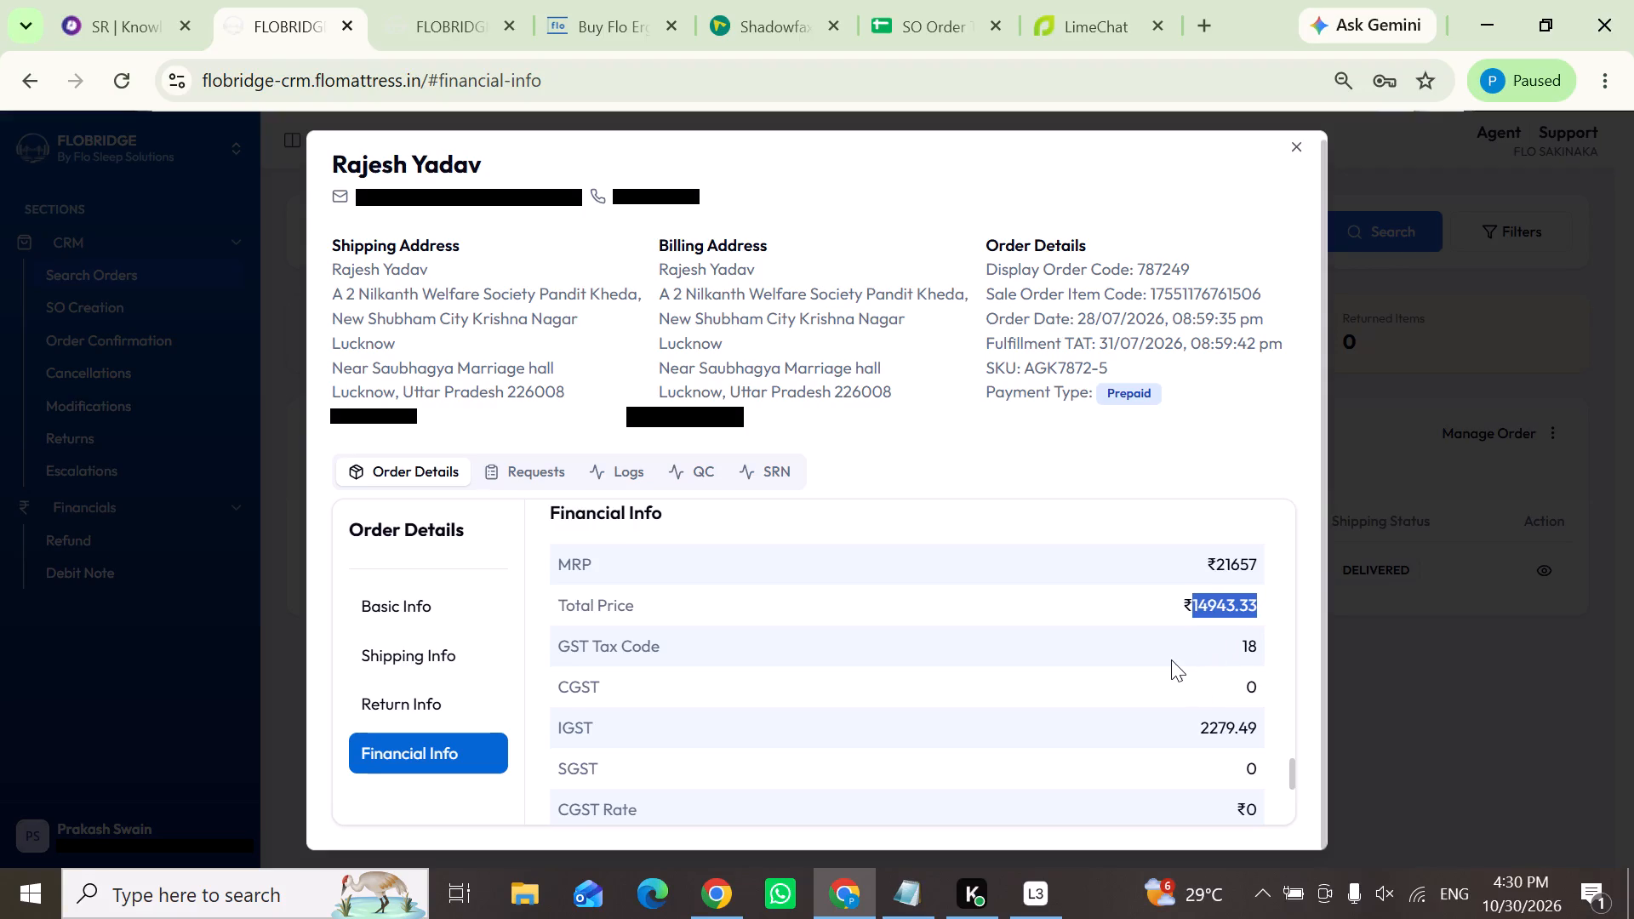
click(1171, 659)
drag(1265, 688, 1250, 688)
click(1263, 717)
drag(1263, 718, 1238, 720)
click(1158, 760)
Examine the remaining financial info of the AGK7872-5 item, down to the payment gateway name.
scroll(1139, 764, up, 1)
scroll(1139, 764, down, 2)
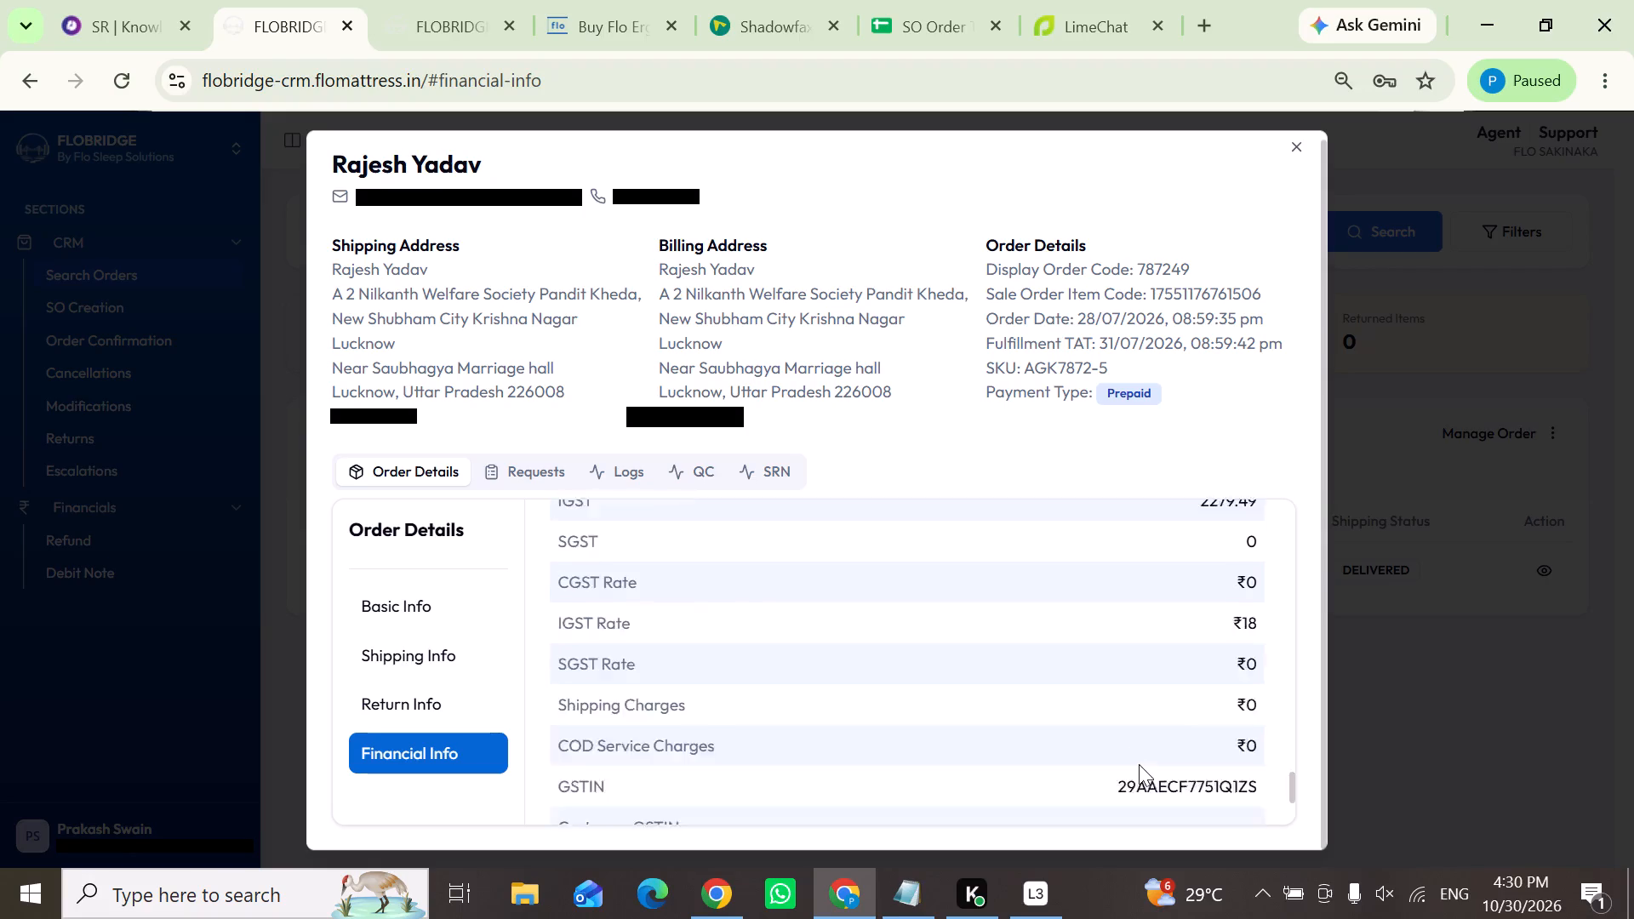
scroll(1139, 764, down, 1)
drag(1284, 726, 1185, 727)
click(1178, 727)
scroll(1220, 715, up, 1)
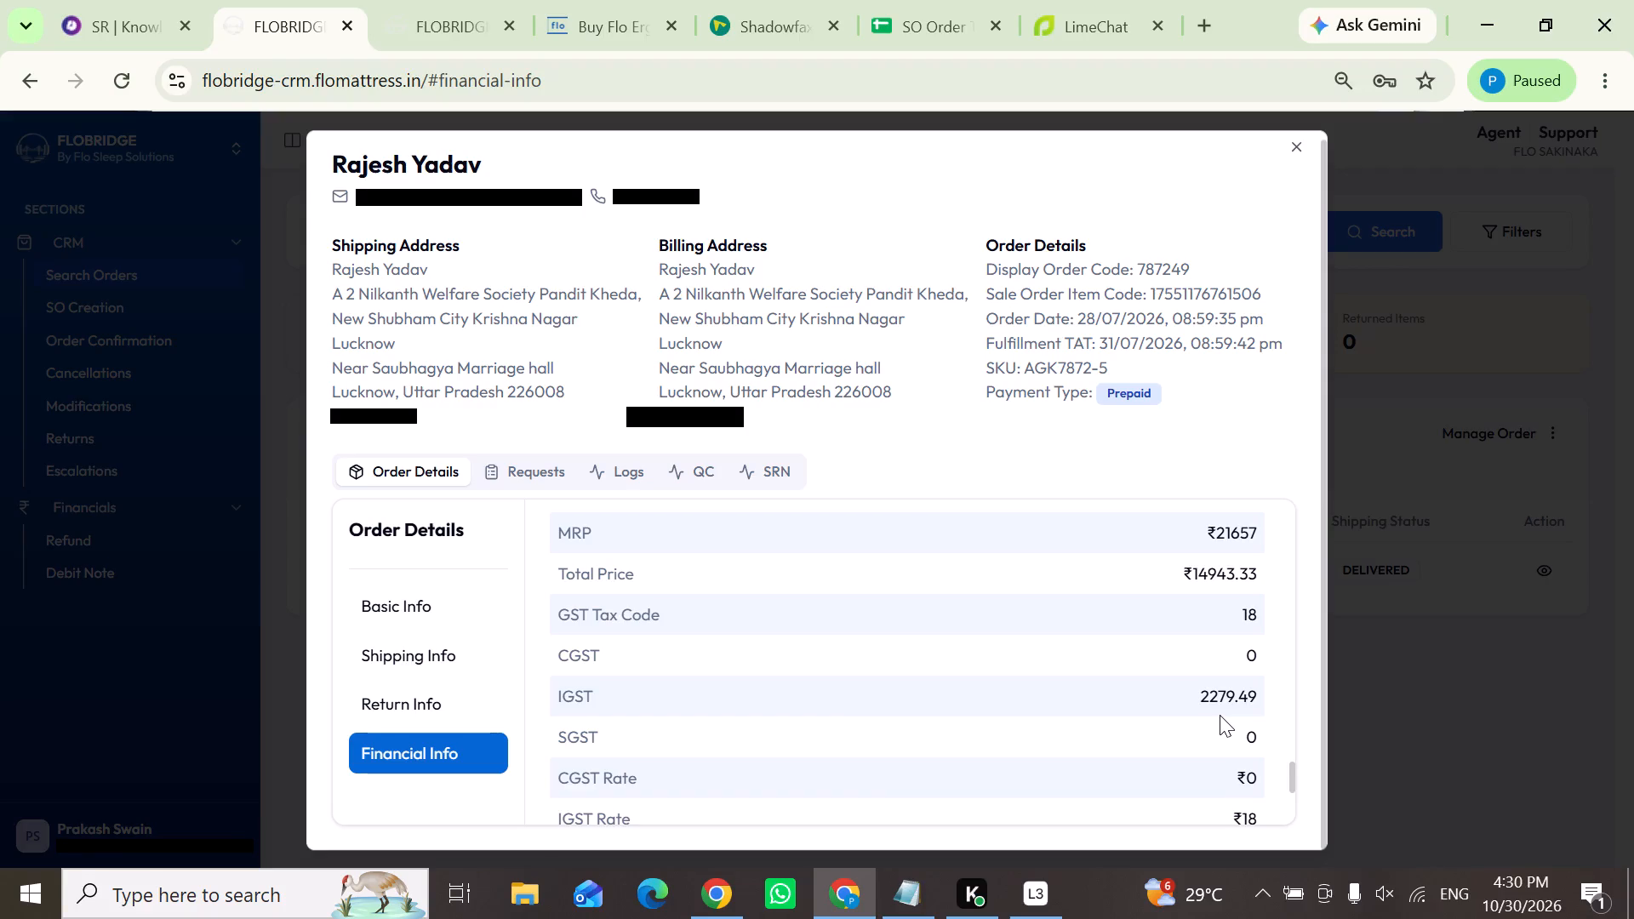
scroll(1221, 714, down, 2)
drag(1265, 726, 1237, 728)
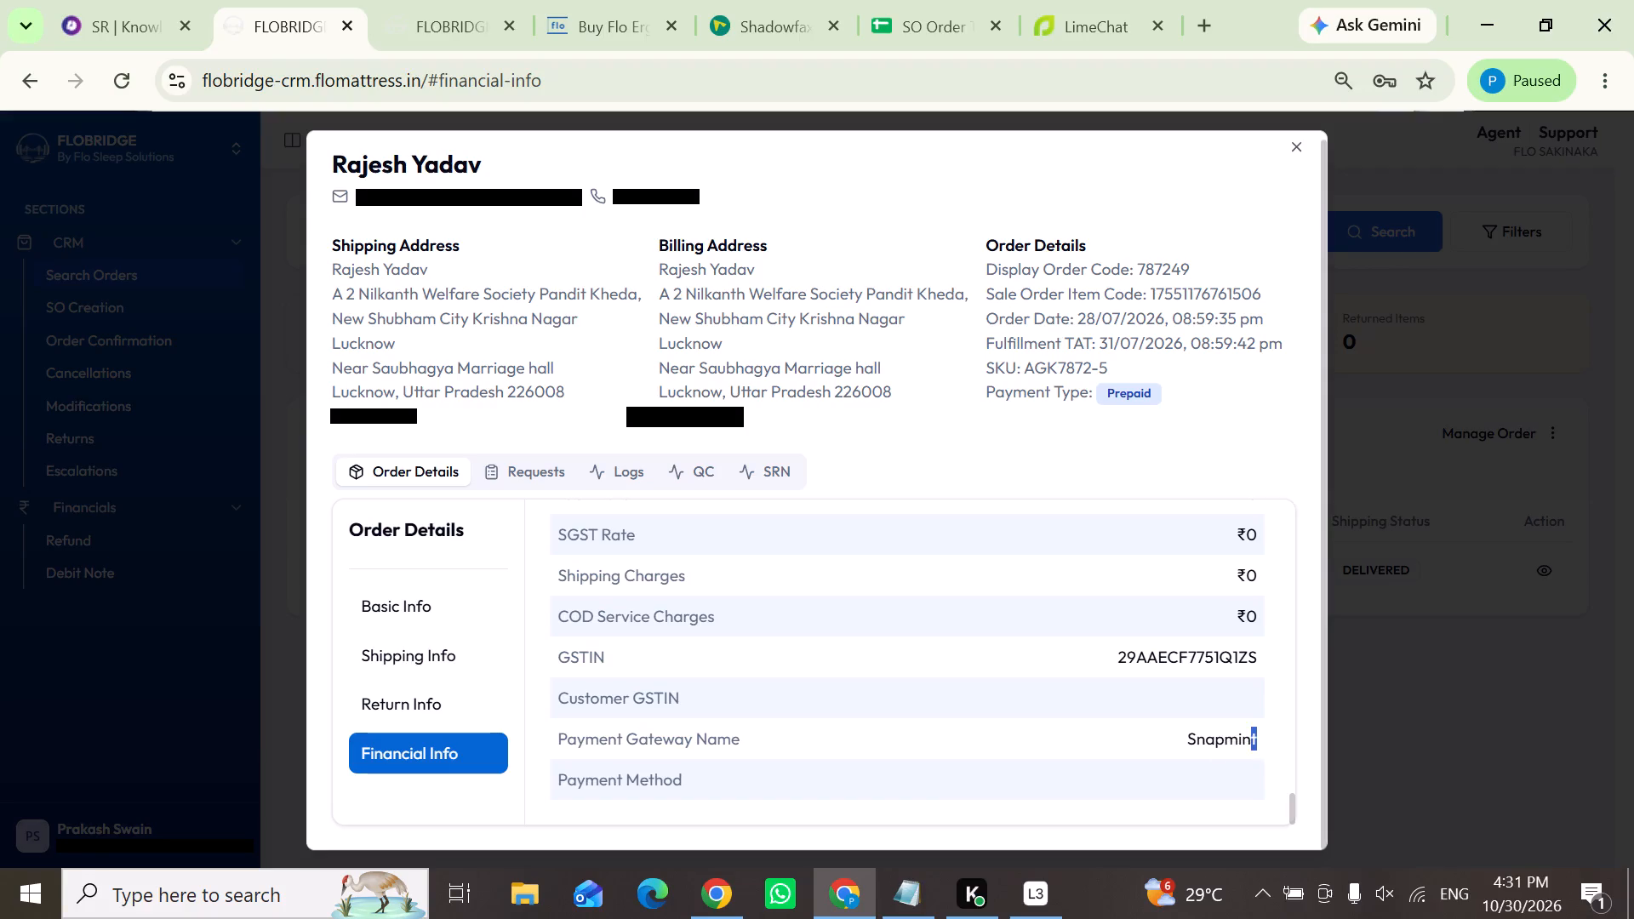
drag(1237, 728, 1177, 733)
click(1163, 752)
drag(1263, 739, 1207, 742)
Examine the payment gateway name, total price and GST rows in the AGK7872-5 item's financial info, and close the item details.
drag(1207, 742, 1180, 742)
click(1174, 766)
drag(1277, 738, 1171, 741)
drag(1171, 741, 1170, 742)
click(1115, 752)
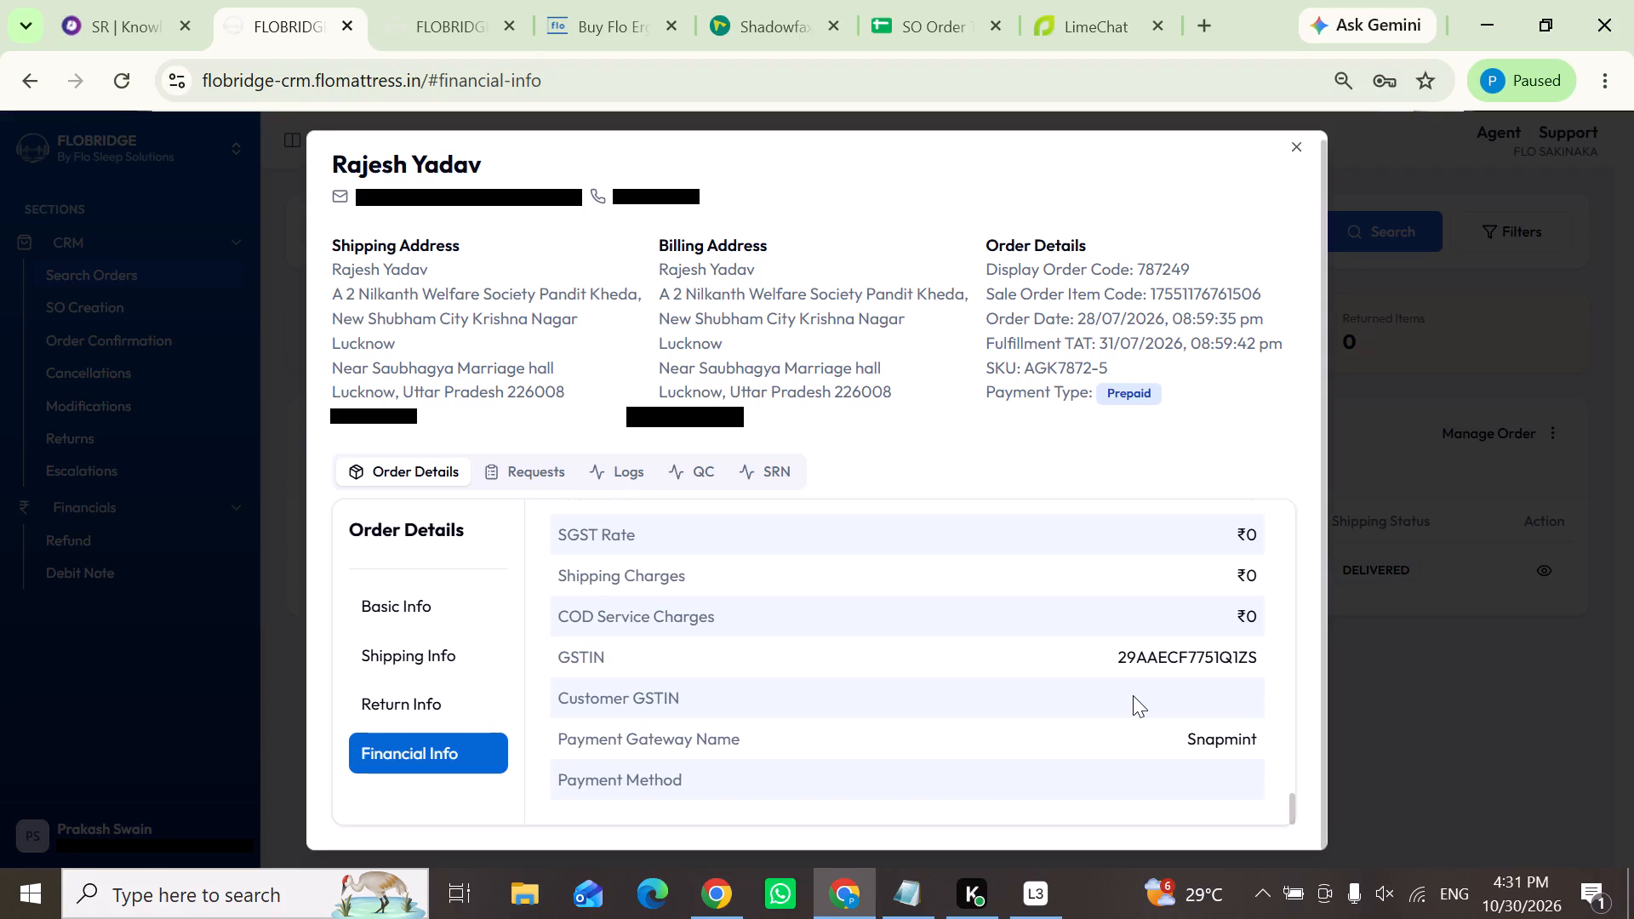
scroll(1133, 694, up, 2)
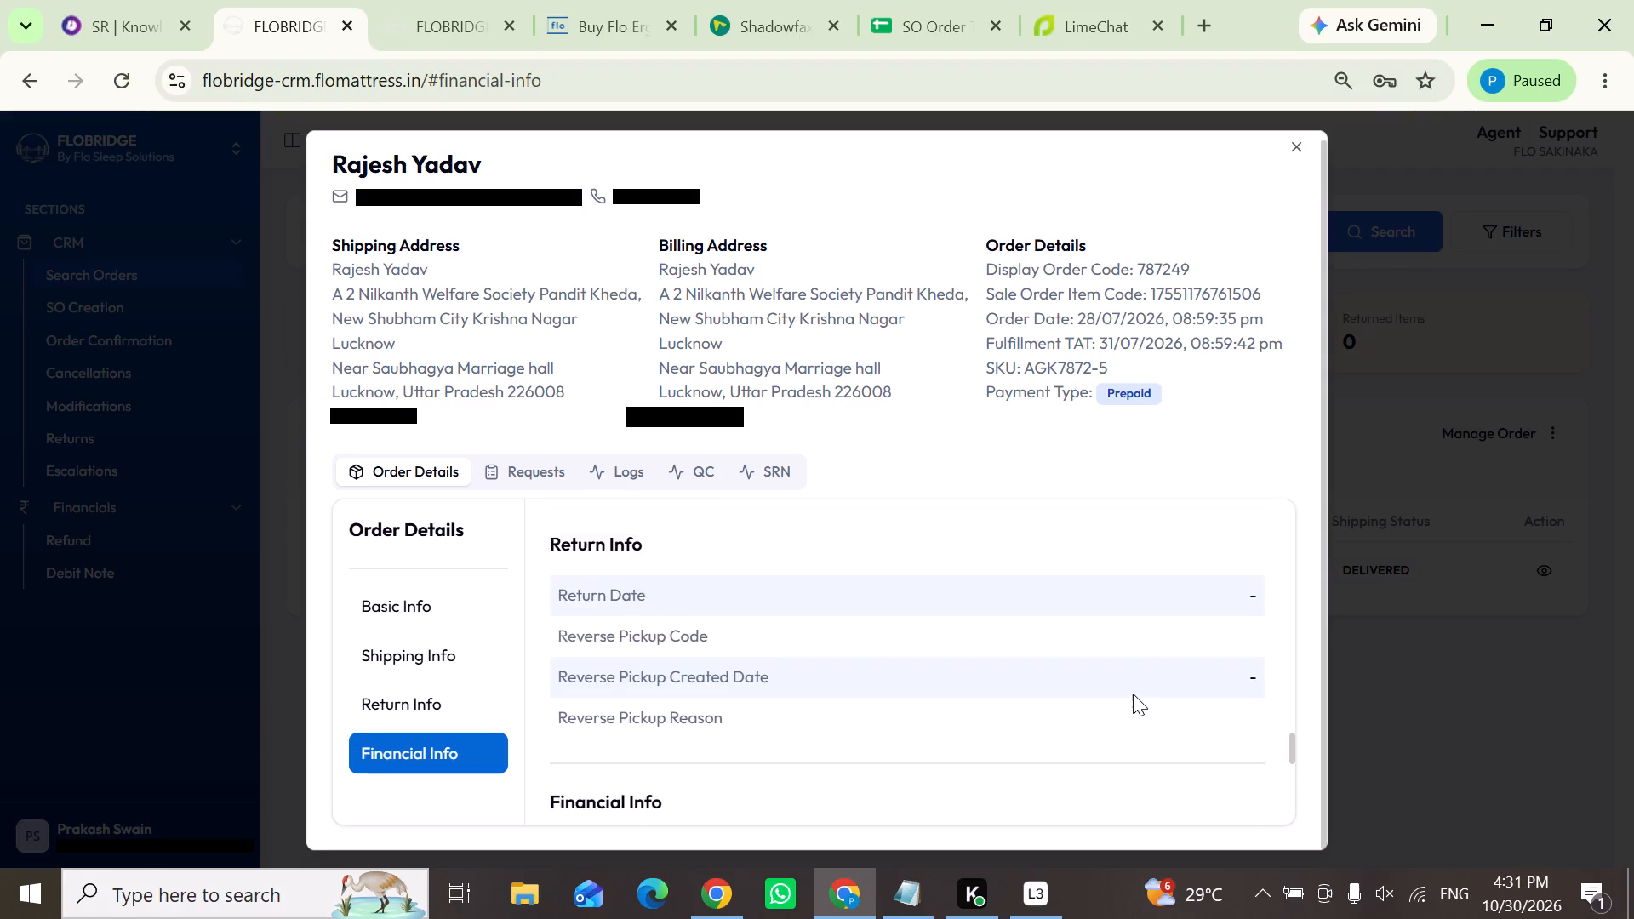
scroll(1133, 694, down, 1)
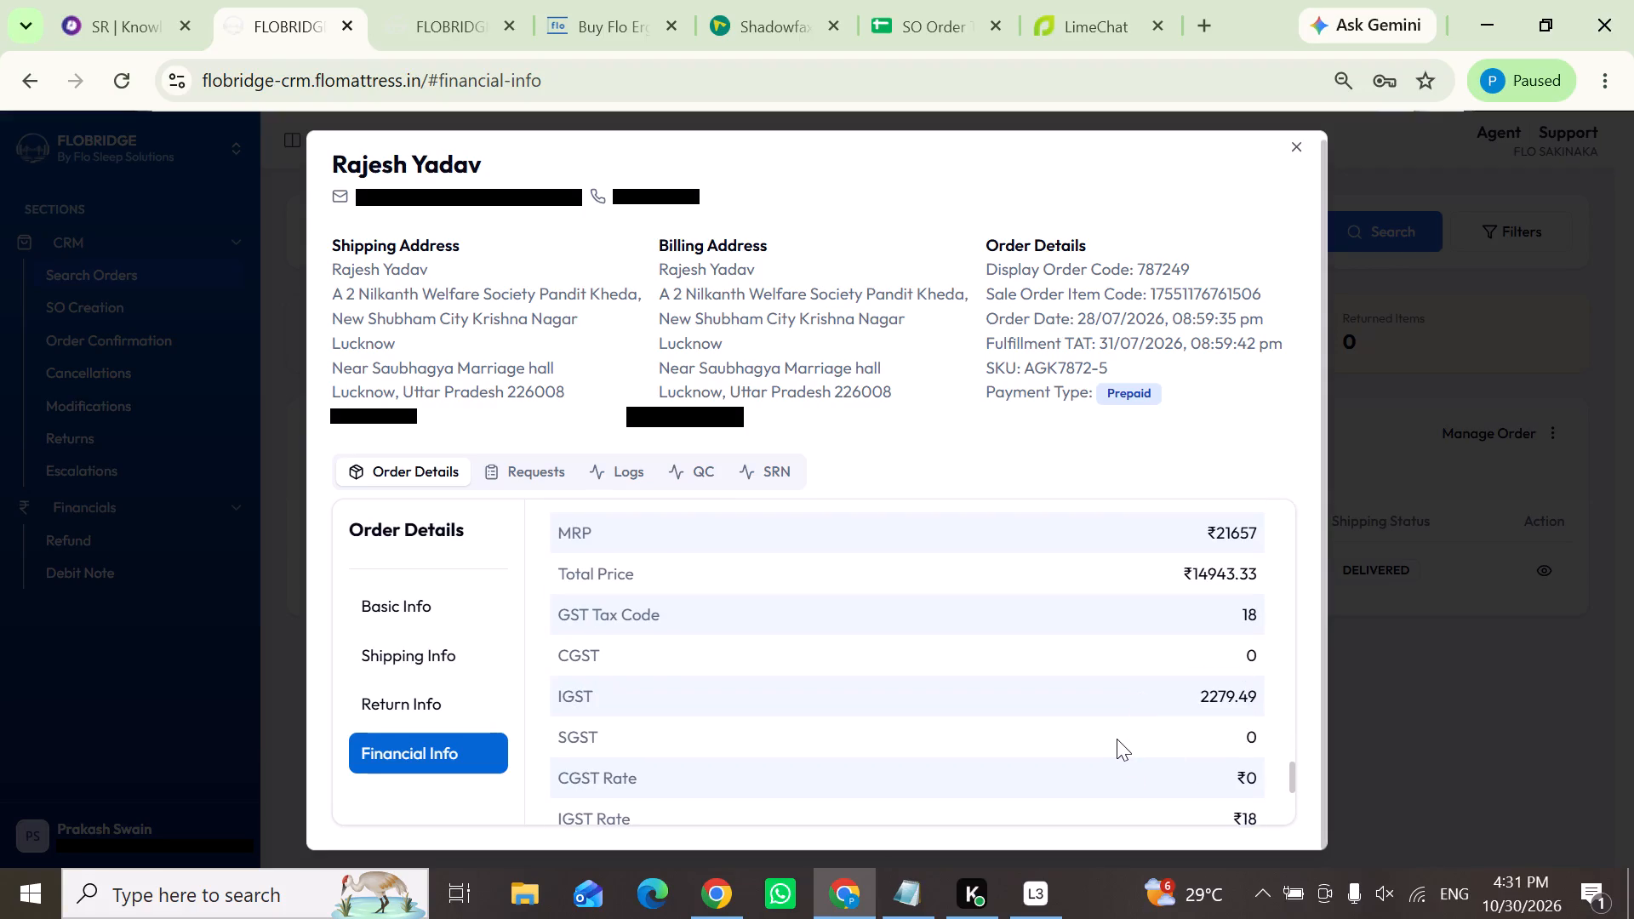
scroll(1134, 695, down, 1)
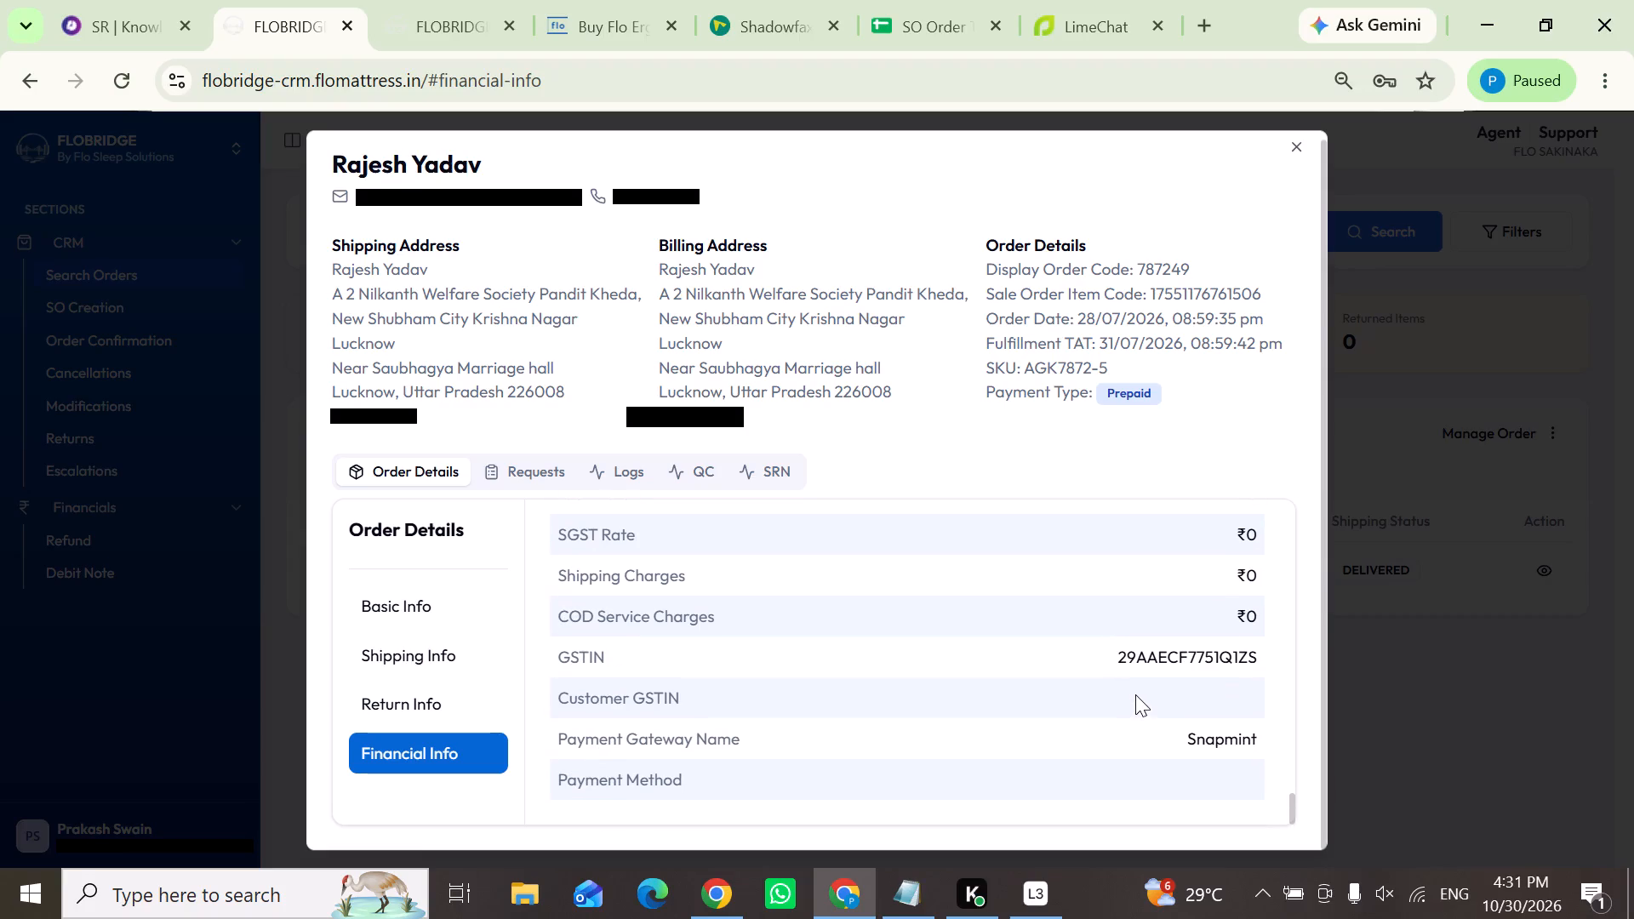
scroll(1135, 694, up, 1)
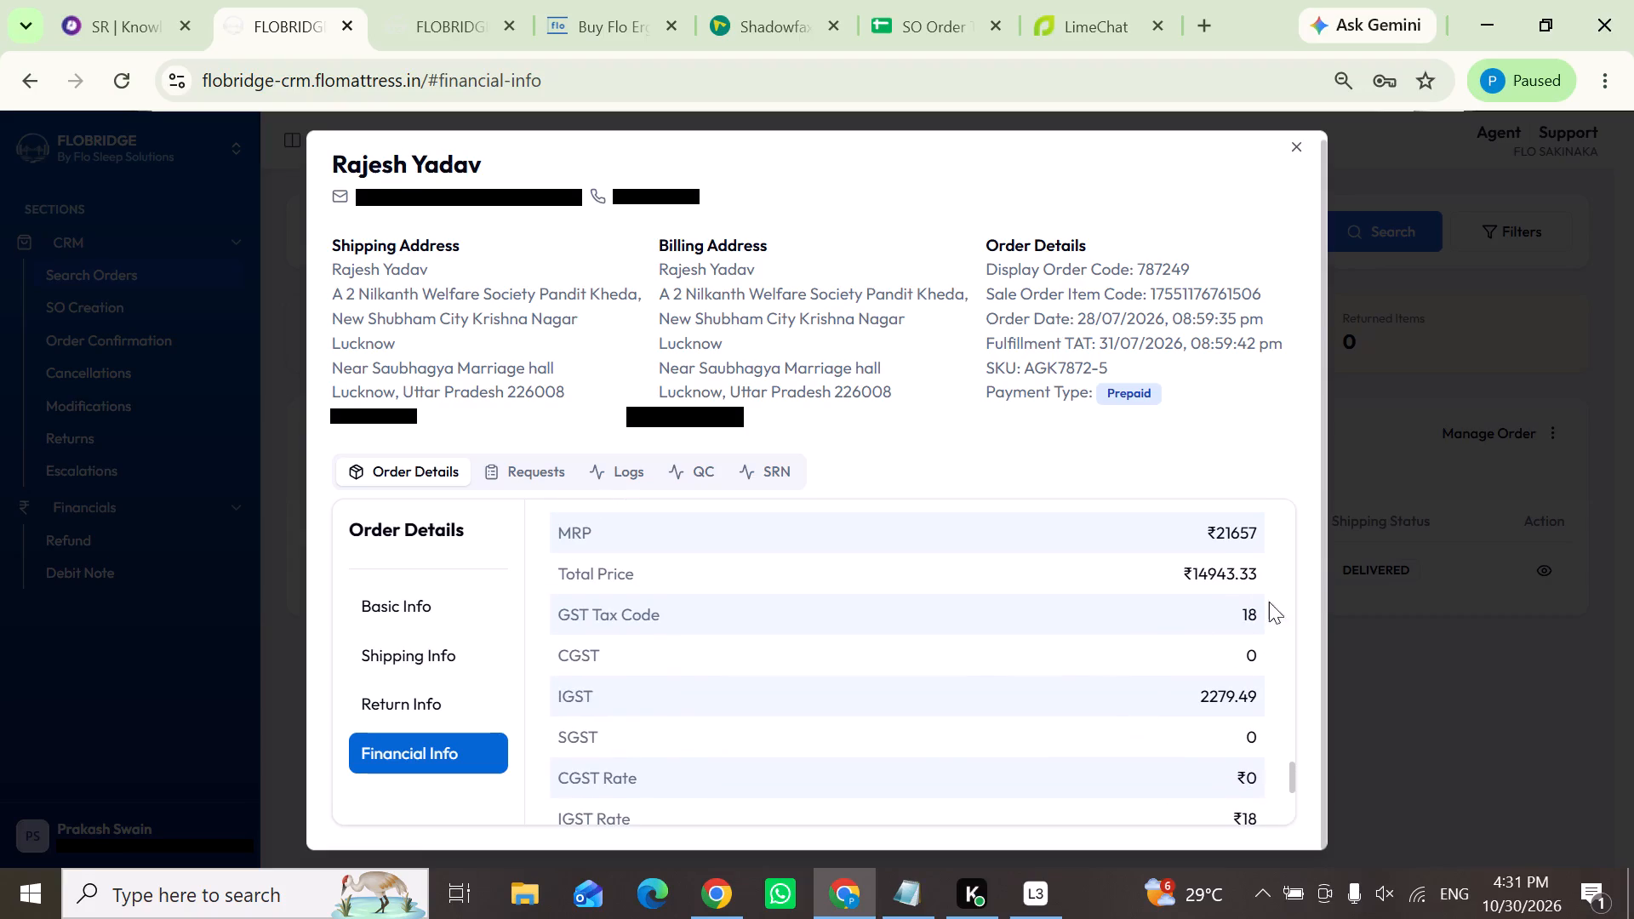
scroll(1208, 704, down, 1)
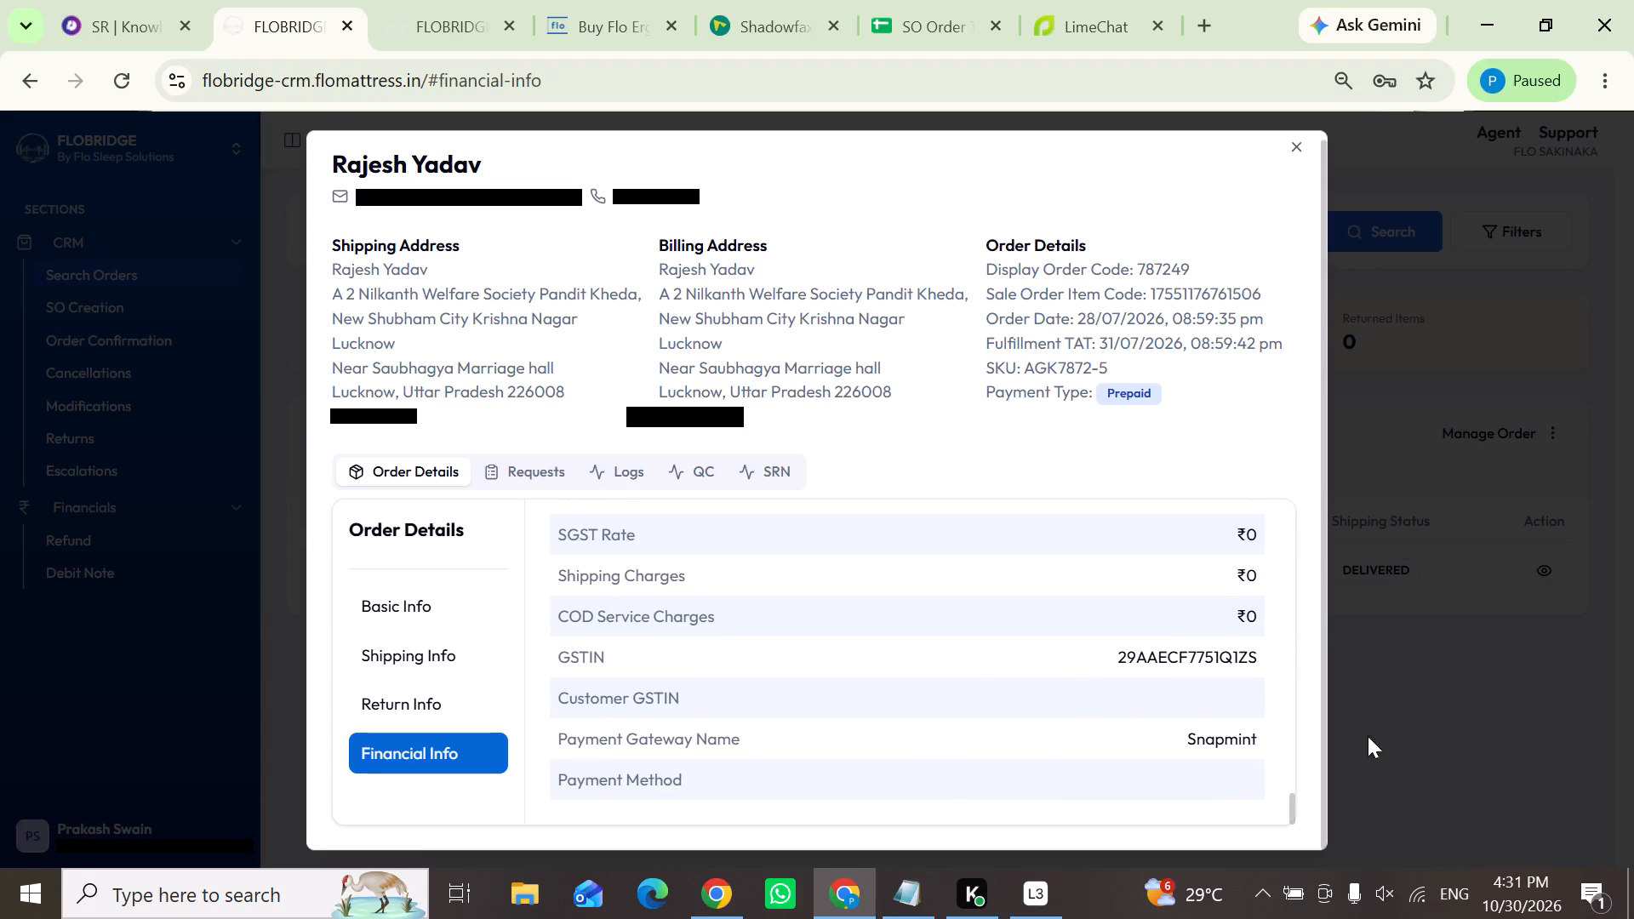
click(1473, 693)
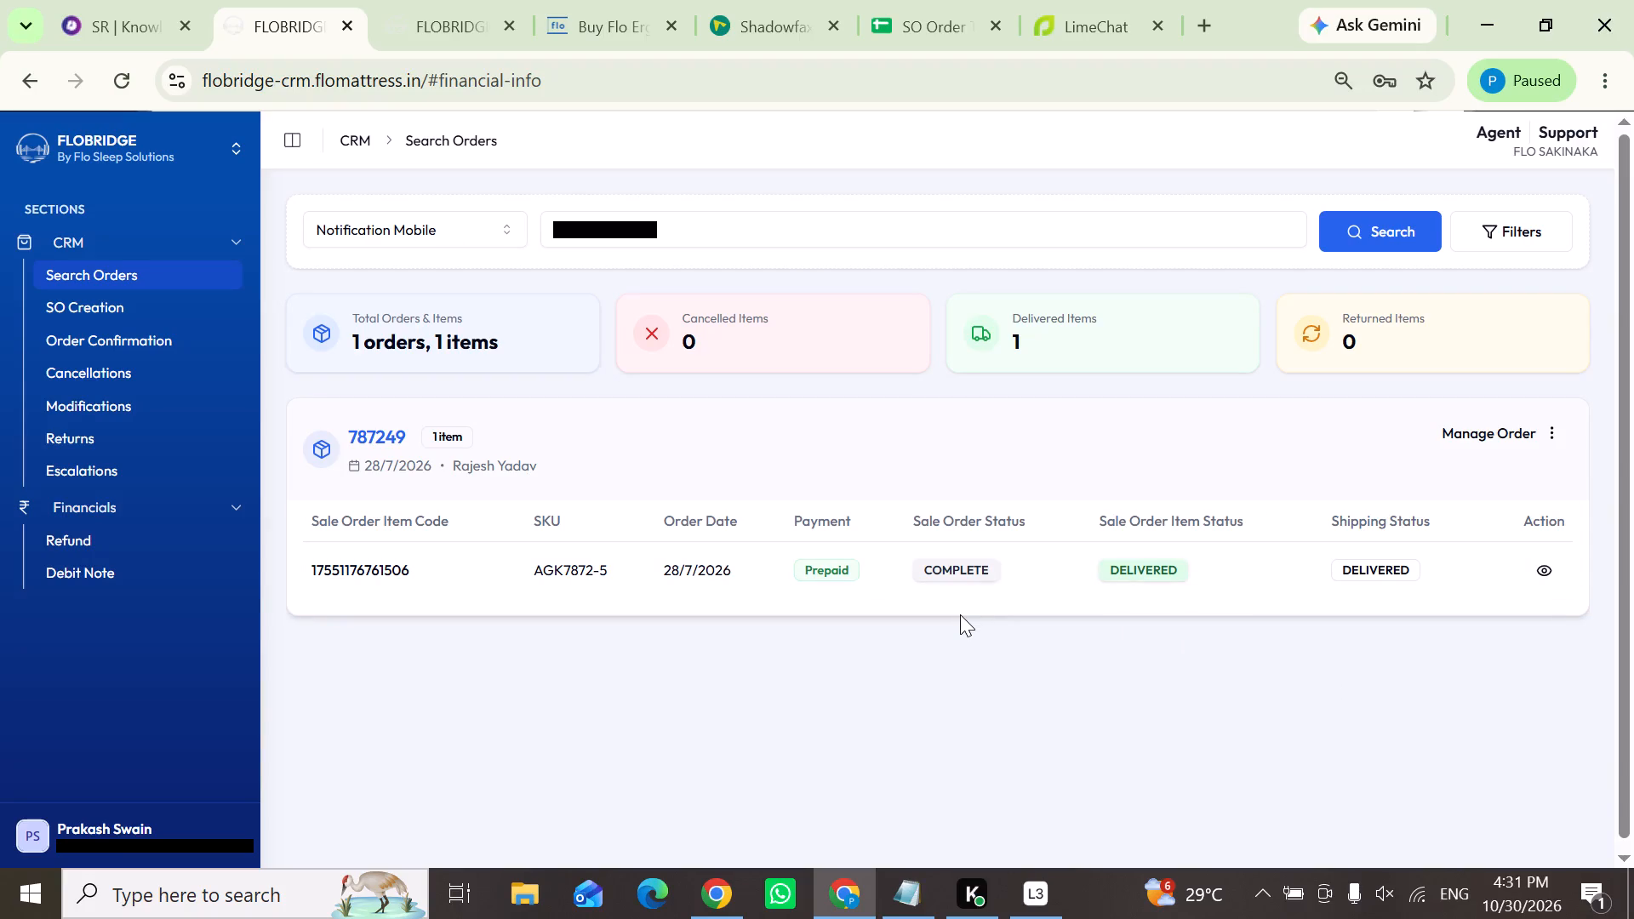
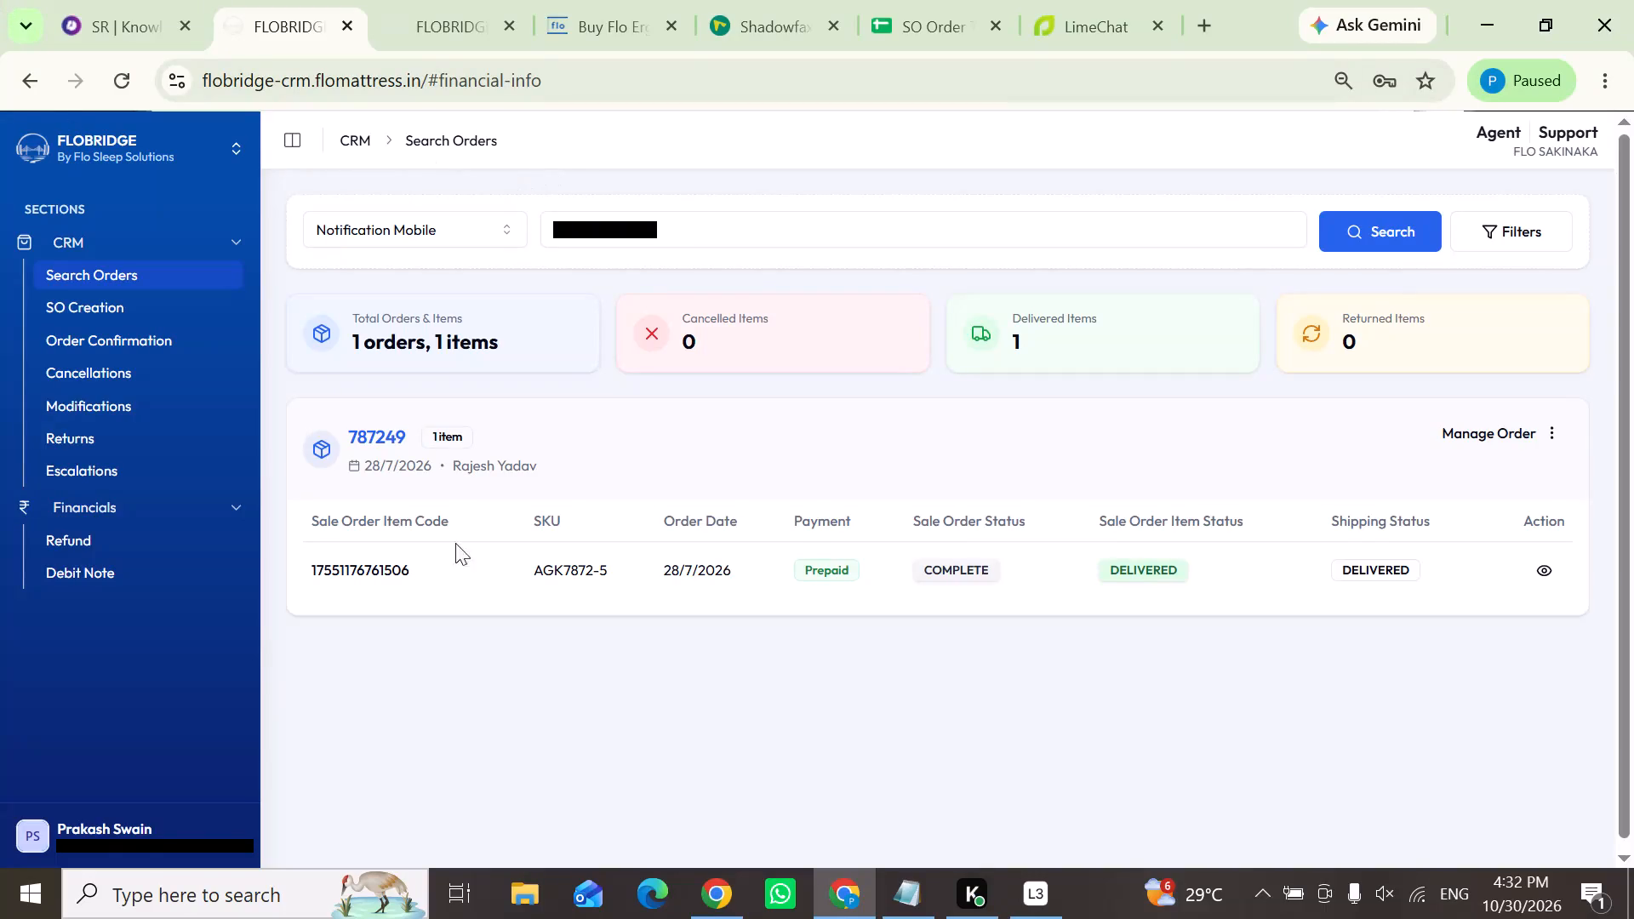
Copy the new caller's number from the ongoing Knowlarity call and search FLOBRIDGE orders by notification mobile, without the country code.
click(142, 0)
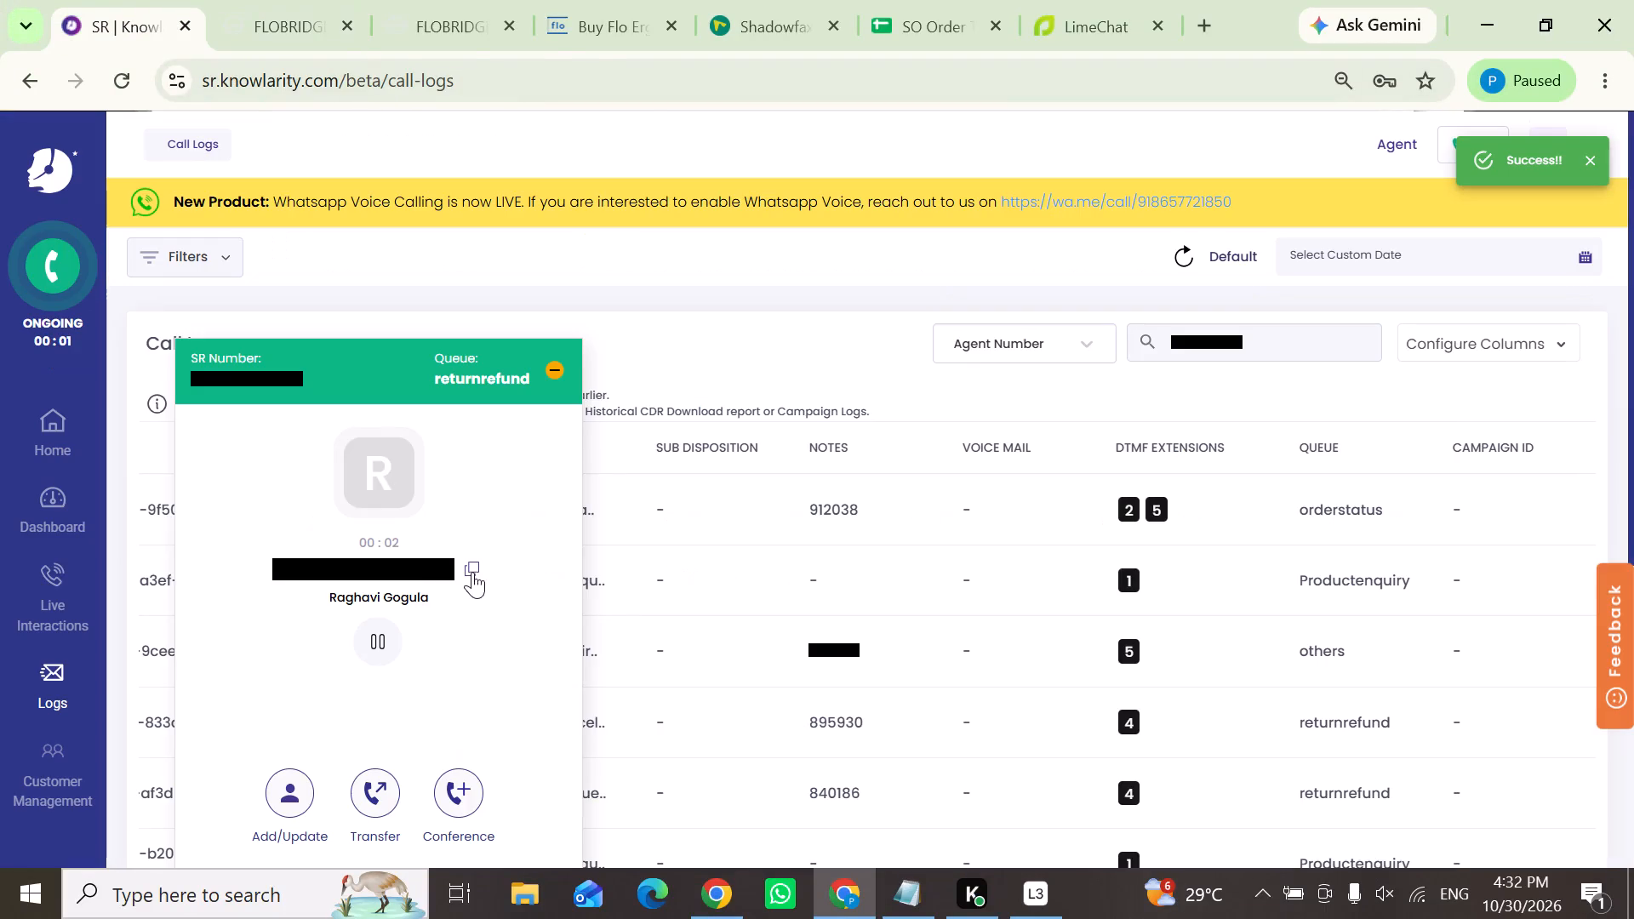
click(474, 562)
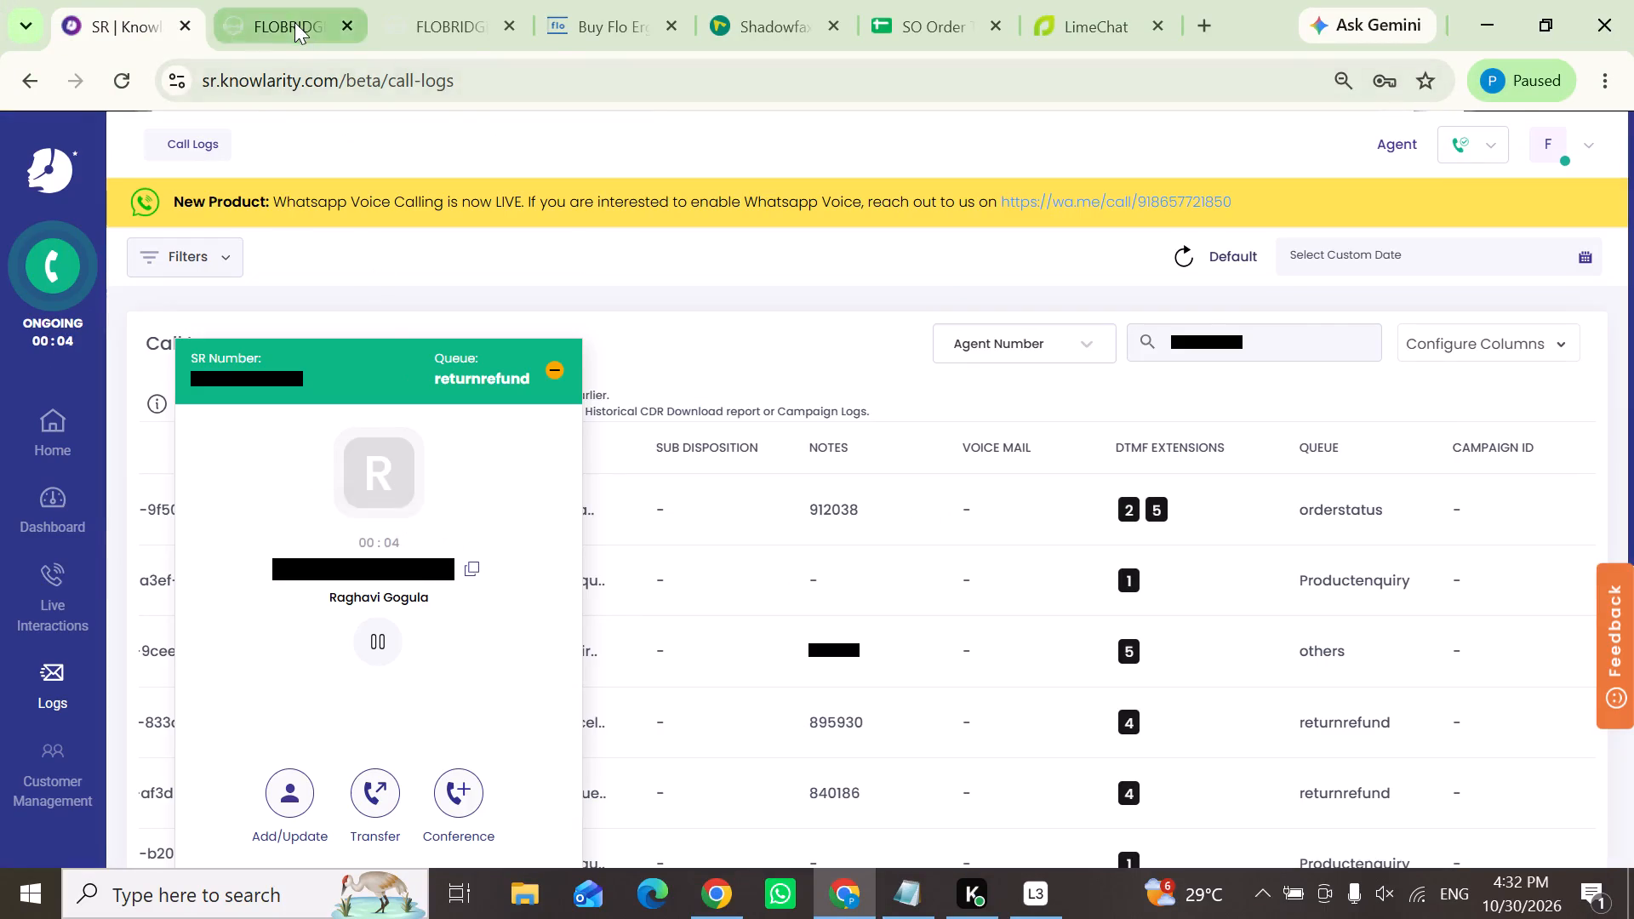
click(294, 22)
drag(670, 228, 560, 222)
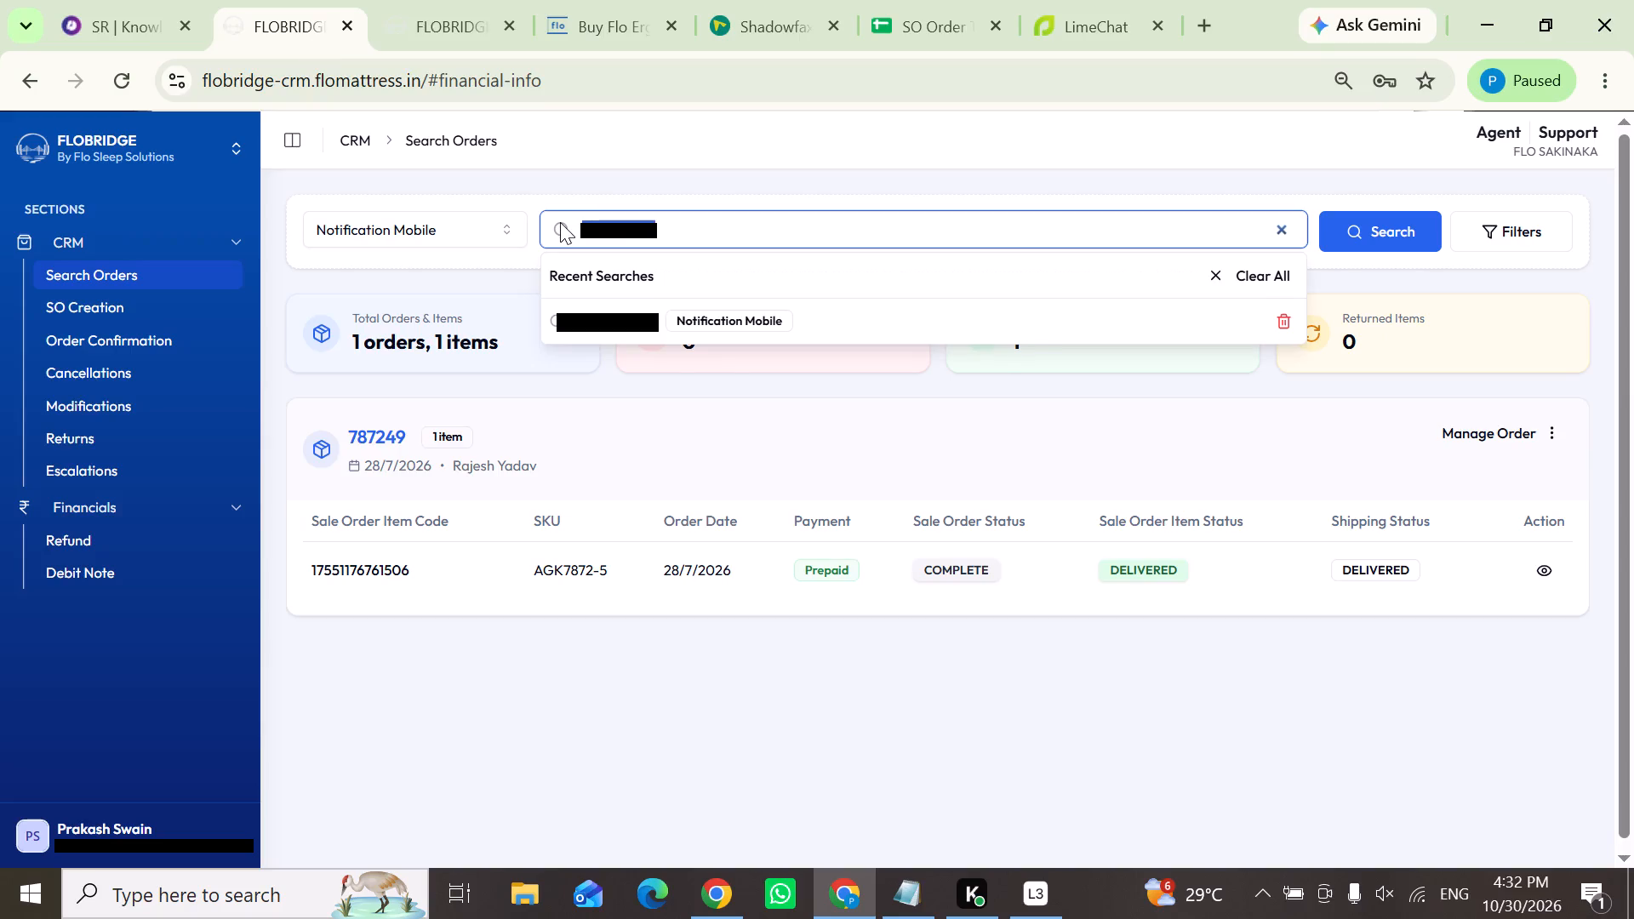
key(ctrl+v)
drag(603, 229, 554, 225)
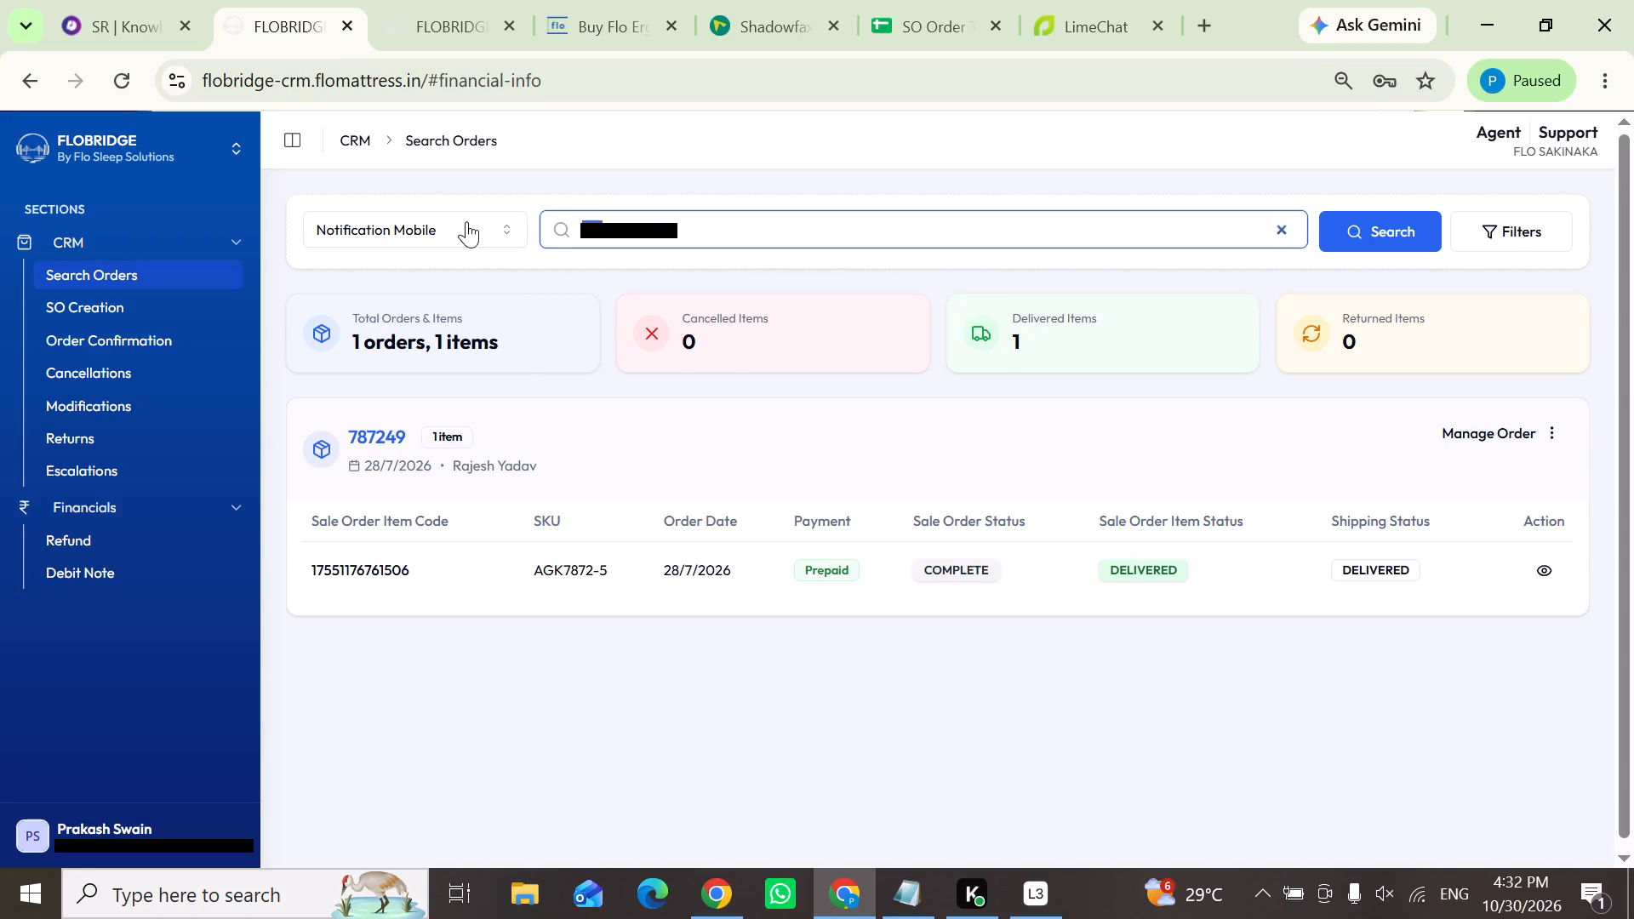
key(BackSpace)
click(1357, 240)
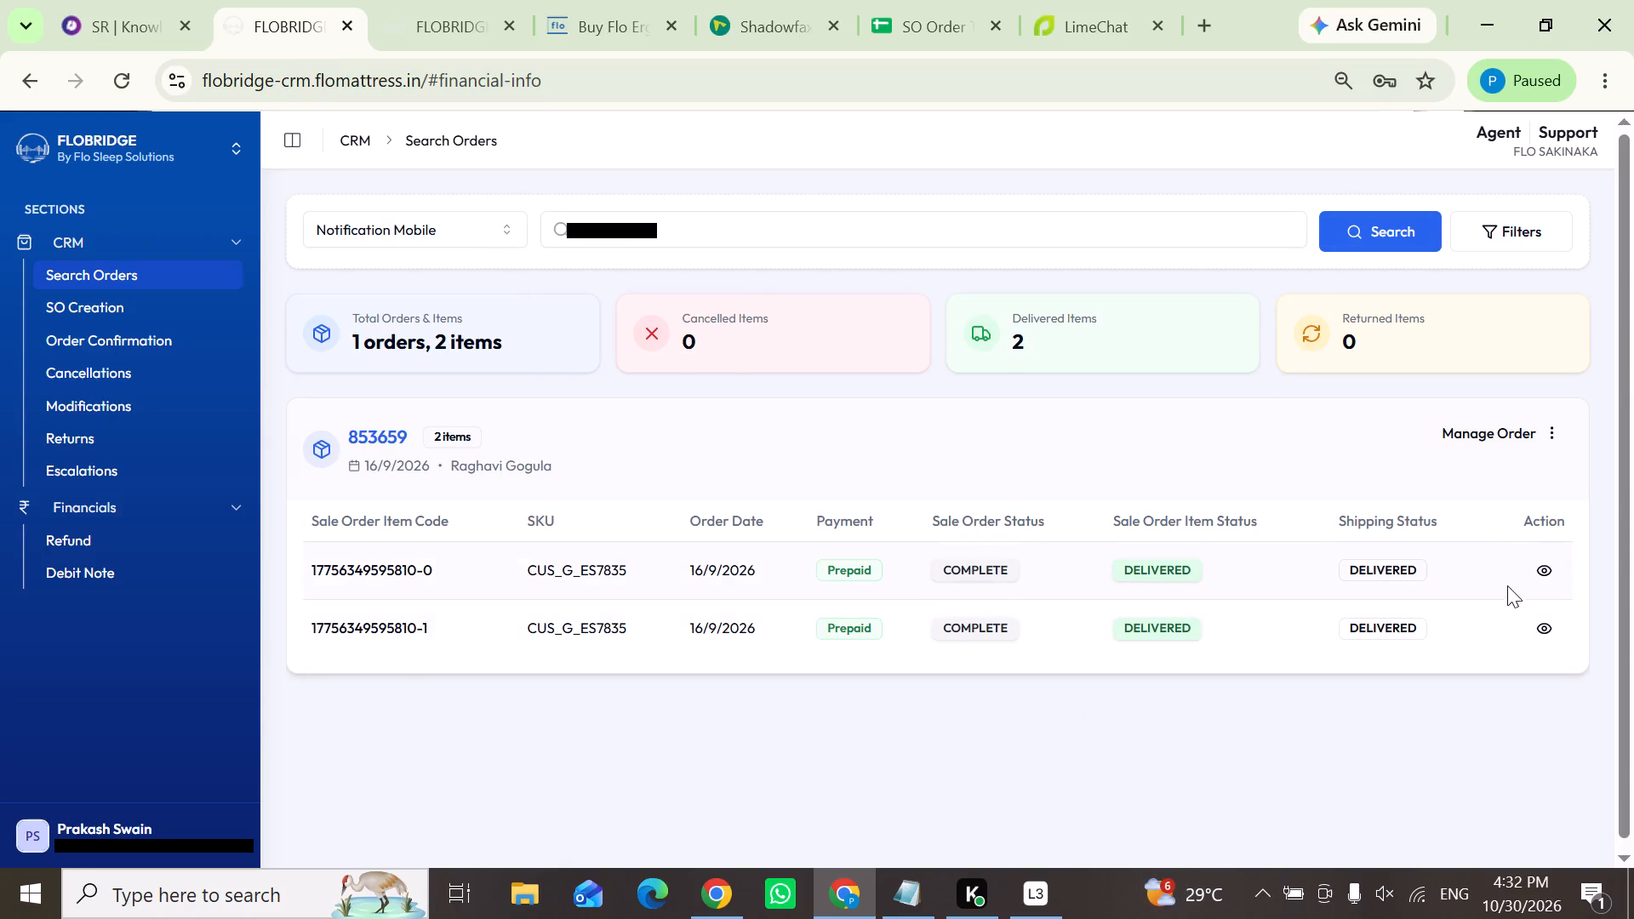
click(1536, 571)
click(613, 465)
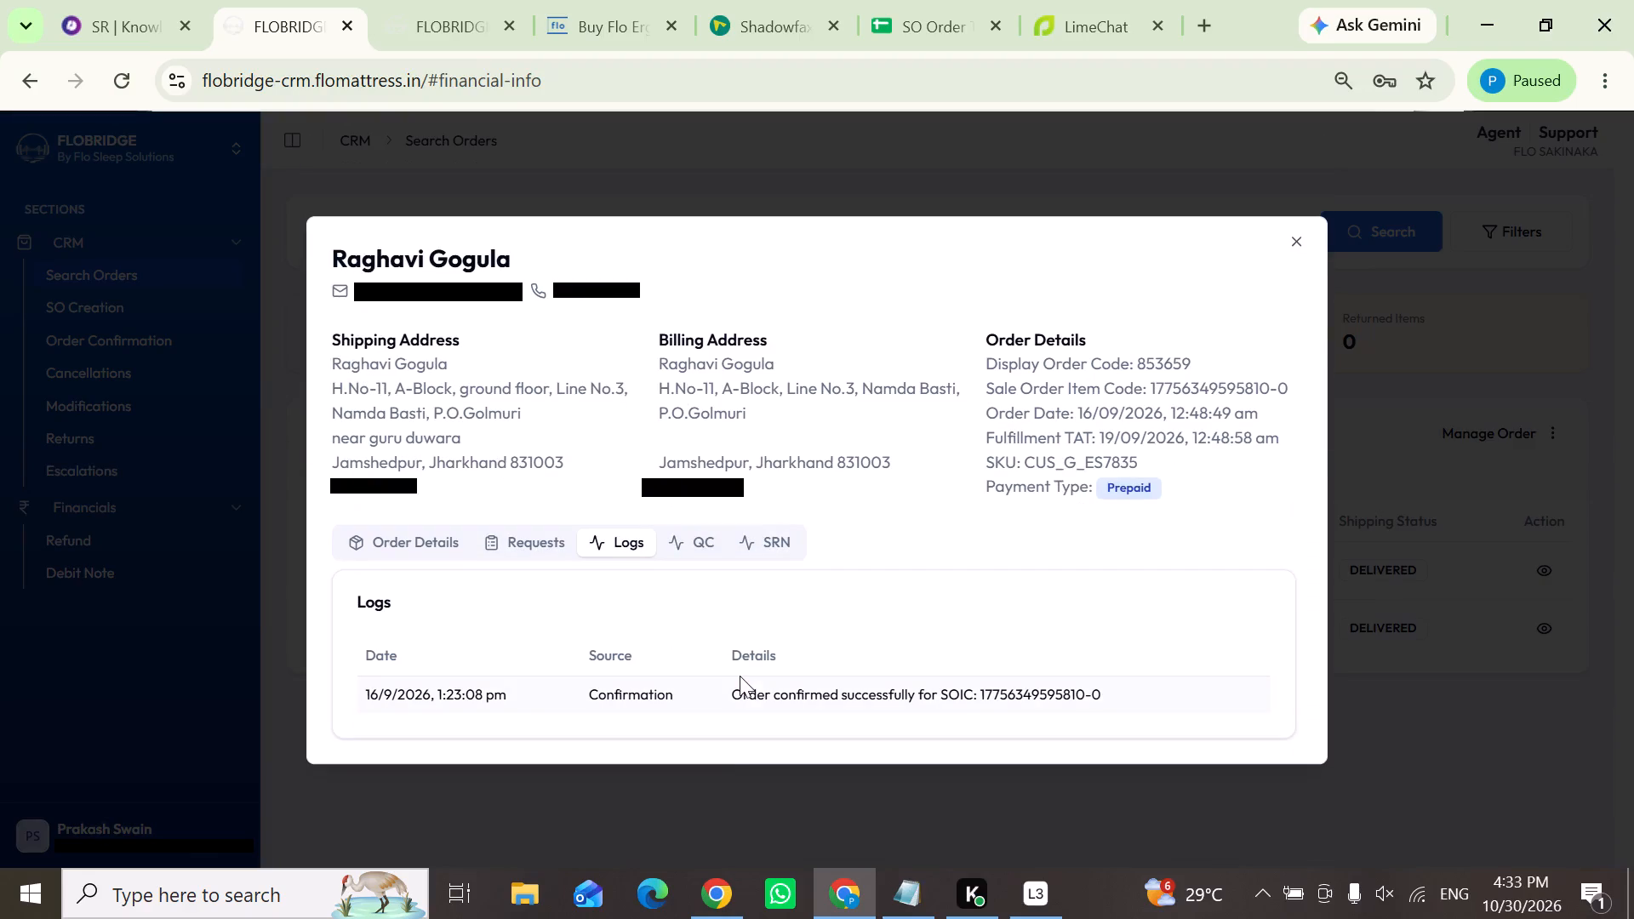
click(717, 763)
click(300, 520)
drag(414, 437, 414, 437)
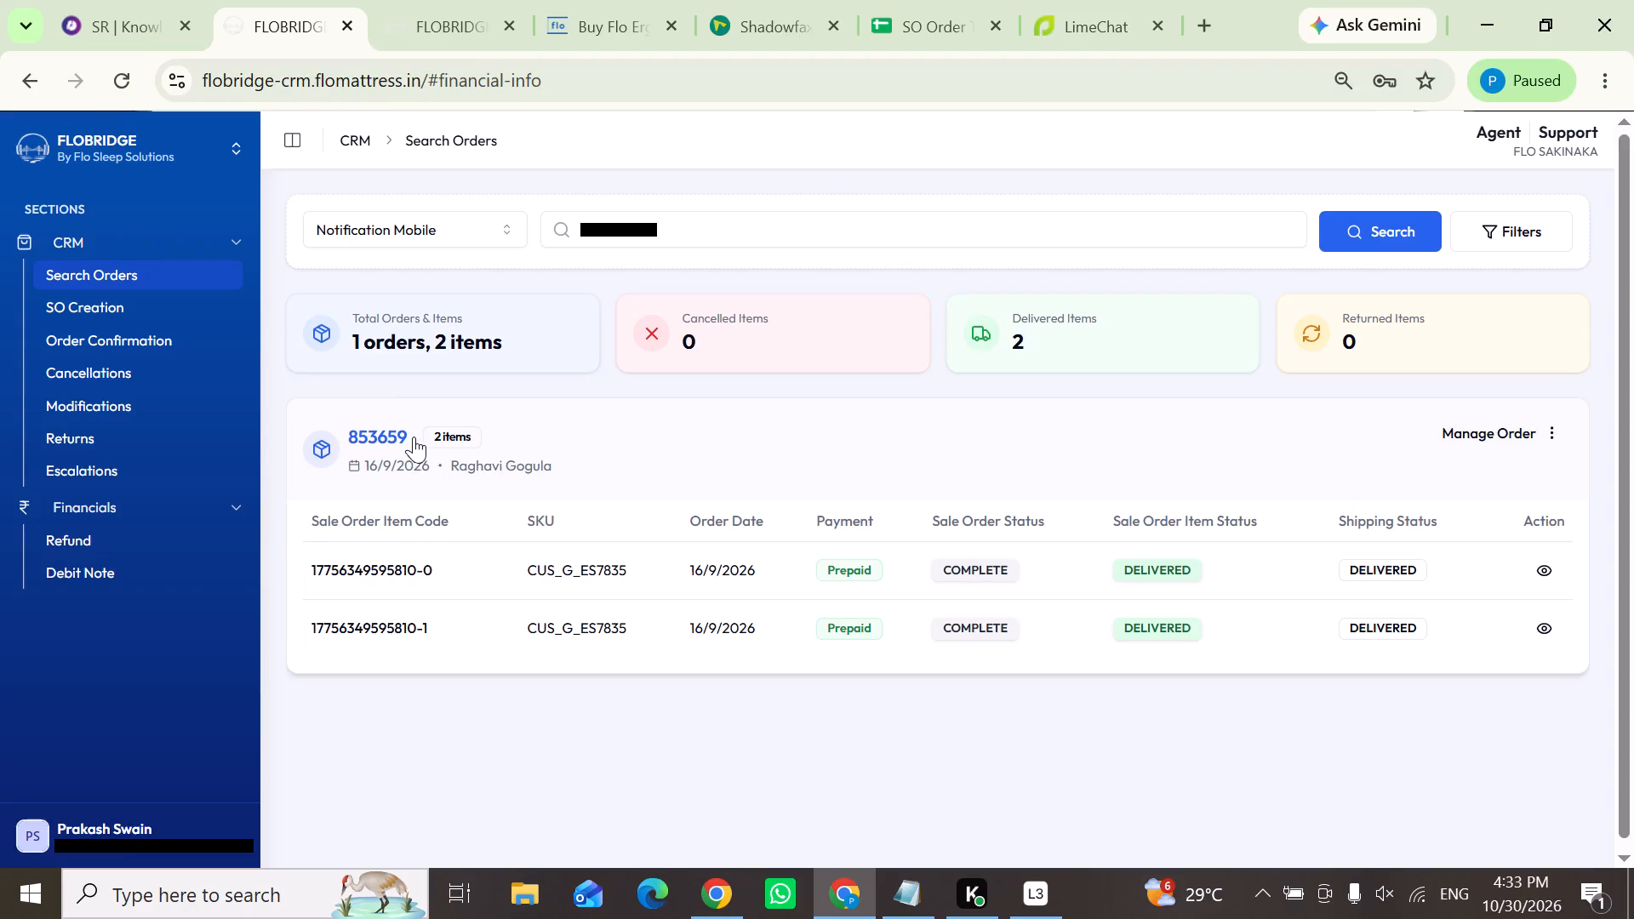
drag(414, 437, 315, 440)
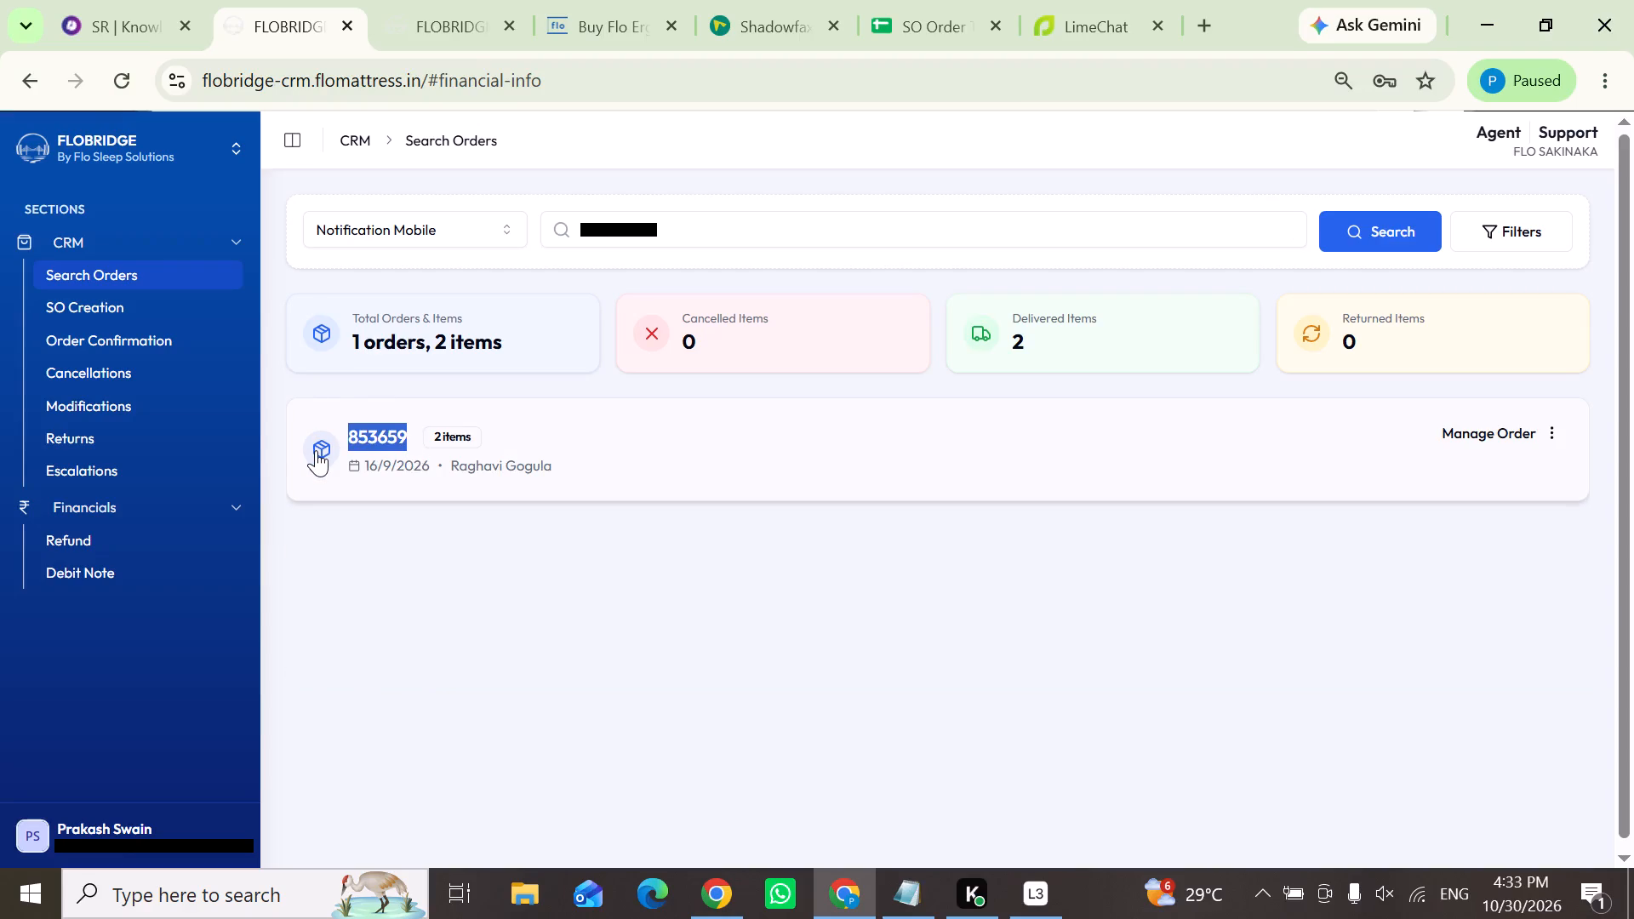
key(ctrl+c)
click(137, 3)
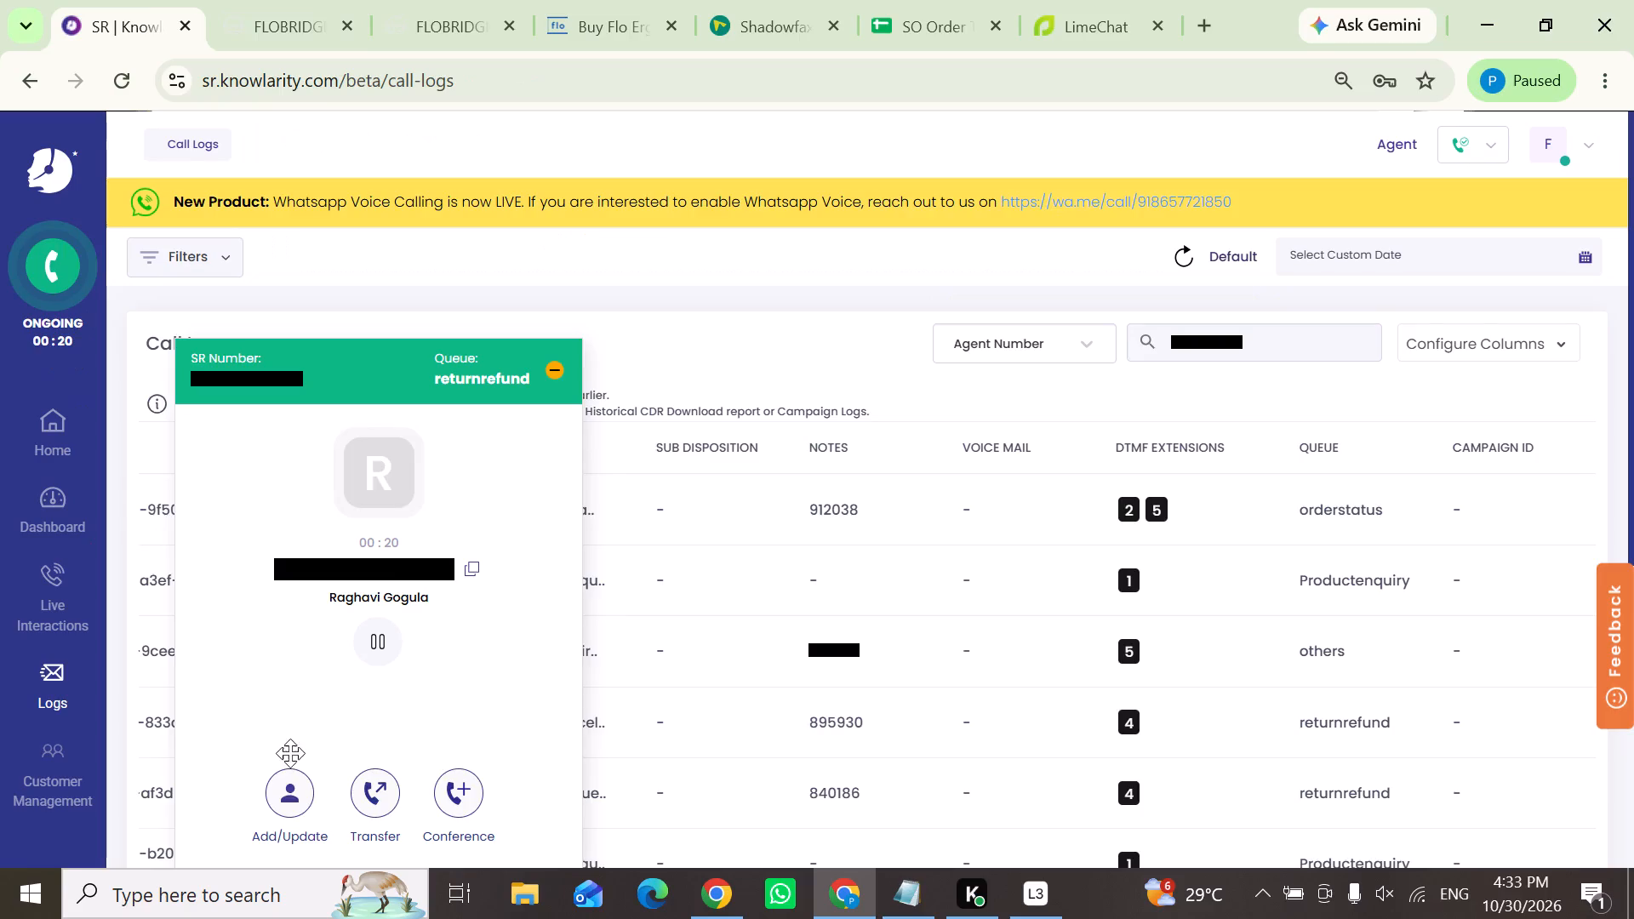
click(290, 775)
scroll(357, 626, down, 1)
click(318, 709)
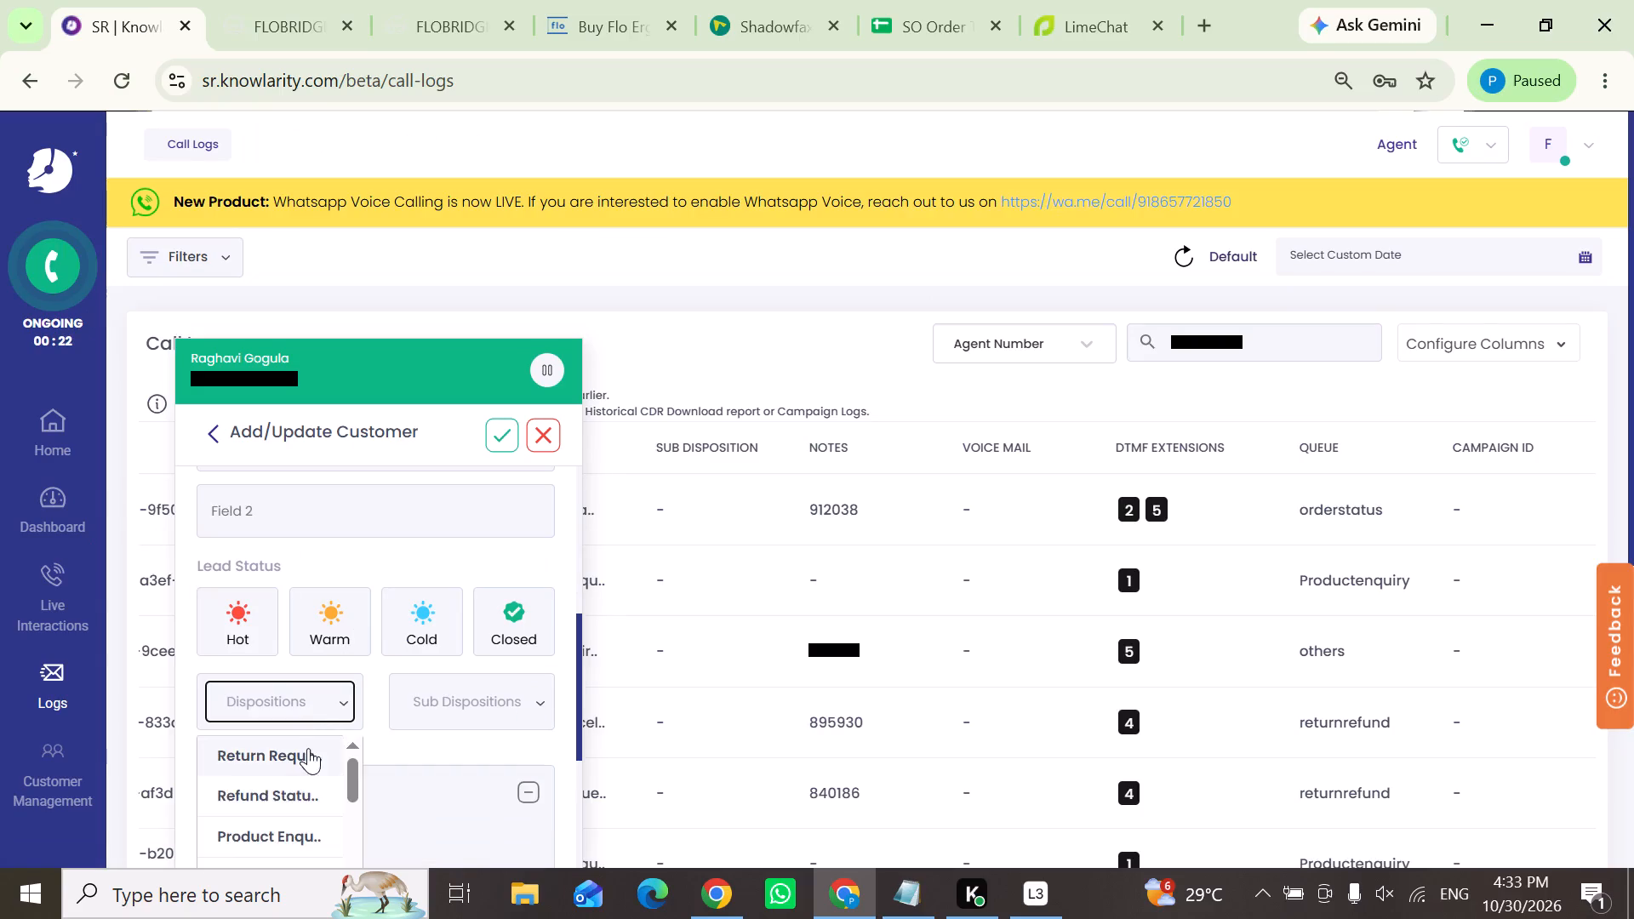
click(306, 751)
click(309, 828)
key(ctrl+v)
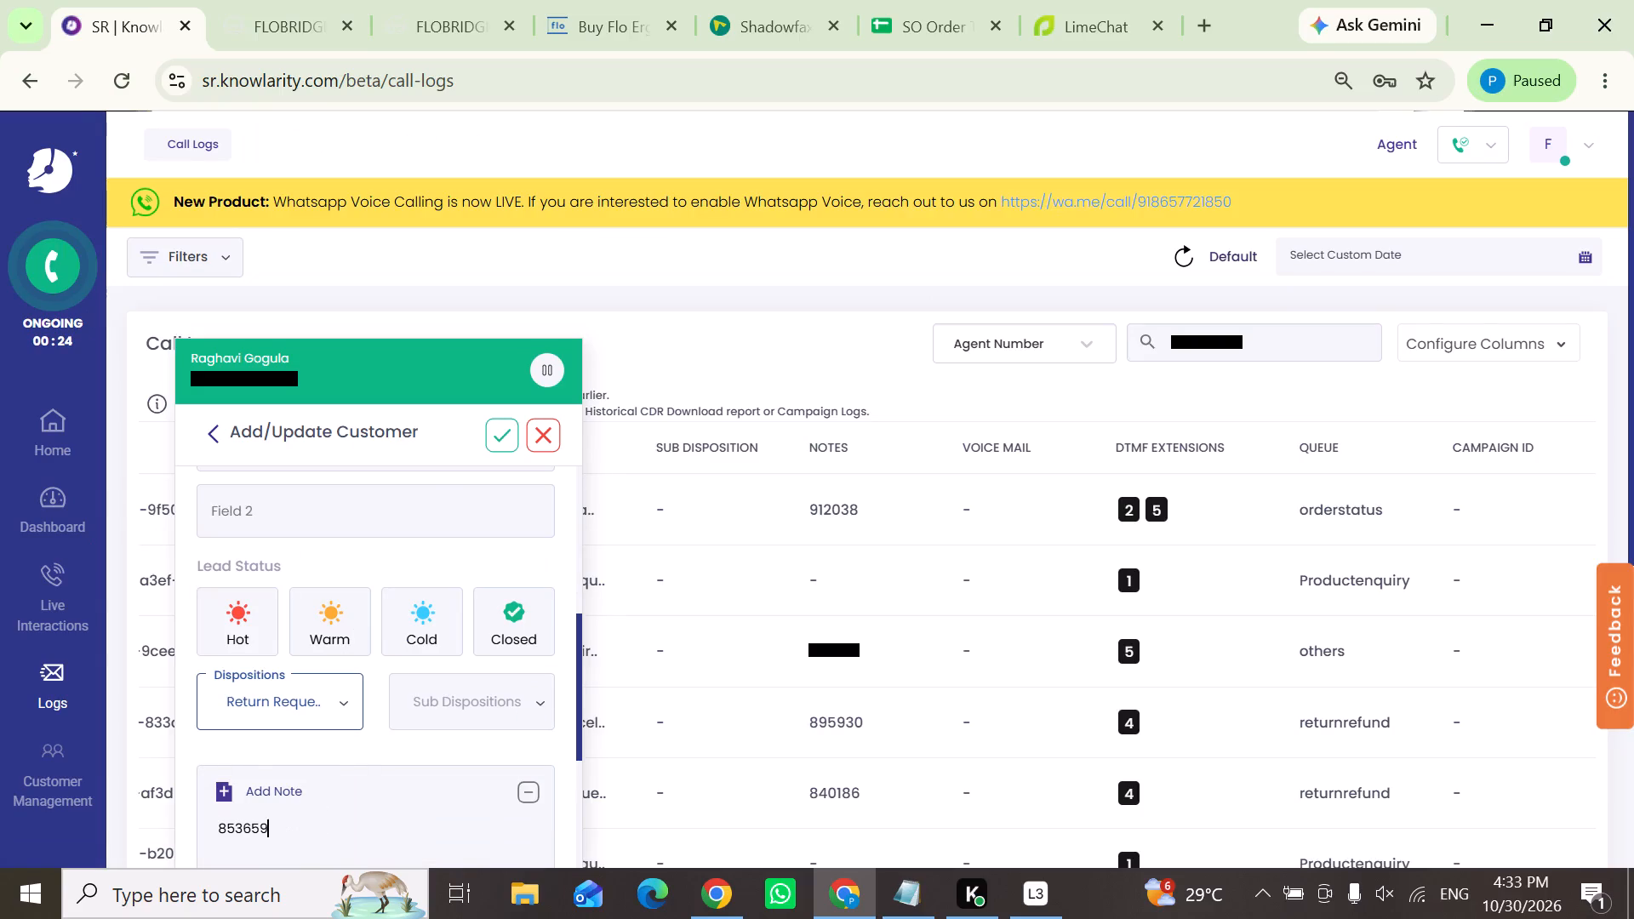
click(500, 431)
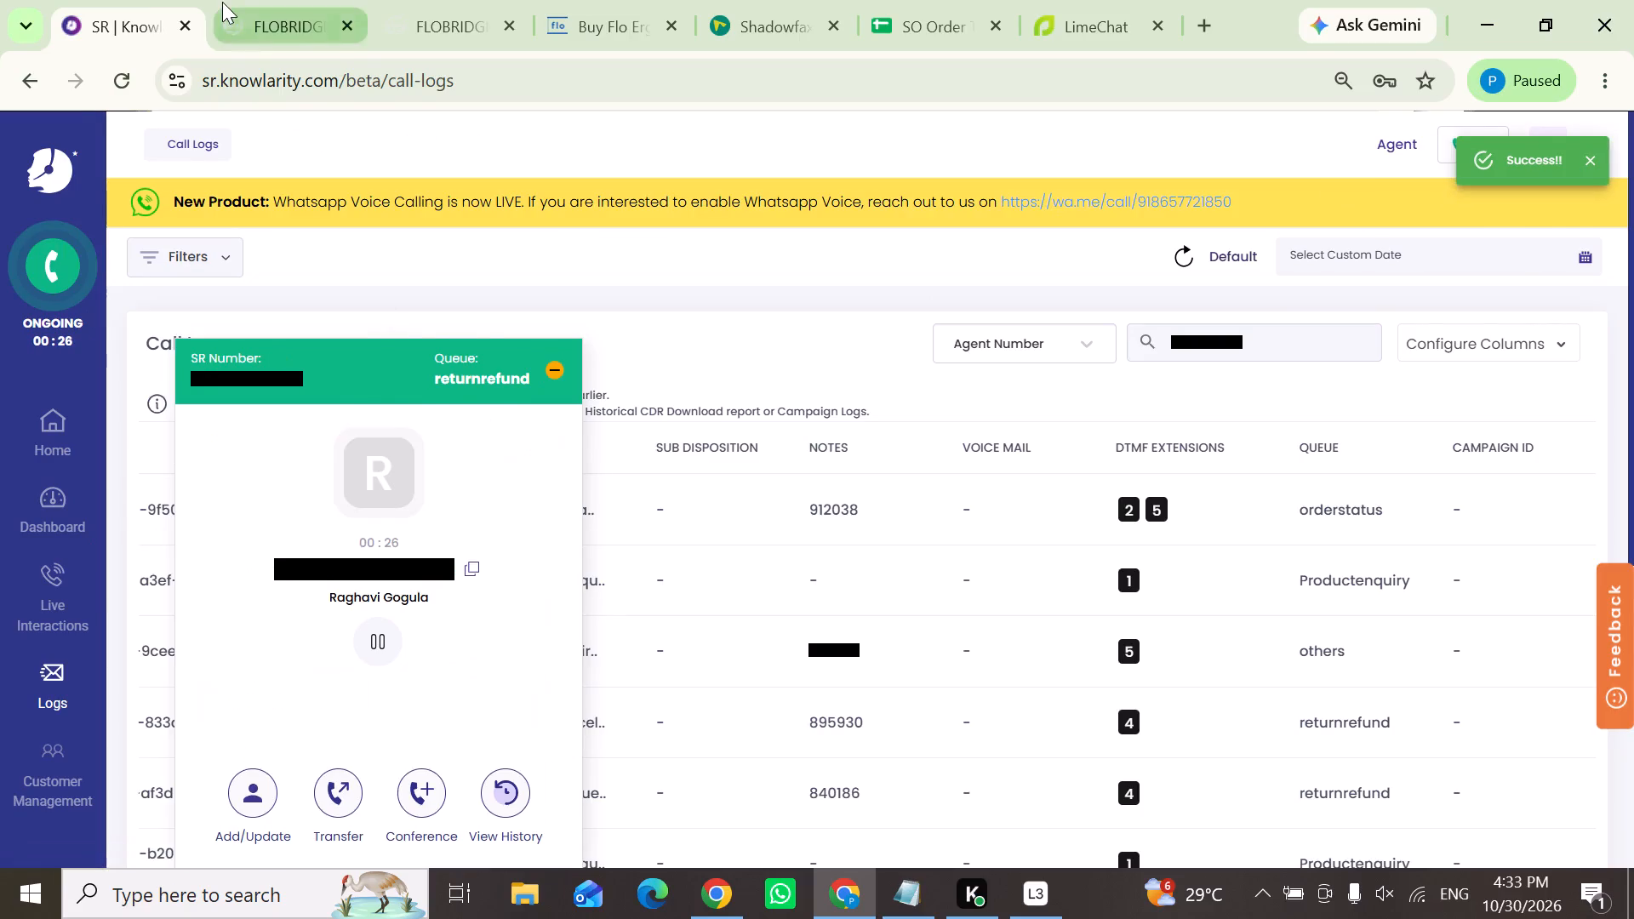
click(222, 2)
click(678, 452)
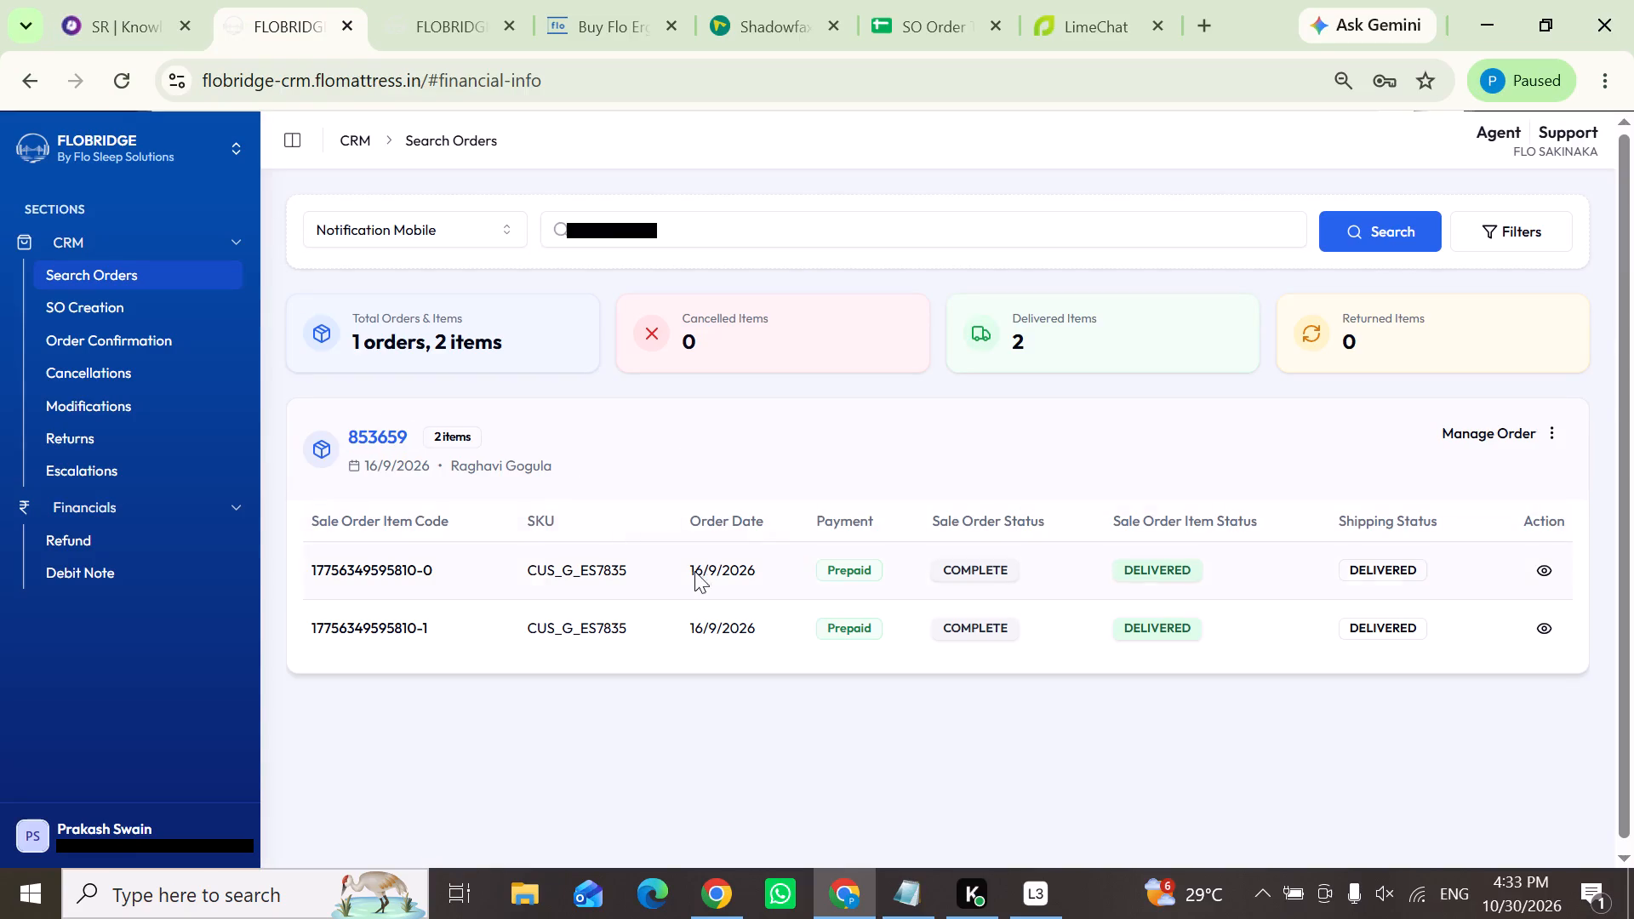
click(1538, 580)
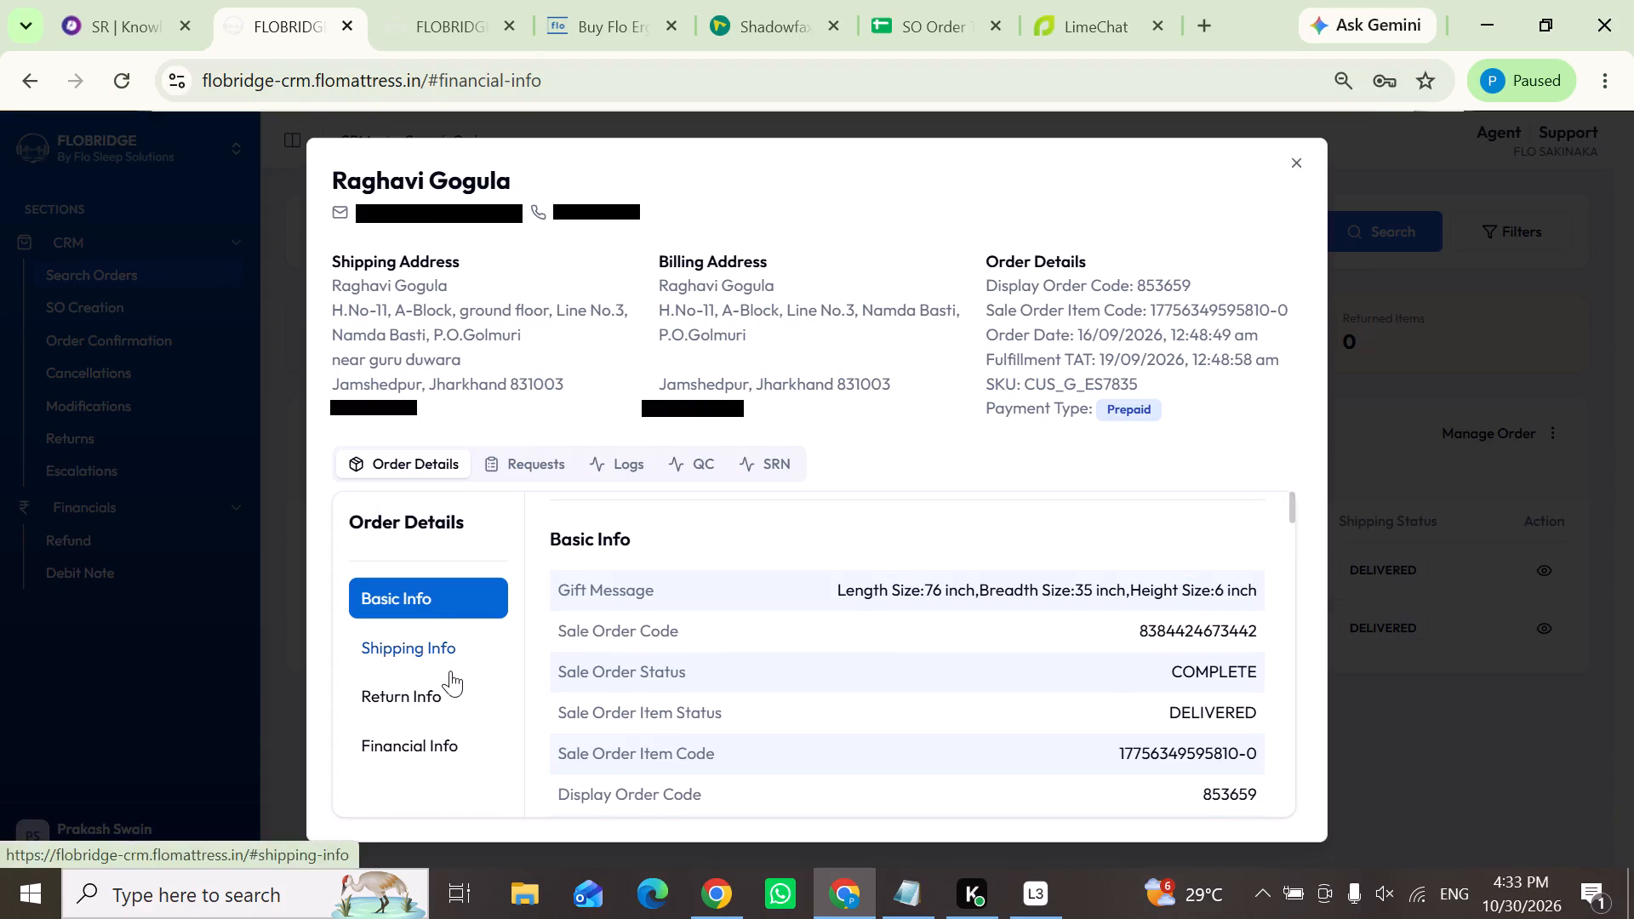
scroll(1134, 682, down, 1)
scroll(992, 680, down, 1)
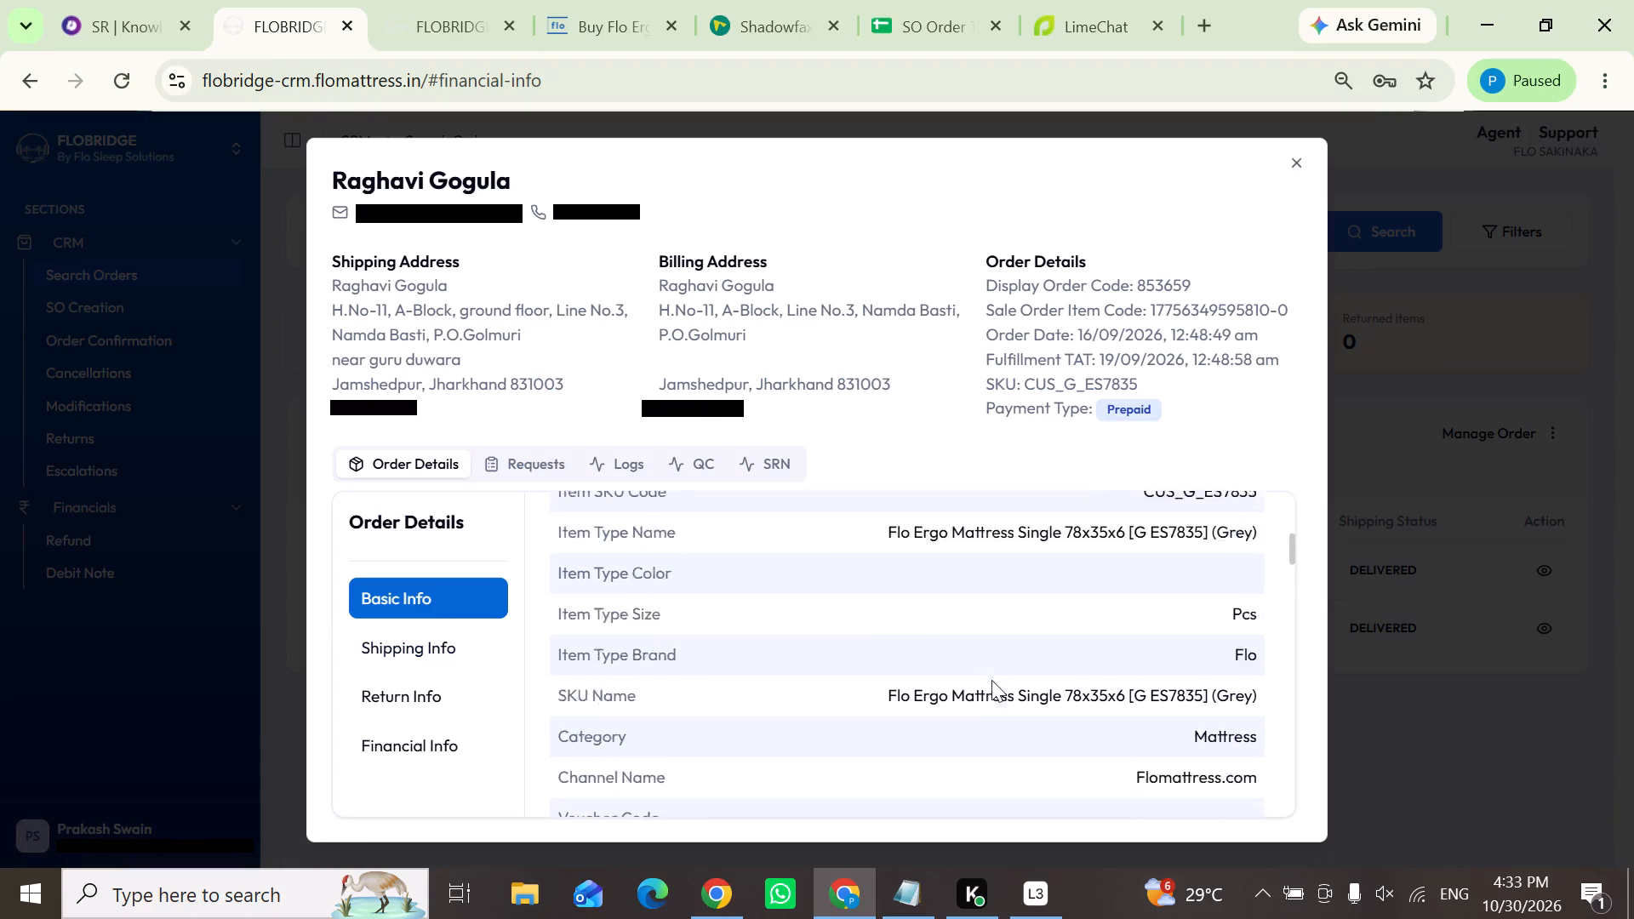
Examine the first item's financial info from the MRP down to the payment gateway name, and close the details.
click(412, 743)
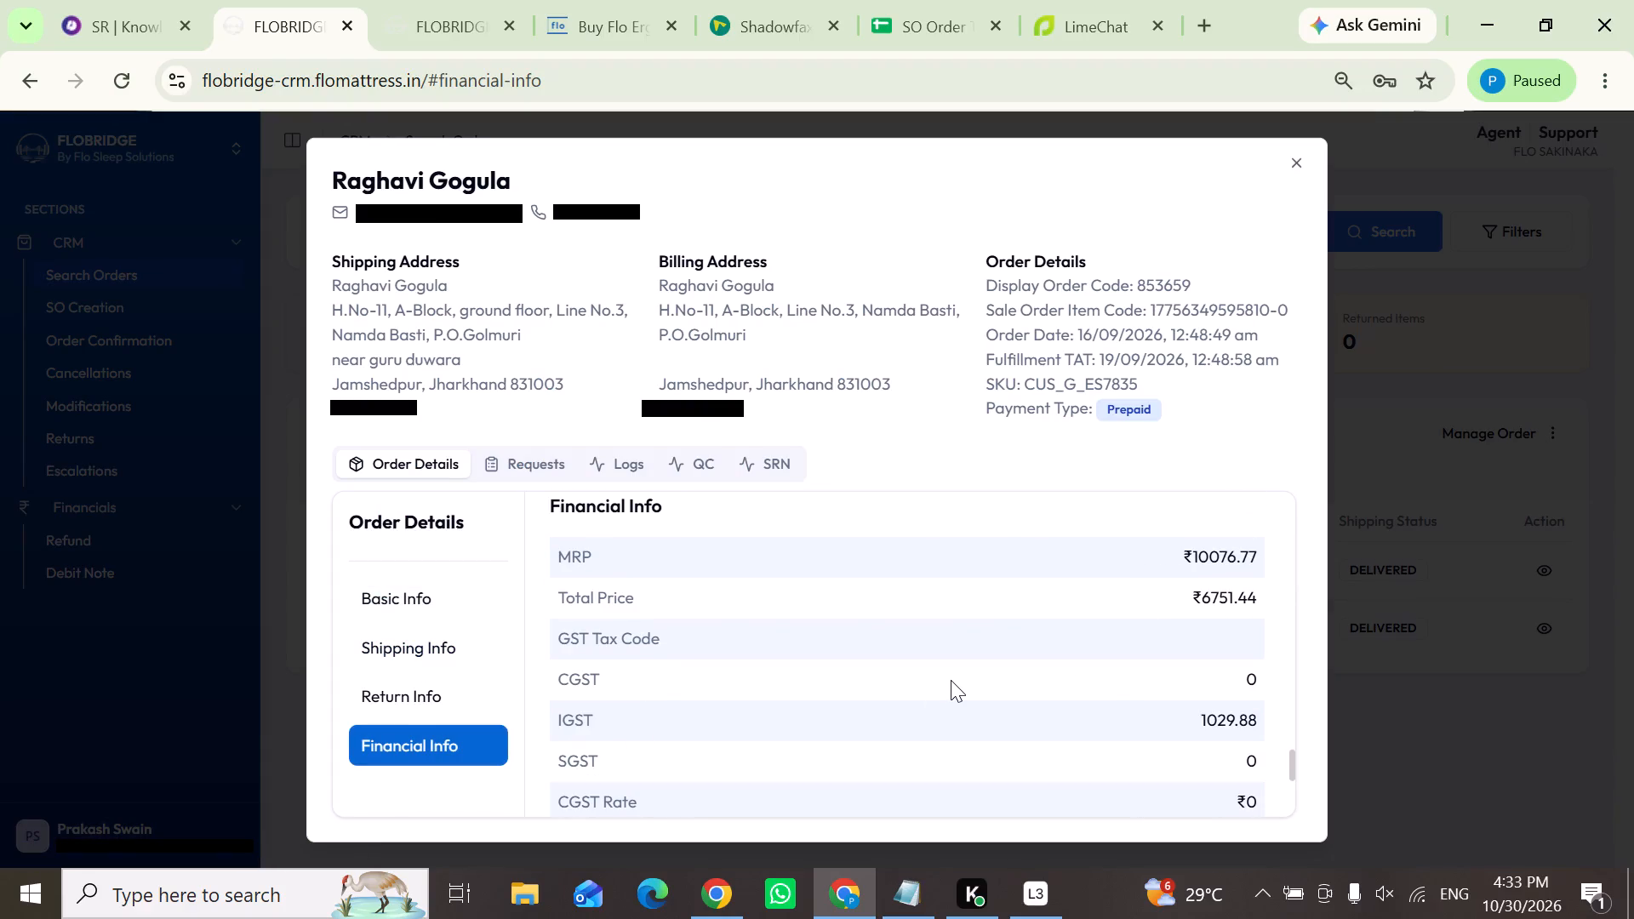
scroll(951, 680, up, 1)
scroll(951, 680, down, 1)
drag(1292, 762, 1291, 825)
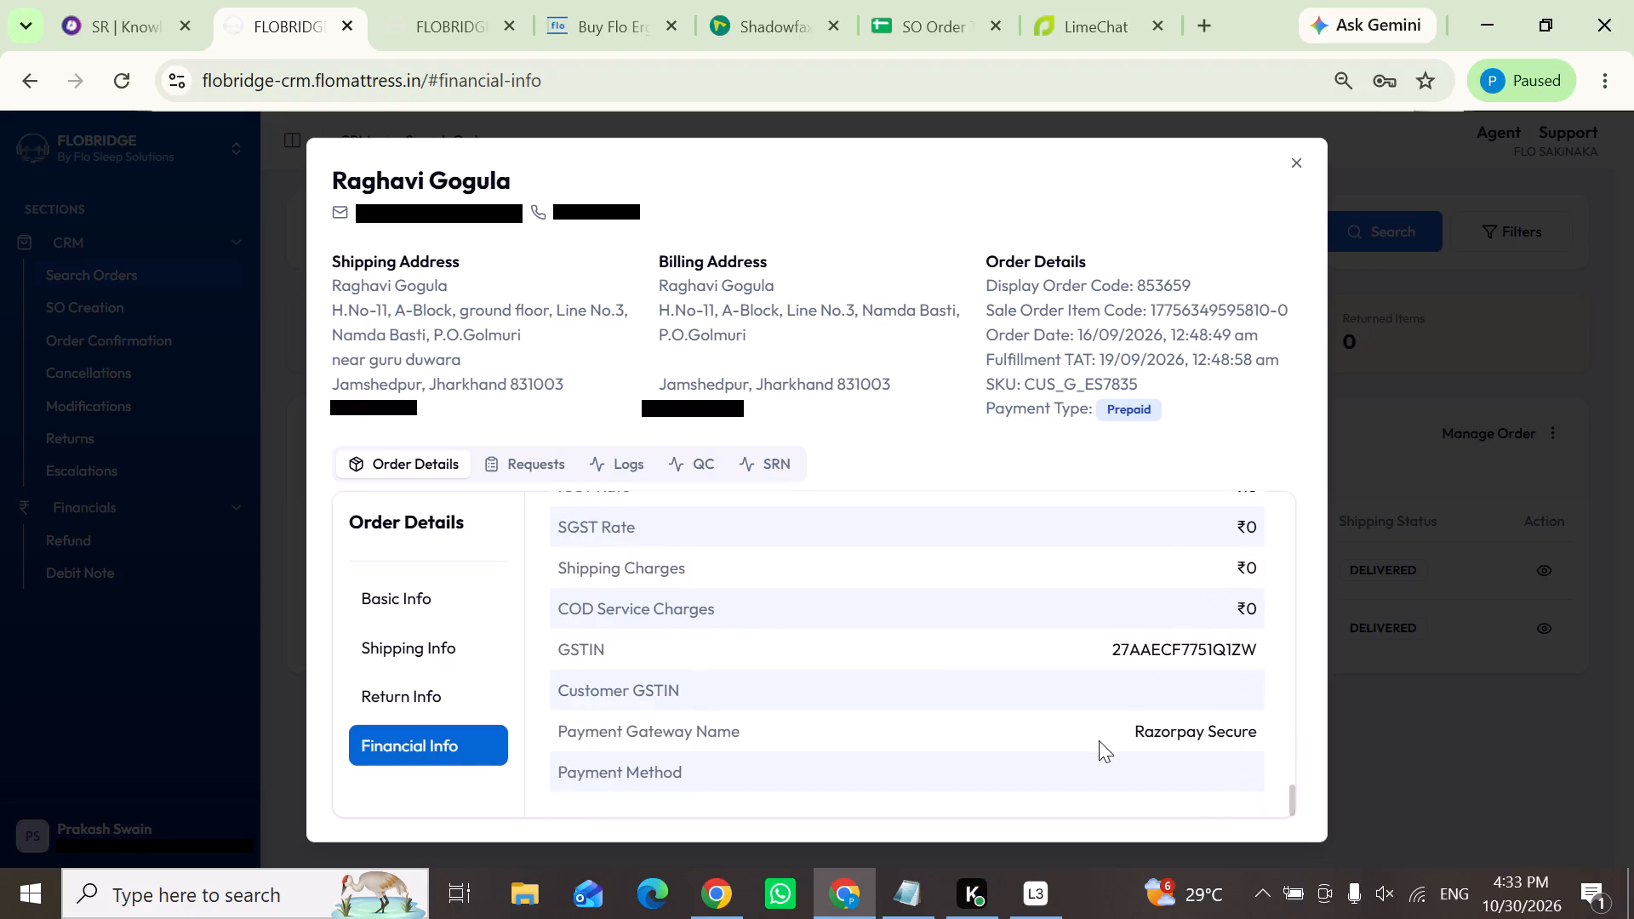
click(1548, 725)
Reopen the first item's logs, check the source of the log entry, and close the details.
click(1550, 569)
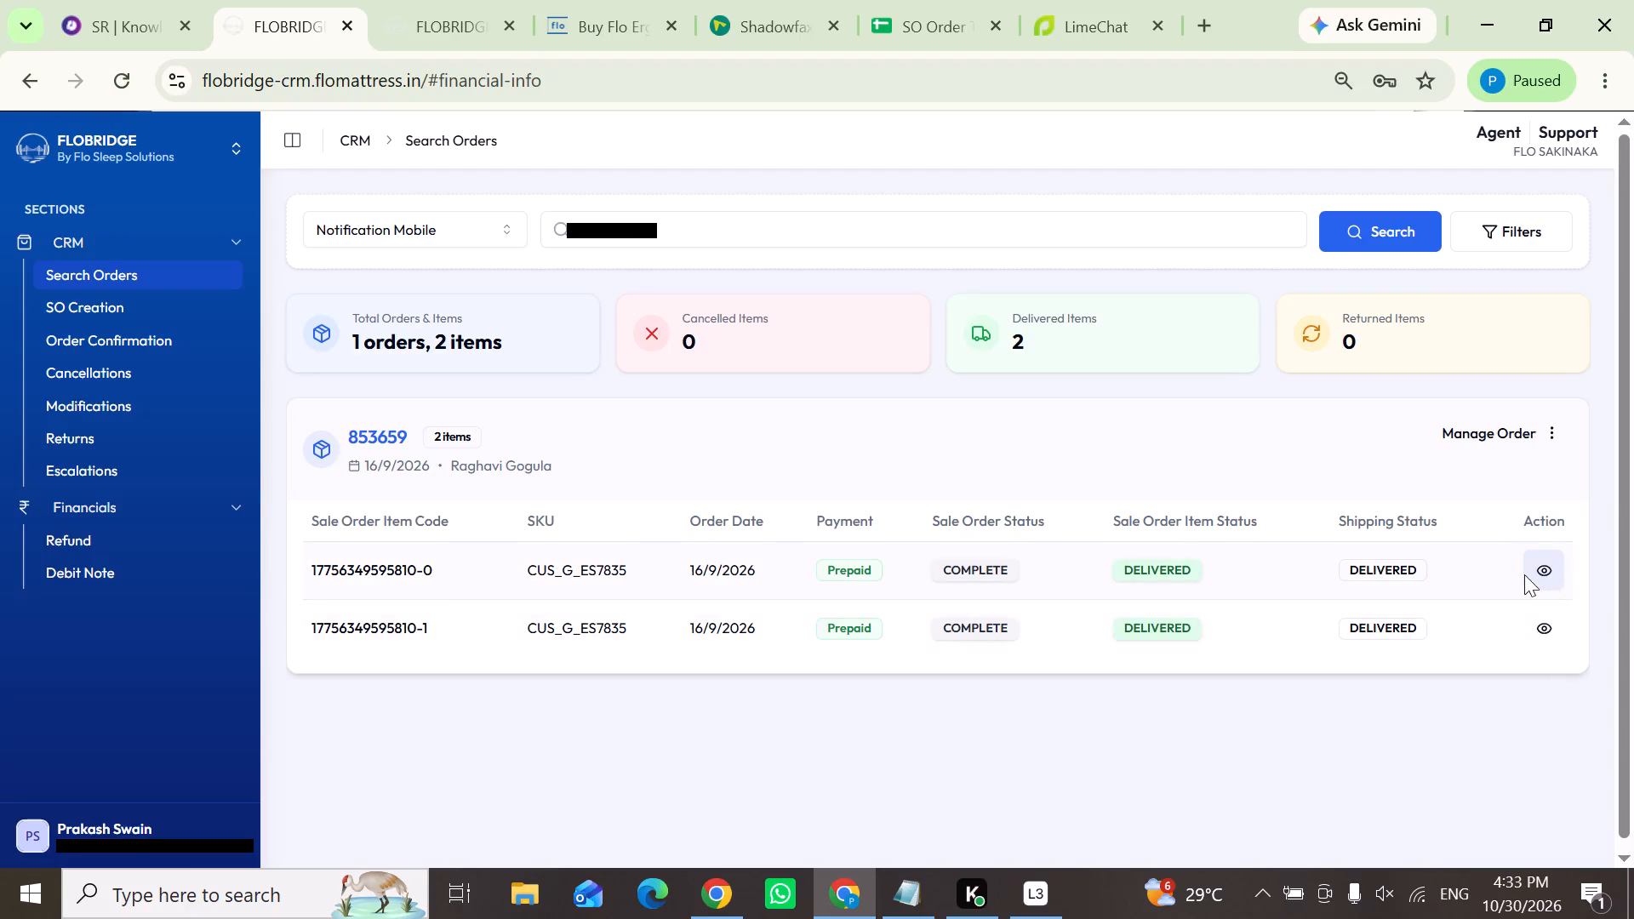
click(610, 451)
drag(688, 694, 652, 694)
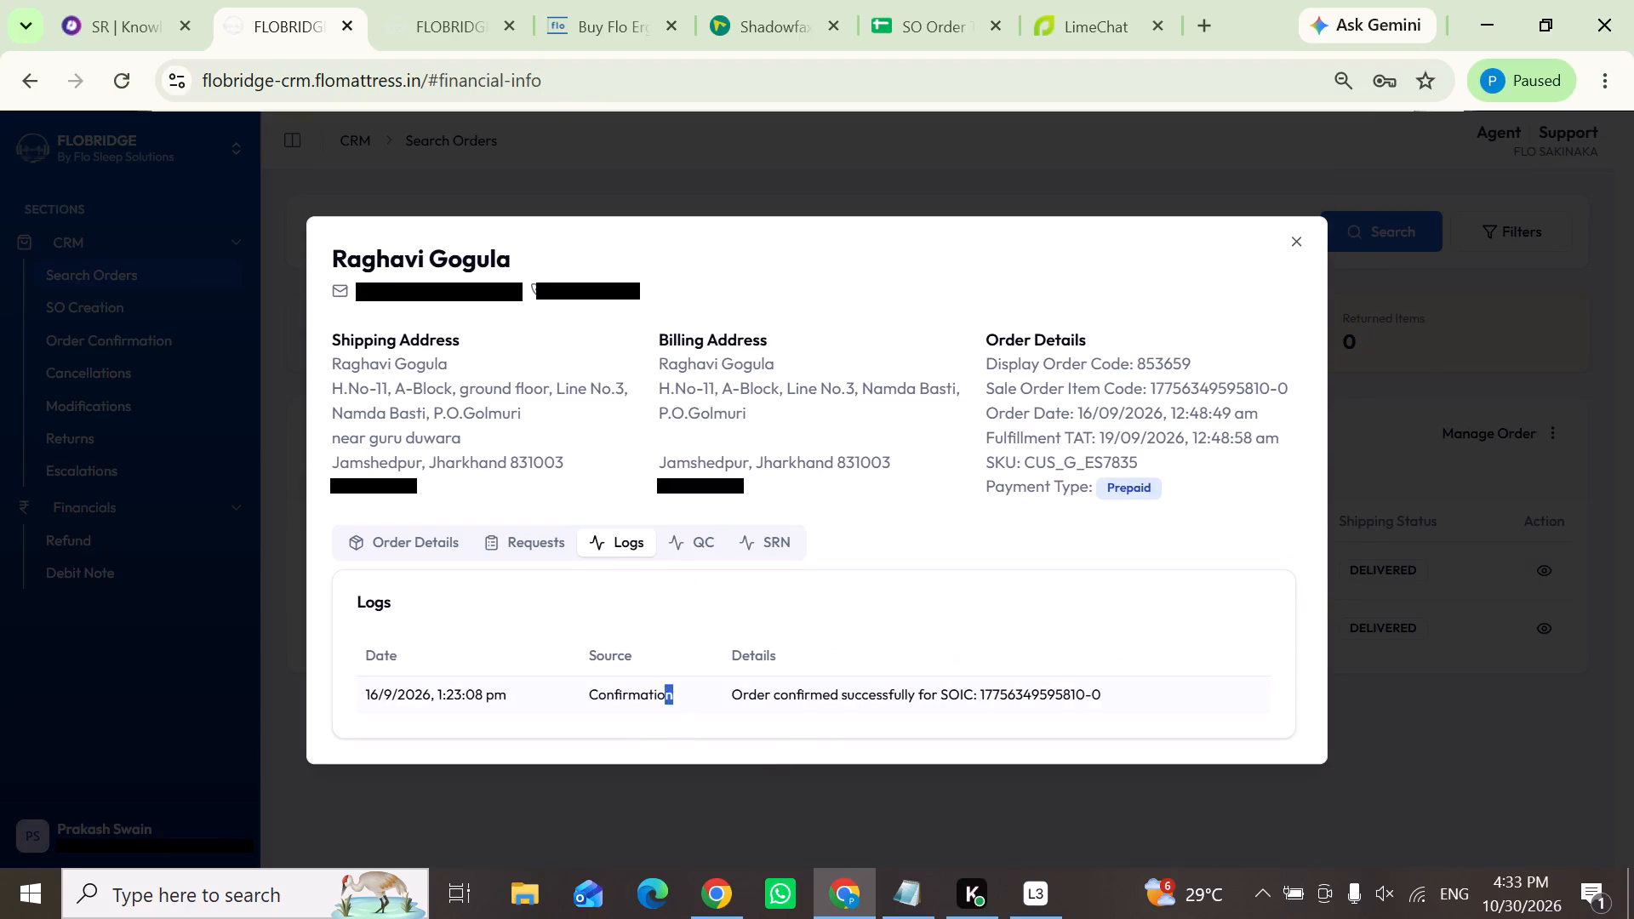
drag(652, 694, 589, 693)
click(587, 802)
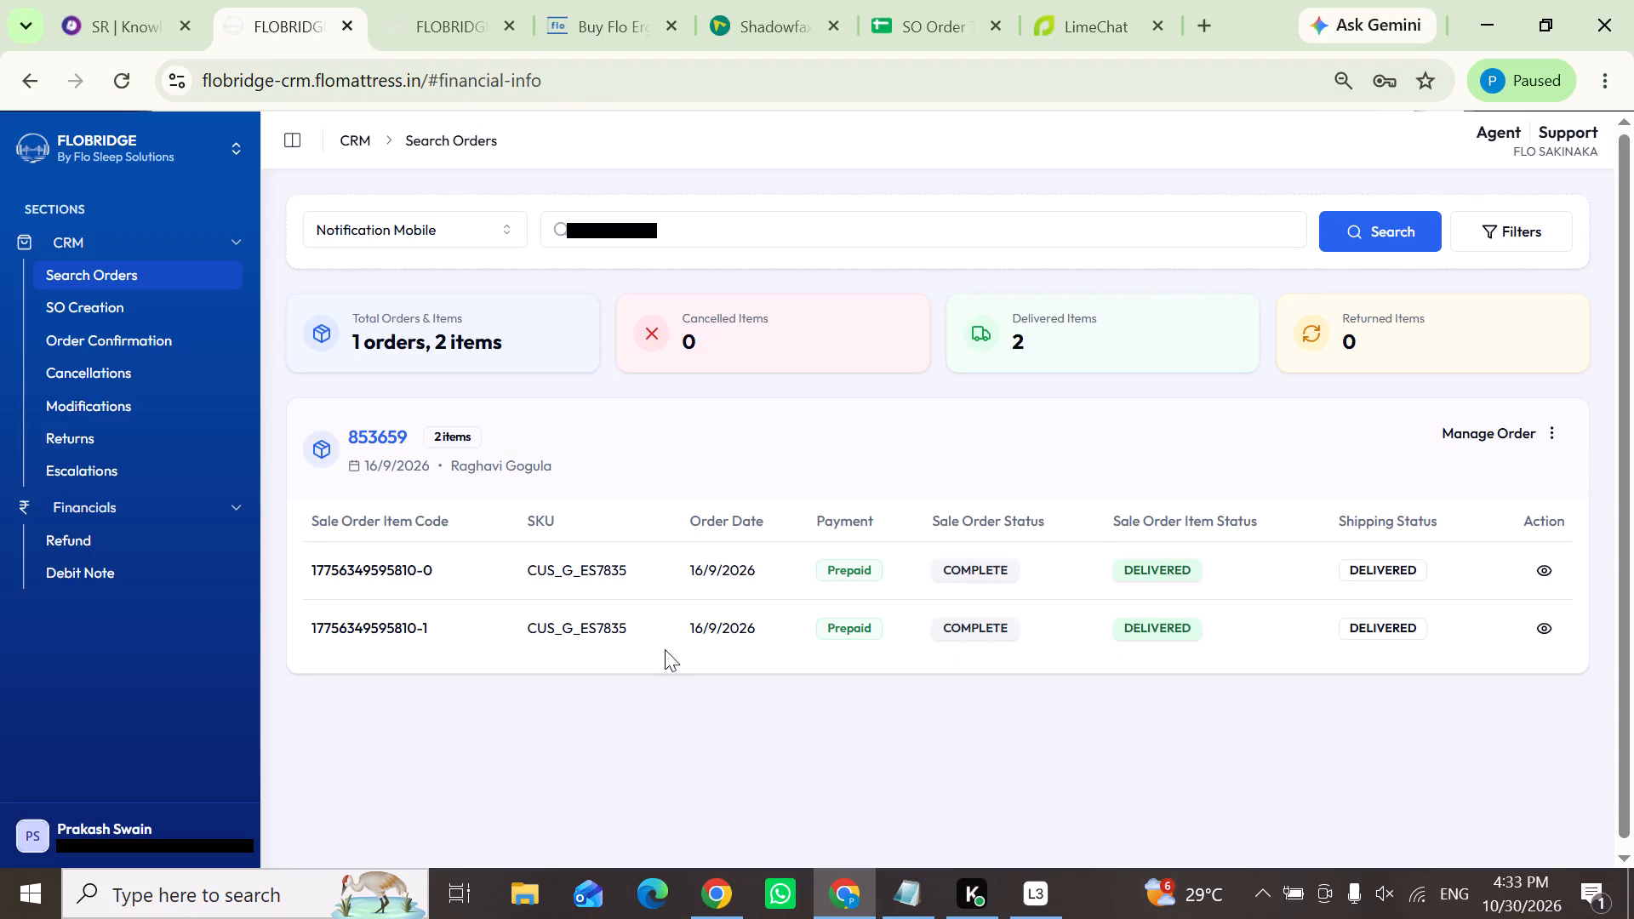
drag(653, 629, 580, 631)
drag(580, 631, 549, 634)
drag(549, 634, 538, 639)
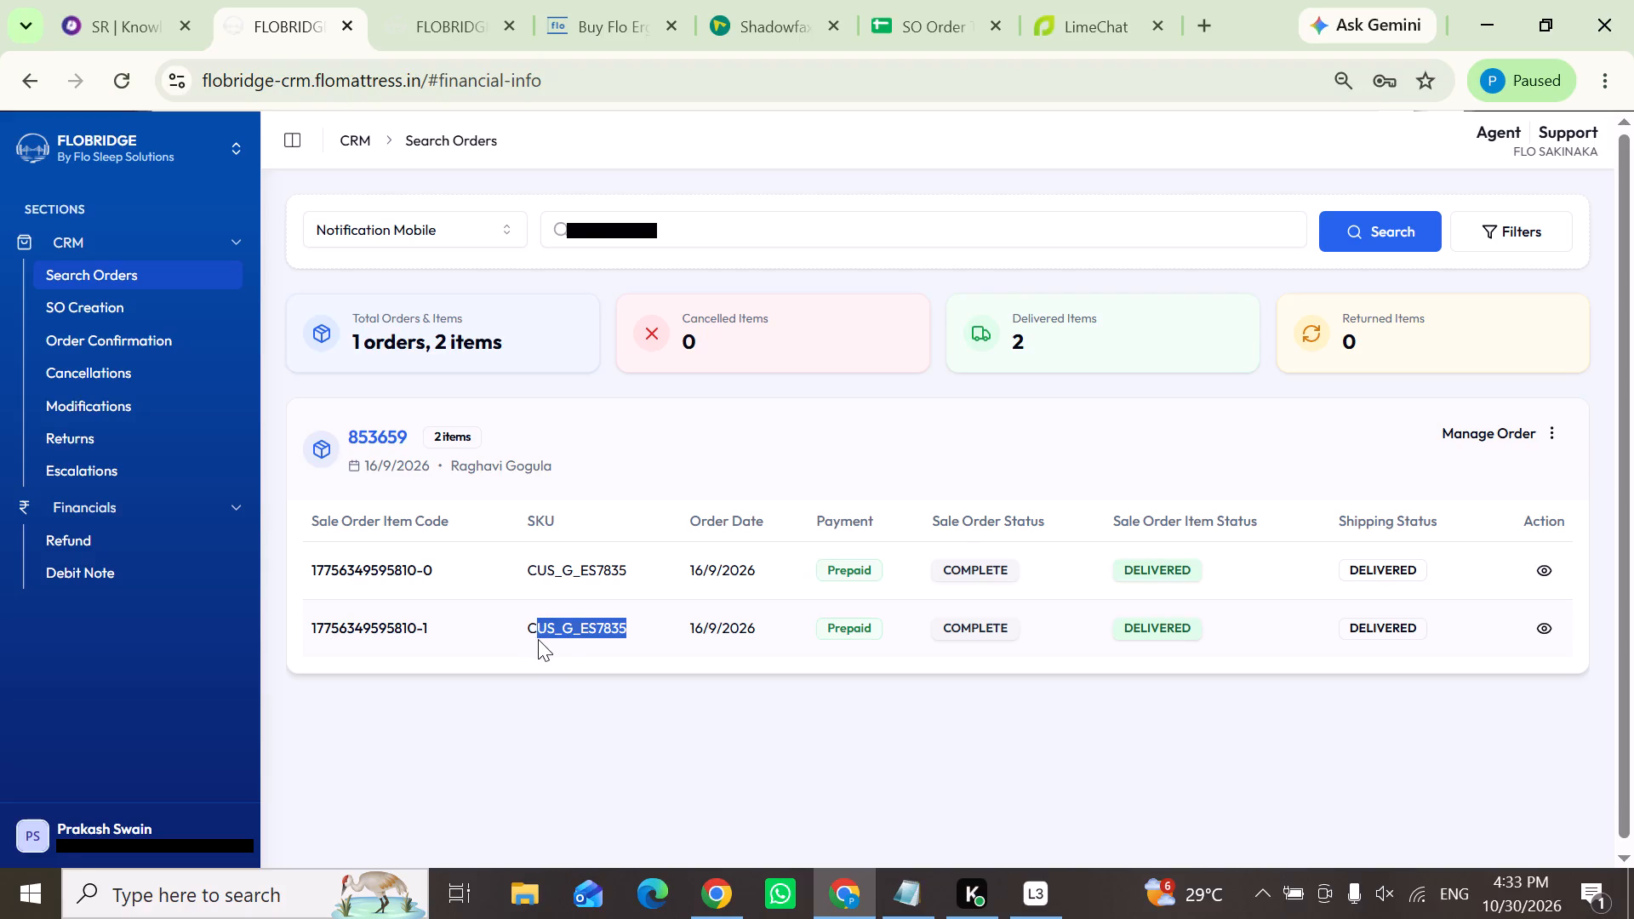
drag(538, 639, 623, 639)
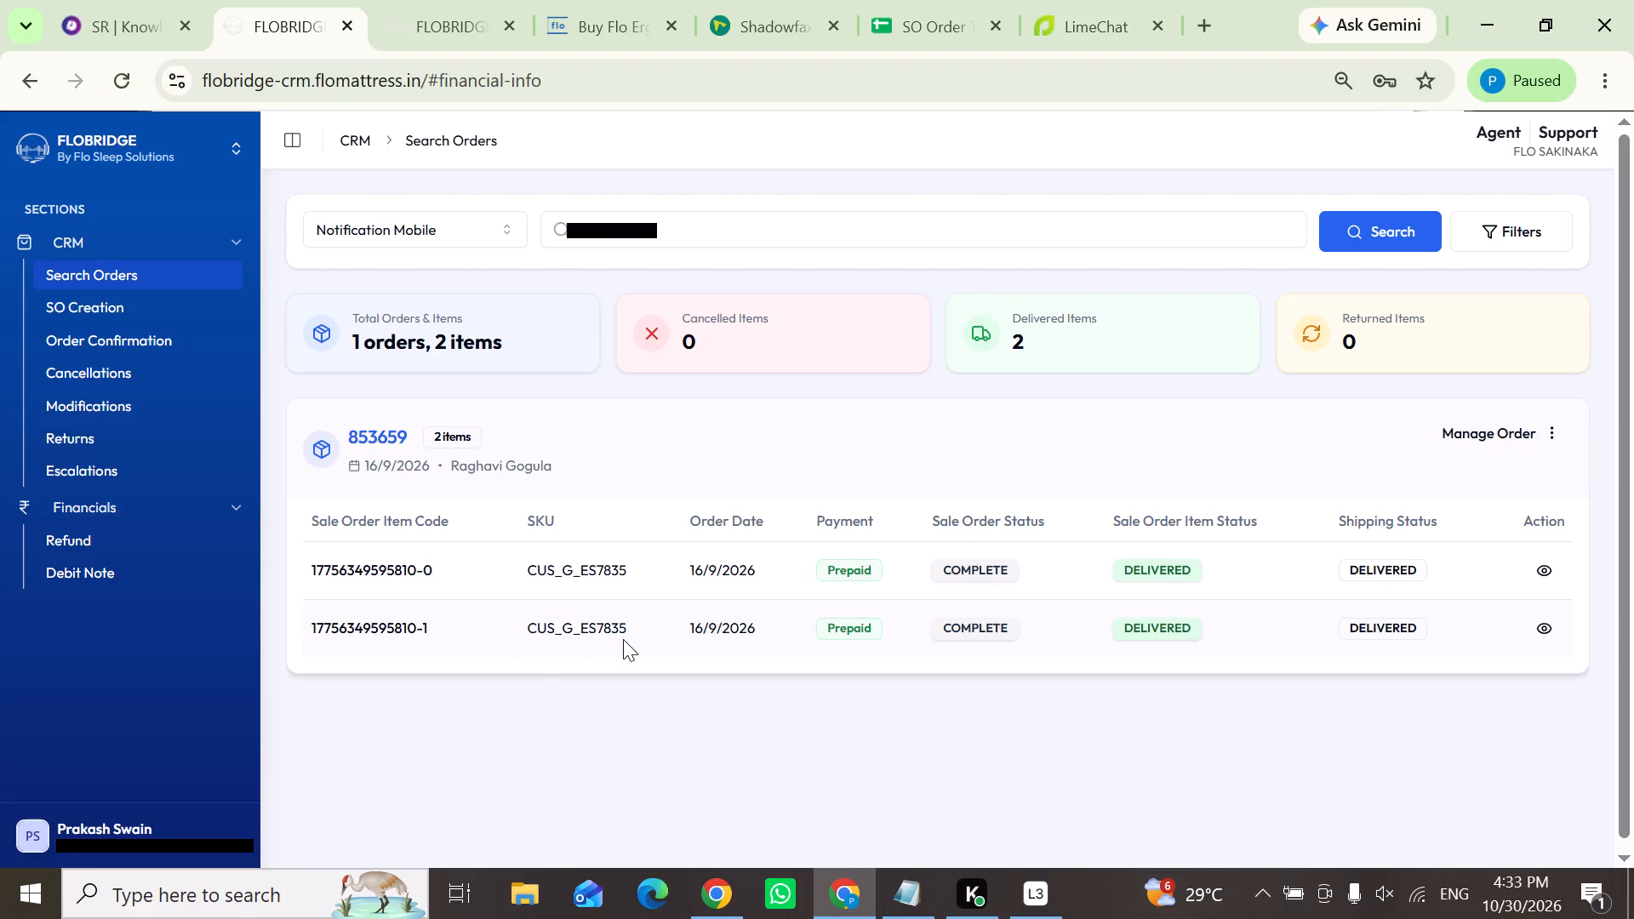
drag(623, 639, 553, 650)
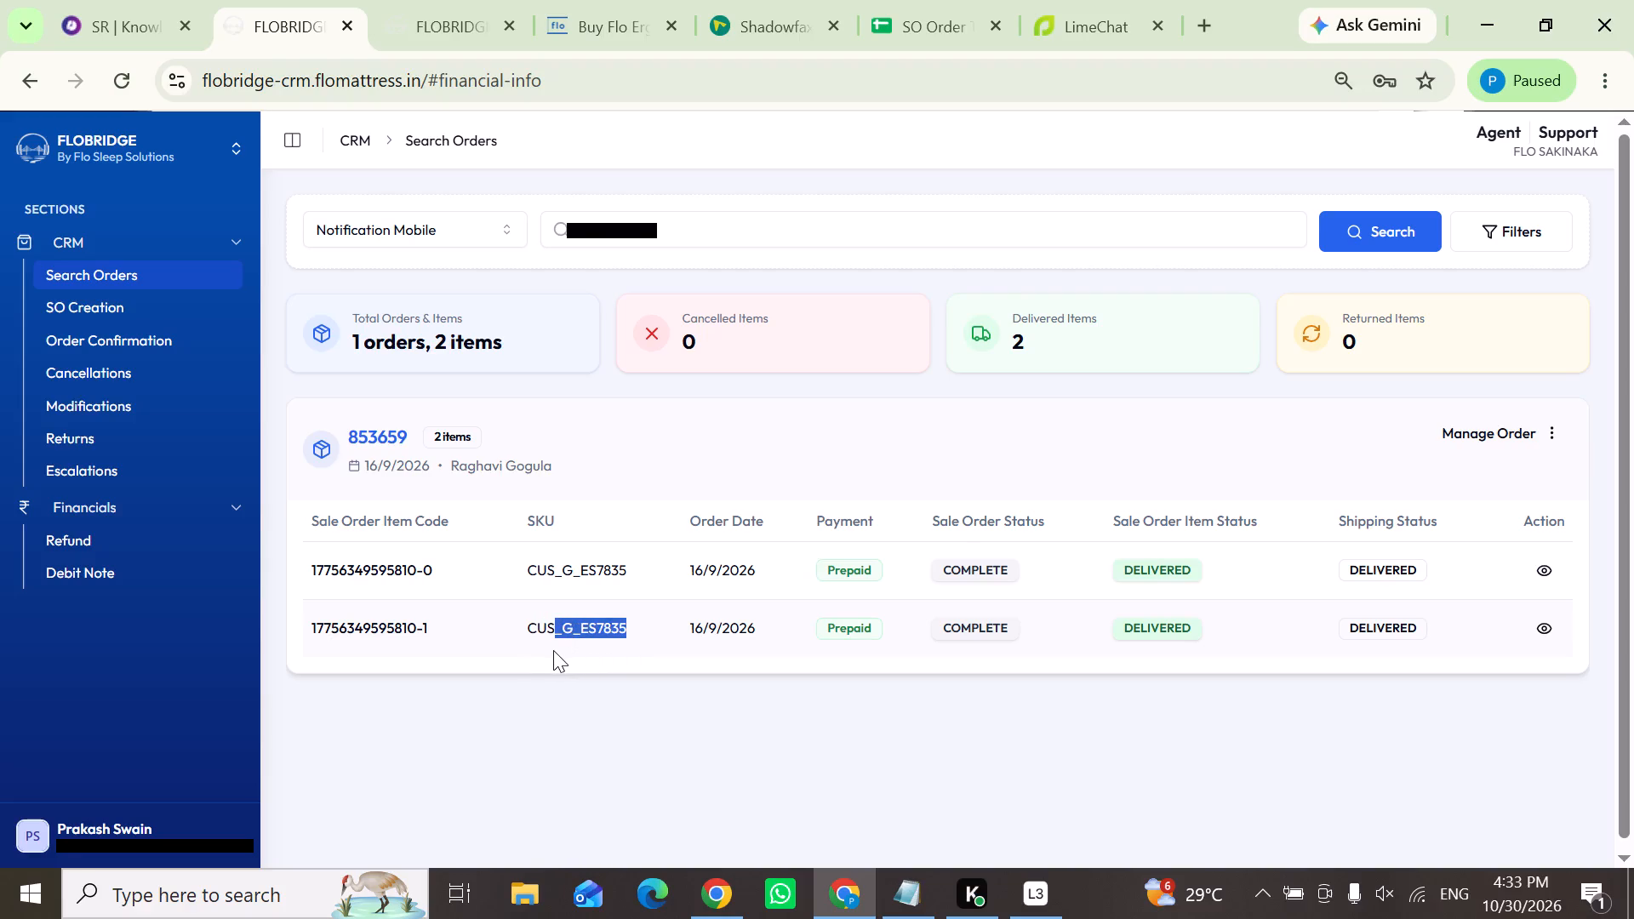
drag(553, 650, 527, 652)
click(531, 703)
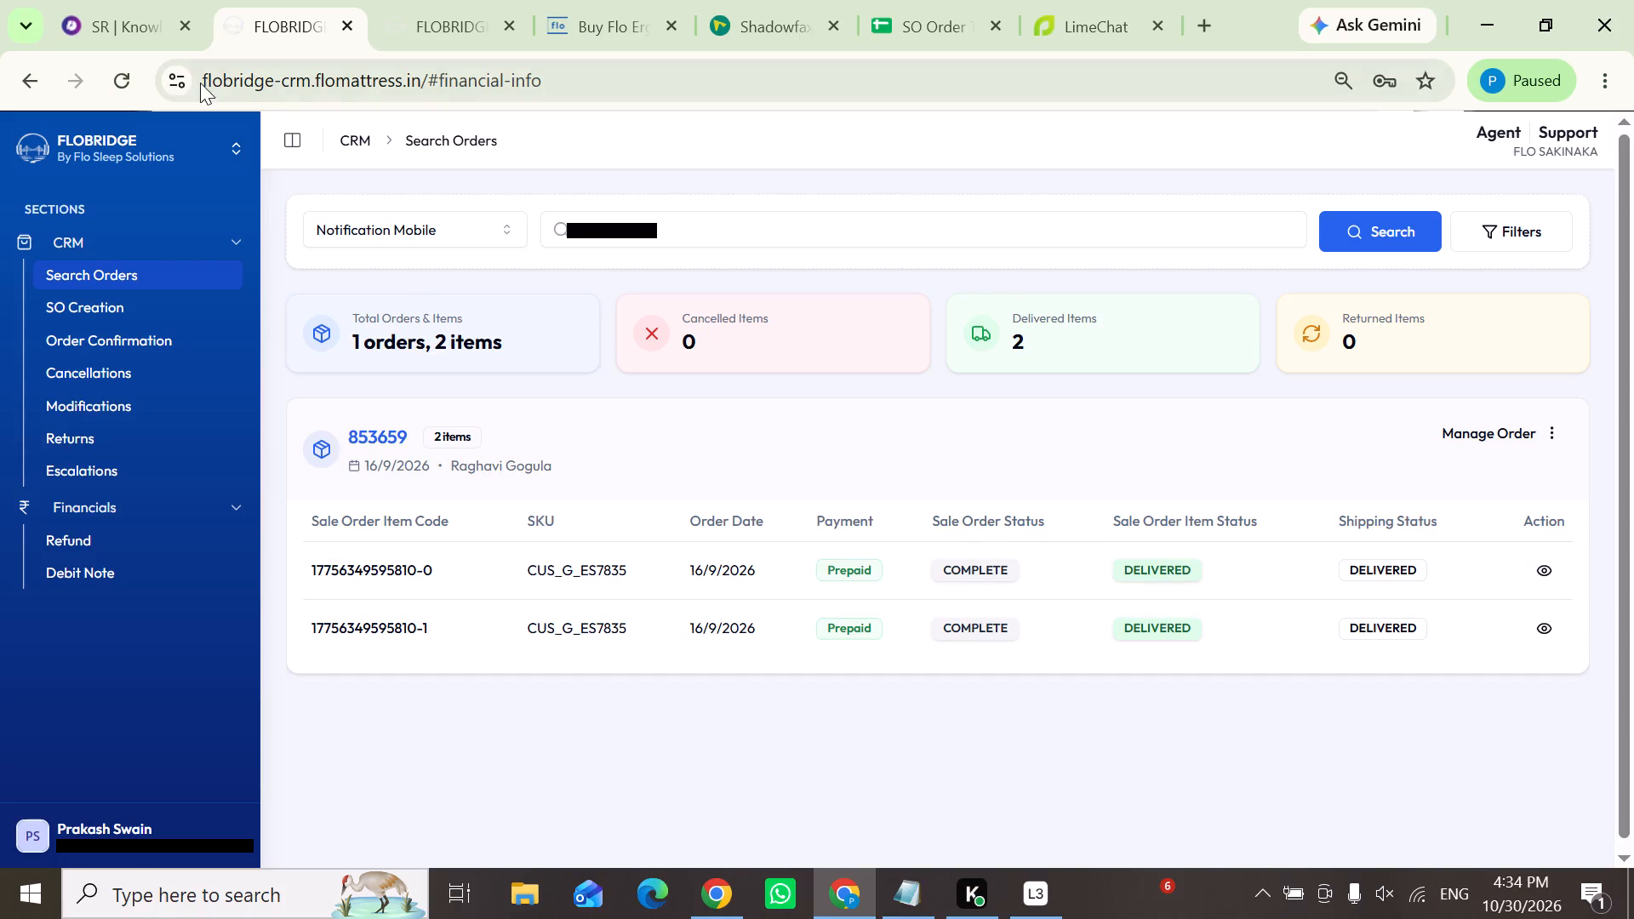
Glance at the Knowlarity call and return to FLOBRIDGE to read the sale order item codes of both items in order 853659.
click(142, 16)
click(265, 25)
drag(435, 574, 311, 577)
click(426, 642)
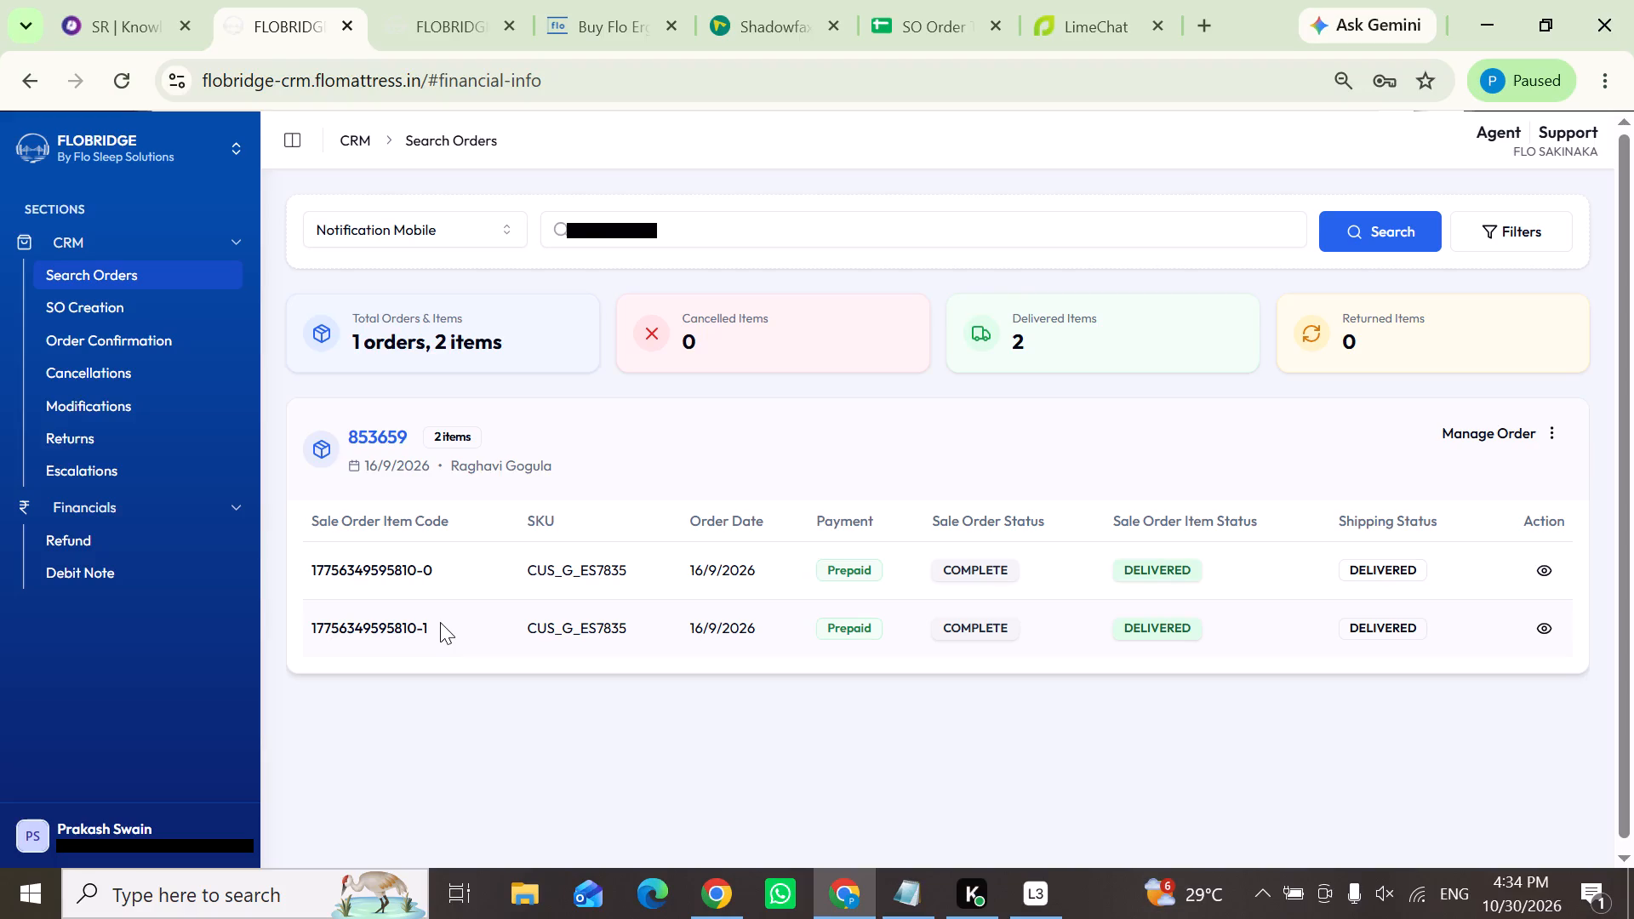
drag(424, 627, 381, 627)
drag(381, 627, 313, 627)
drag(313, 627, 368, 628)
click(412, 663)
drag(414, 628, 362, 630)
click(365, 658)
drag(411, 626, 383, 626)
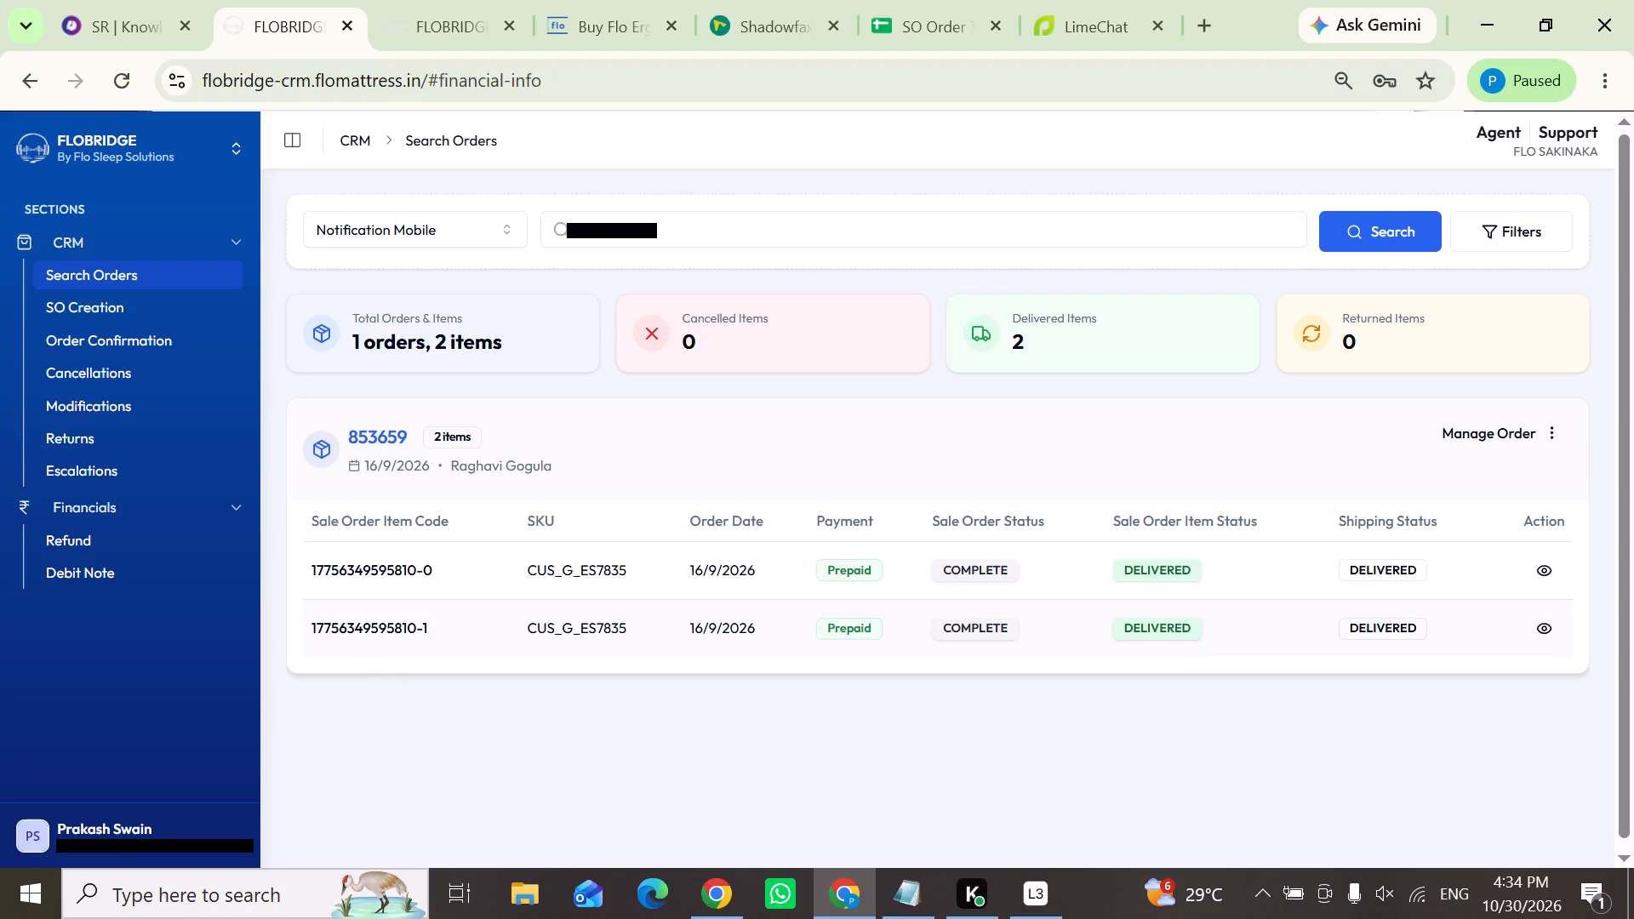
drag(383, 626, 353, 626)
click(349, 659)
drag(354, 627, 306, 627)
drag(306, 627, 298, 627)
click(310, 657)
click(1554, 567)
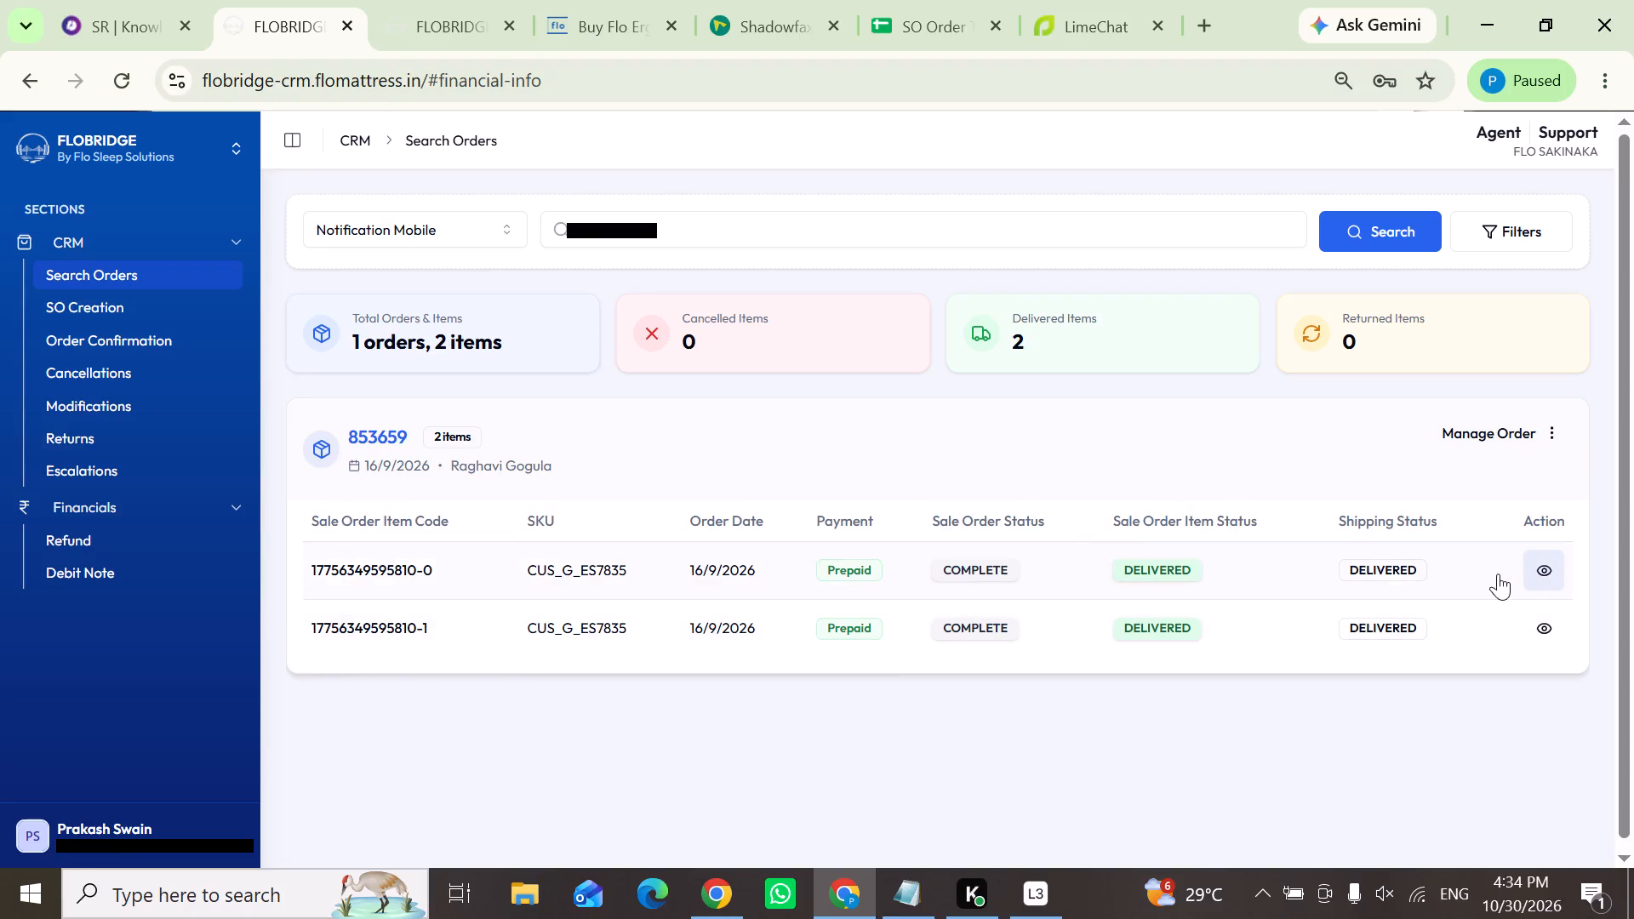
click(627, 467)
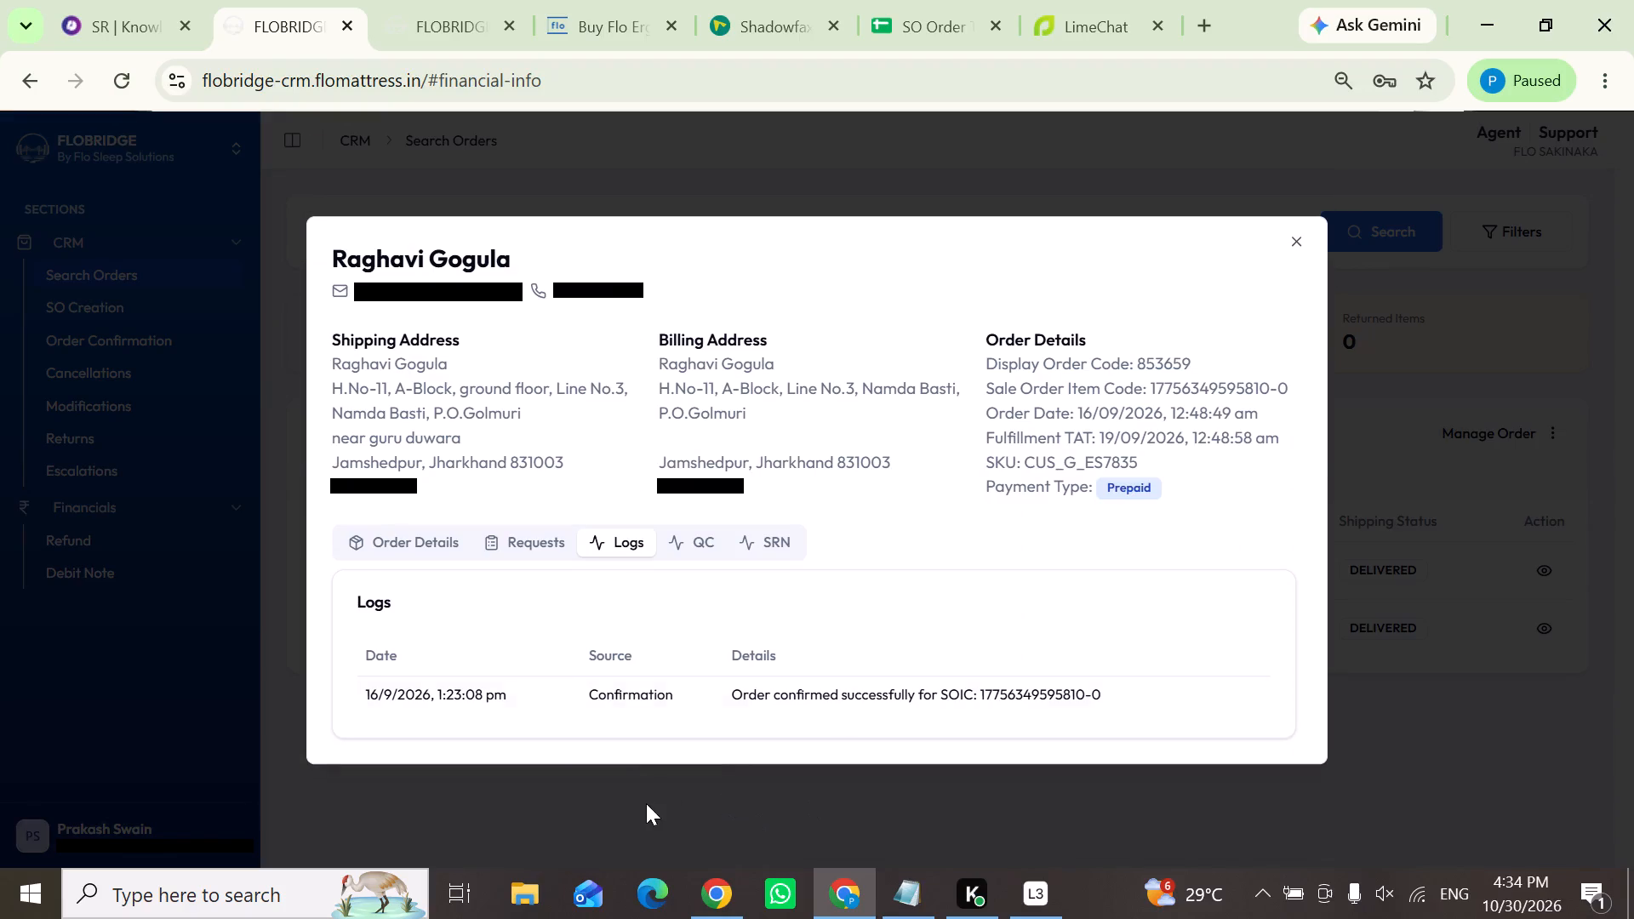
click(646, 803)
click(1544, 617)
click(634, 471)
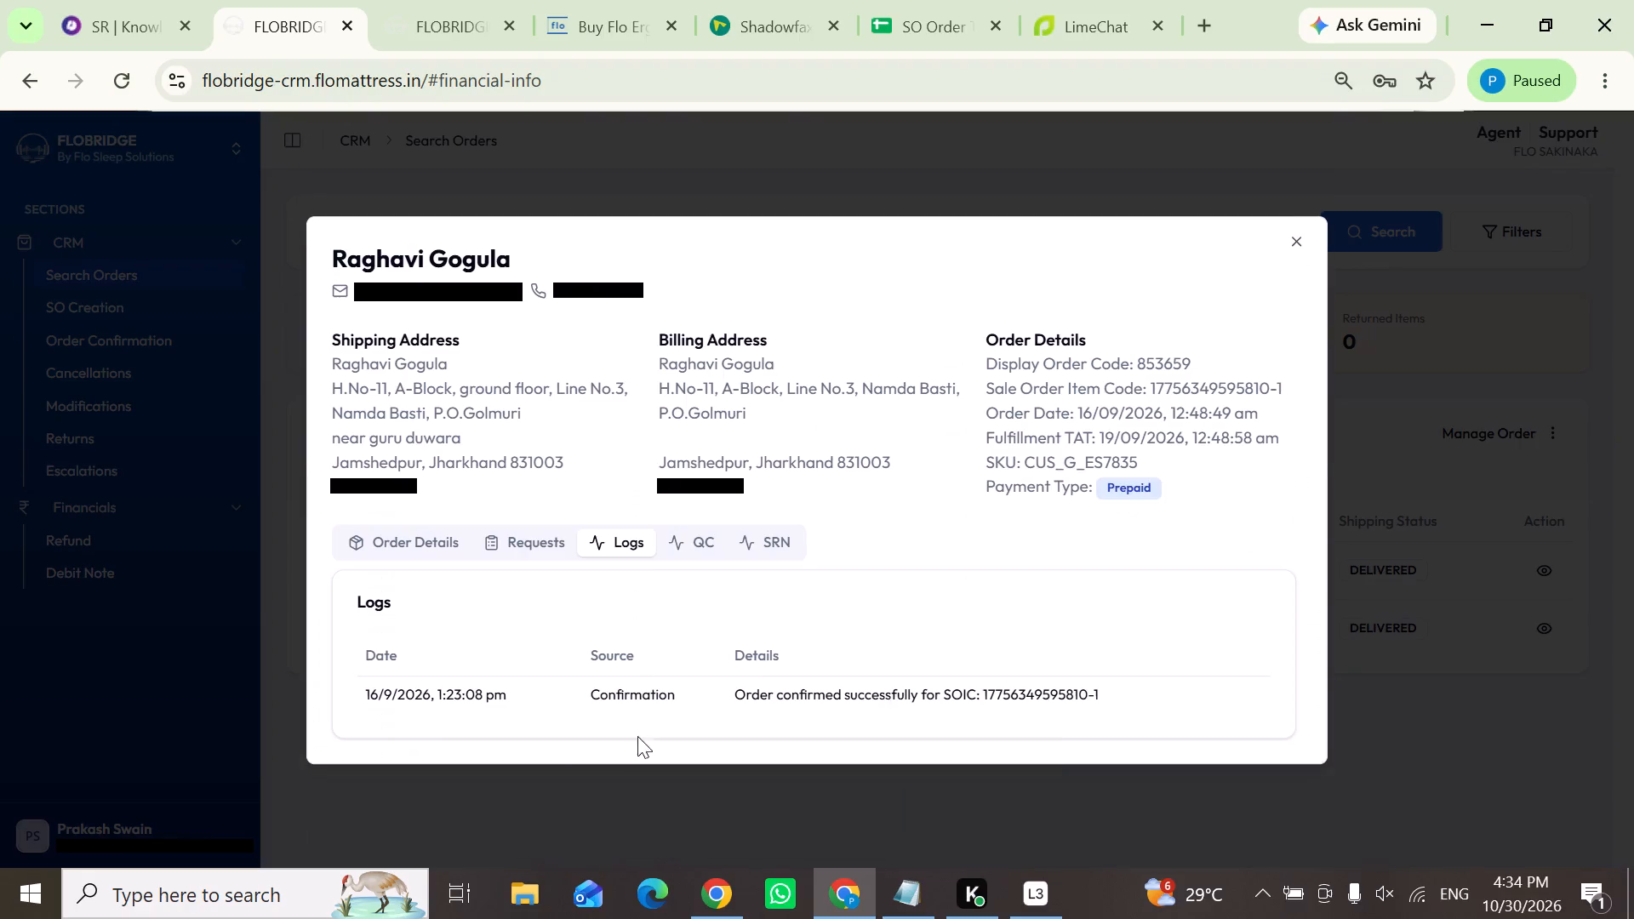
Close the item details, switch to the ongoing Knowlarity call, and save the customer record with disposition Return Request and note 853659.
click(658, 861)
click(110, 26)
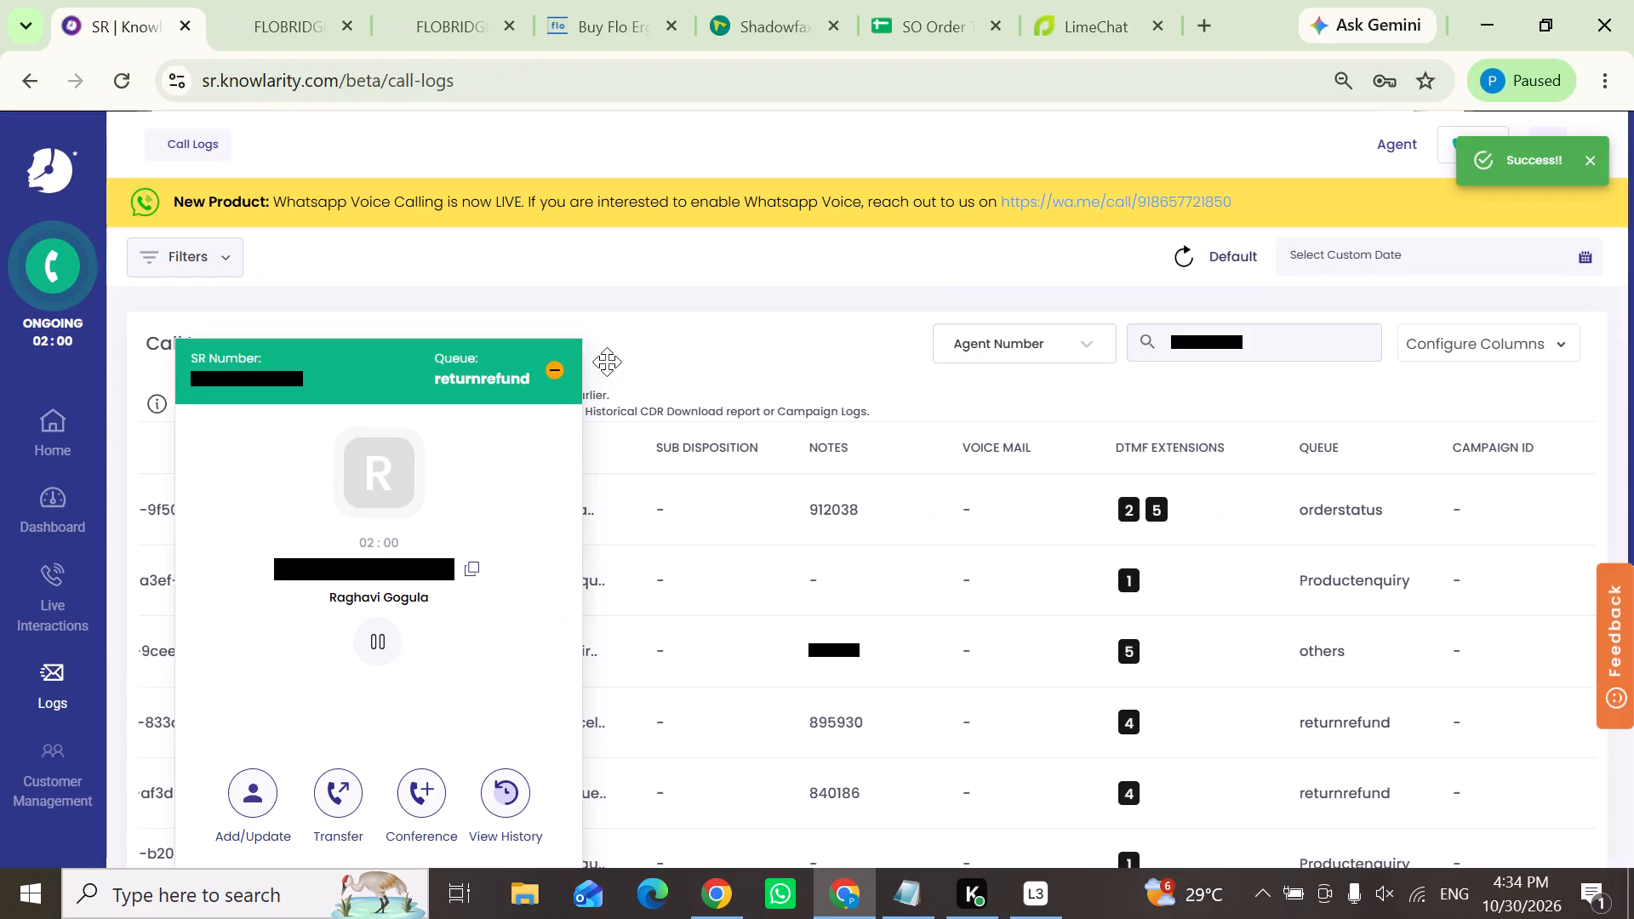
click(253, 779)
scroll(351, 632, down, 1)
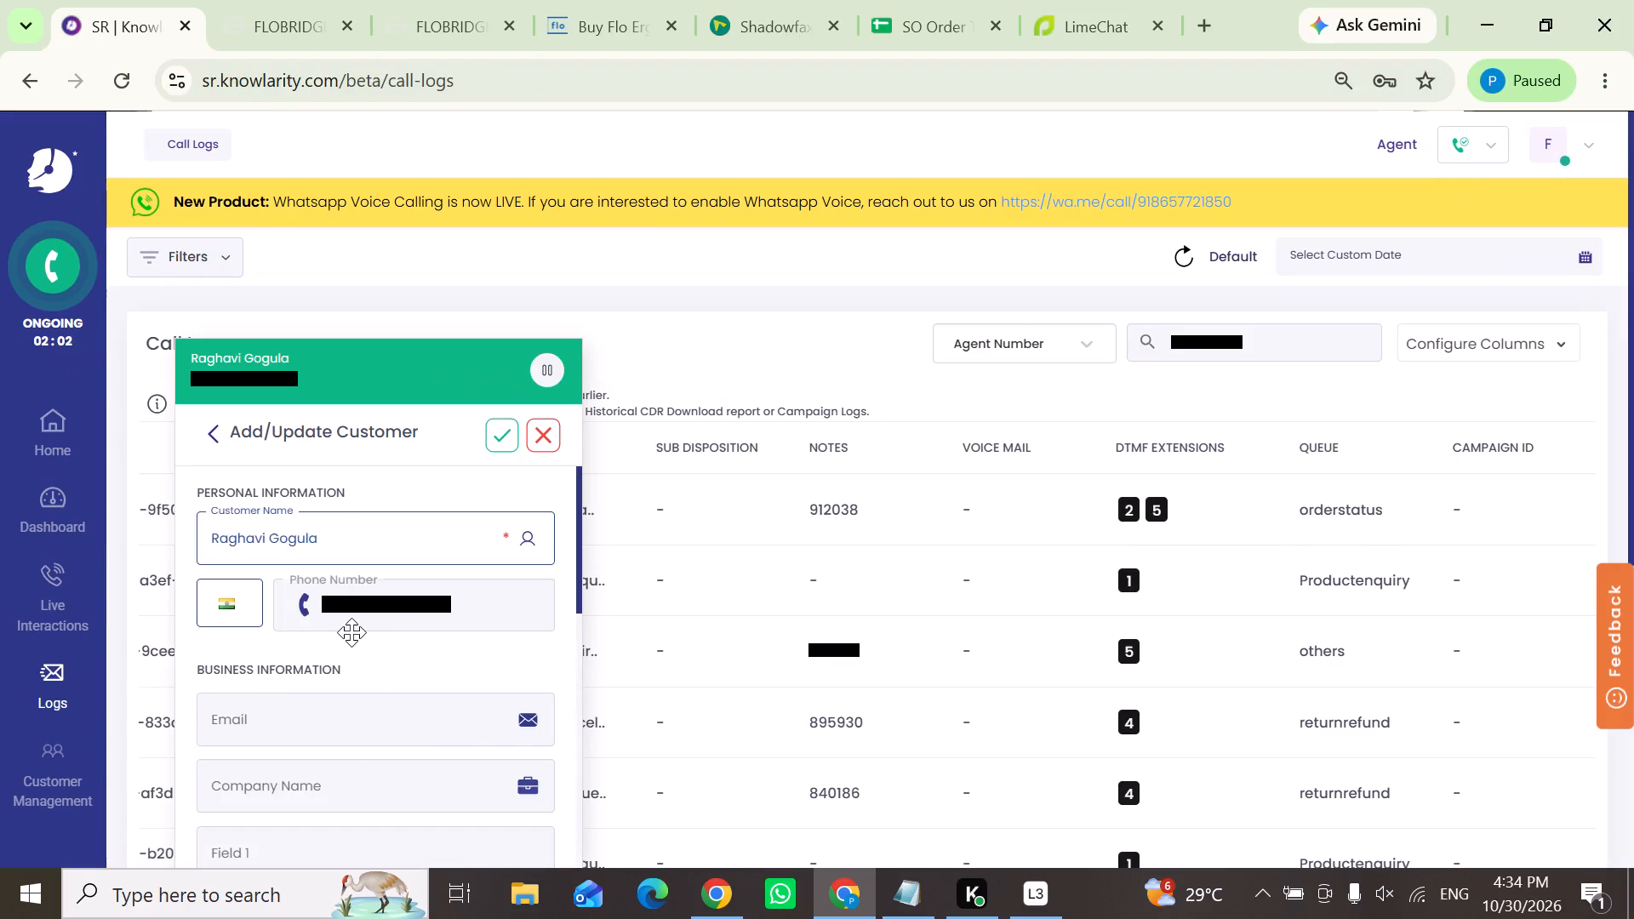
click(331, 685)
click(297, 739)
click(279, 844)
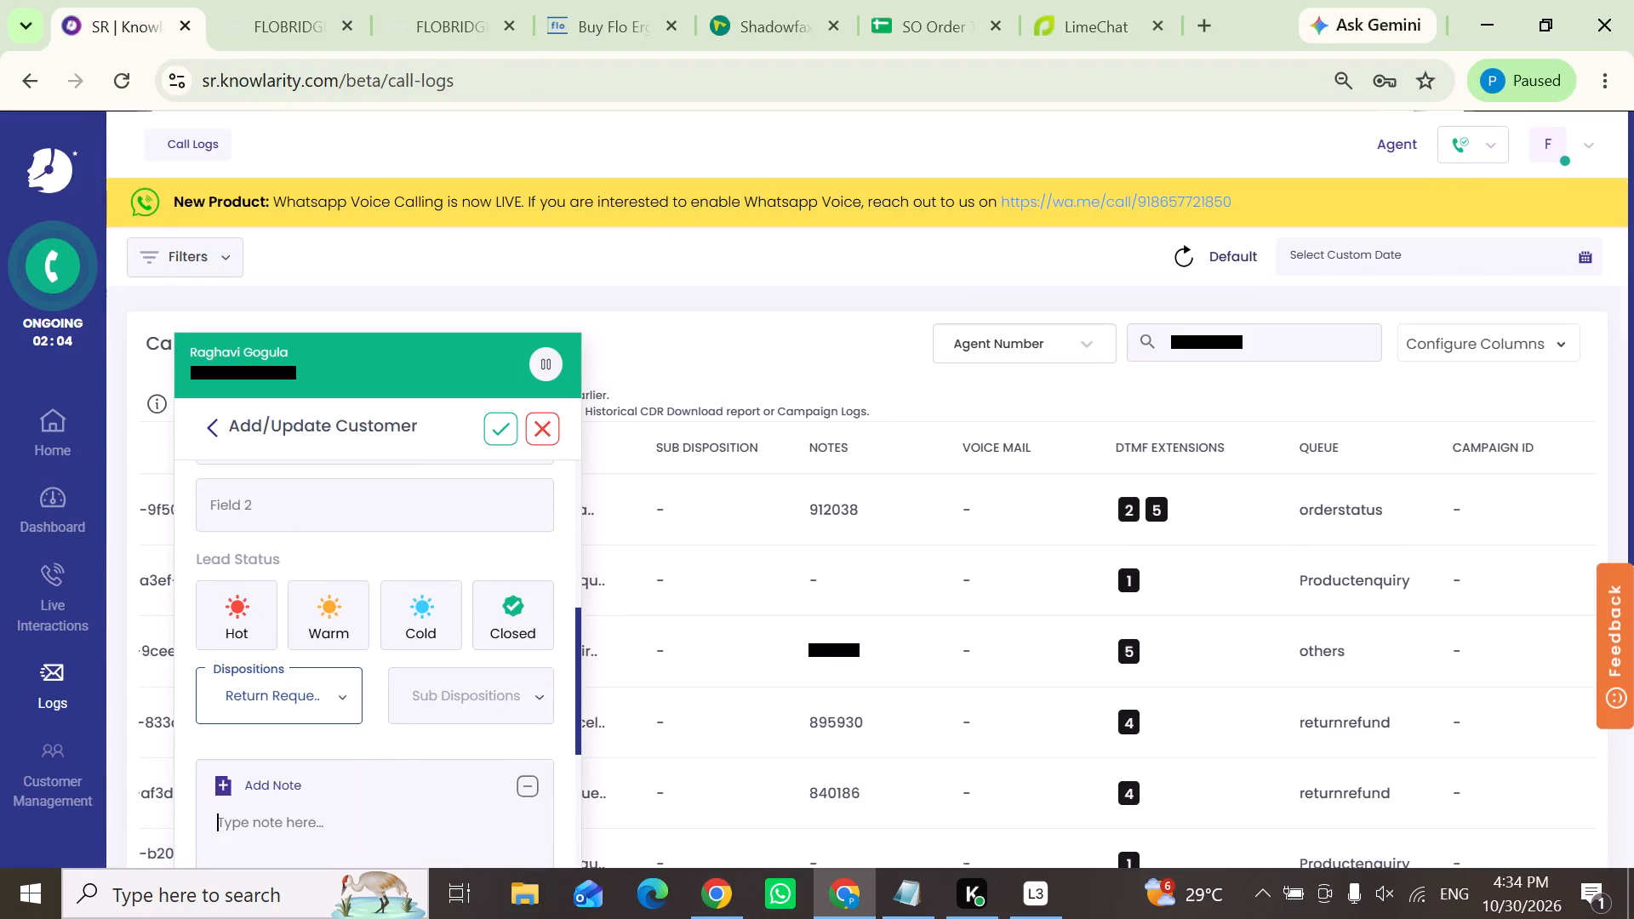
key(ctrl+v)
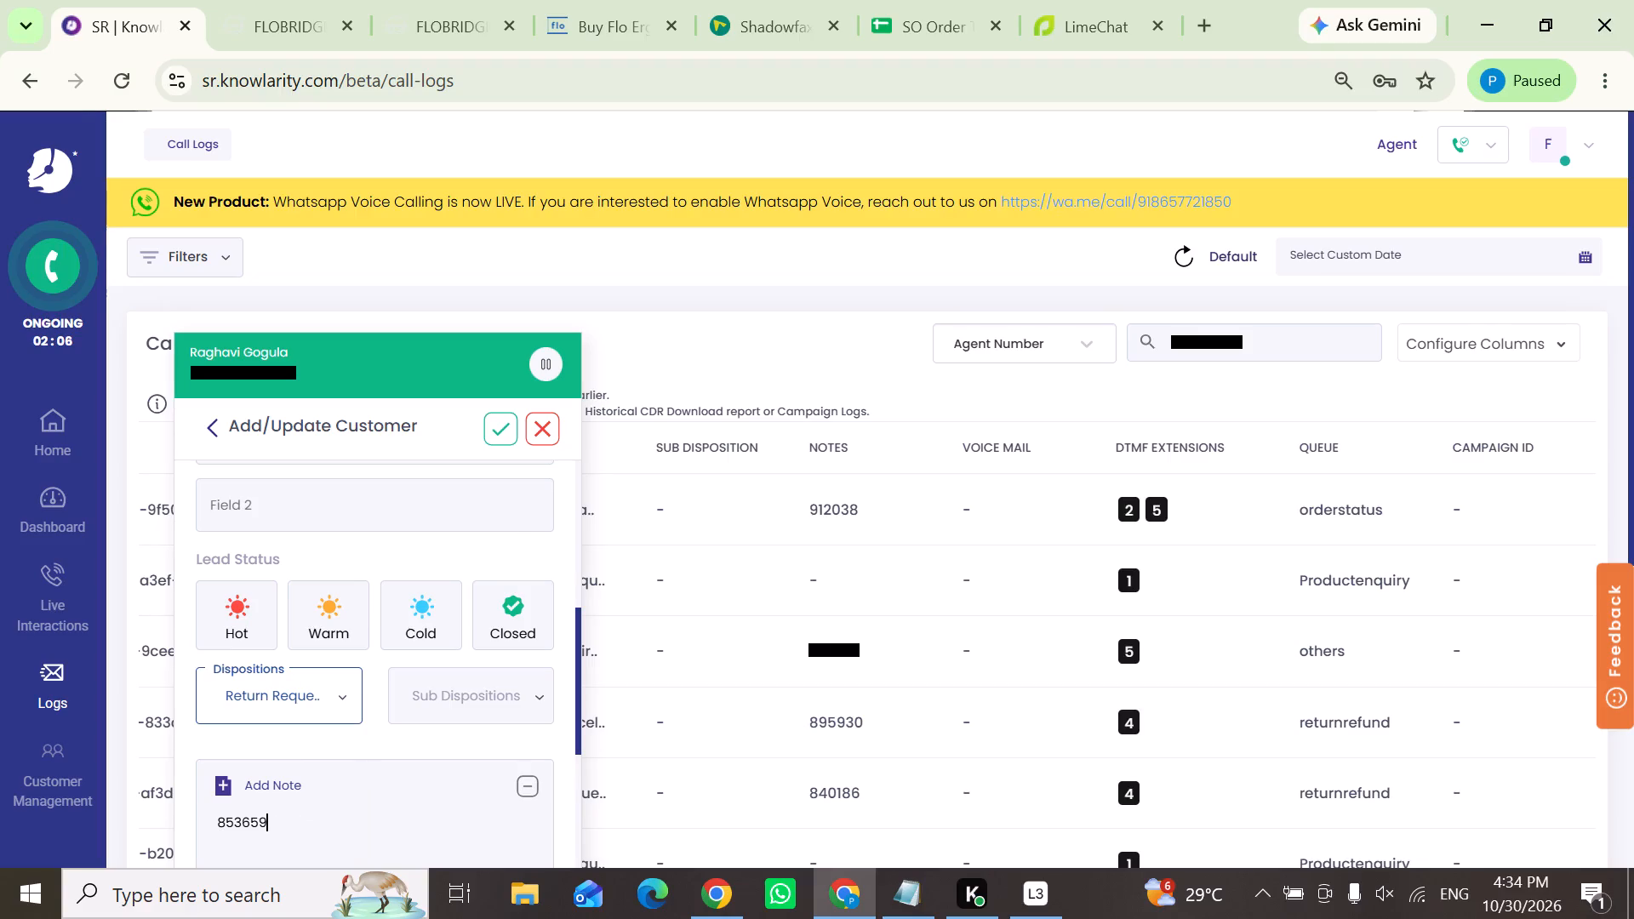
click(494, 425)
click(238, 25)
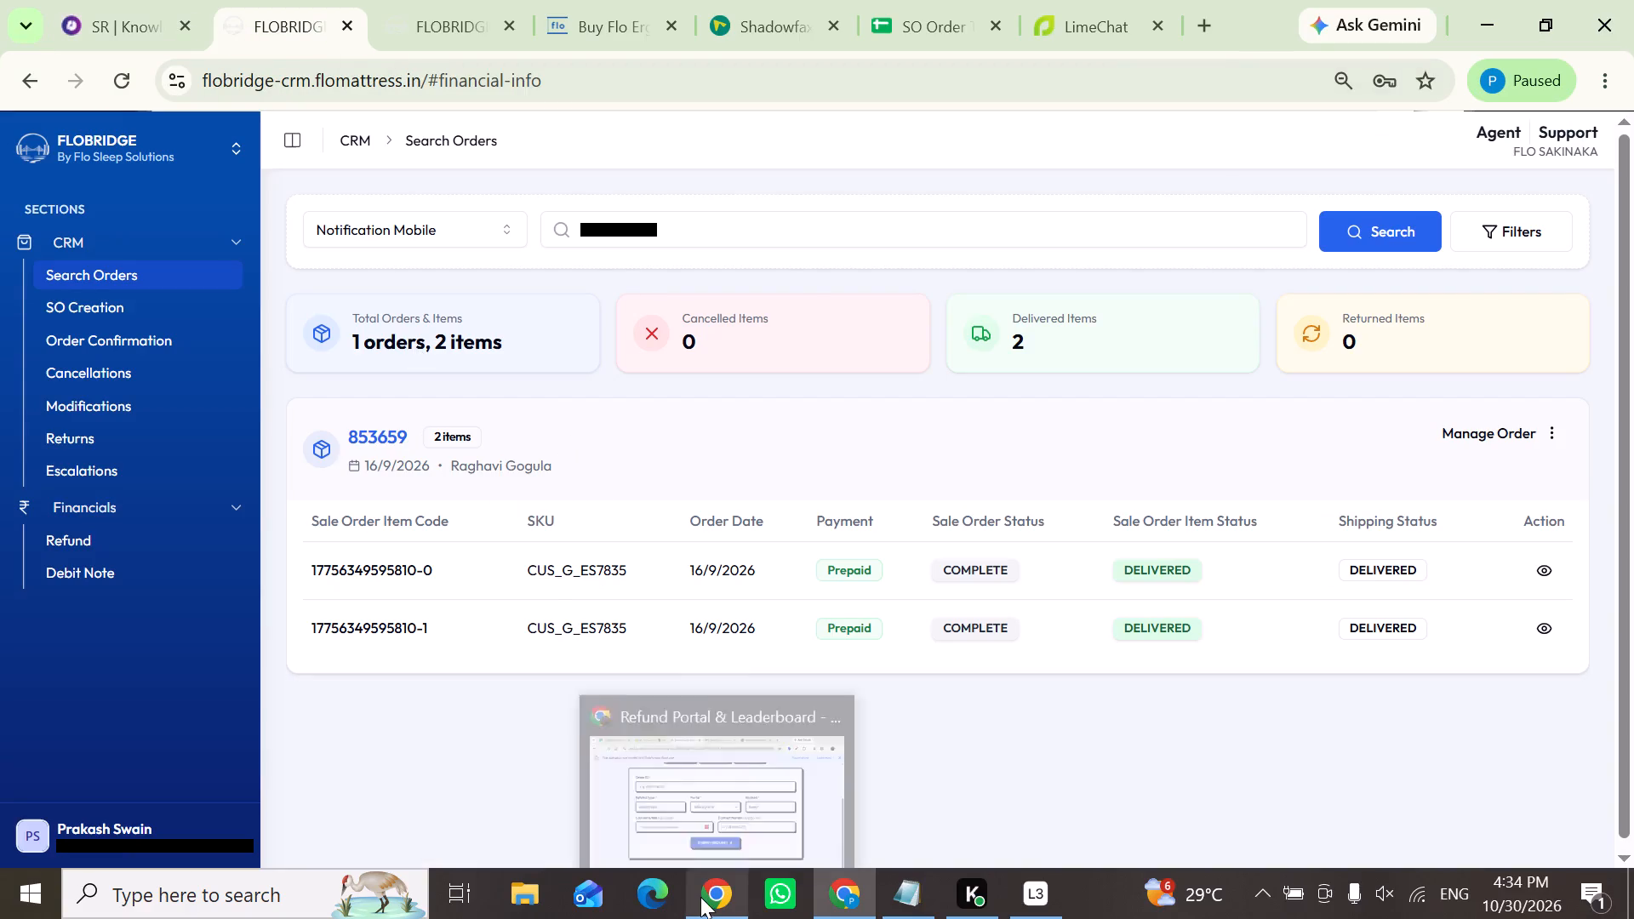
click(708, 804)
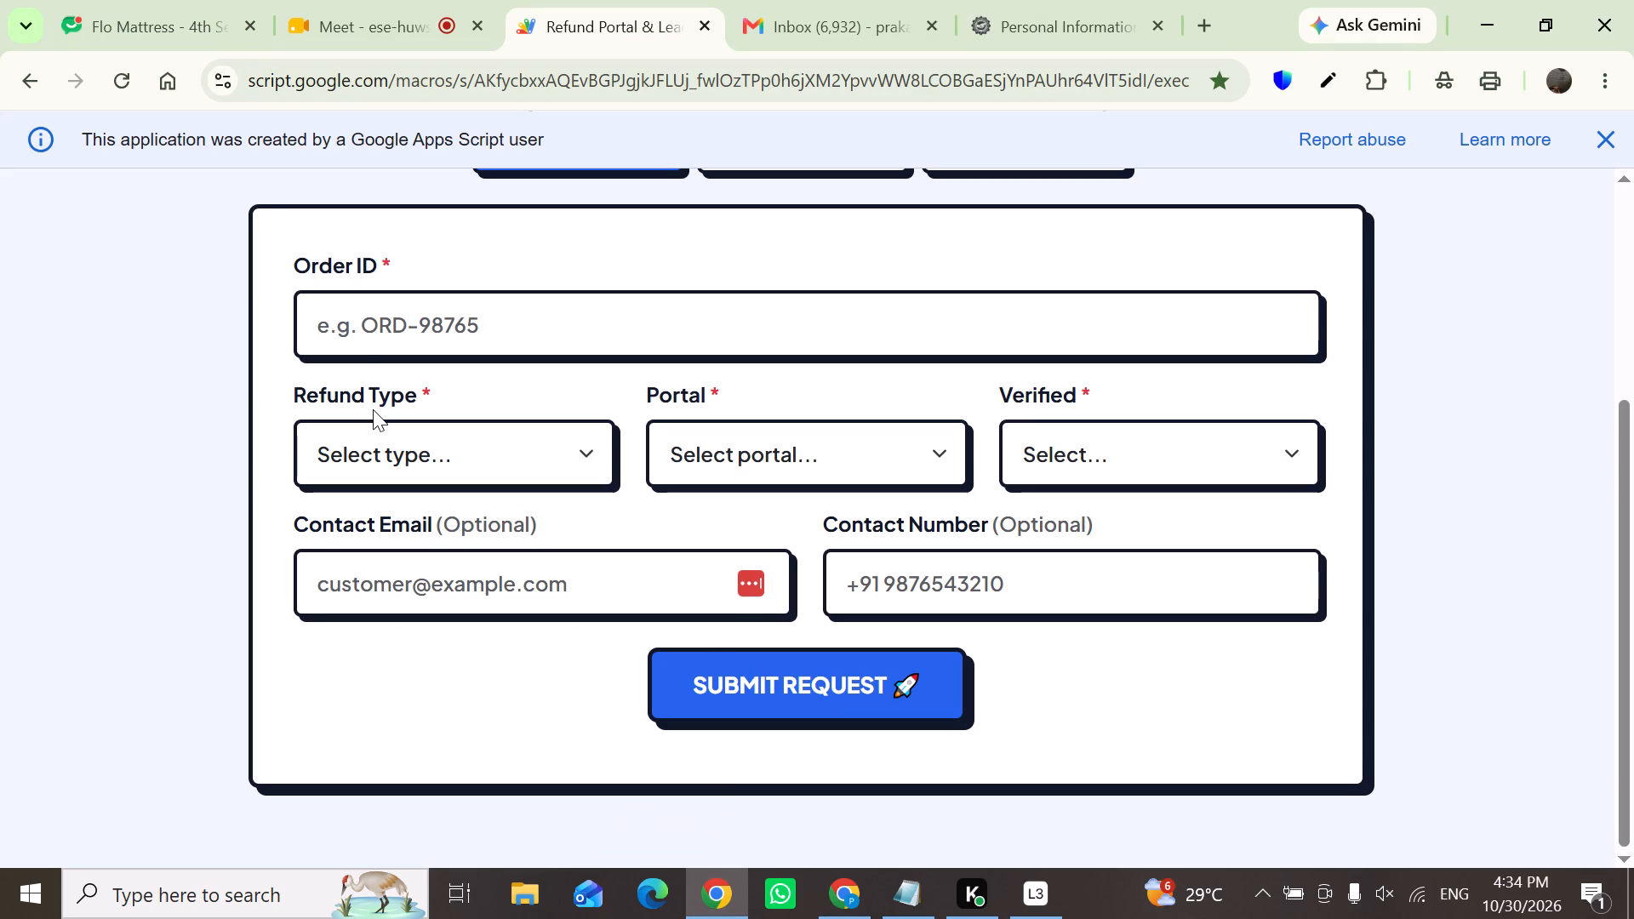
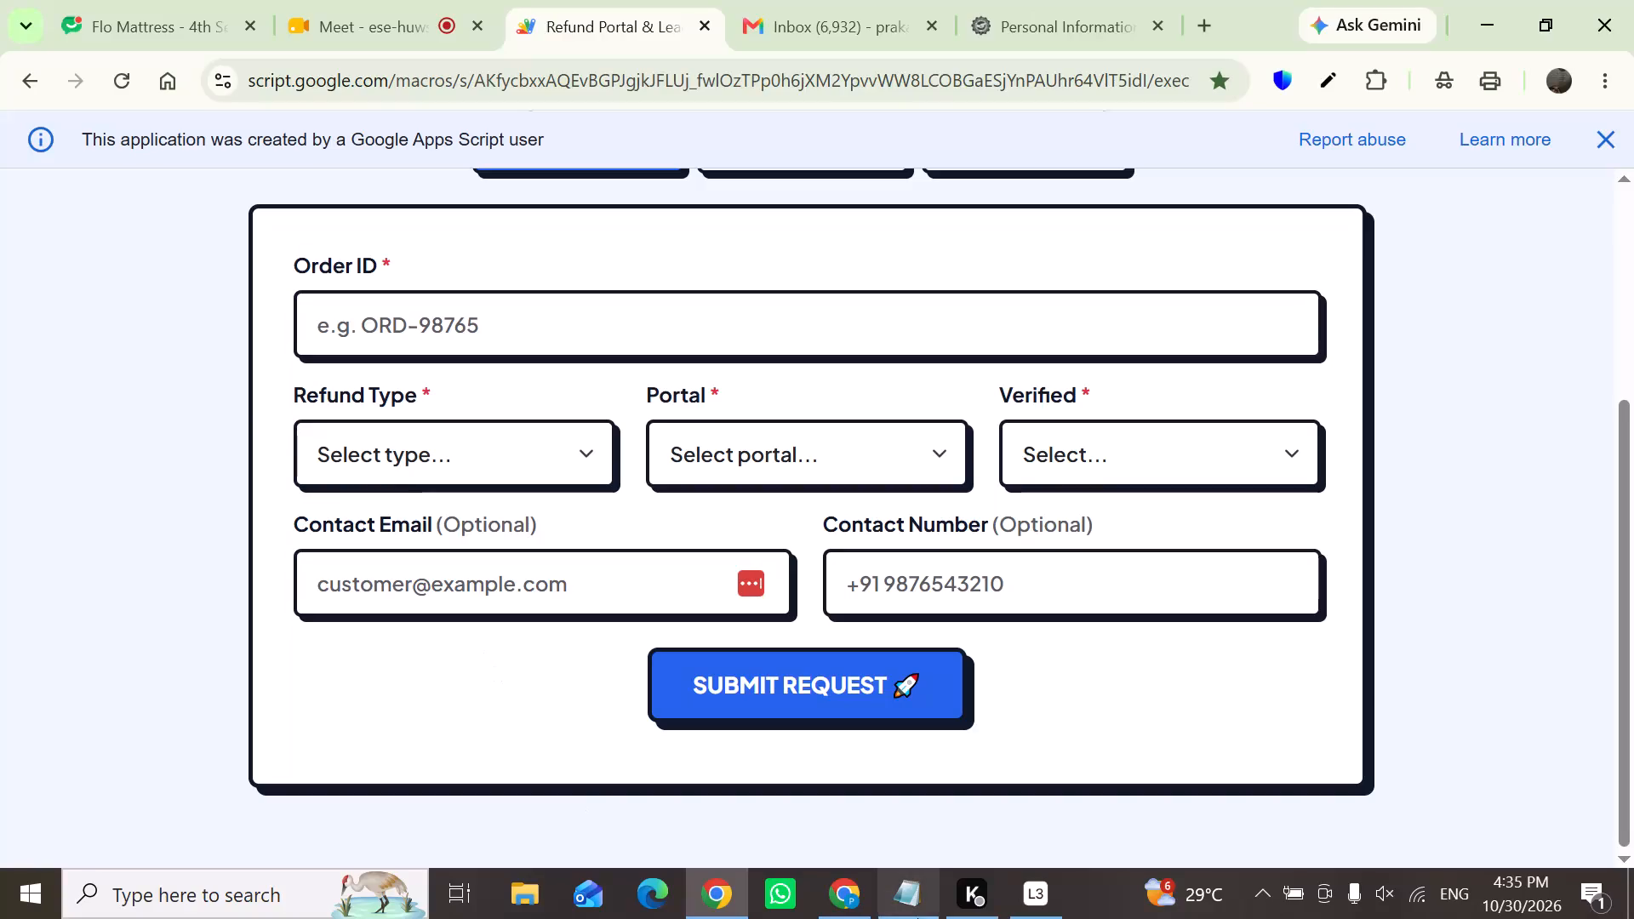
Copy the caller's number from the ongoing Knowlarity call and search FLOBRIDGE orders for it by Notification Mobile.
click(858, 894)
click(77, 0)
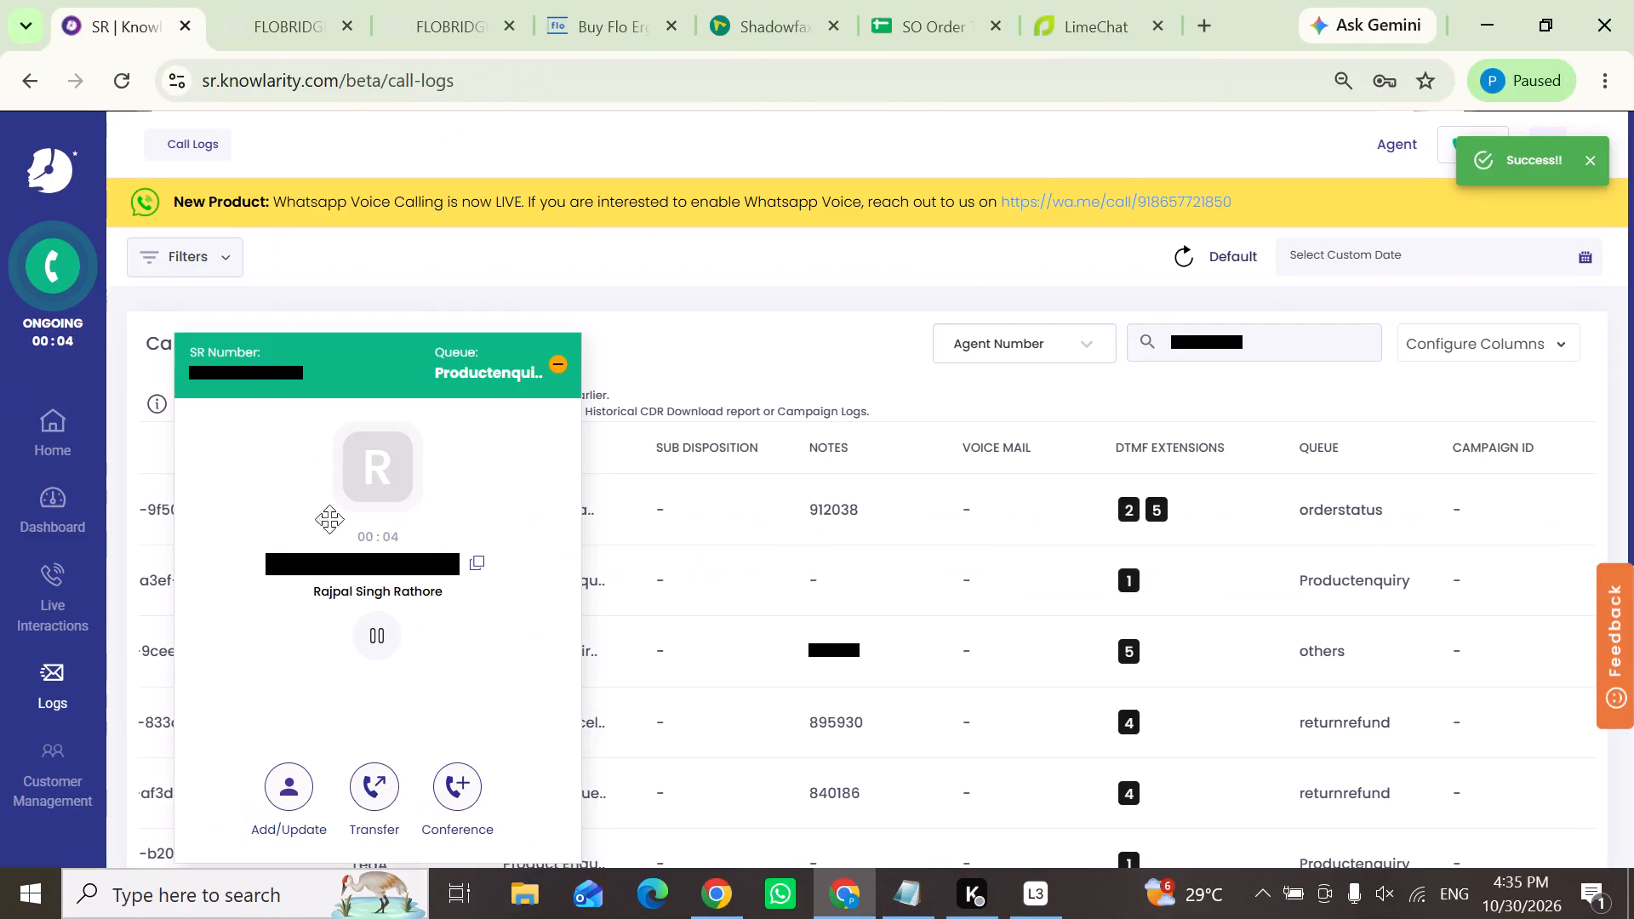
click(479, 557)
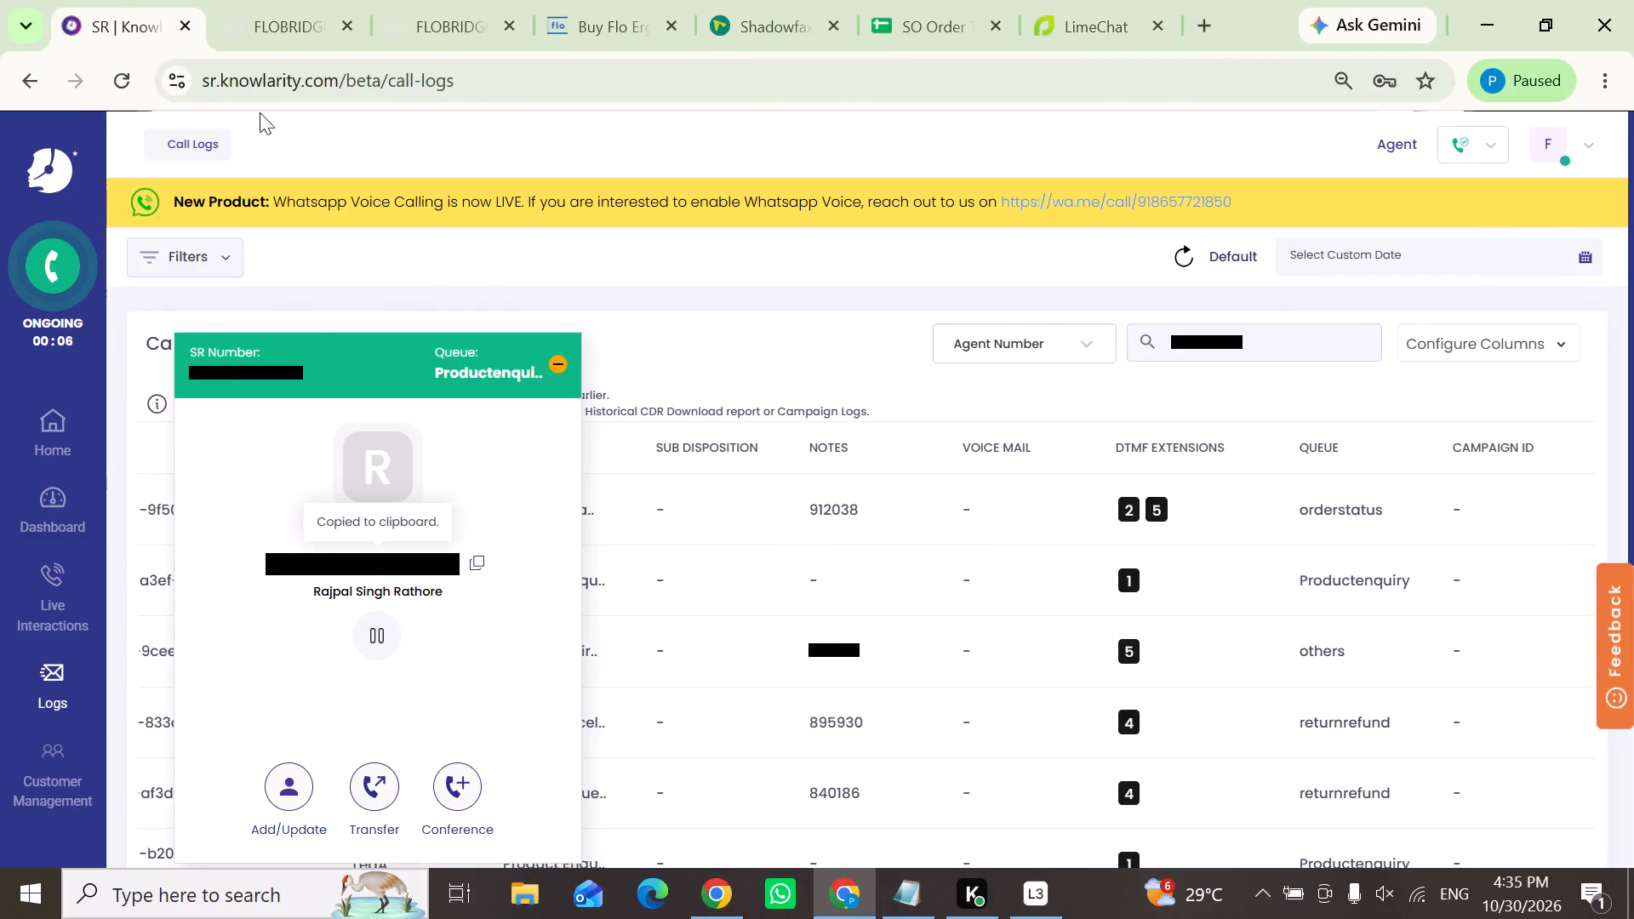
click(233, 0)
drag(668, 224, 530, 233)
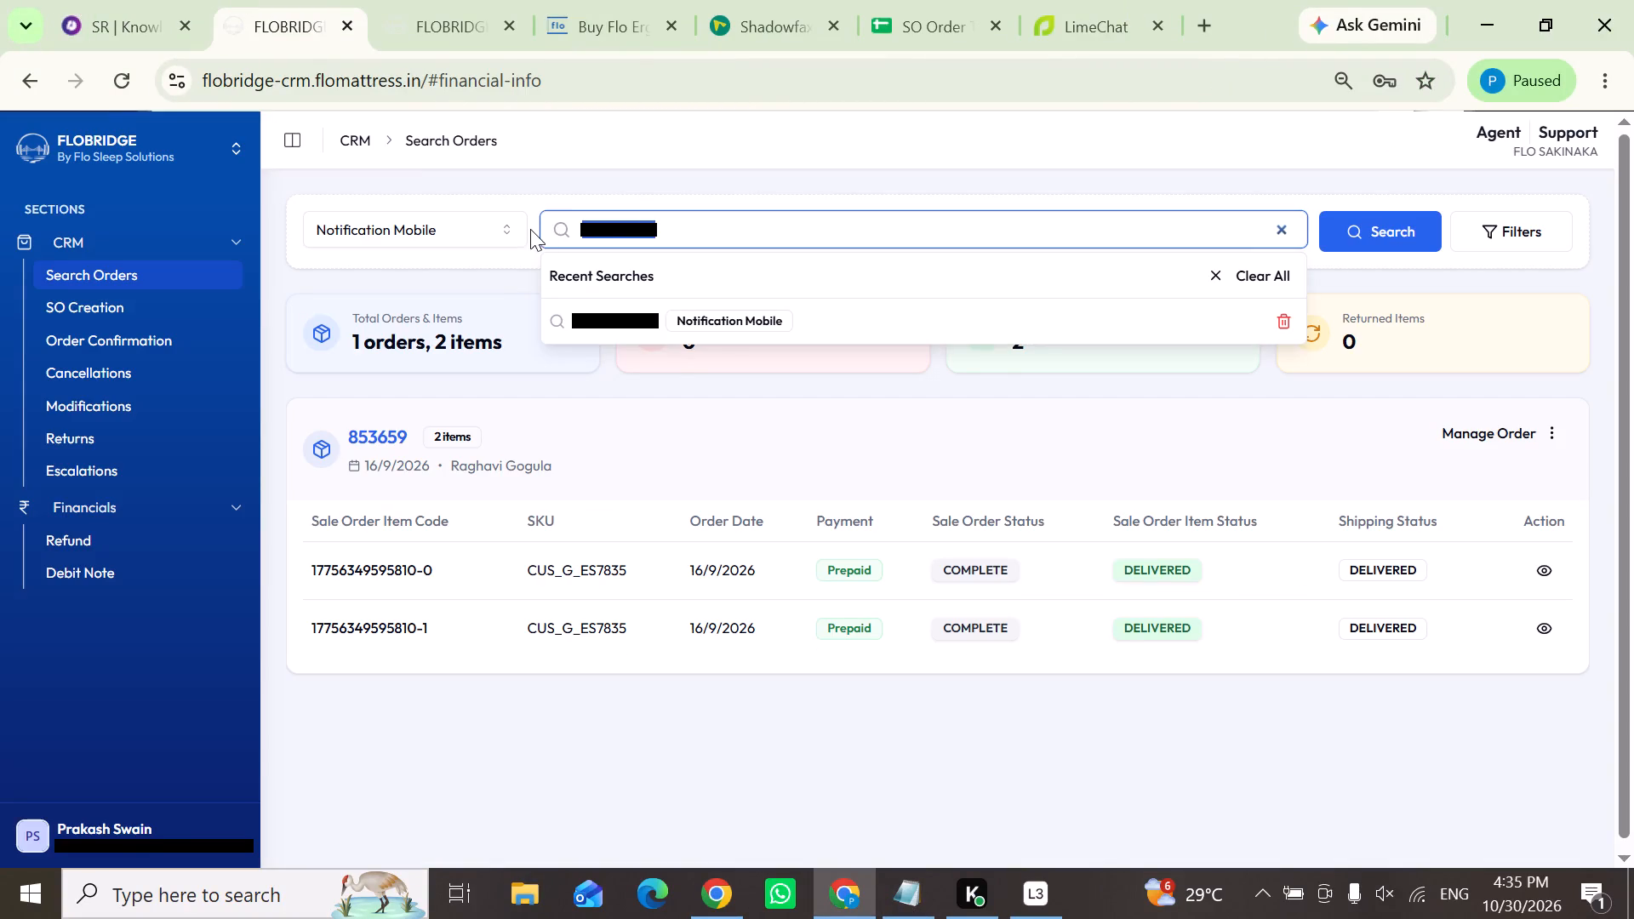
key(ctrl+v)
drag(601, 225, 580, 225)
key(BackSpace)
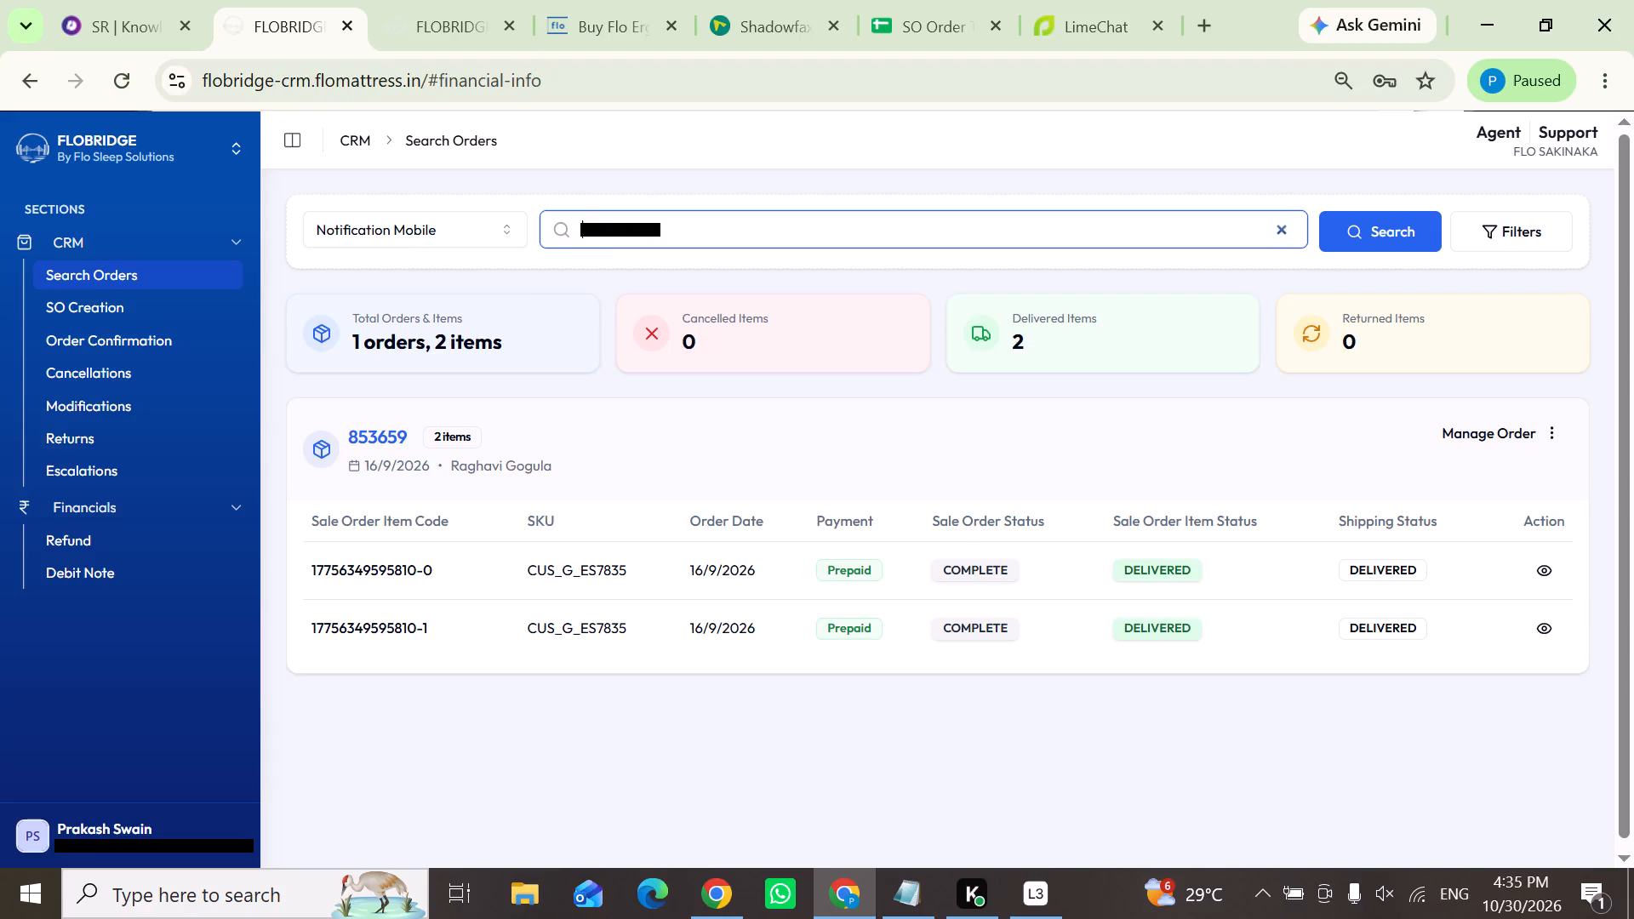
click(1373, 231)
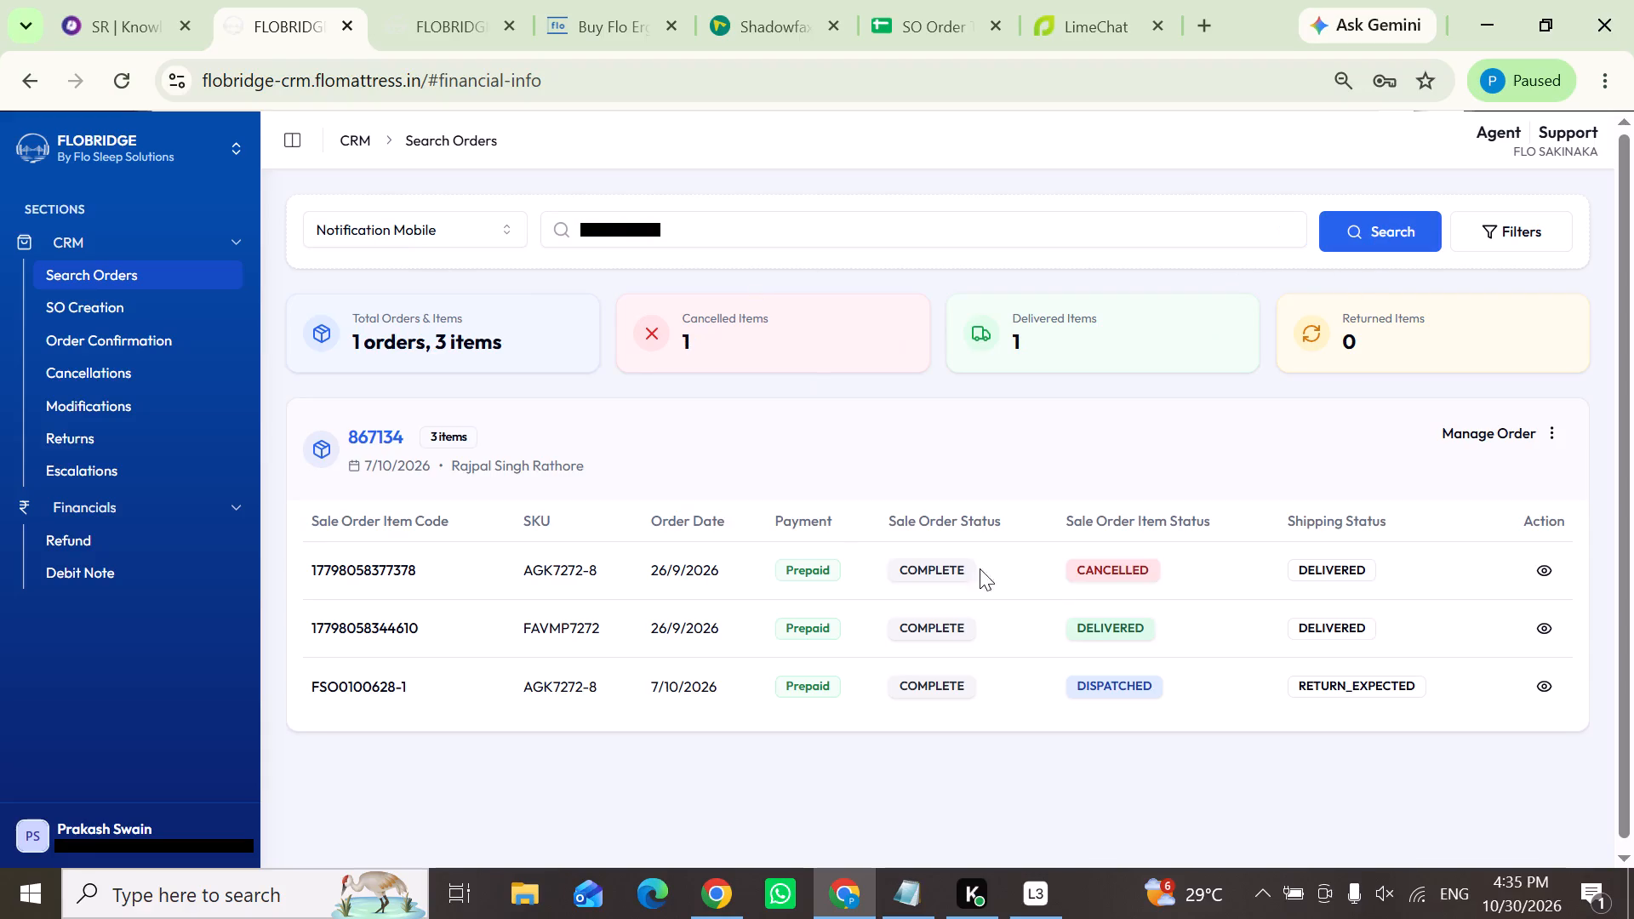
click(1544, 678)
click(627, 471)
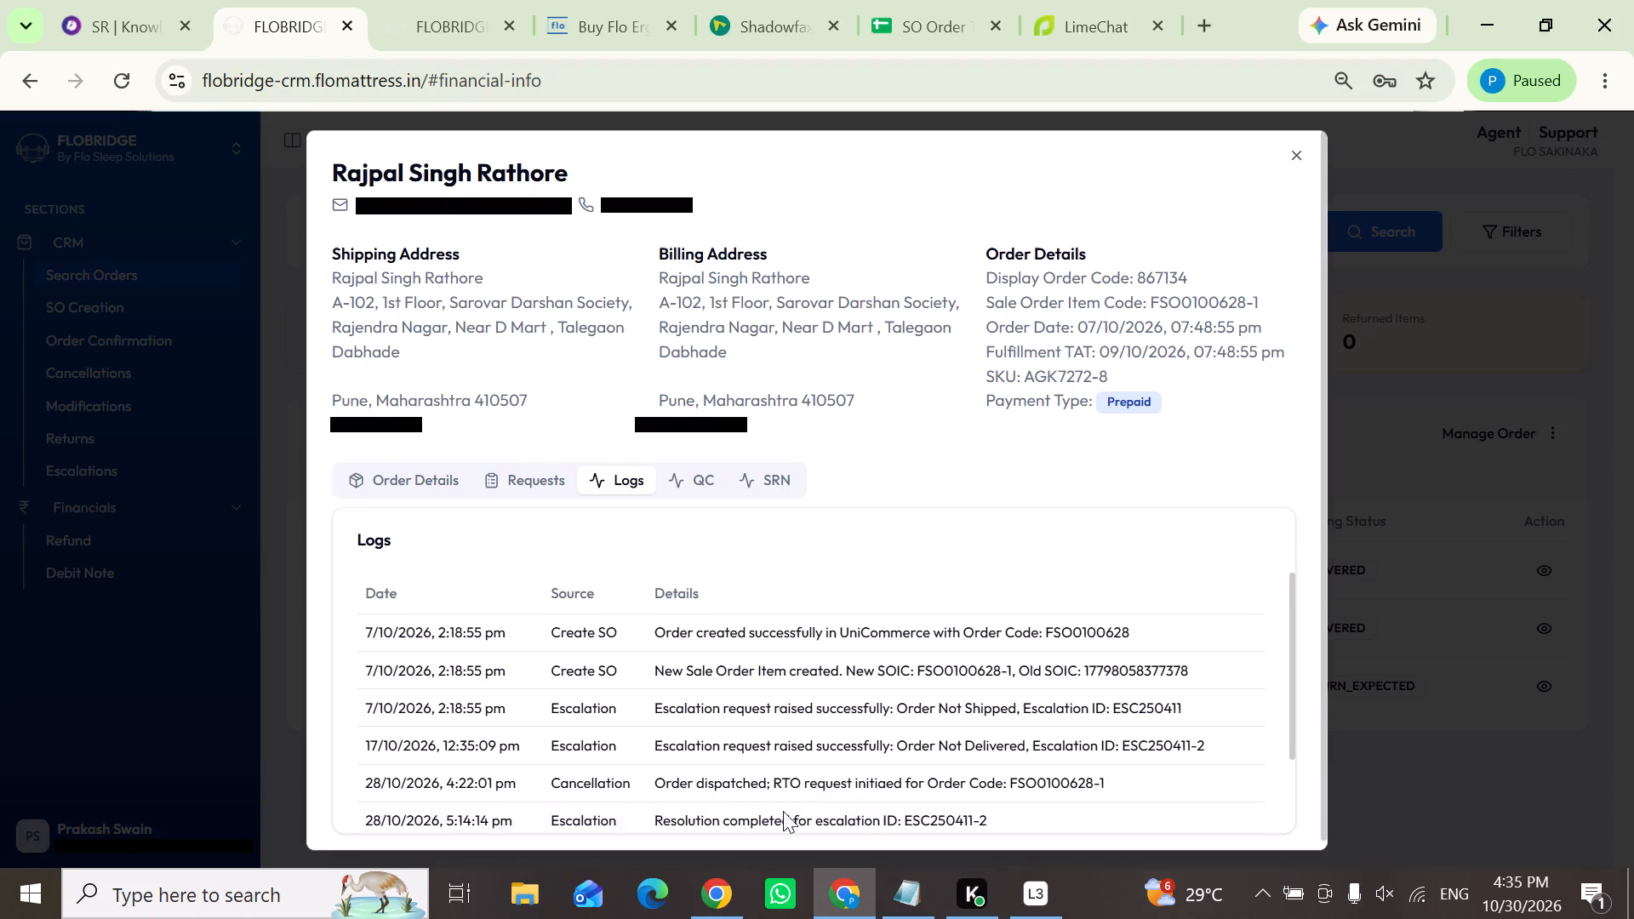
scroll(854, 735, down, 3)
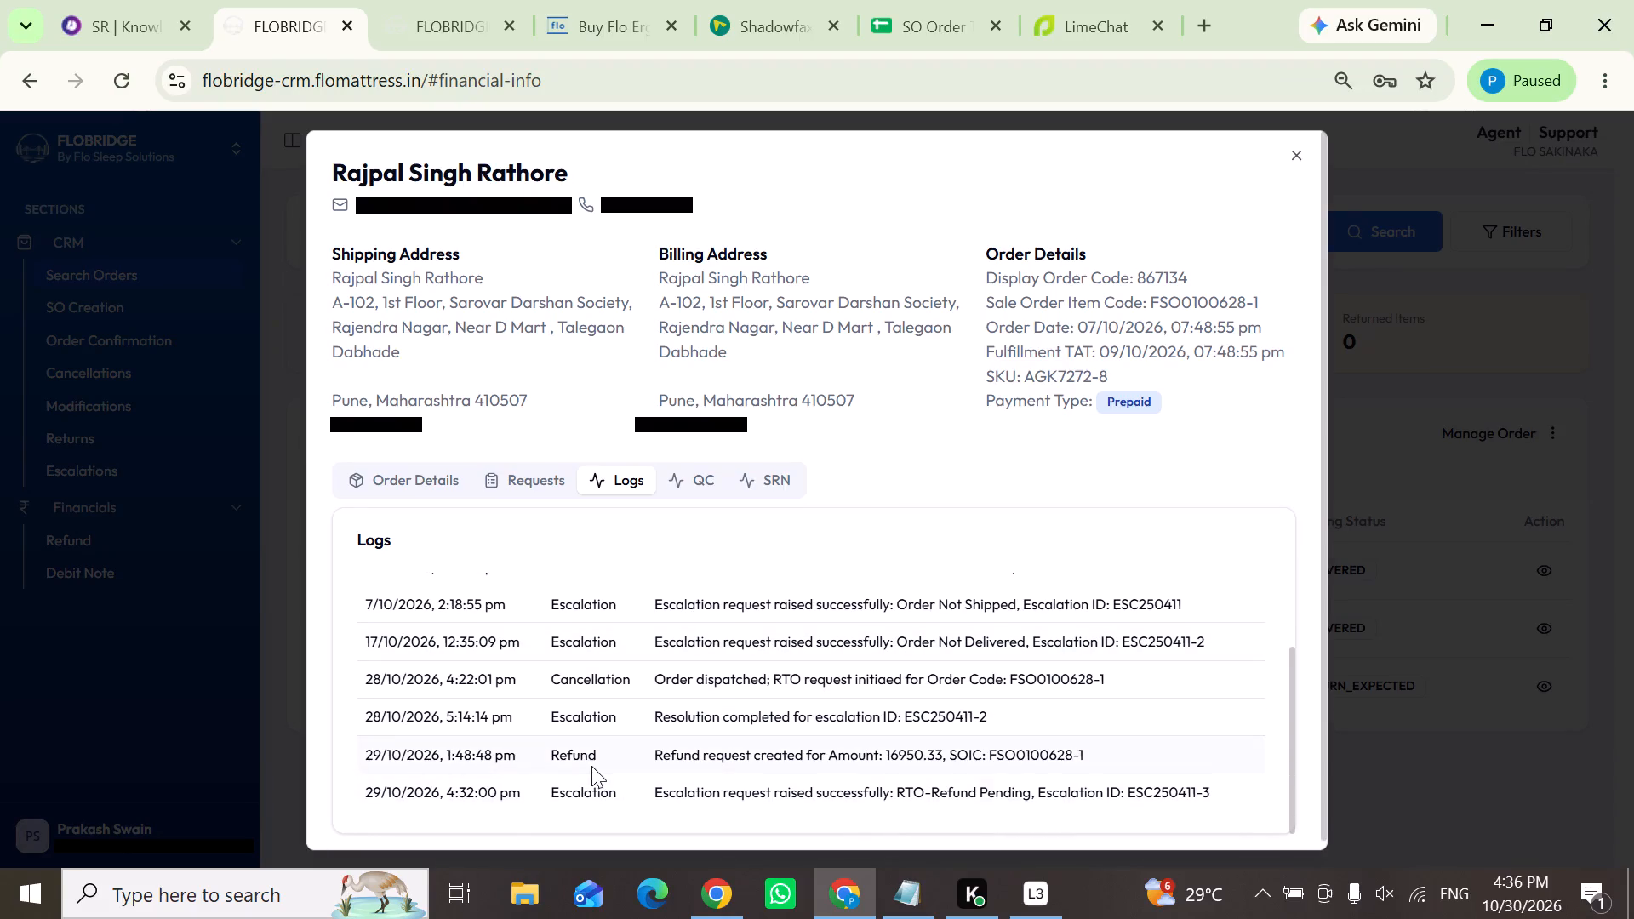
click(1456, 785)
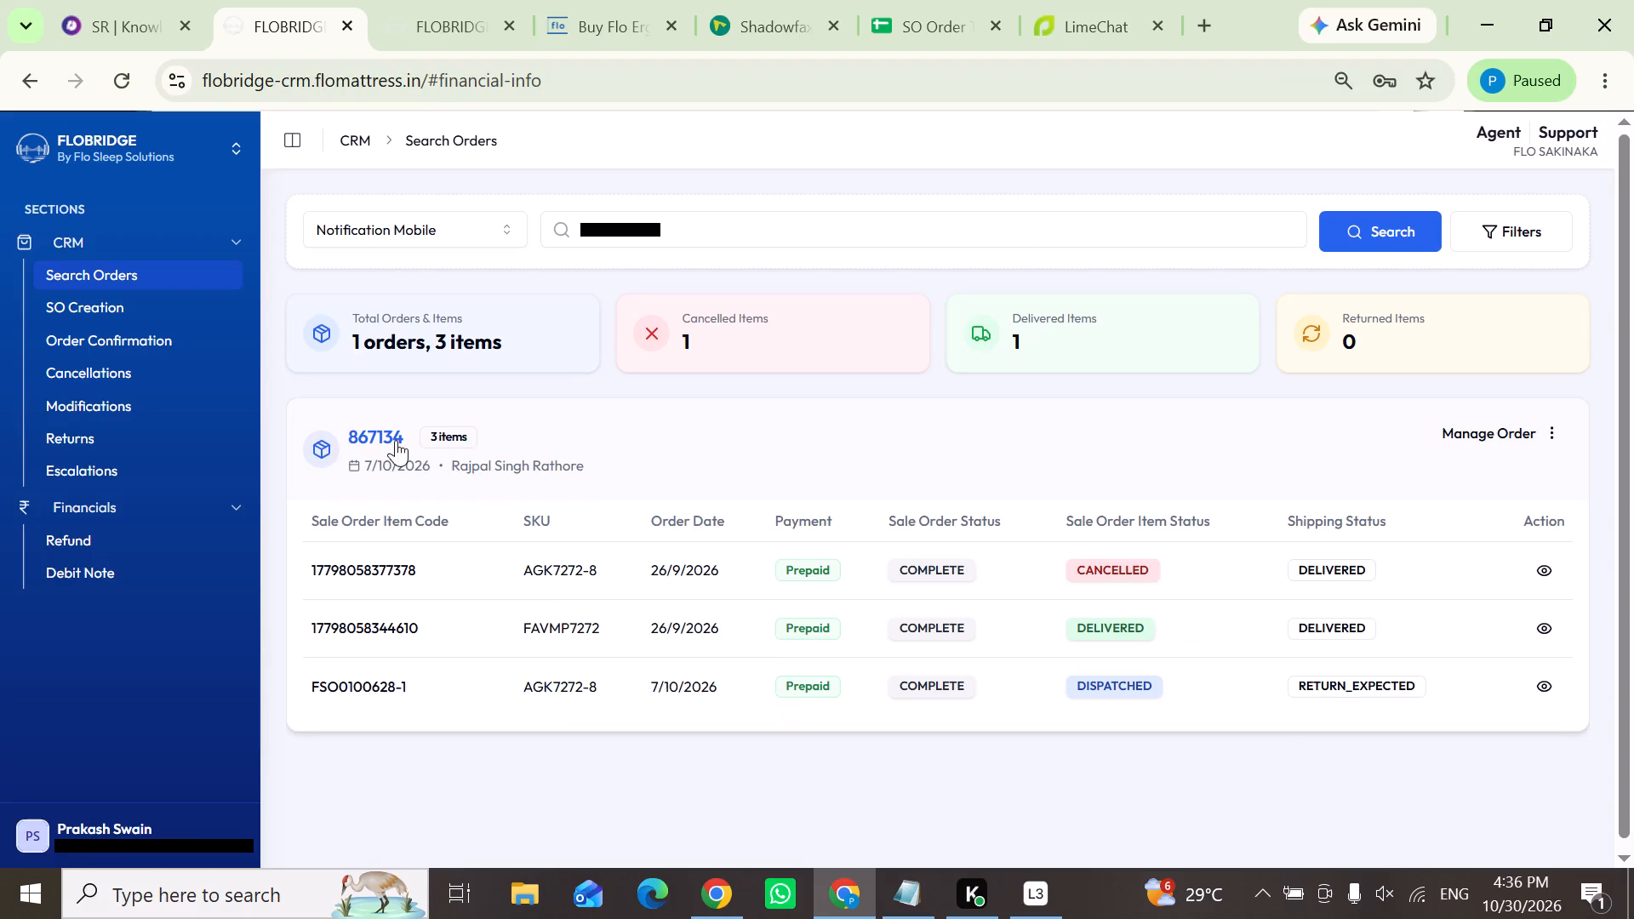
drag(407, 438, 337, 438)
key(ctrl+c)
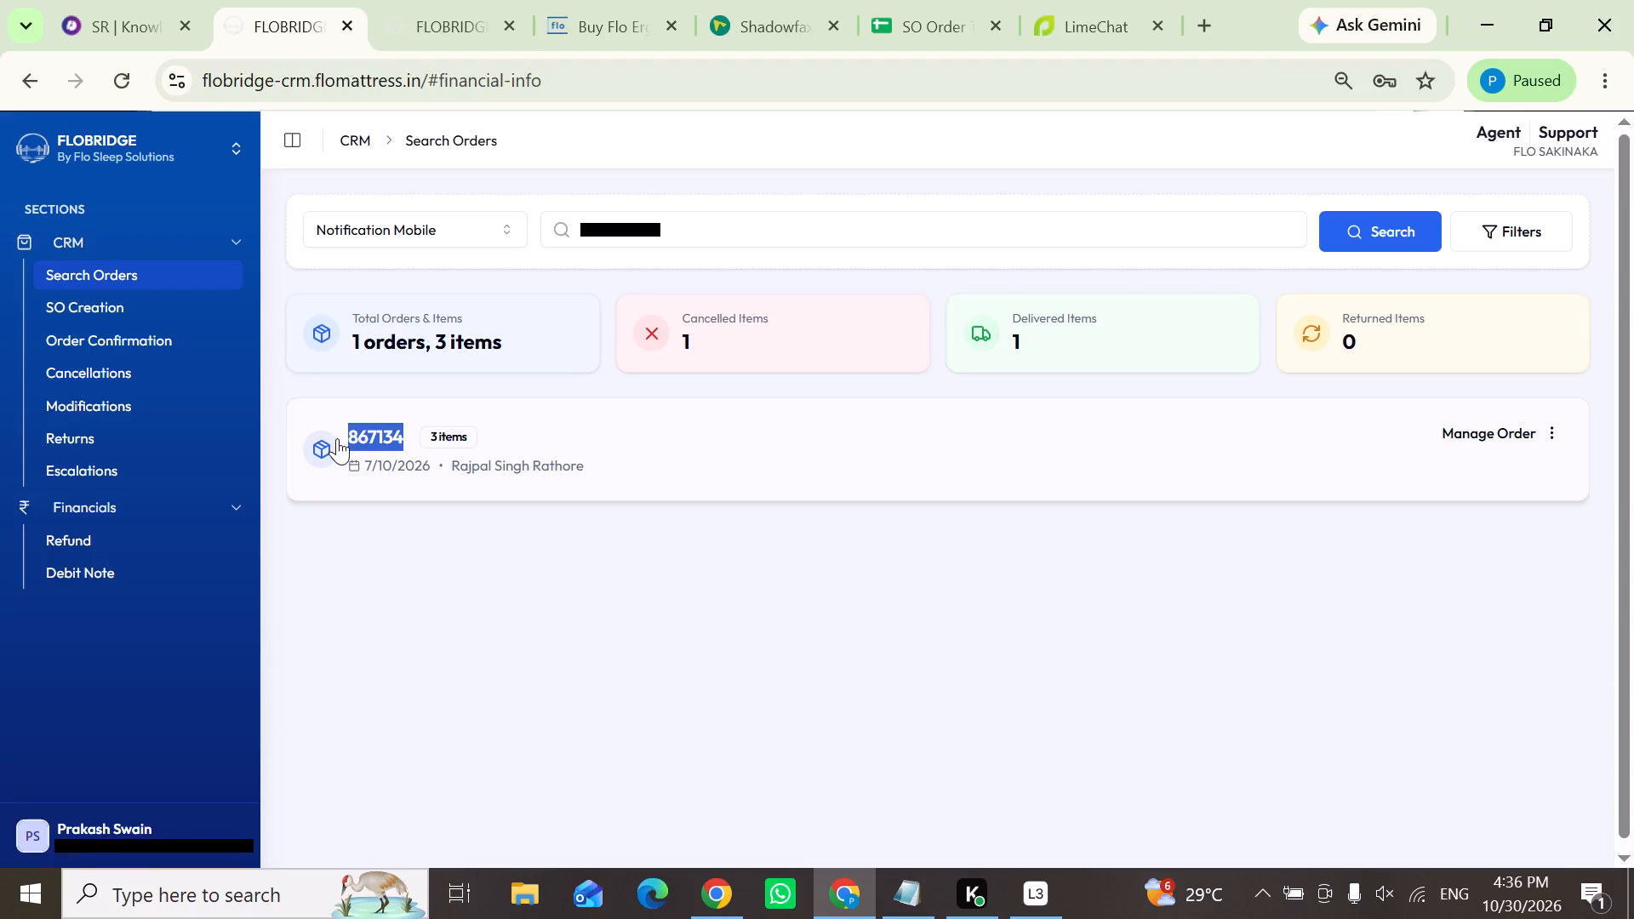
click(759, 458)
click(85, 16)
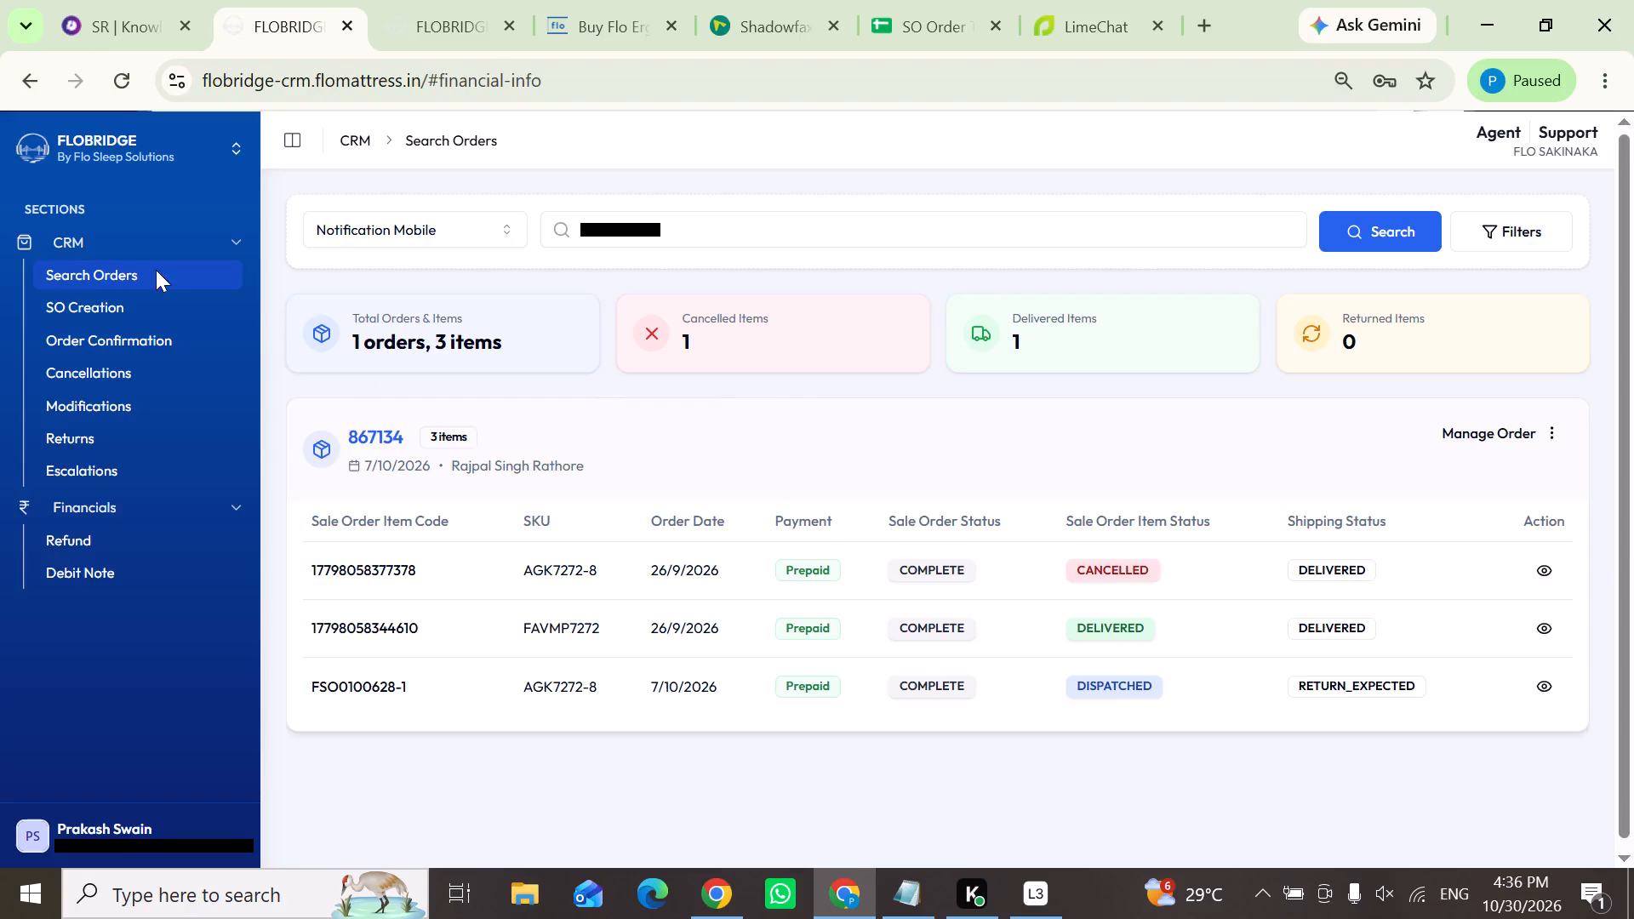
click(294, 793)
scroll(350, 648, down, 1)
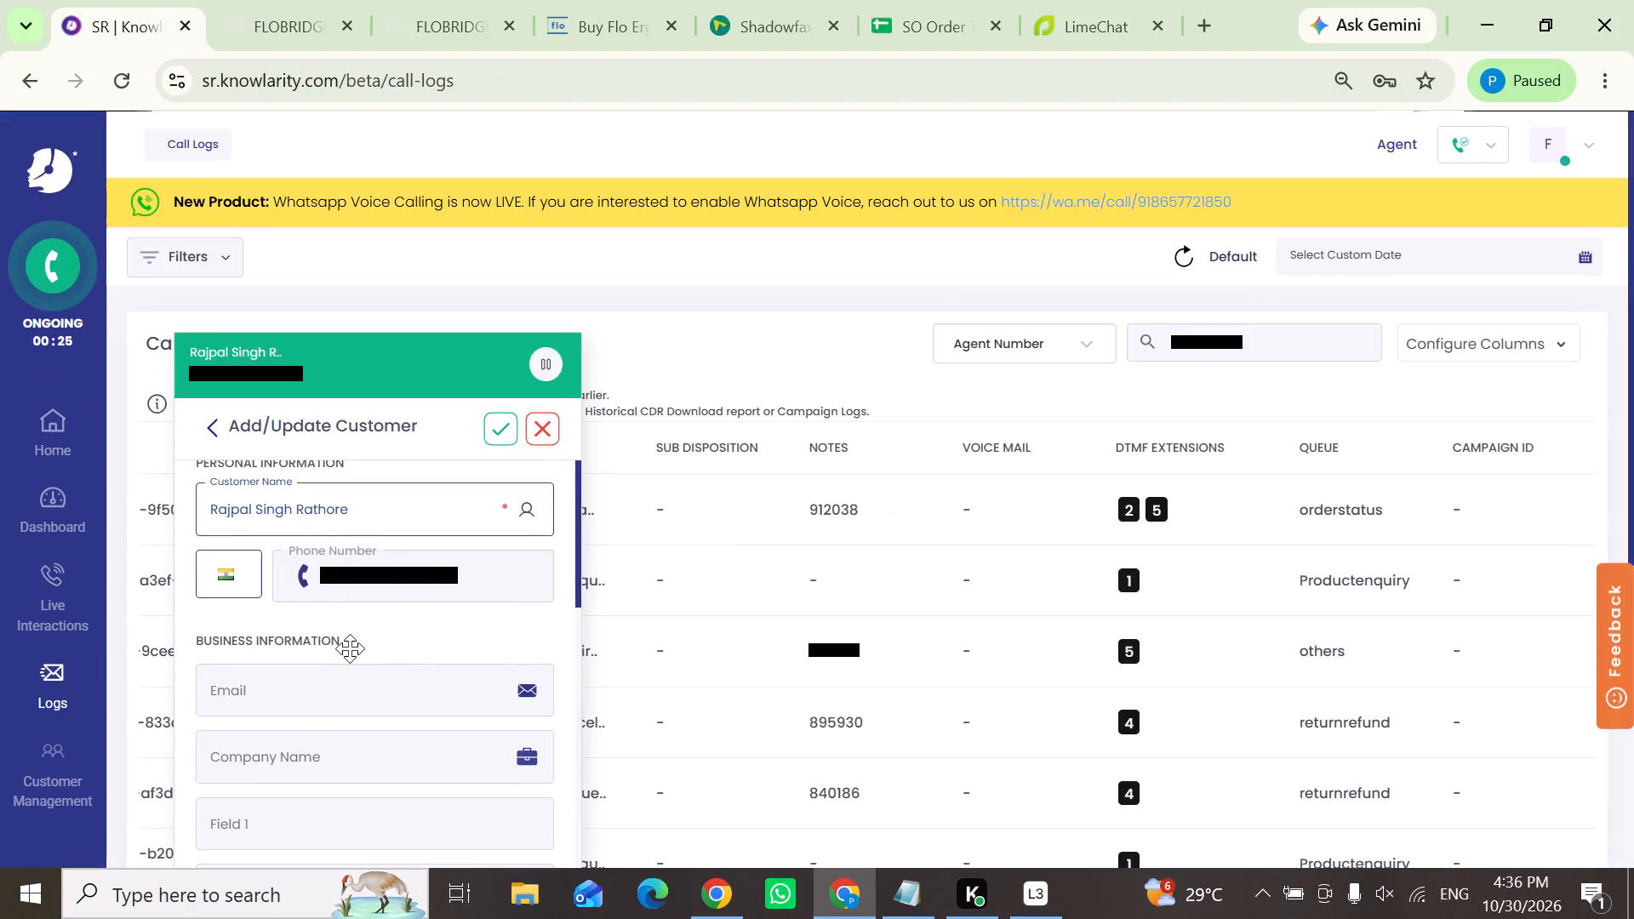
click(310, 698)
click(299, 747)
click(308, 826)
key(ctrl+v)
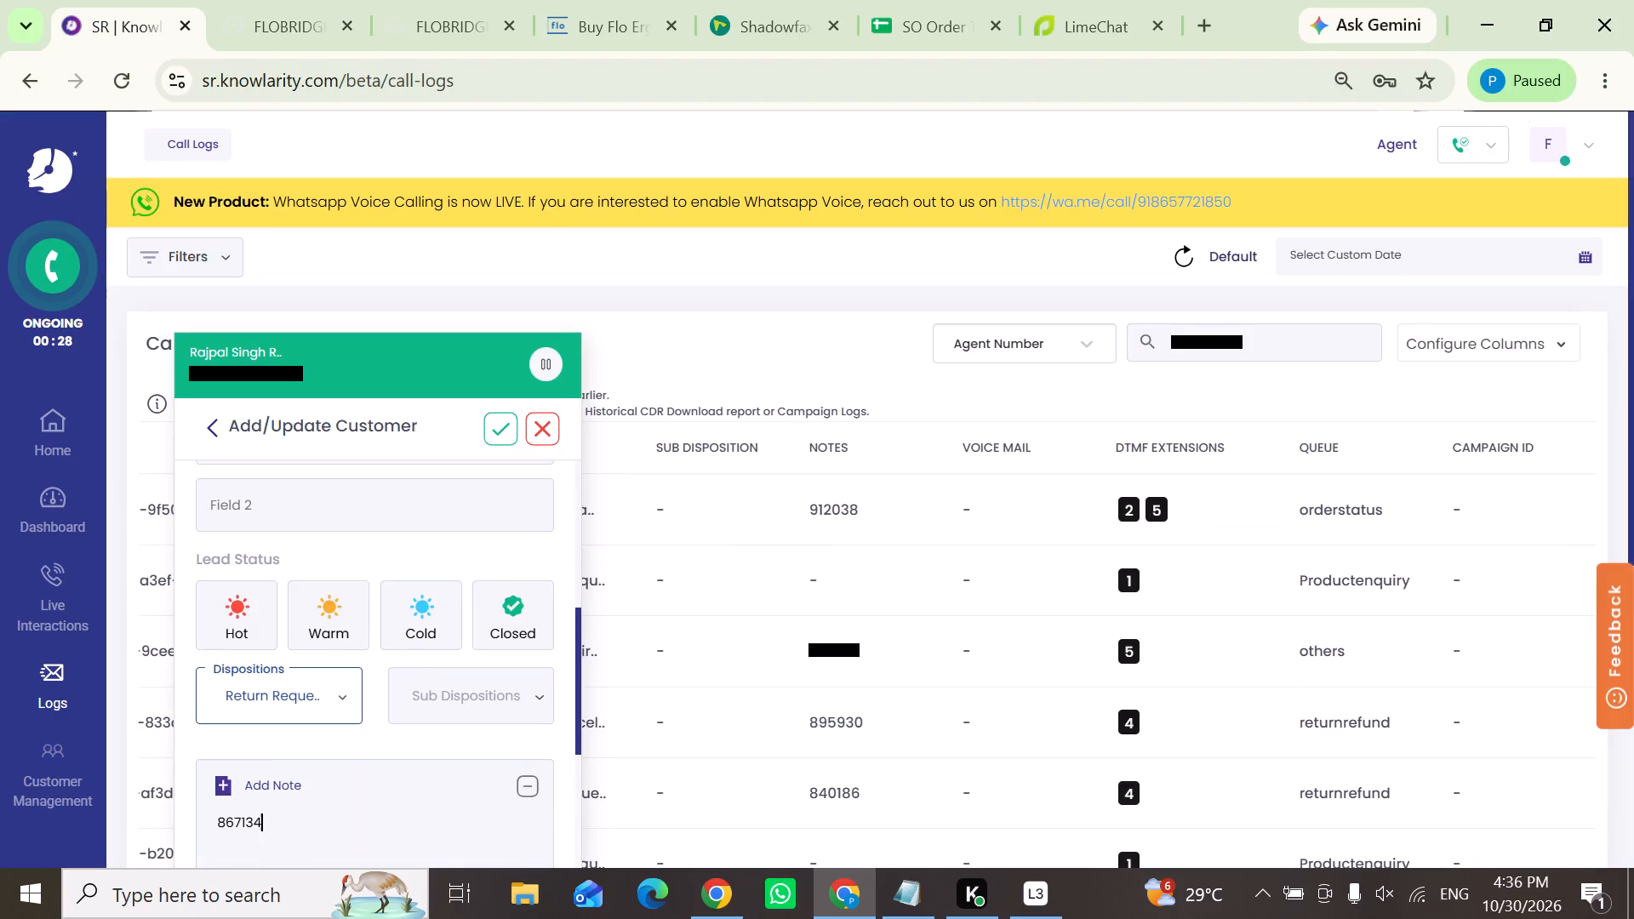
click(496, 422)
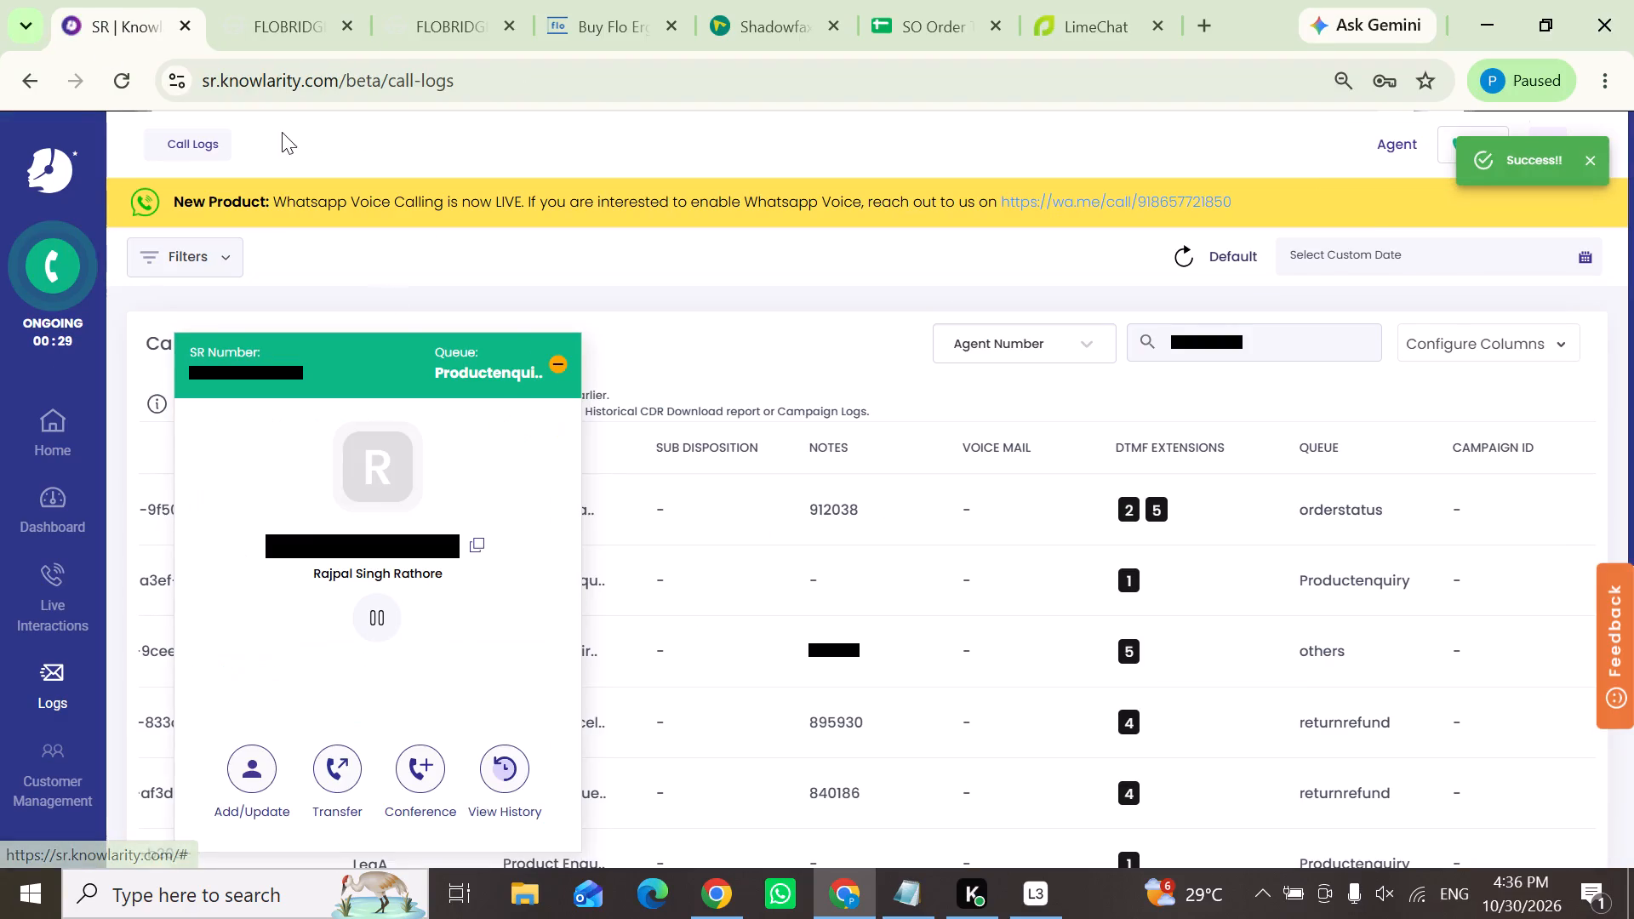
click(244, 0)
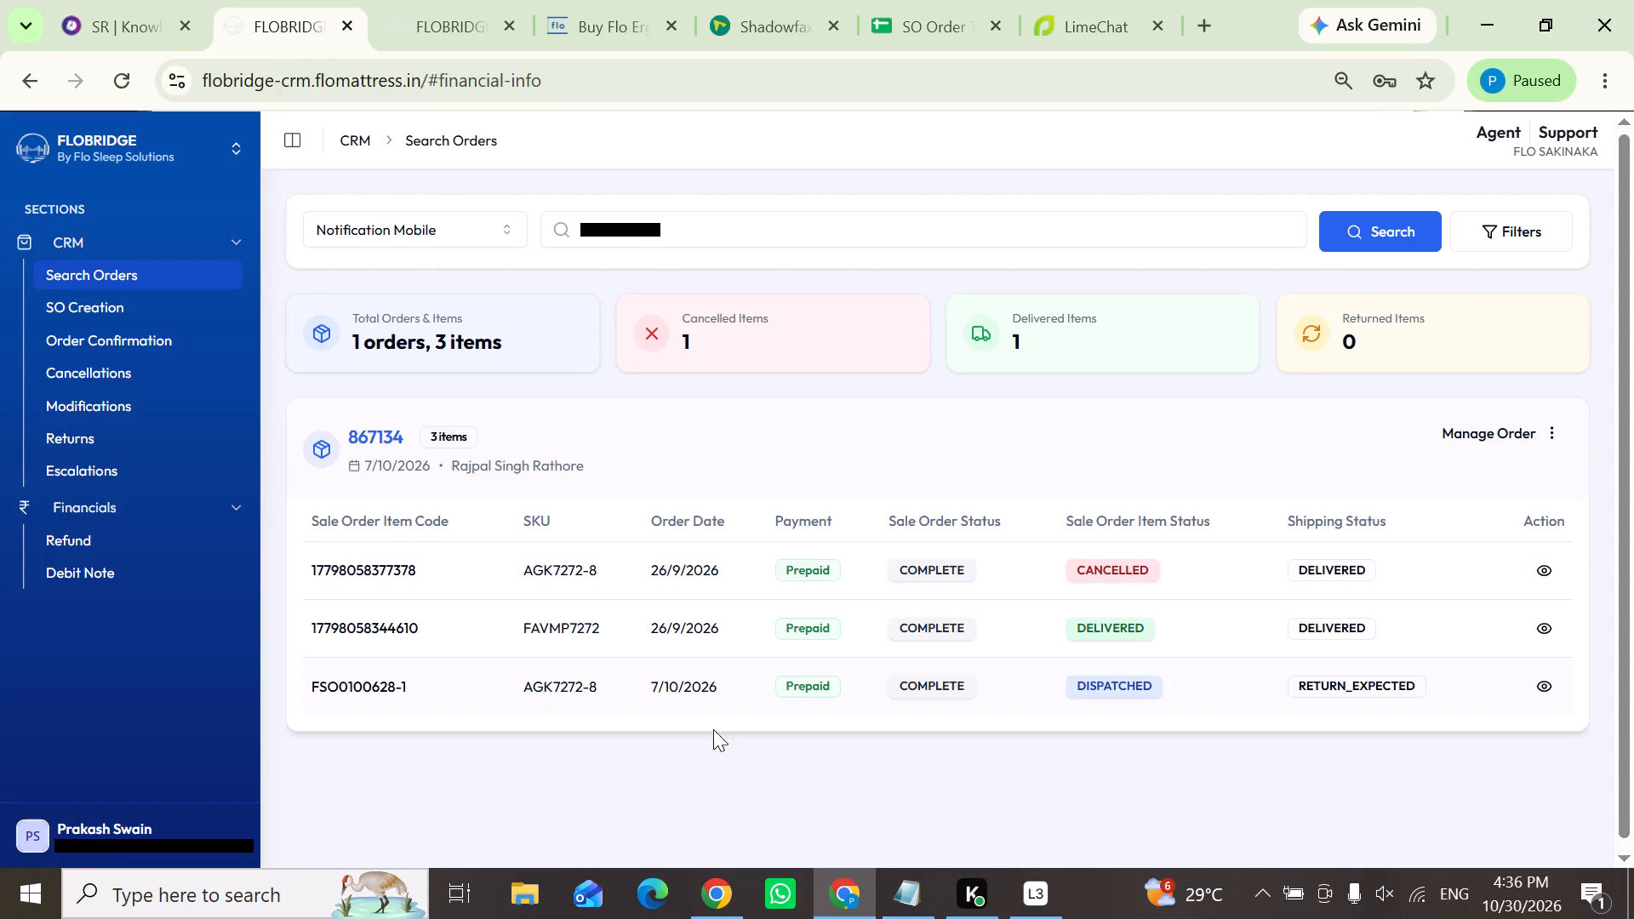
click(1524, 579)
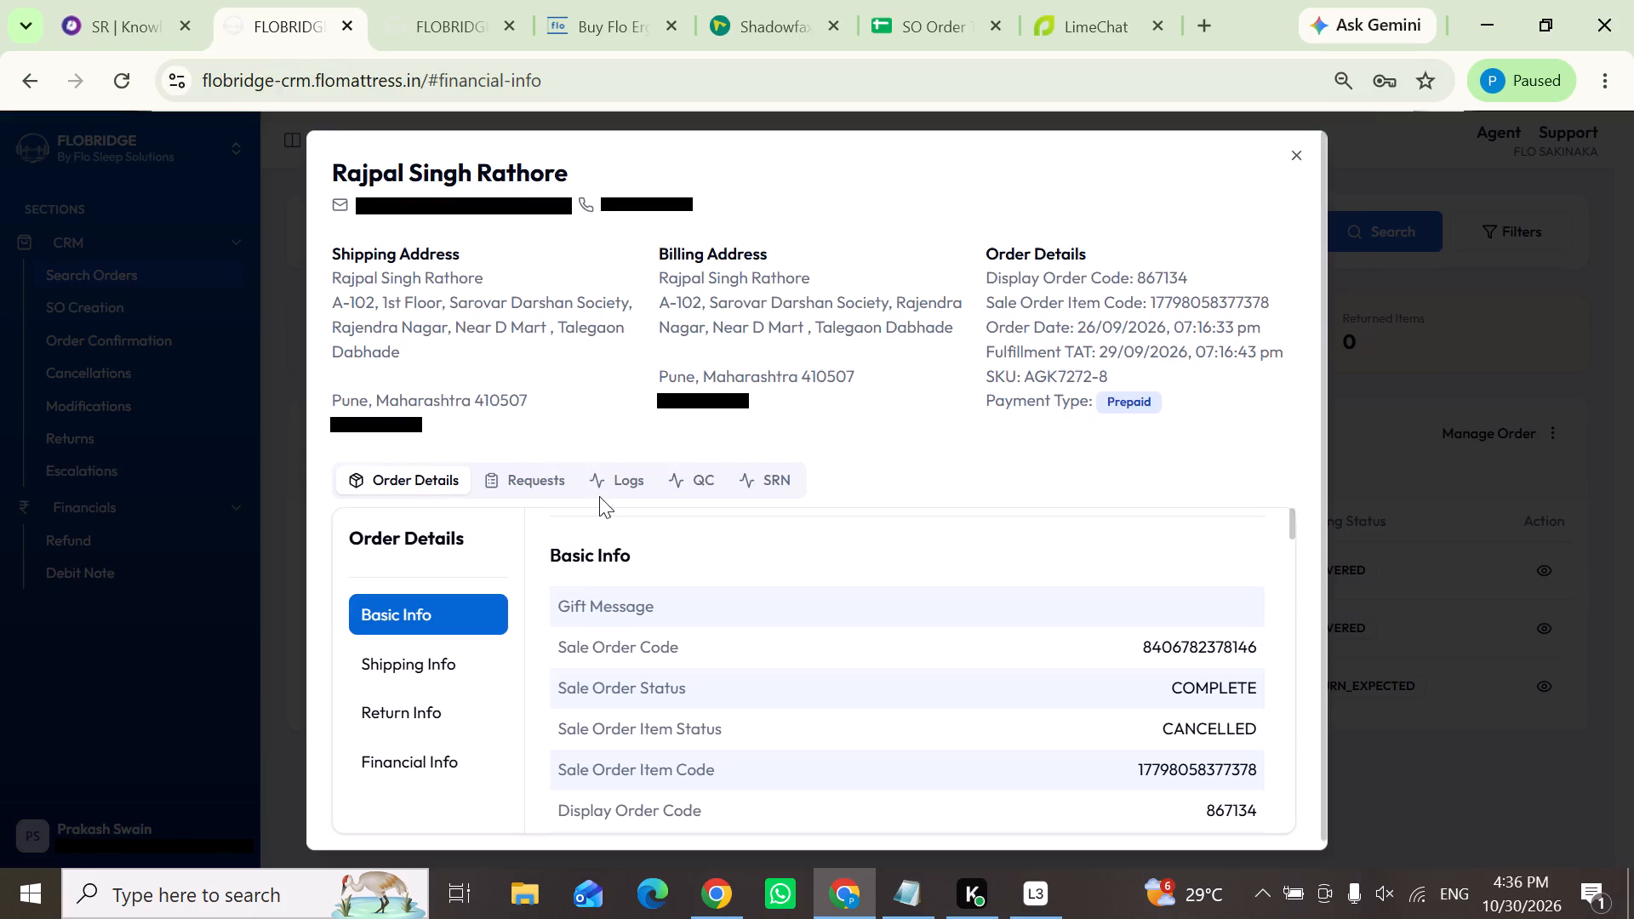
click(606, 481)
click(644, 821)
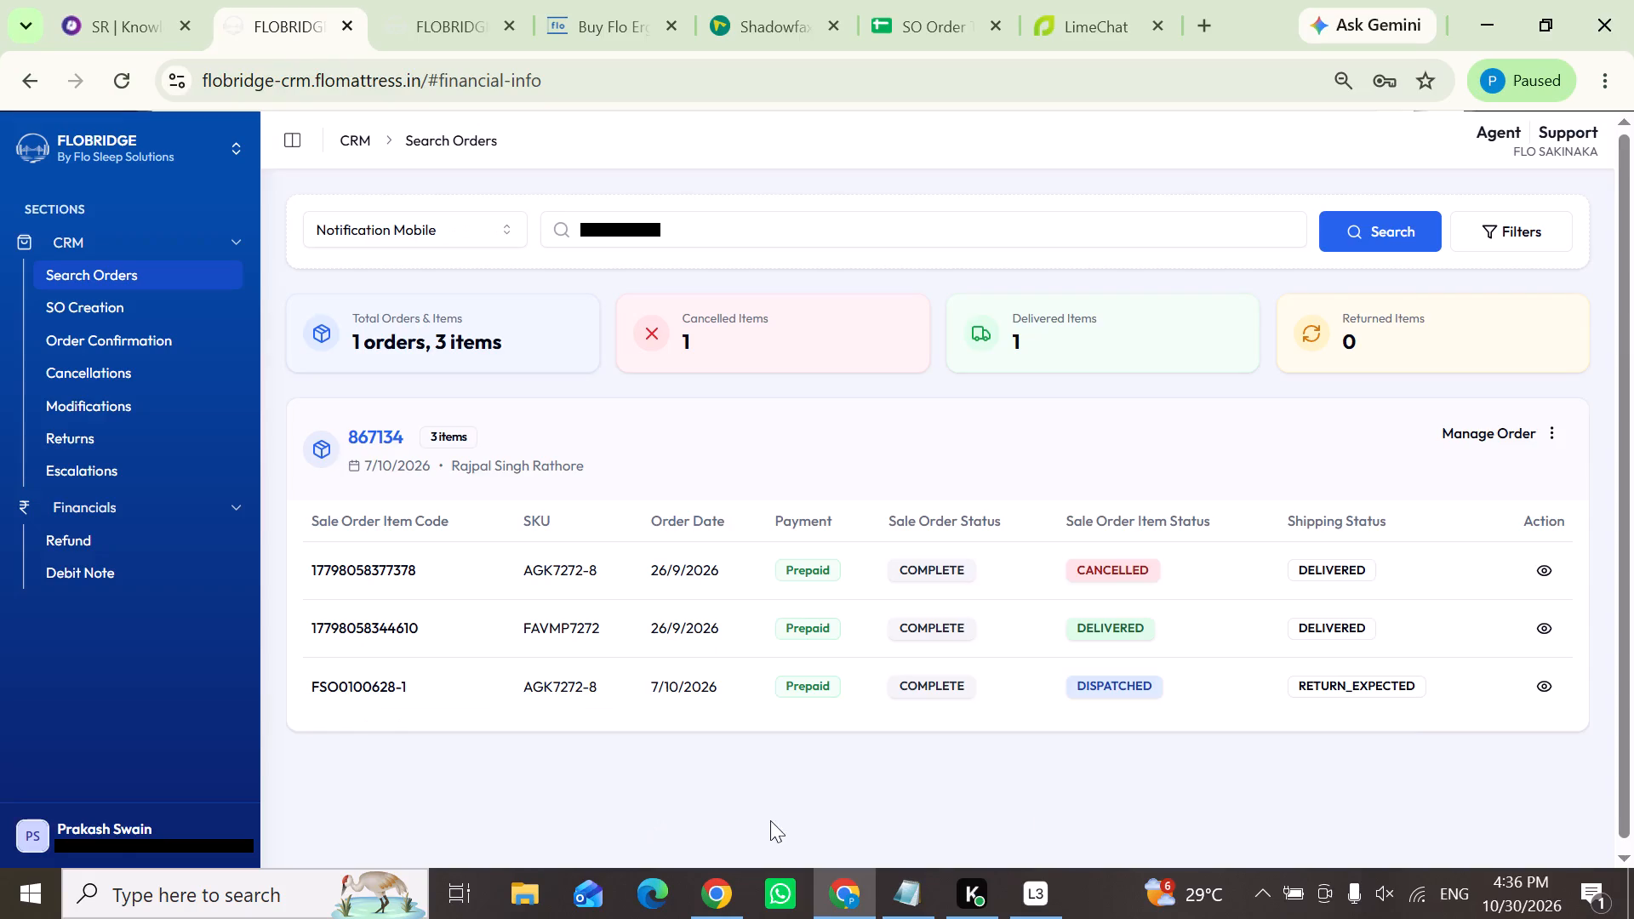
click(1534, 674)
click(628, 484)
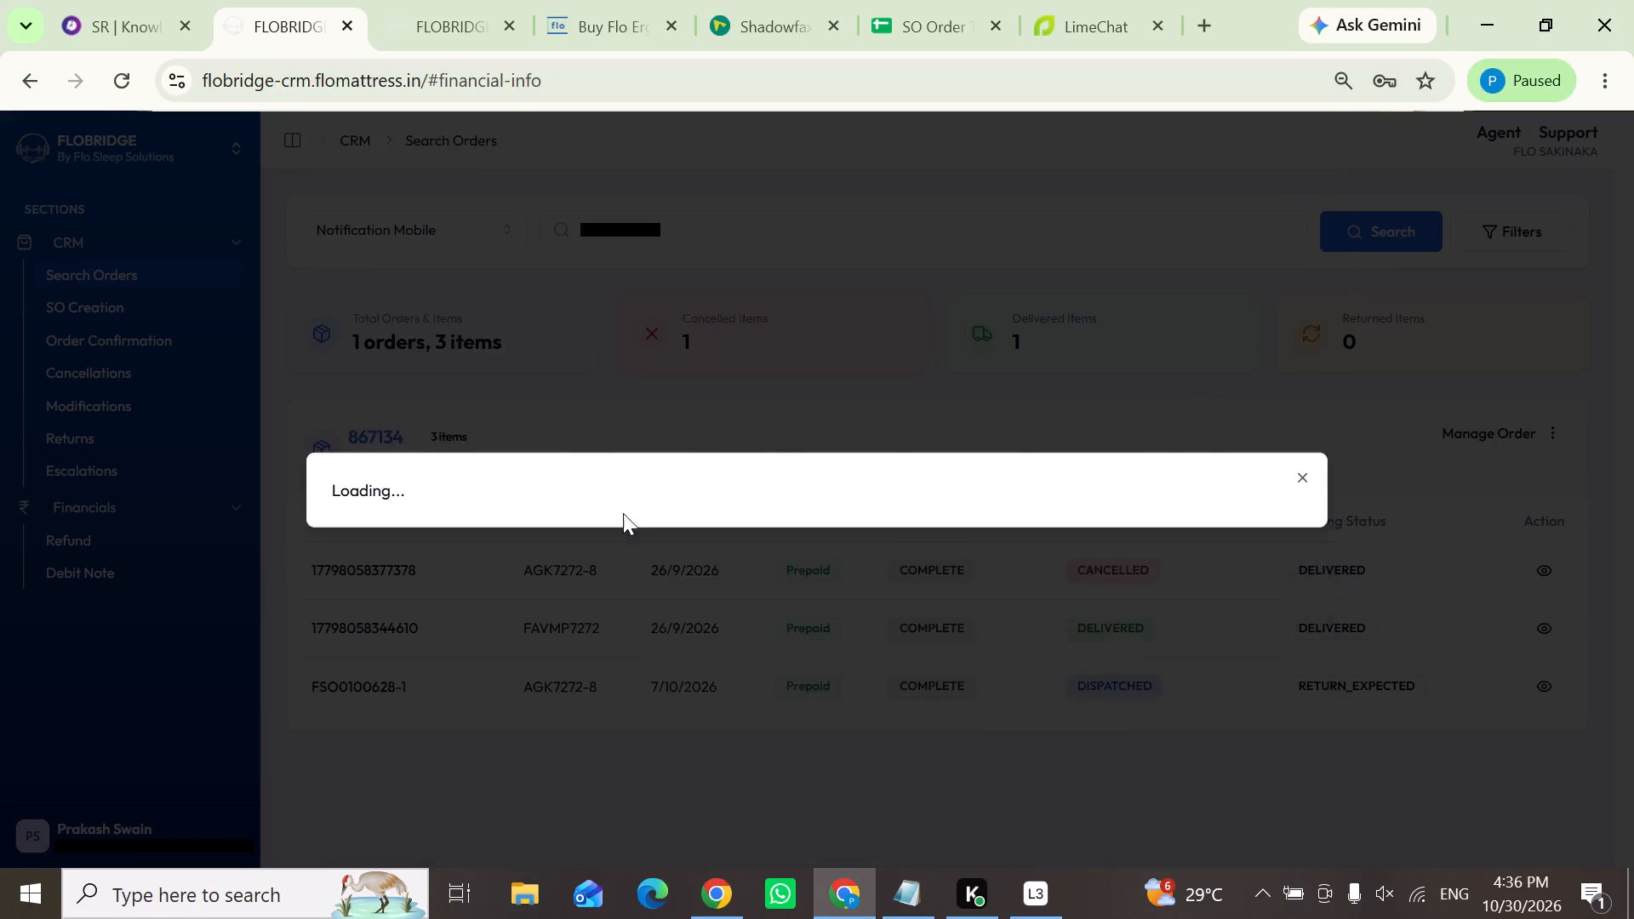
scroll(709, 786, down, 3)
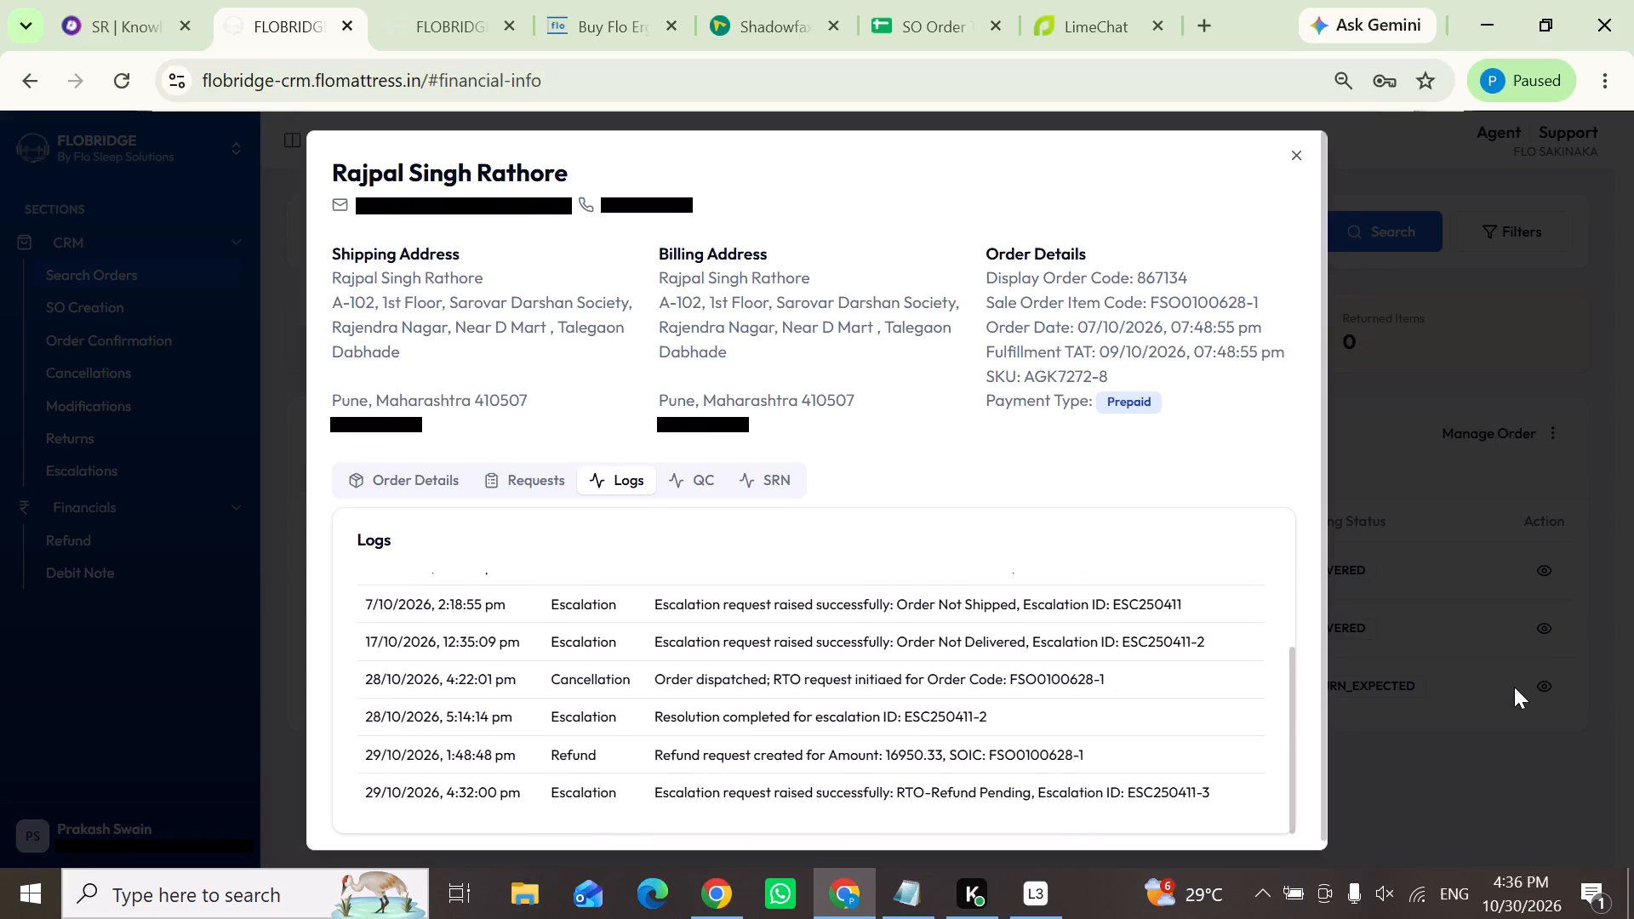
click(1514, 687)
drag(407, 437, 352, 437)
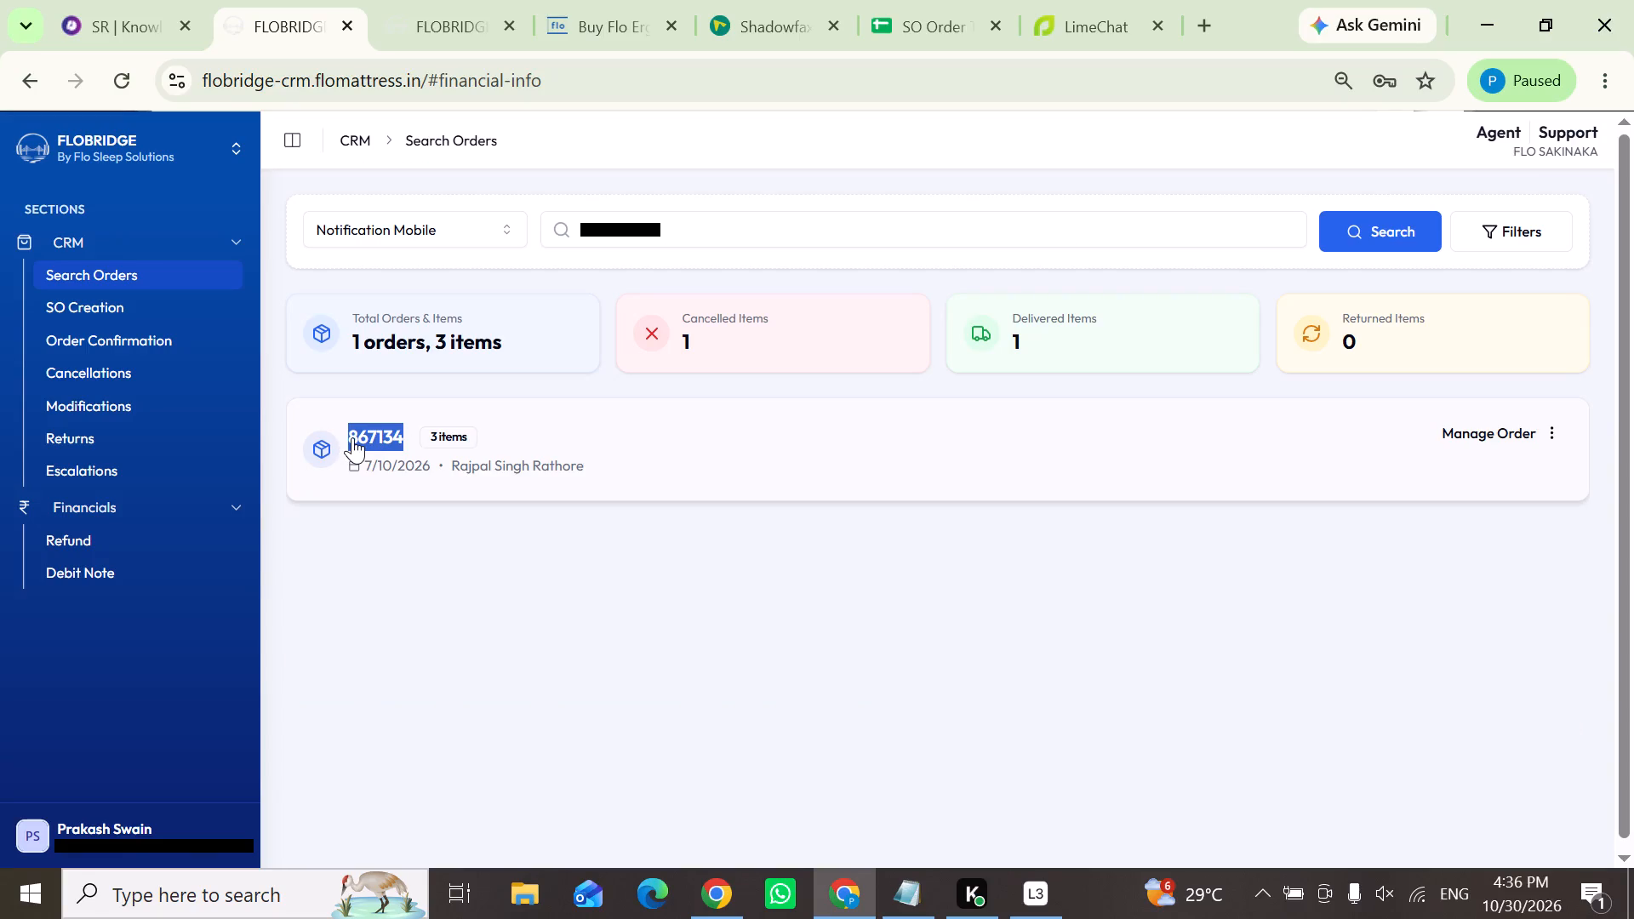
key(ctrl+c)
click(44, 0)
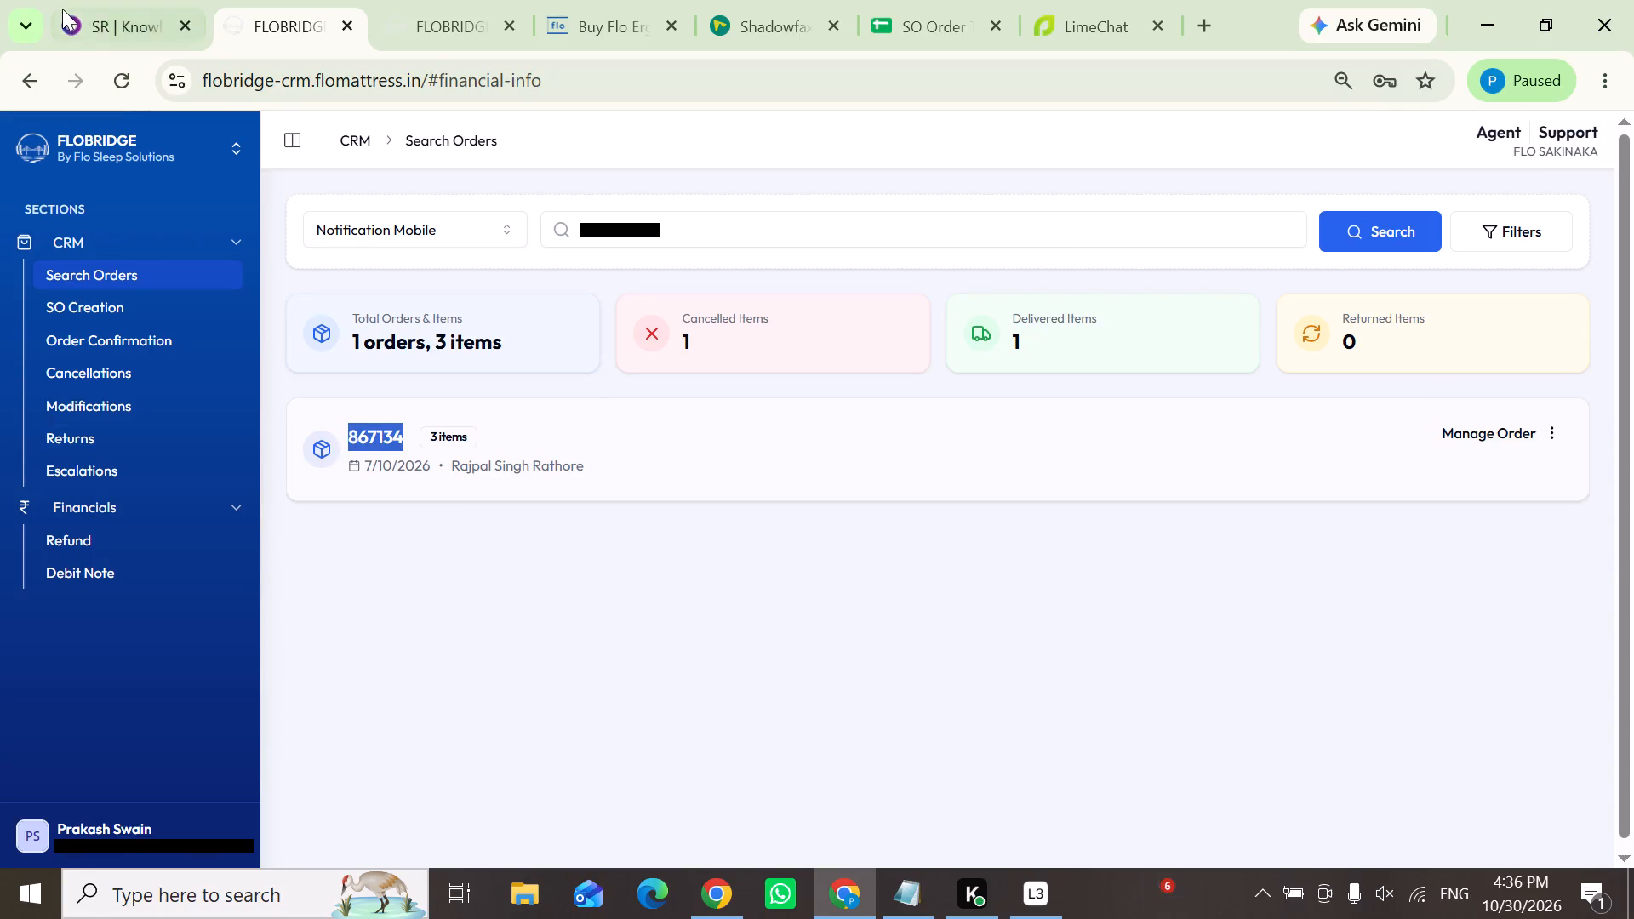
click(94, 9)
click(264, 14)
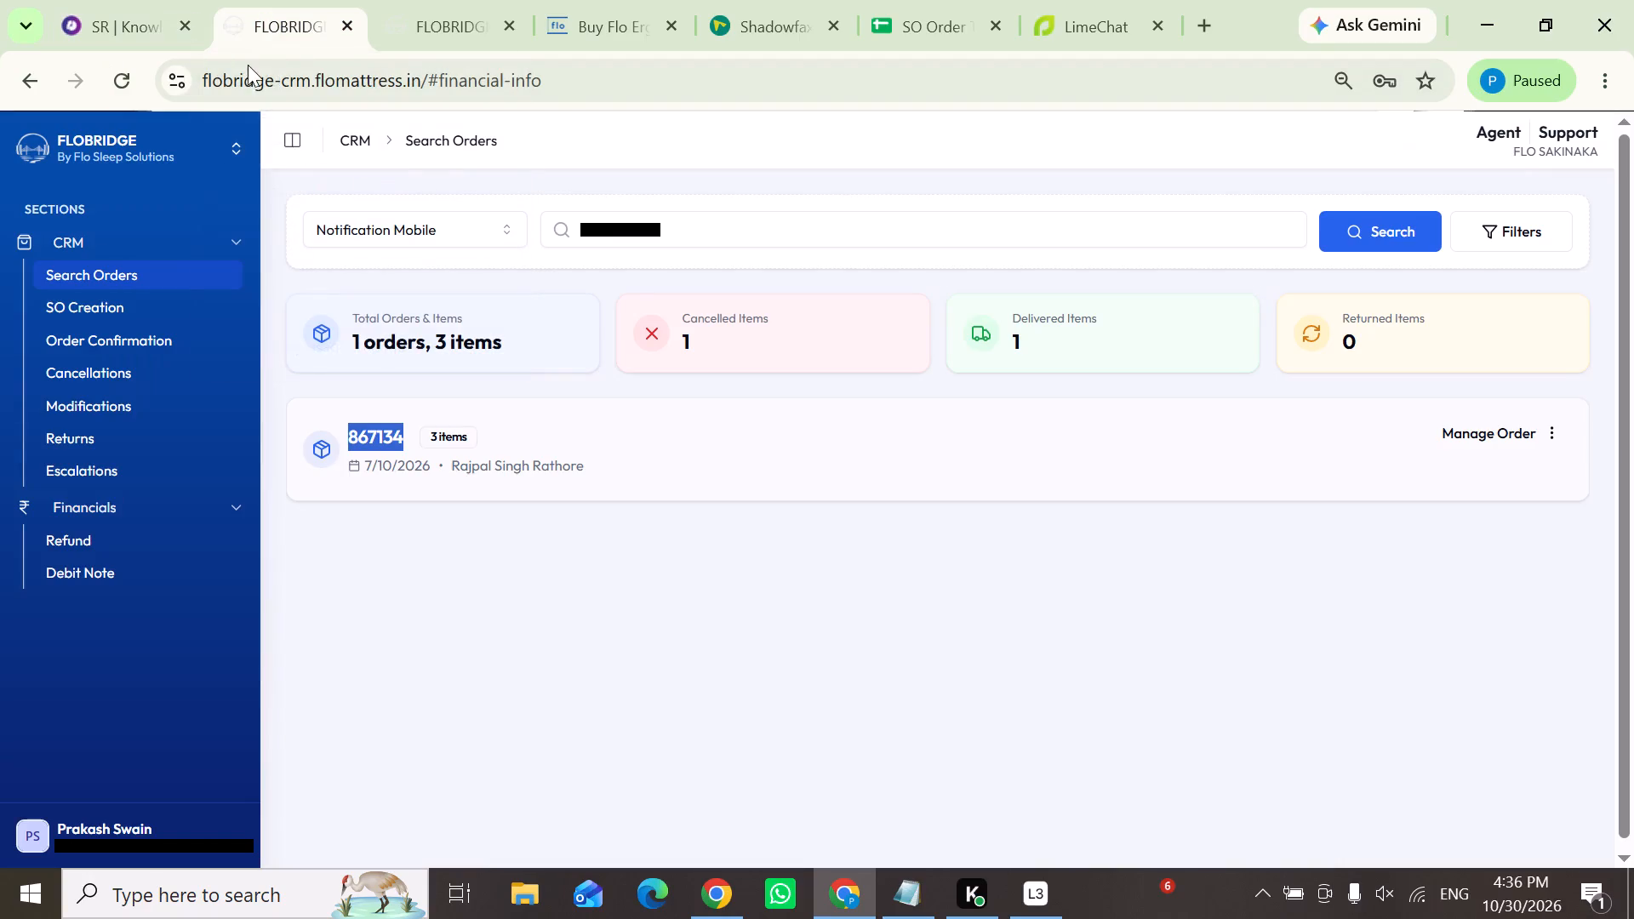
click(74, 439)
click(770, 475)
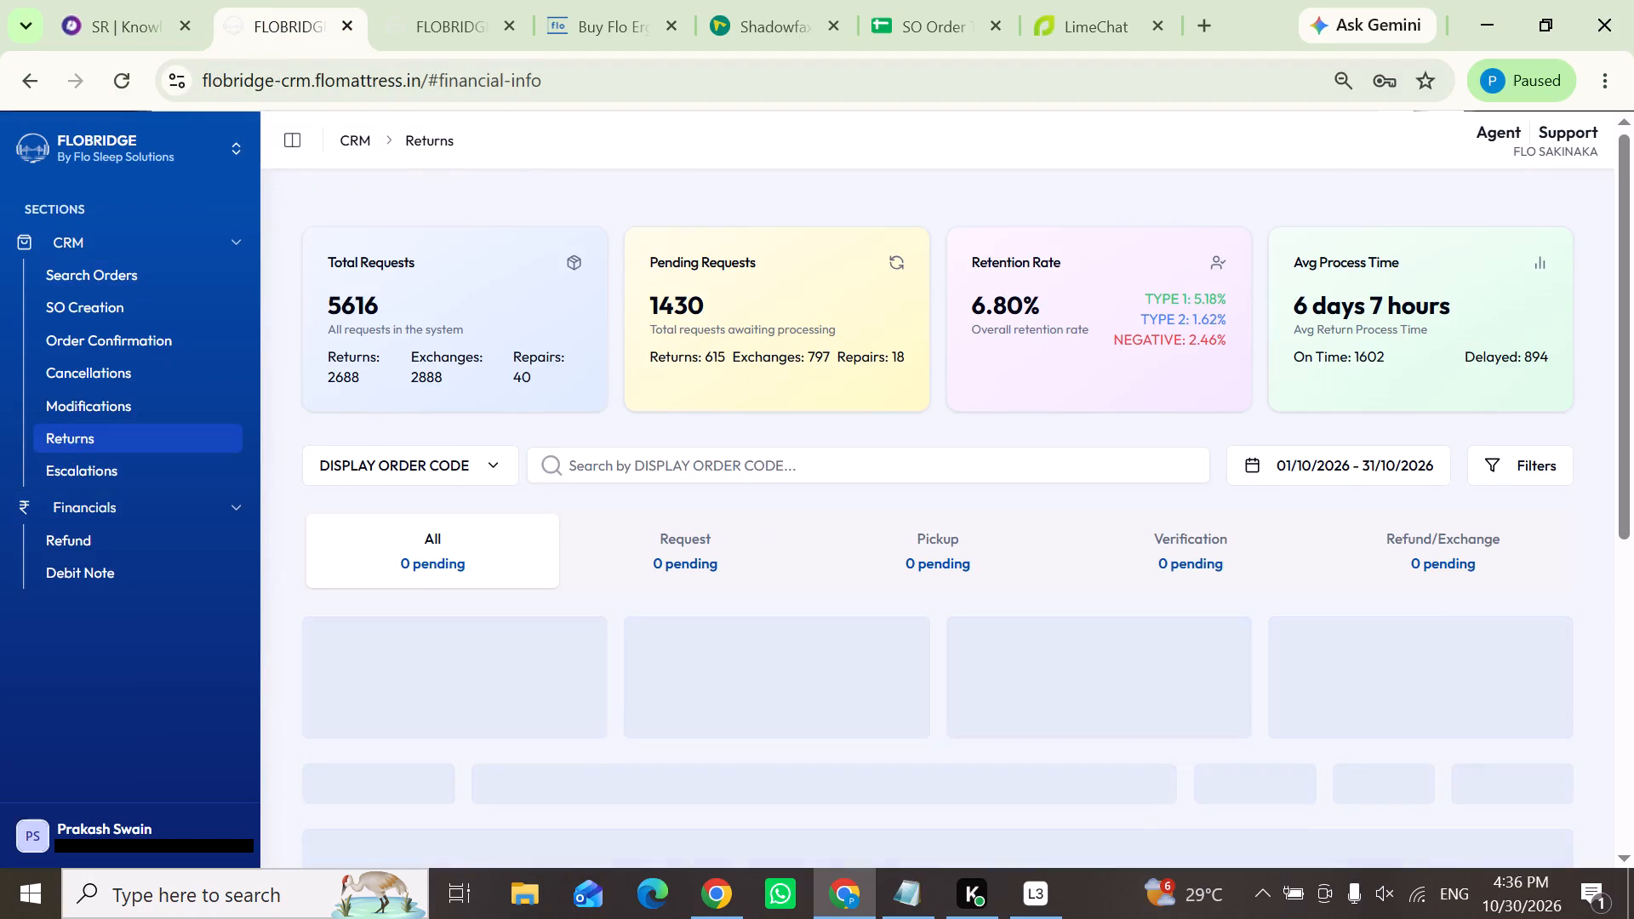
key(ctrl+v)
key(Return)
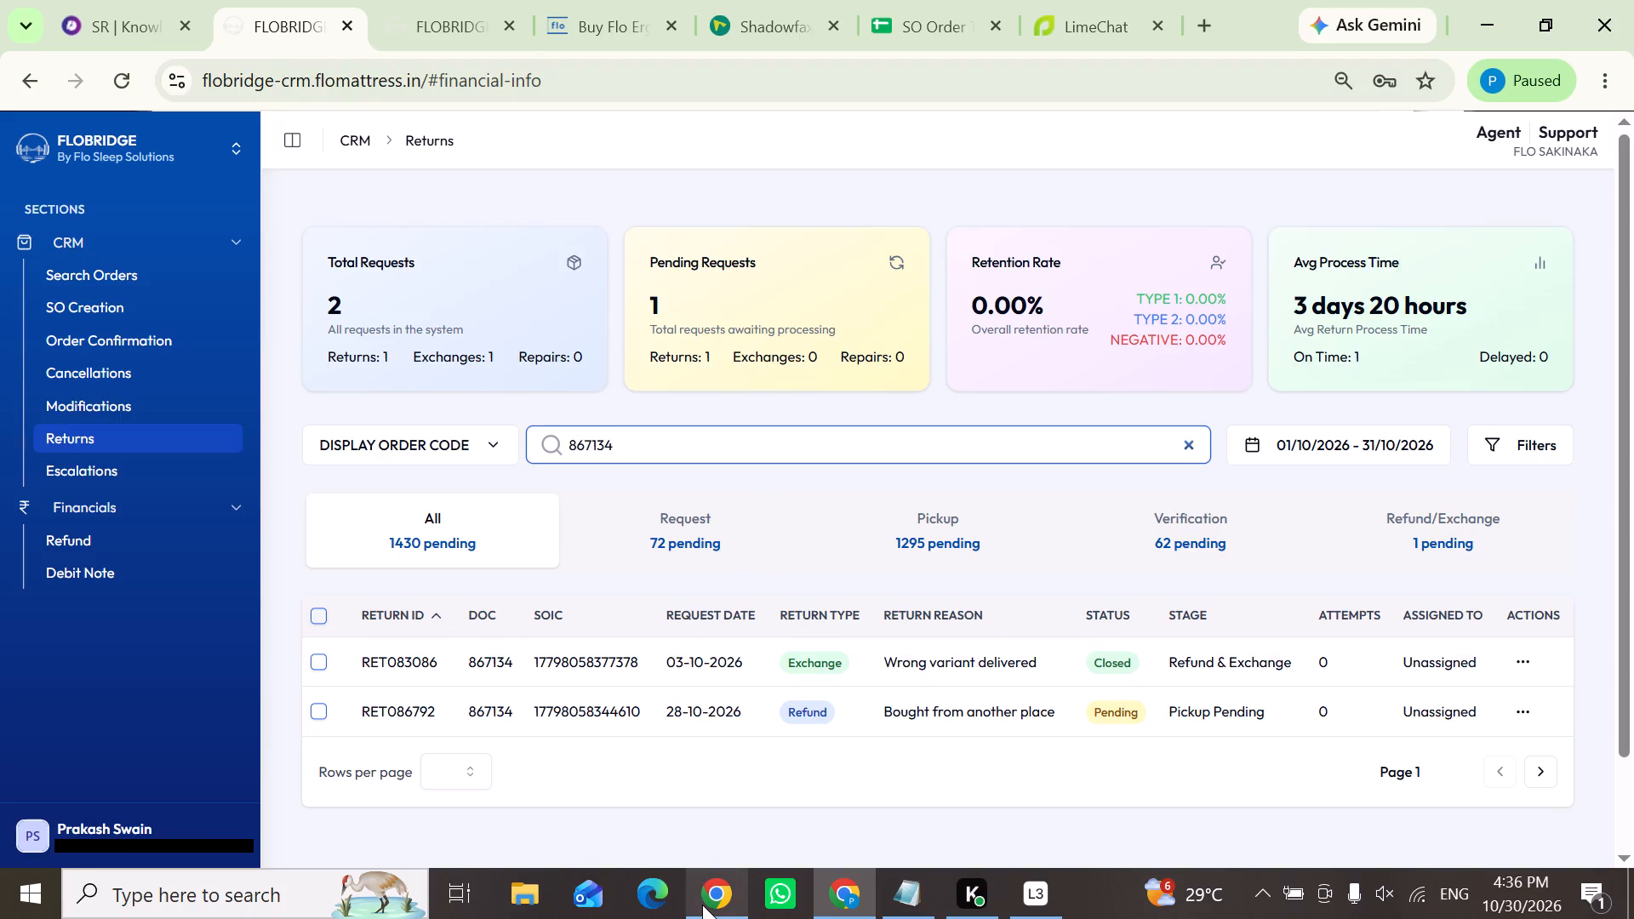
Switch to the Refund Portal's browser window, open a new tab, and start entering an address beginning with "me".
click(726, 817)
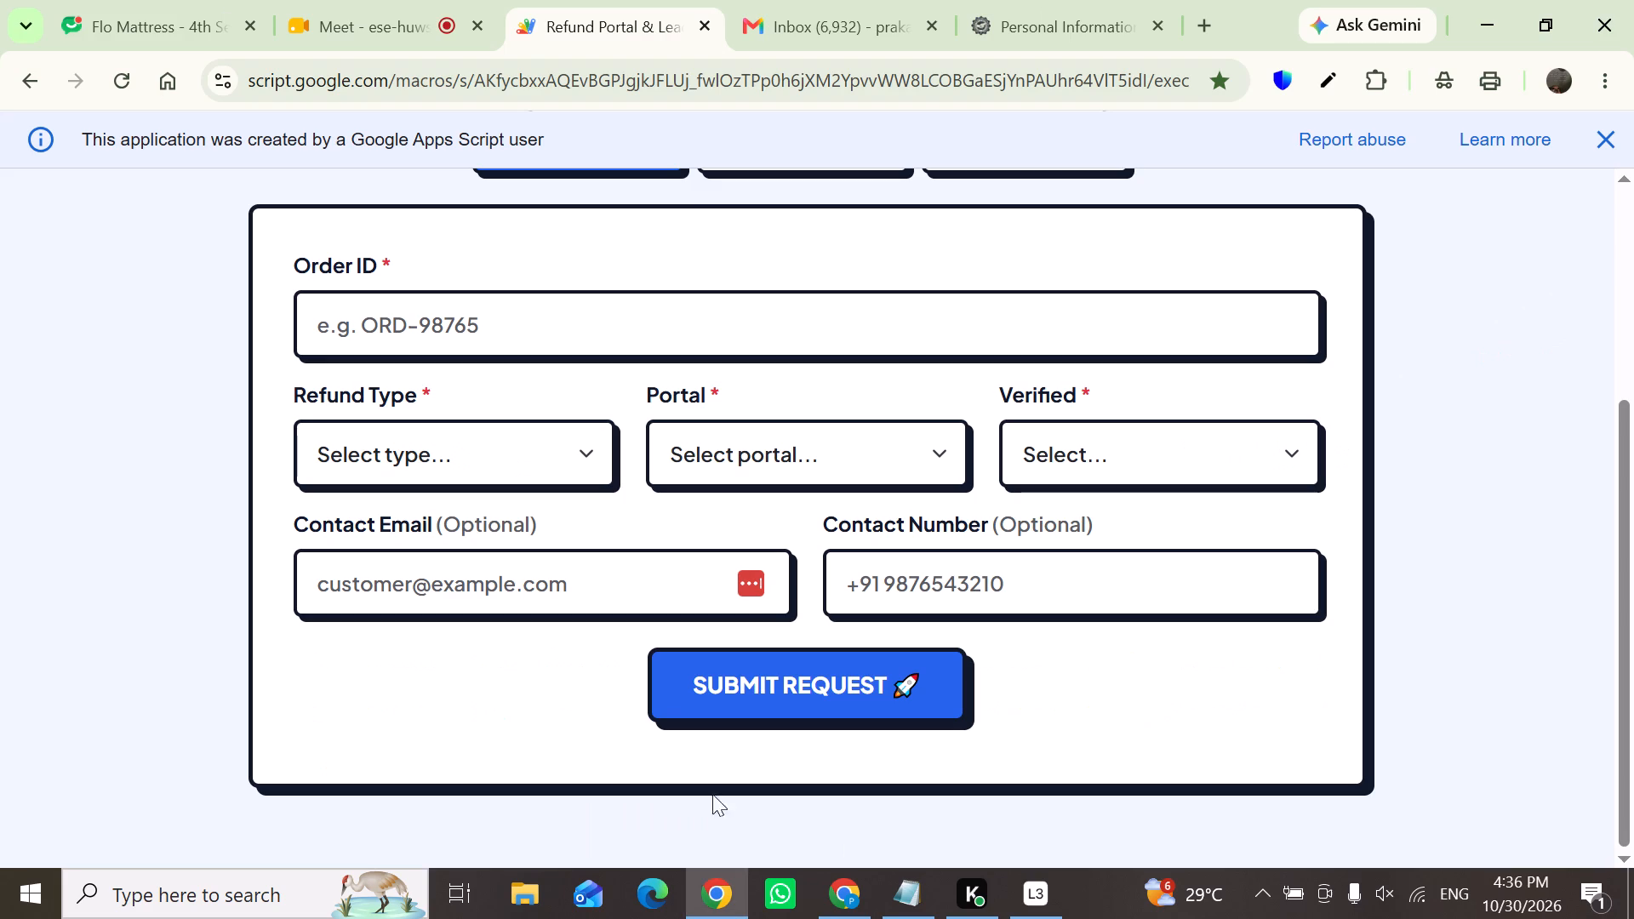
click(1208, 26)
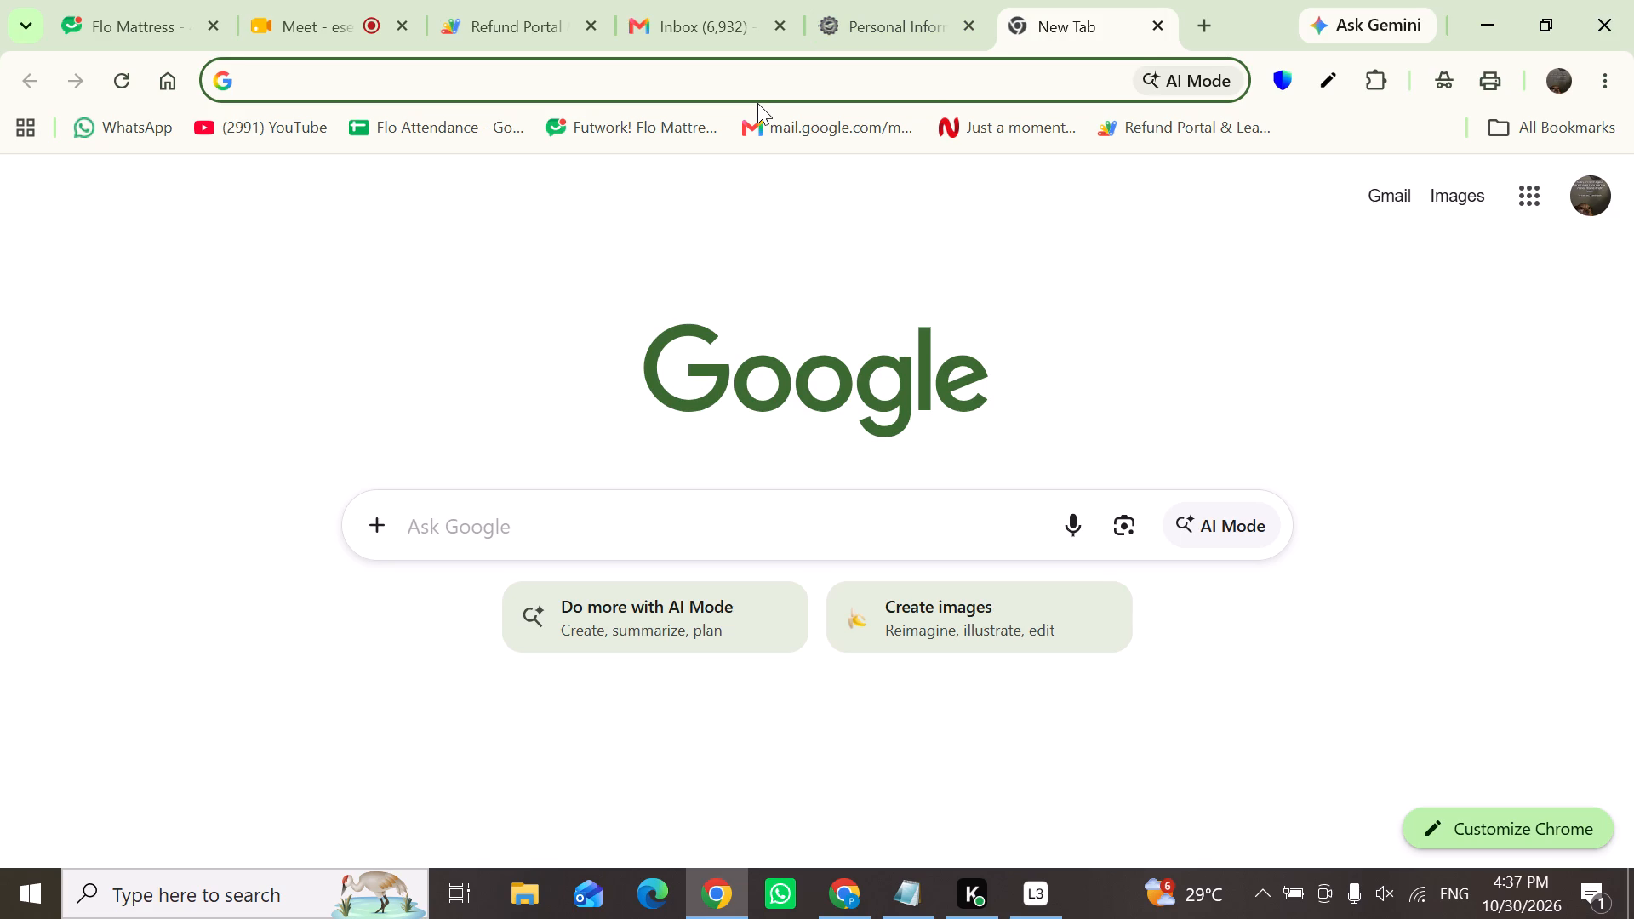
key(m)
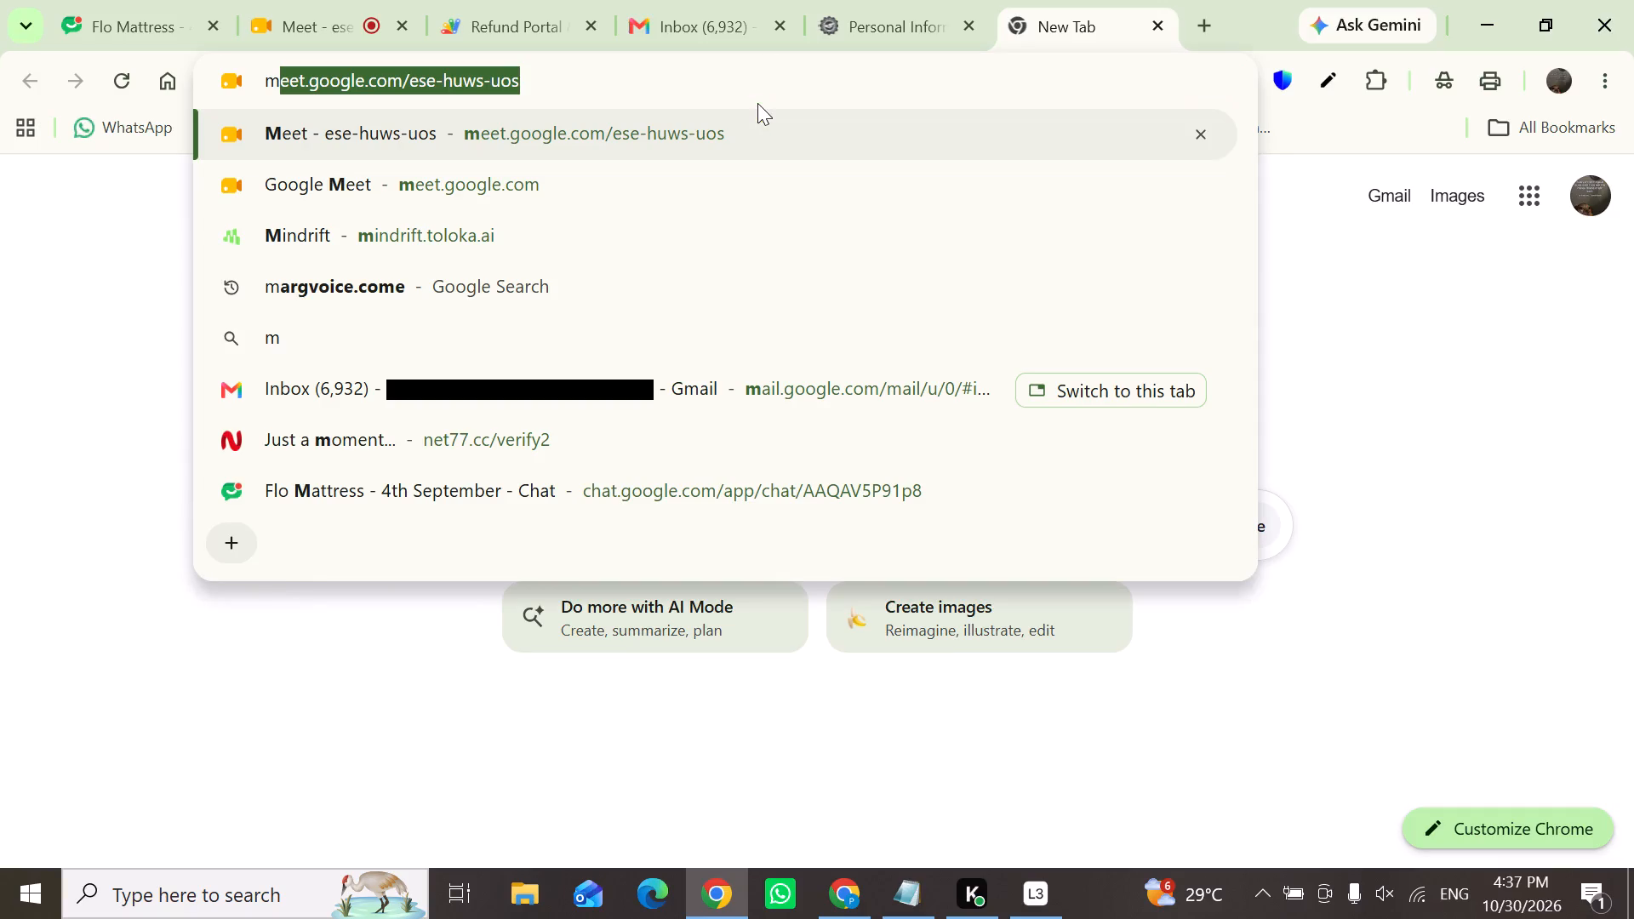
key(e)
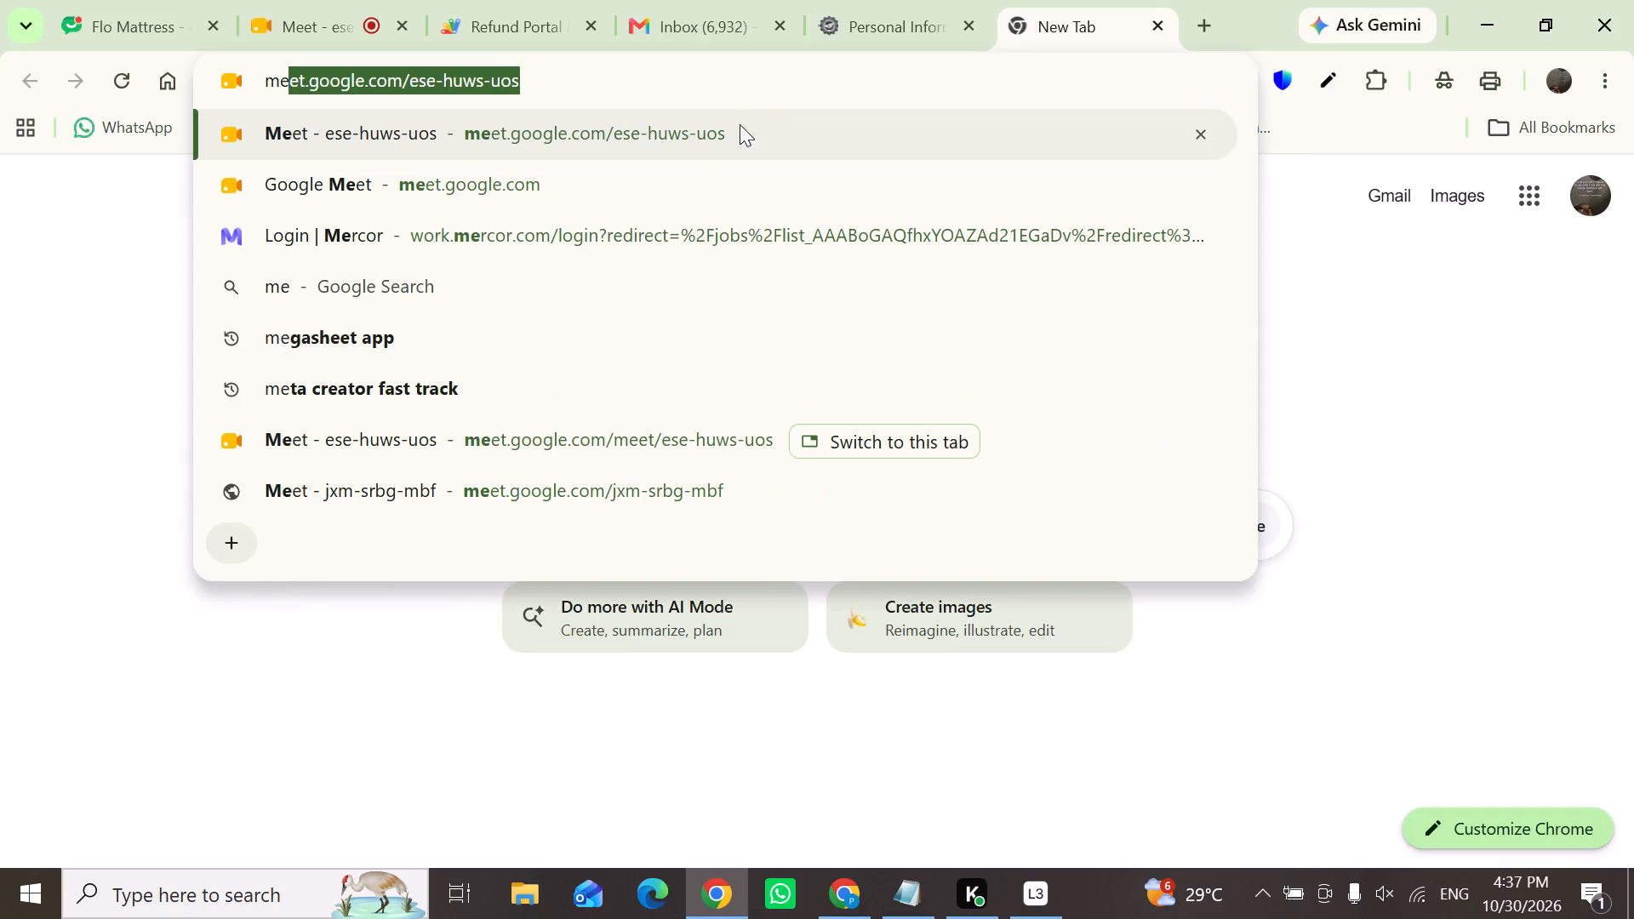
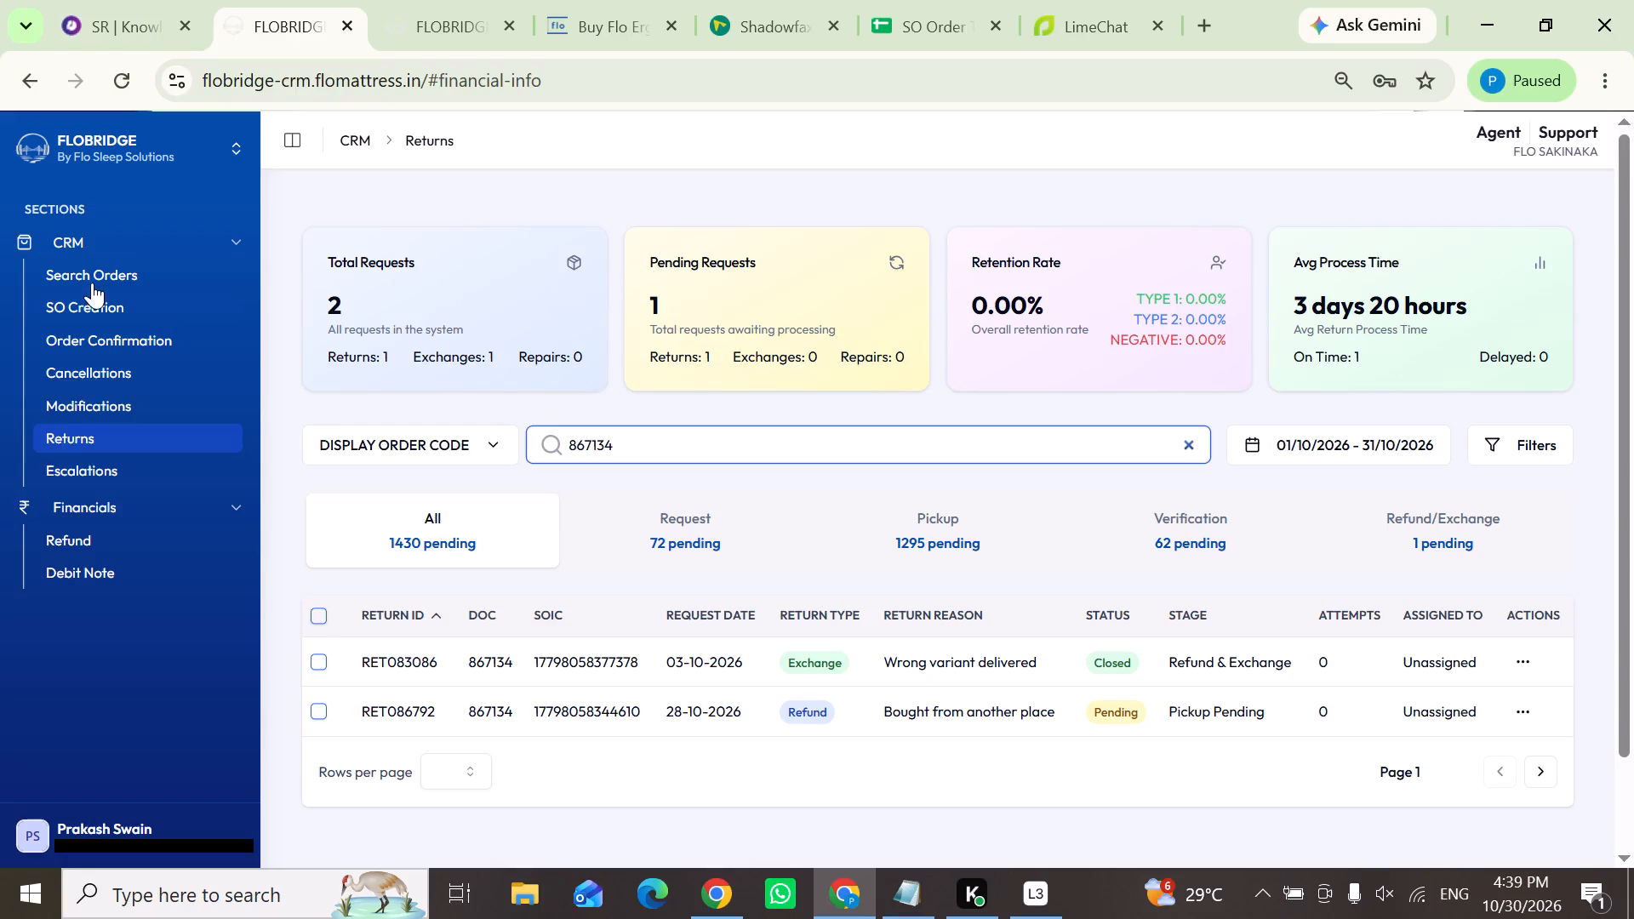
Search FLOBRIDGE orders by notification mobile using the new caller's phone number, without its leading prefix.
click(434, 236)
click(436, 306)
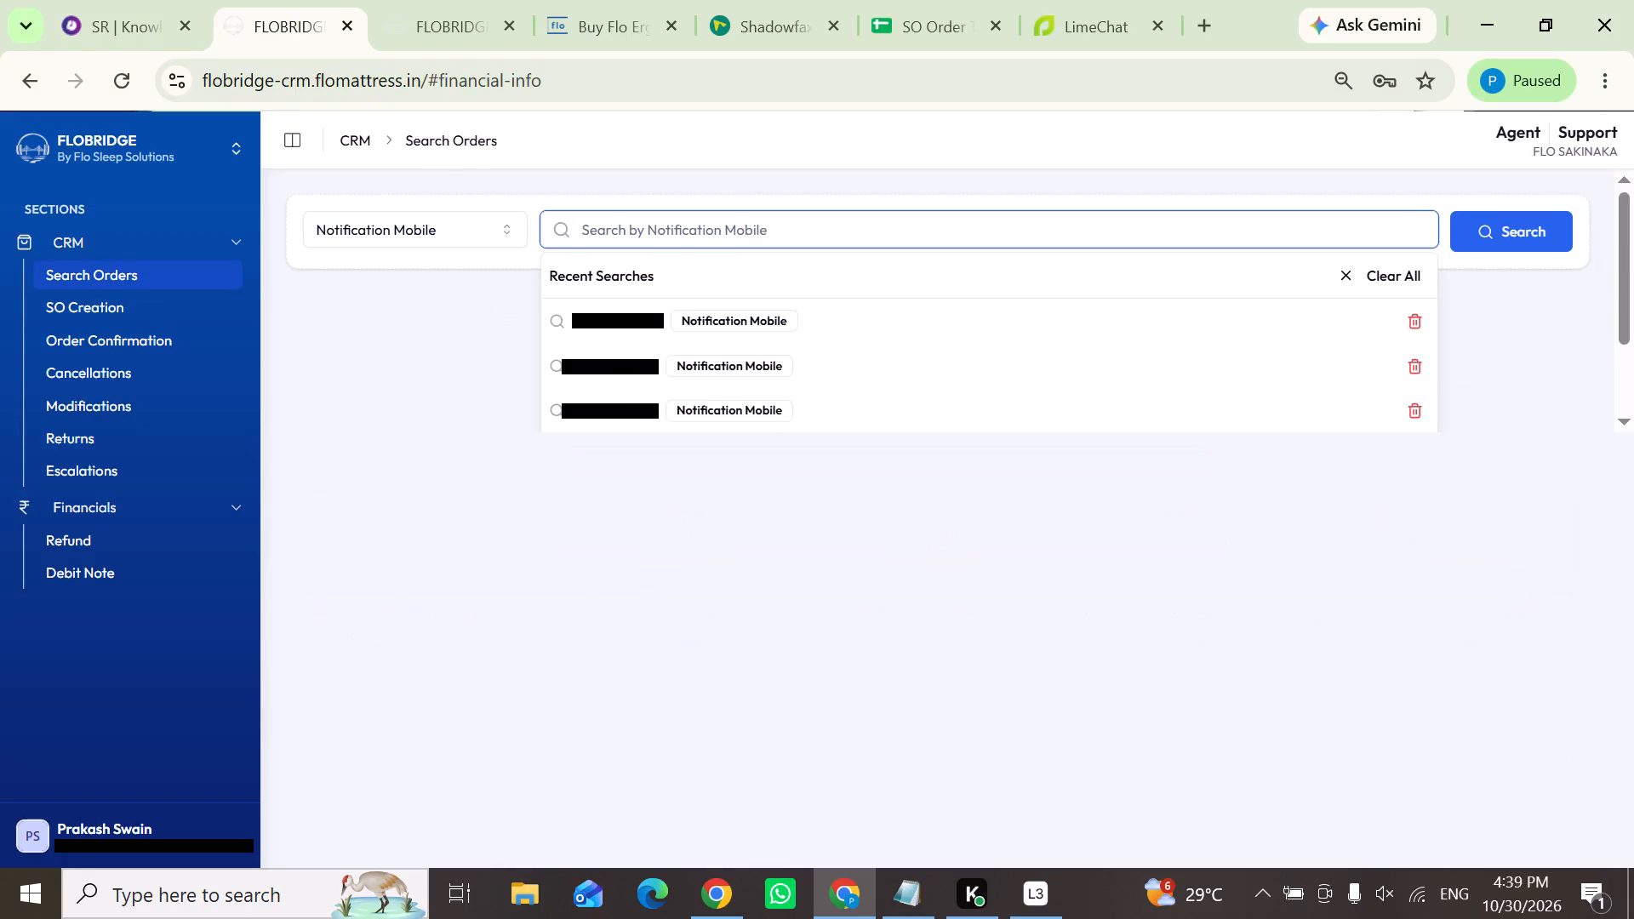
key(ctrl+v)
drag(603, 225, 561, 225)
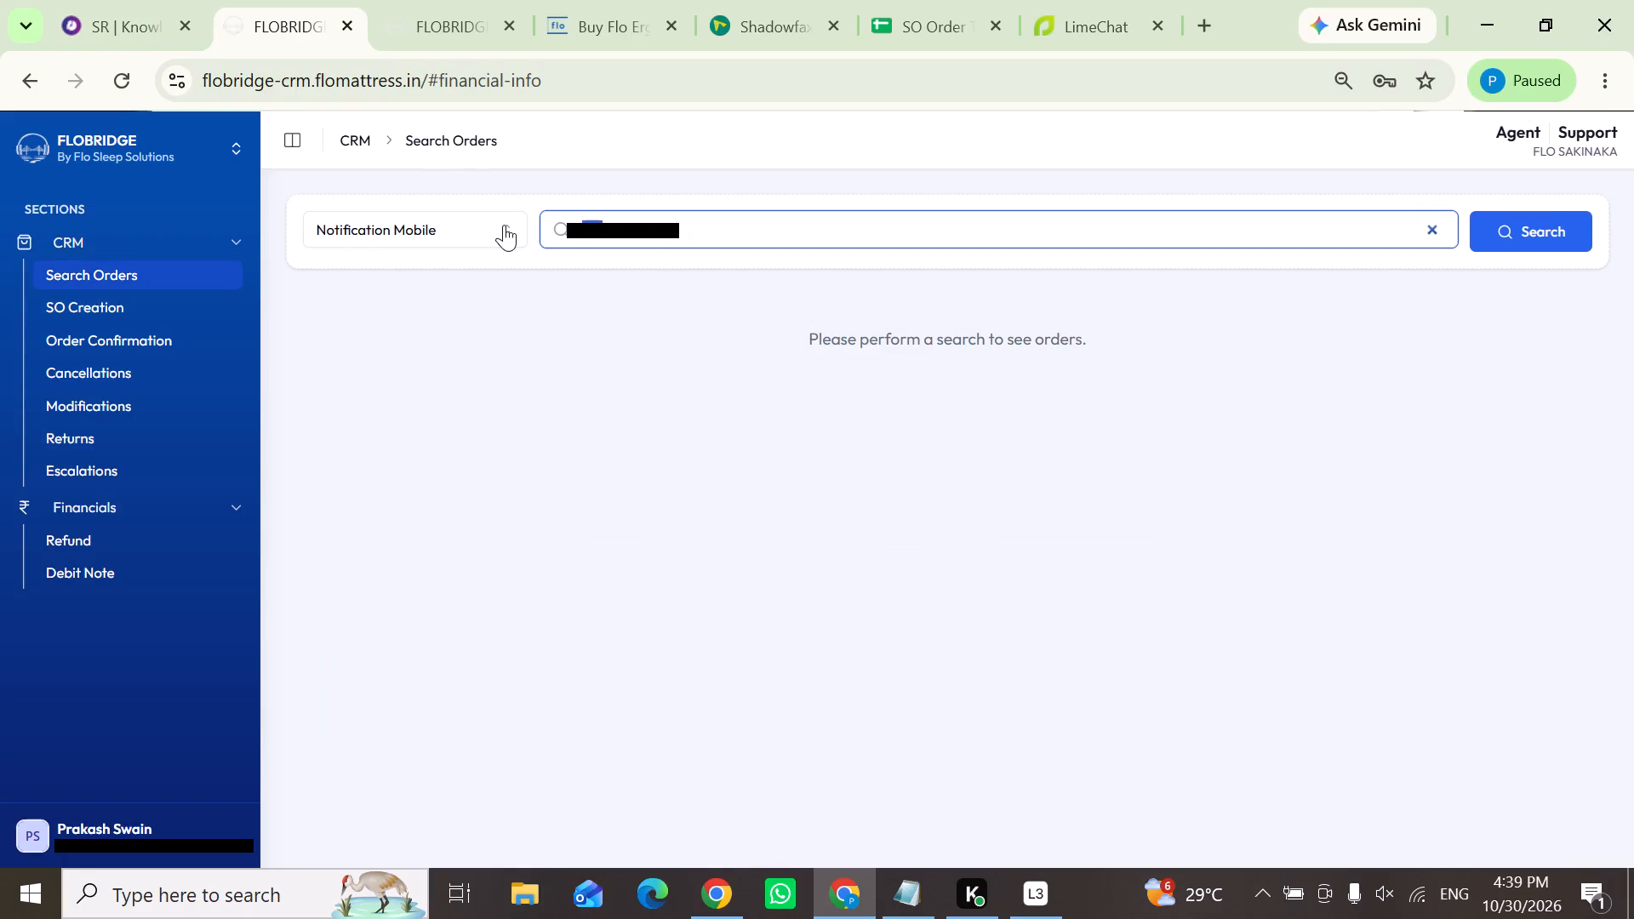
key(BackSpace)
click(1495, 225)
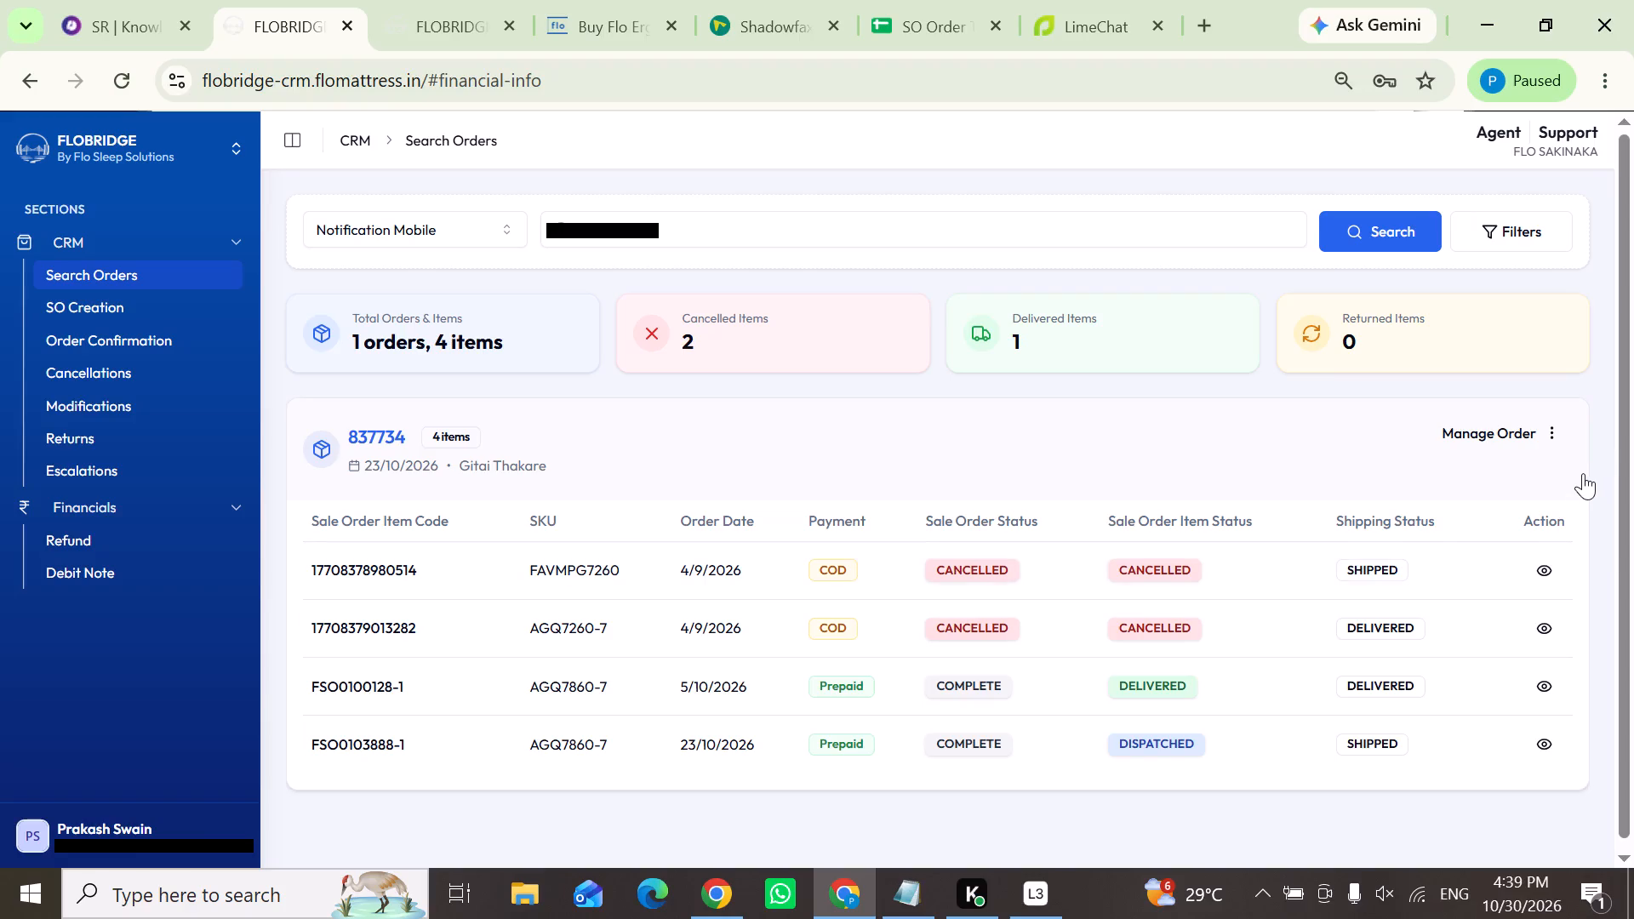
click(1524, 431)
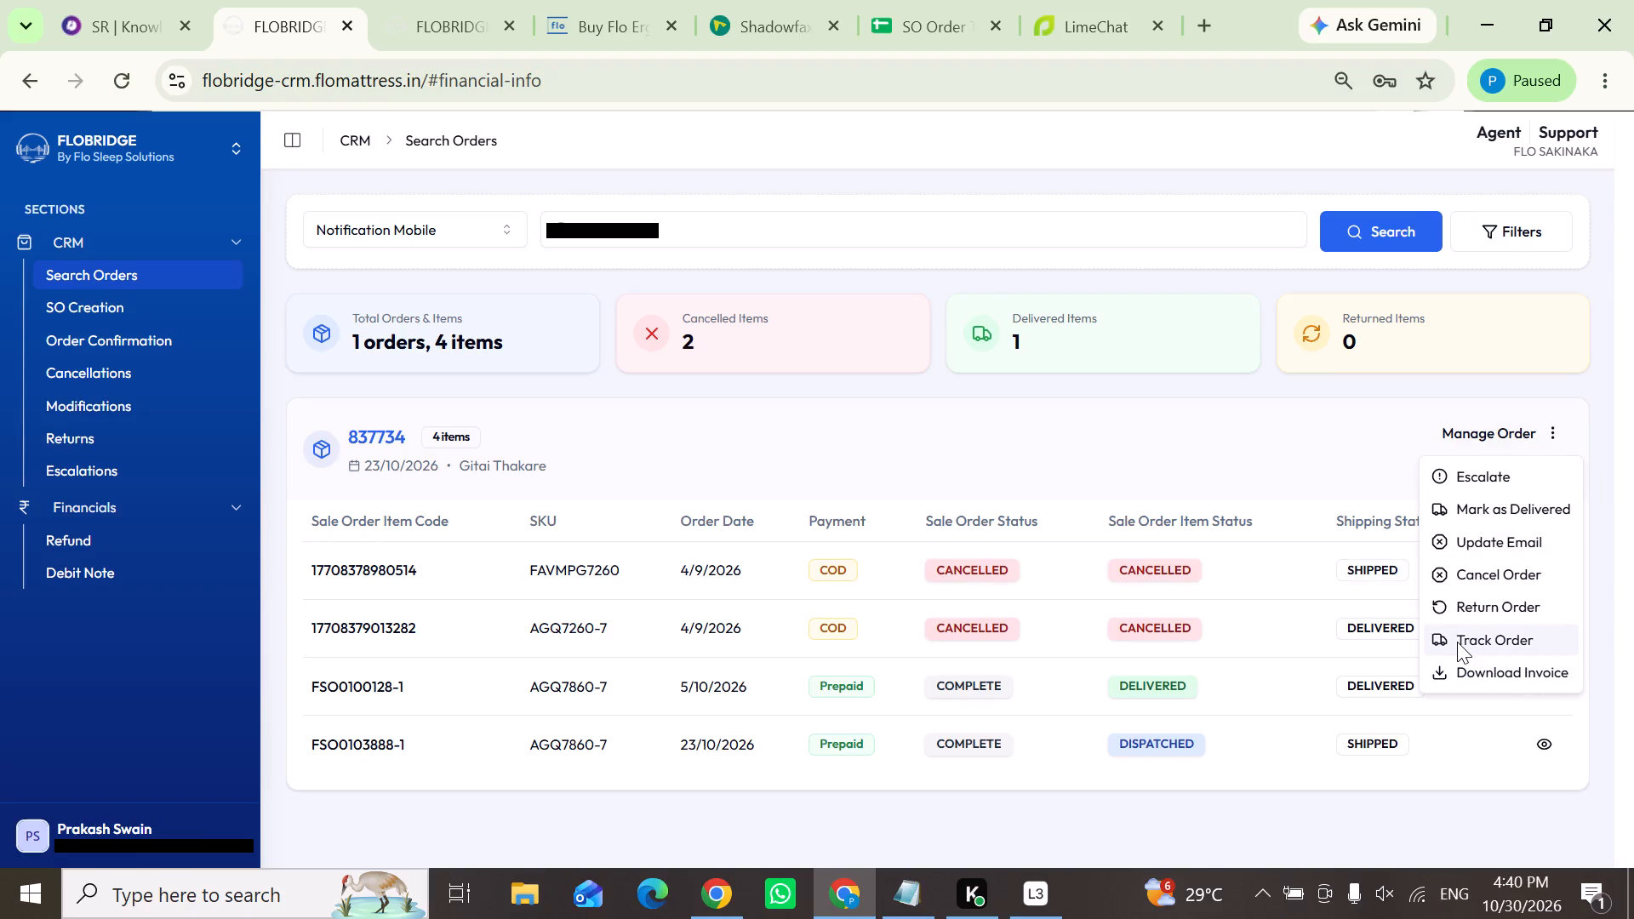
click(1457, 642)
click(958, 483)
click(818, 642)
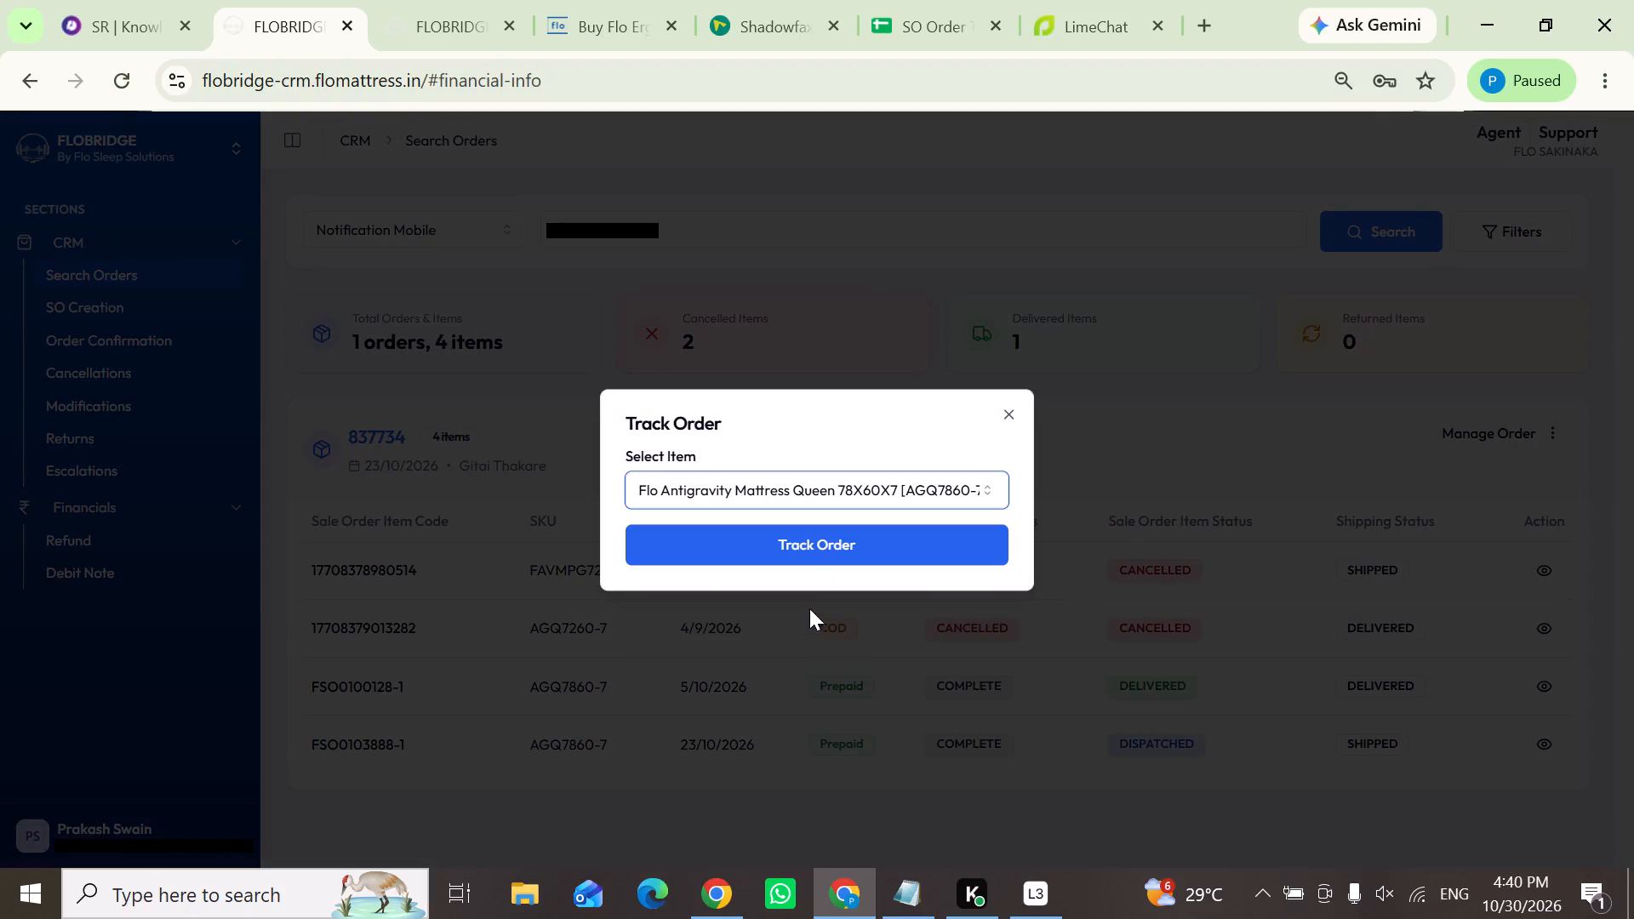
click(801, 550)
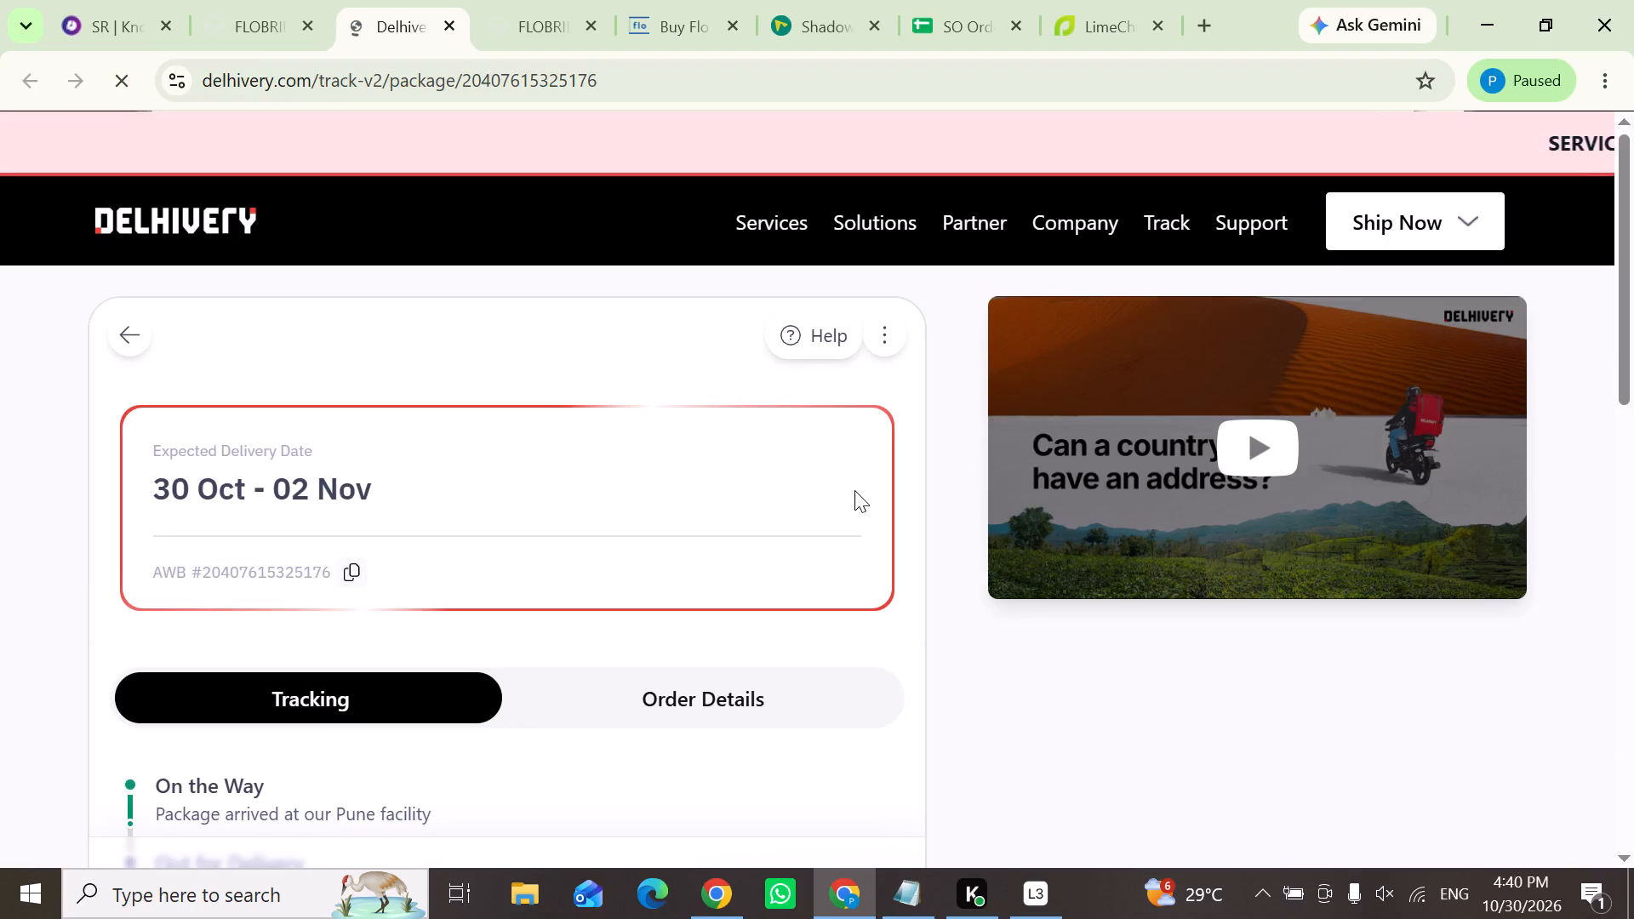
click(251, 0)
click(768, 793)
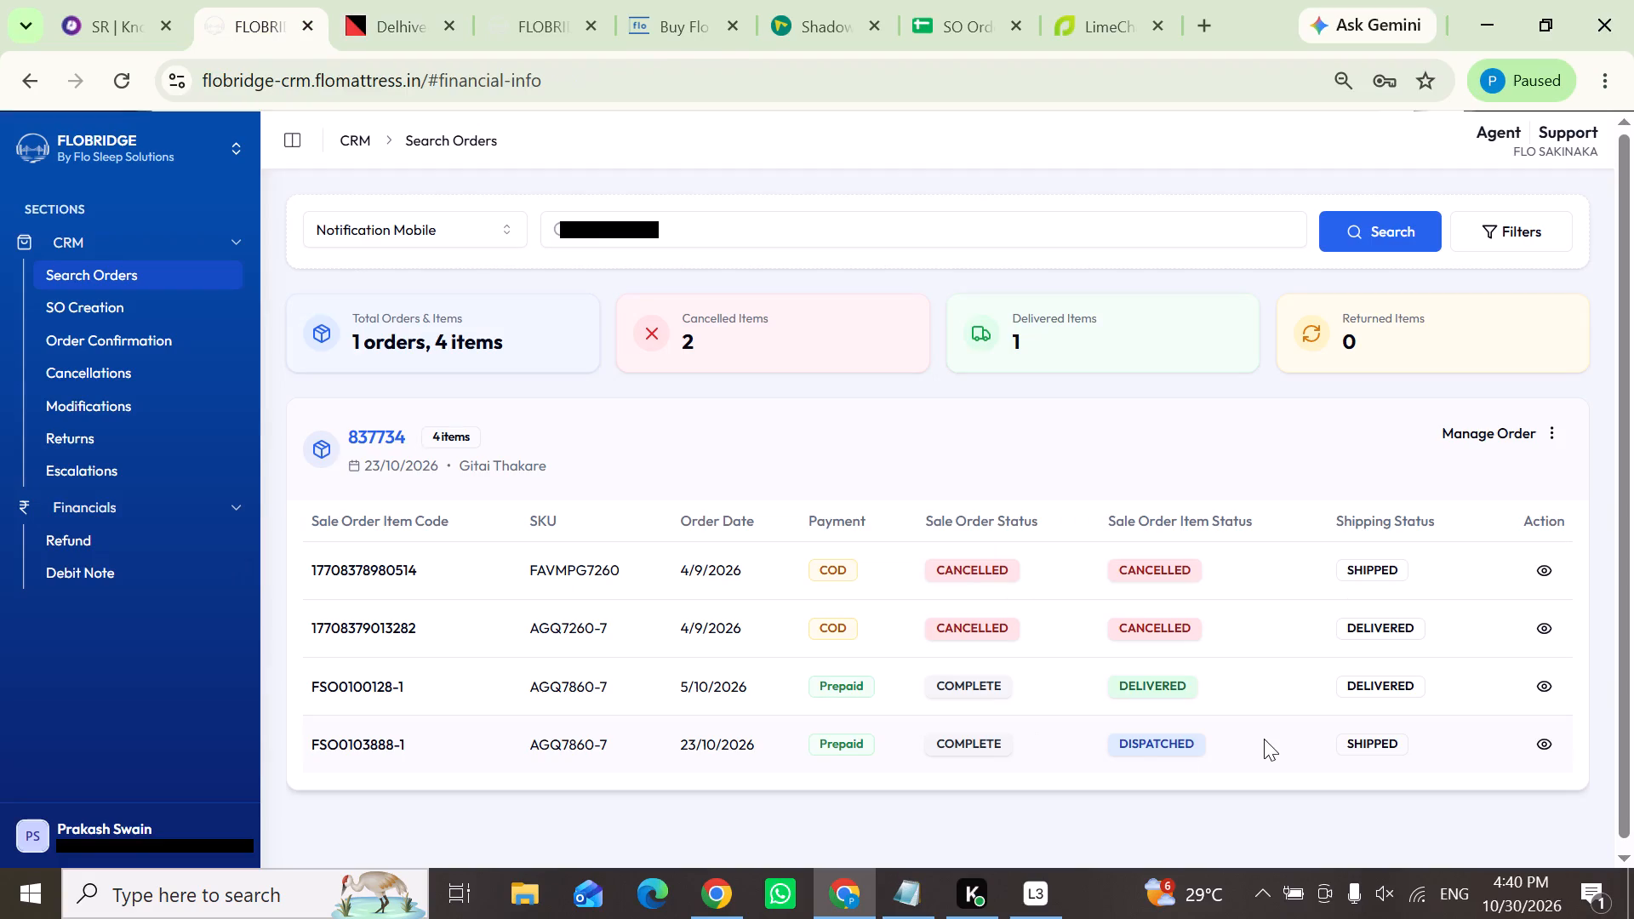
click(1543, 737)
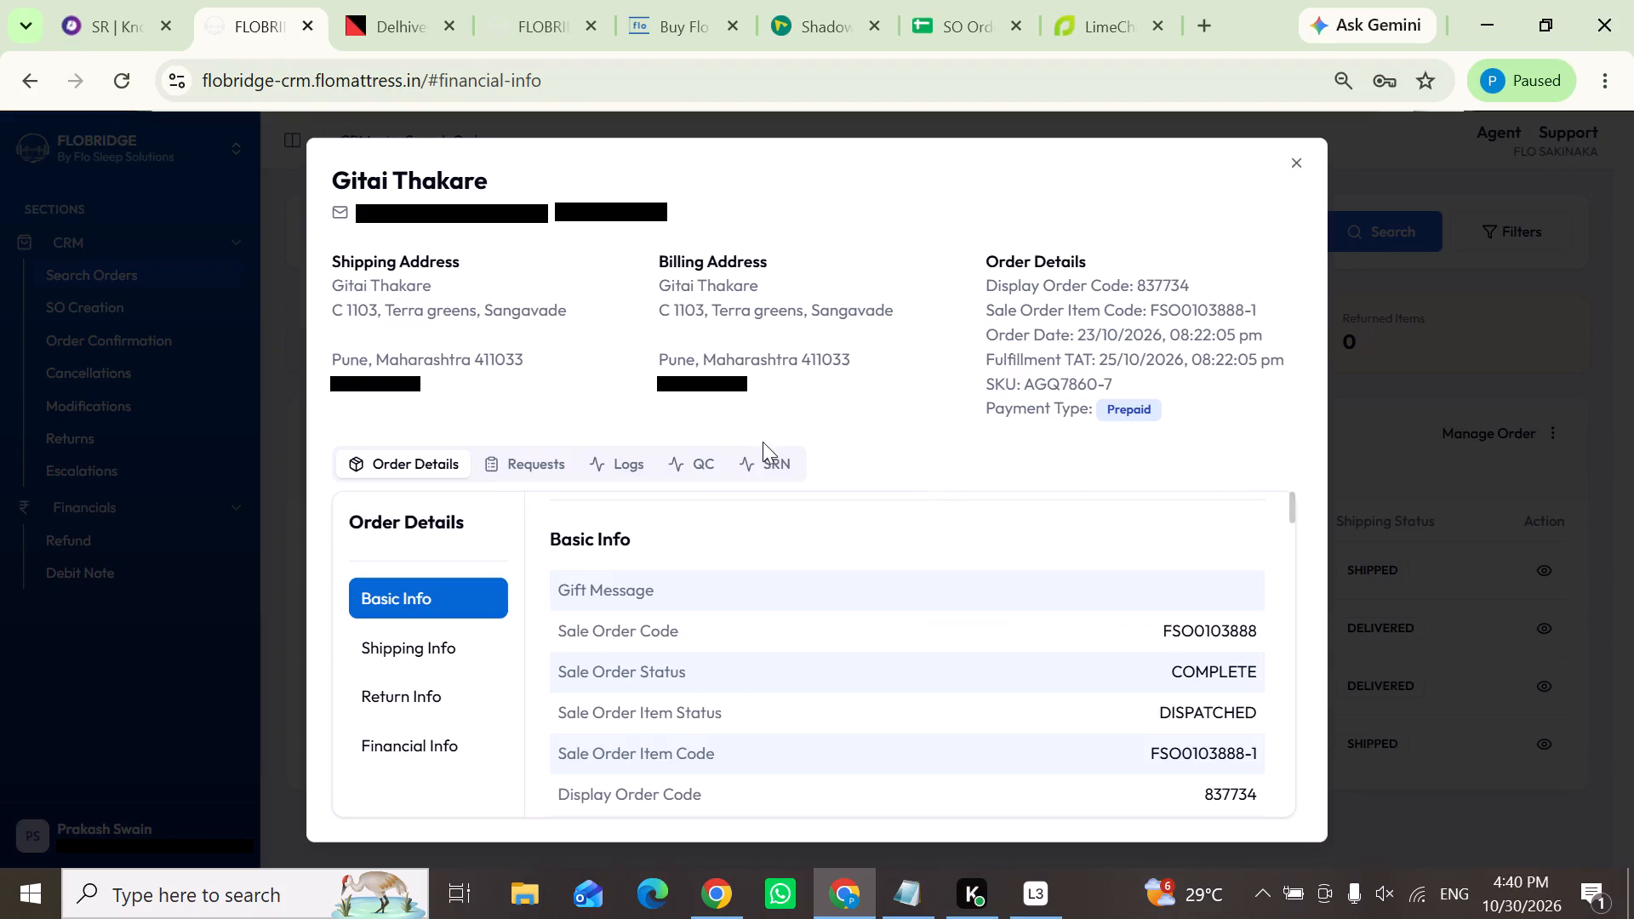
click(619, 459)
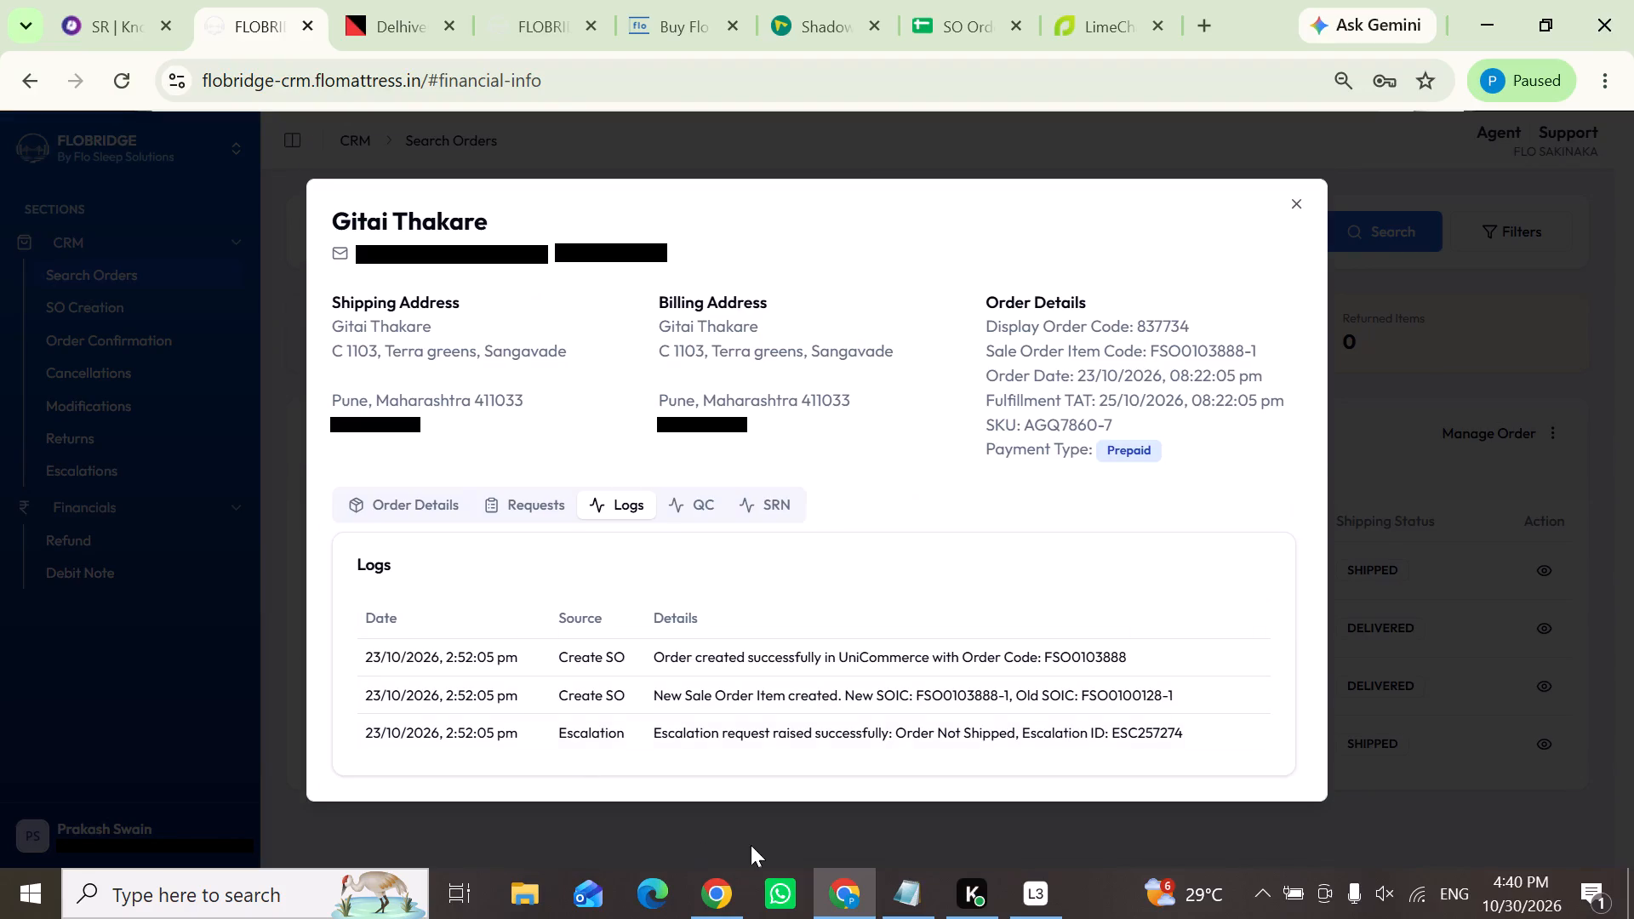
click(758, 822)
drag(411, 431, 411, 430)
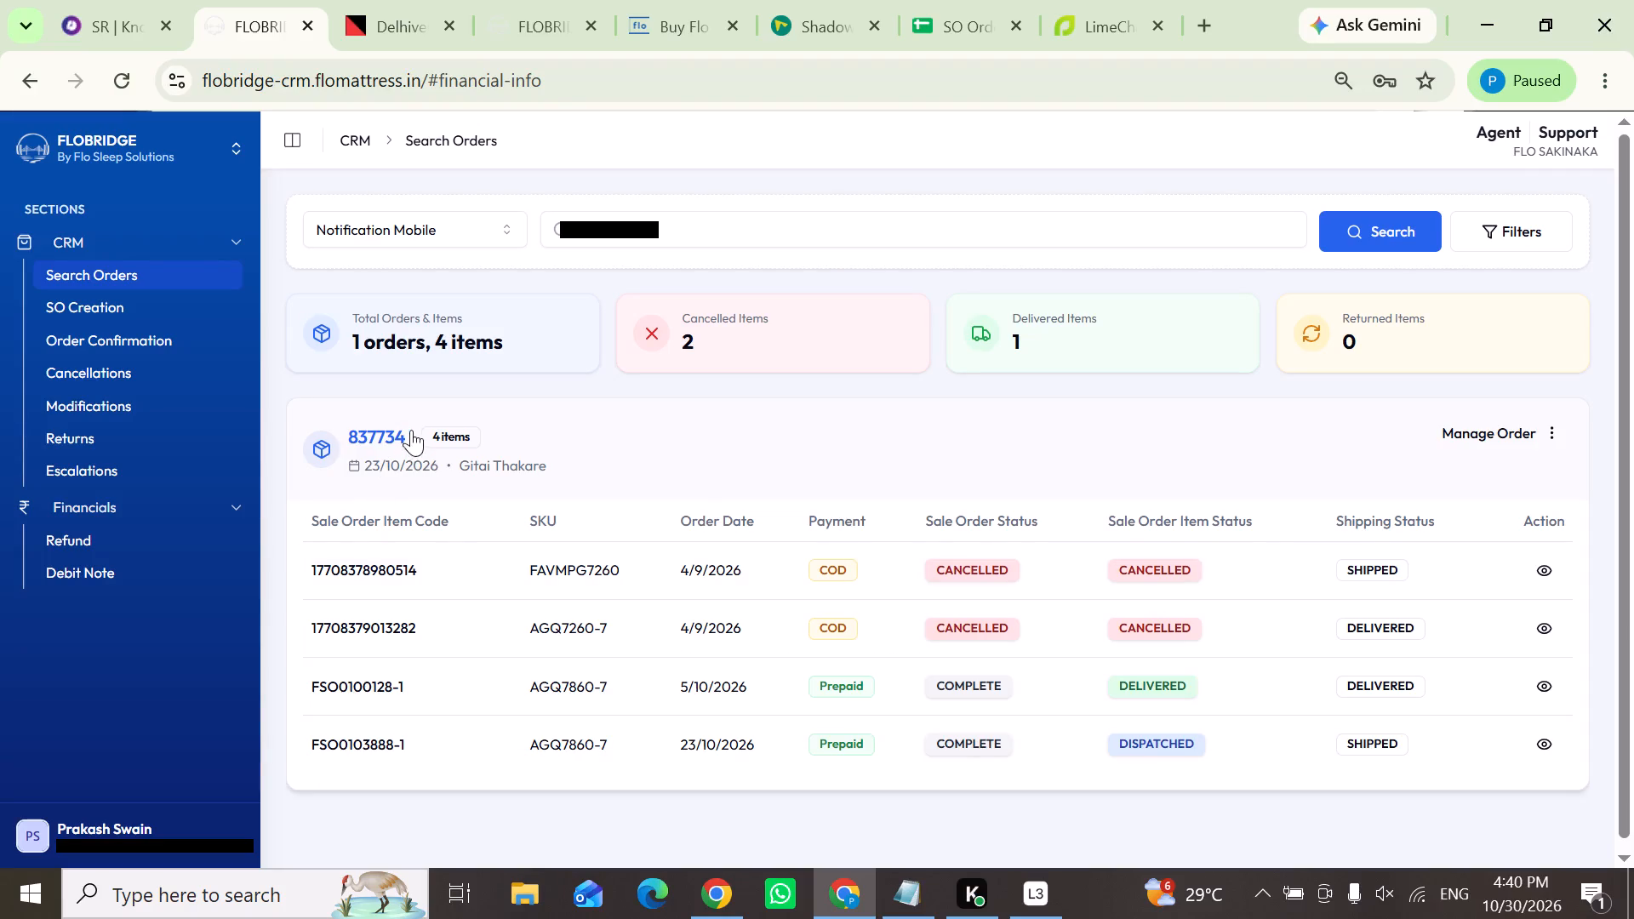
drag(411, 430, 348, 430)
key(ctrl+c)
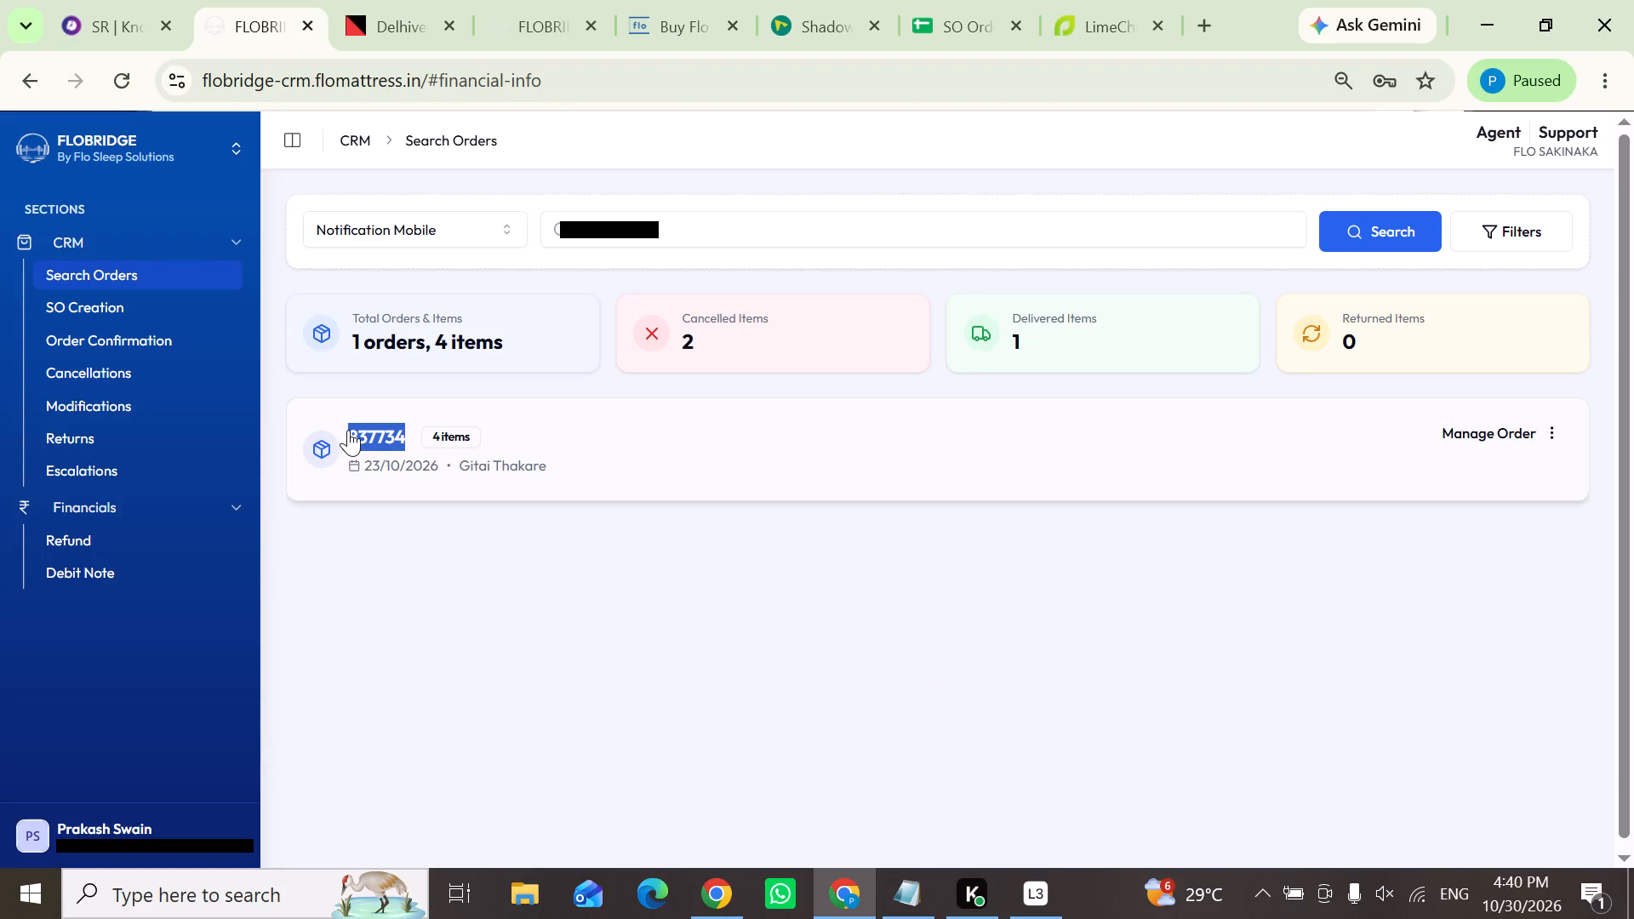
Reload the Delhivery tracking page and recheck the package's expected delivery date and tracking status.
click(421, 0)
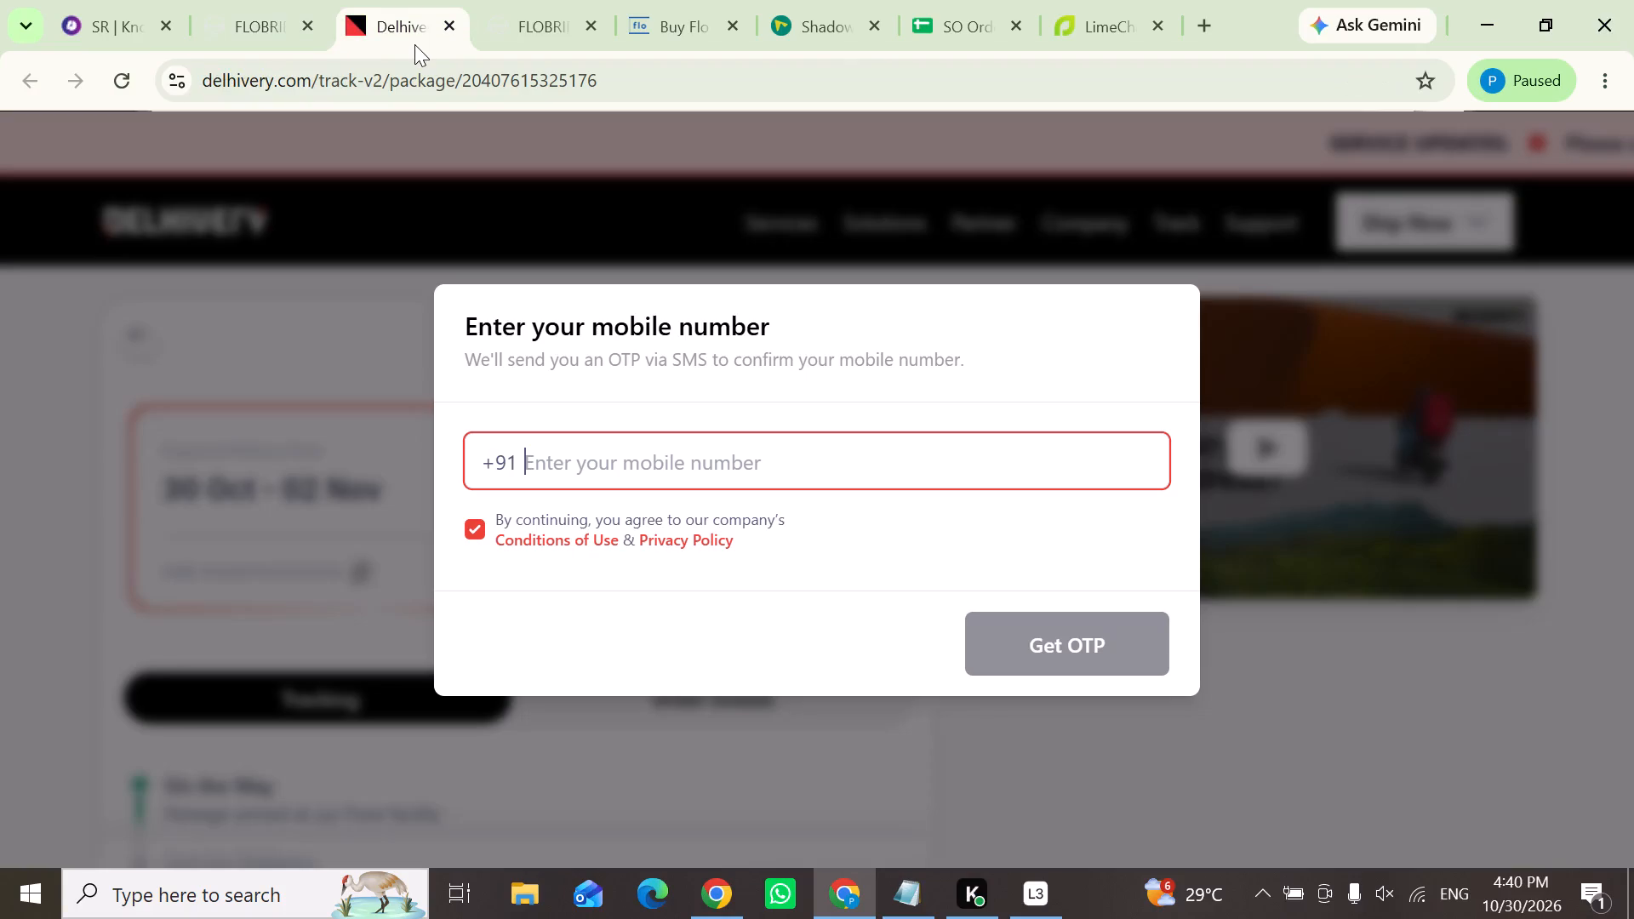
click(117, 64)
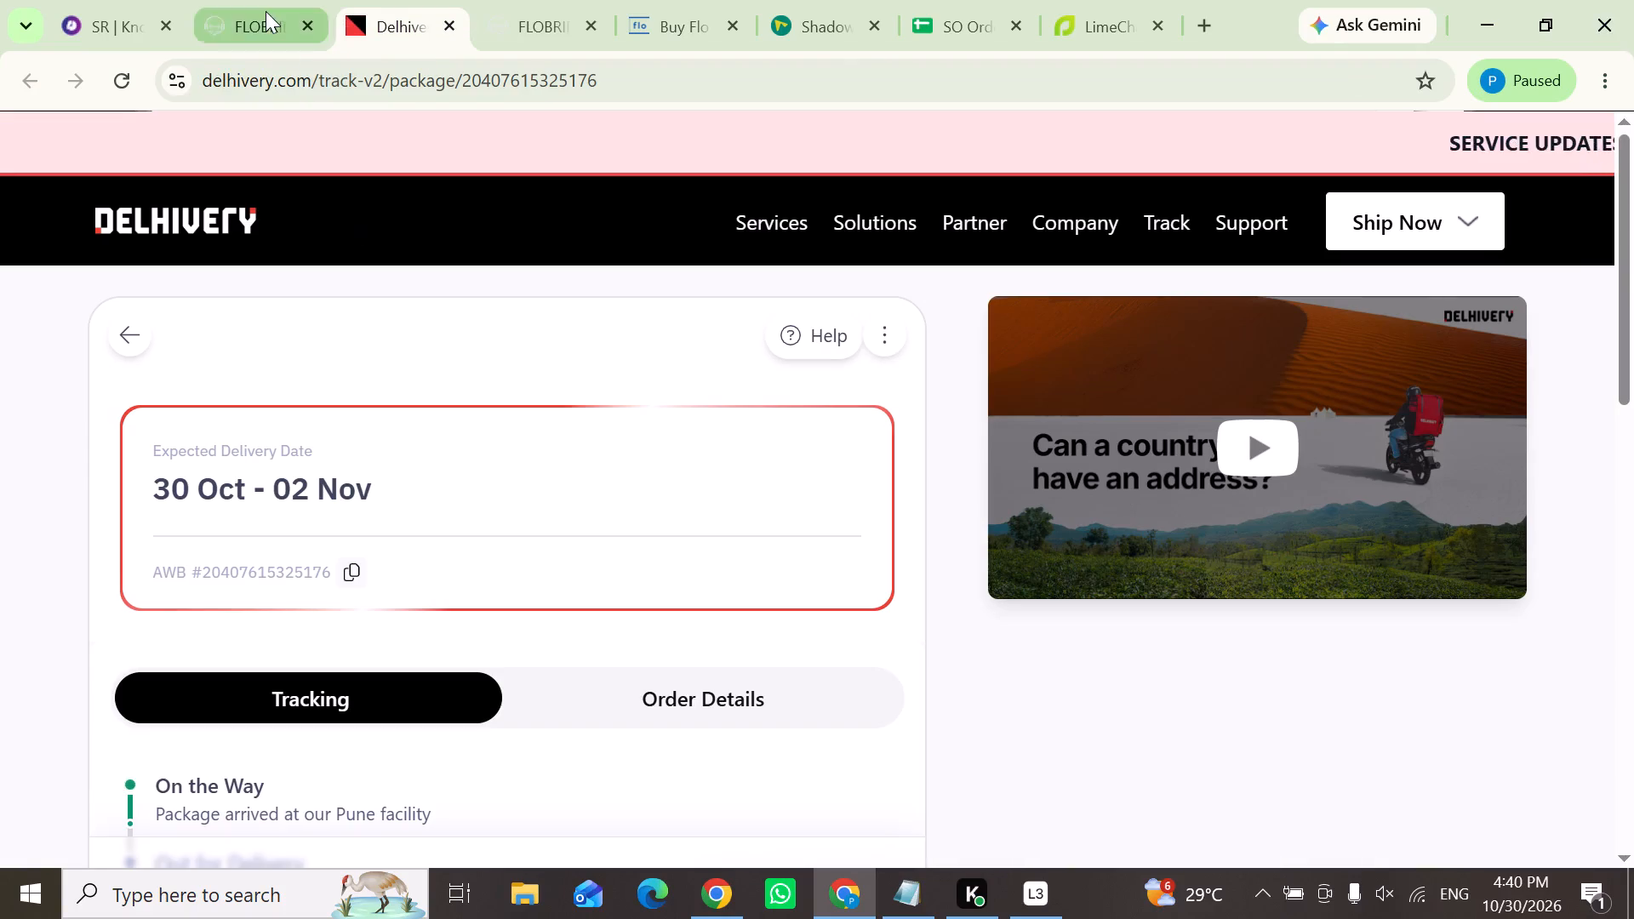
click(266, 10)
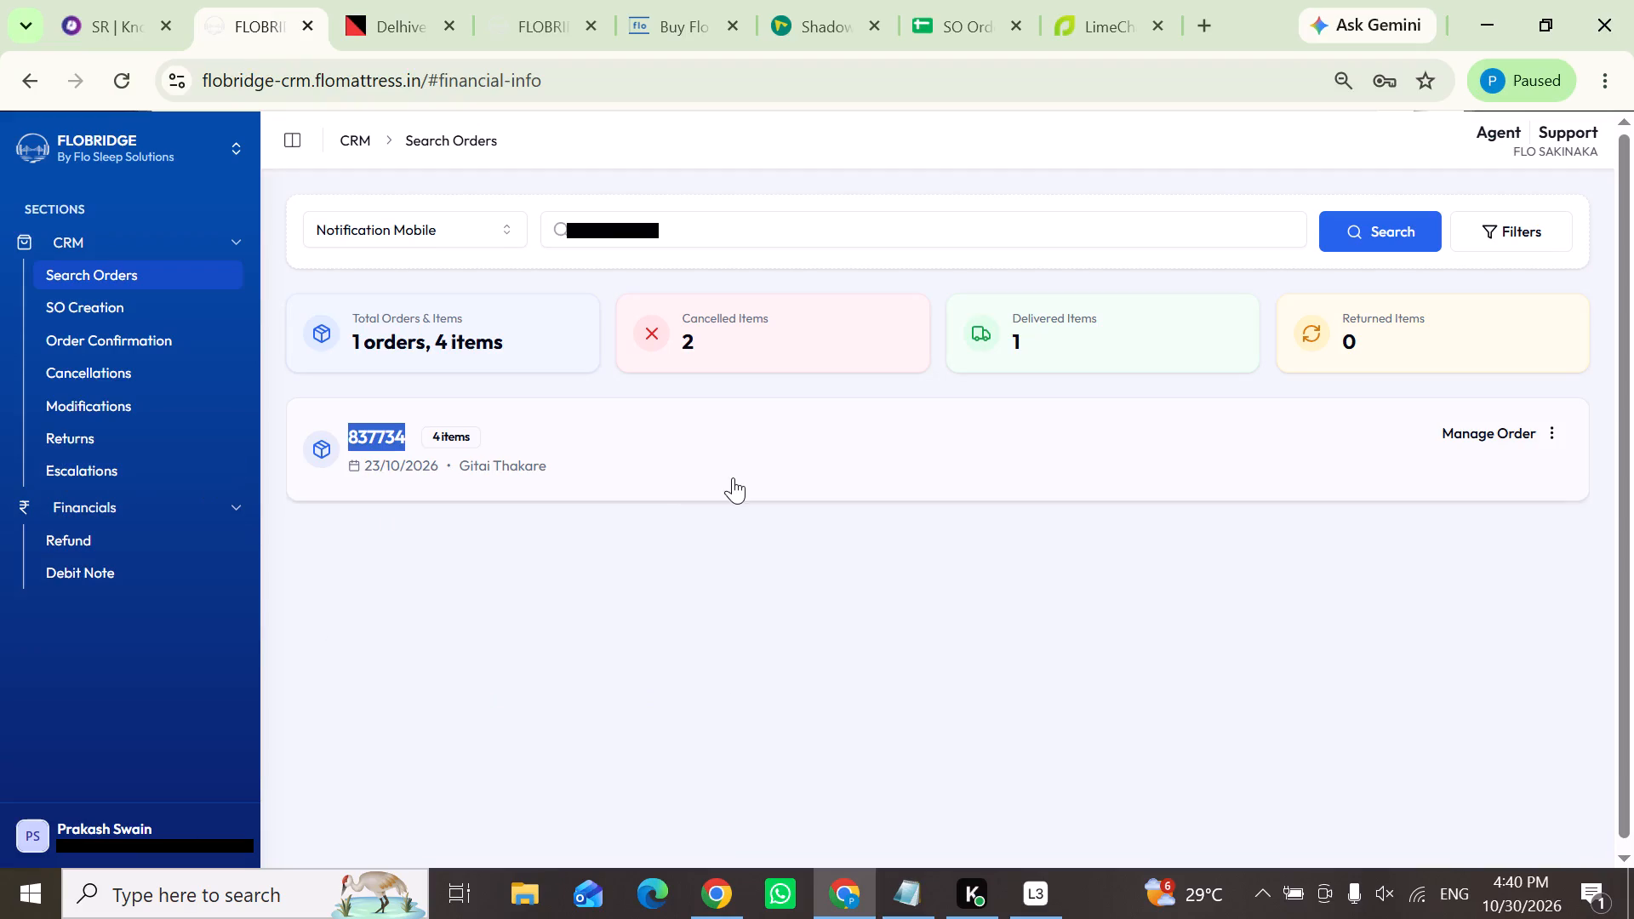
click(733, 477)
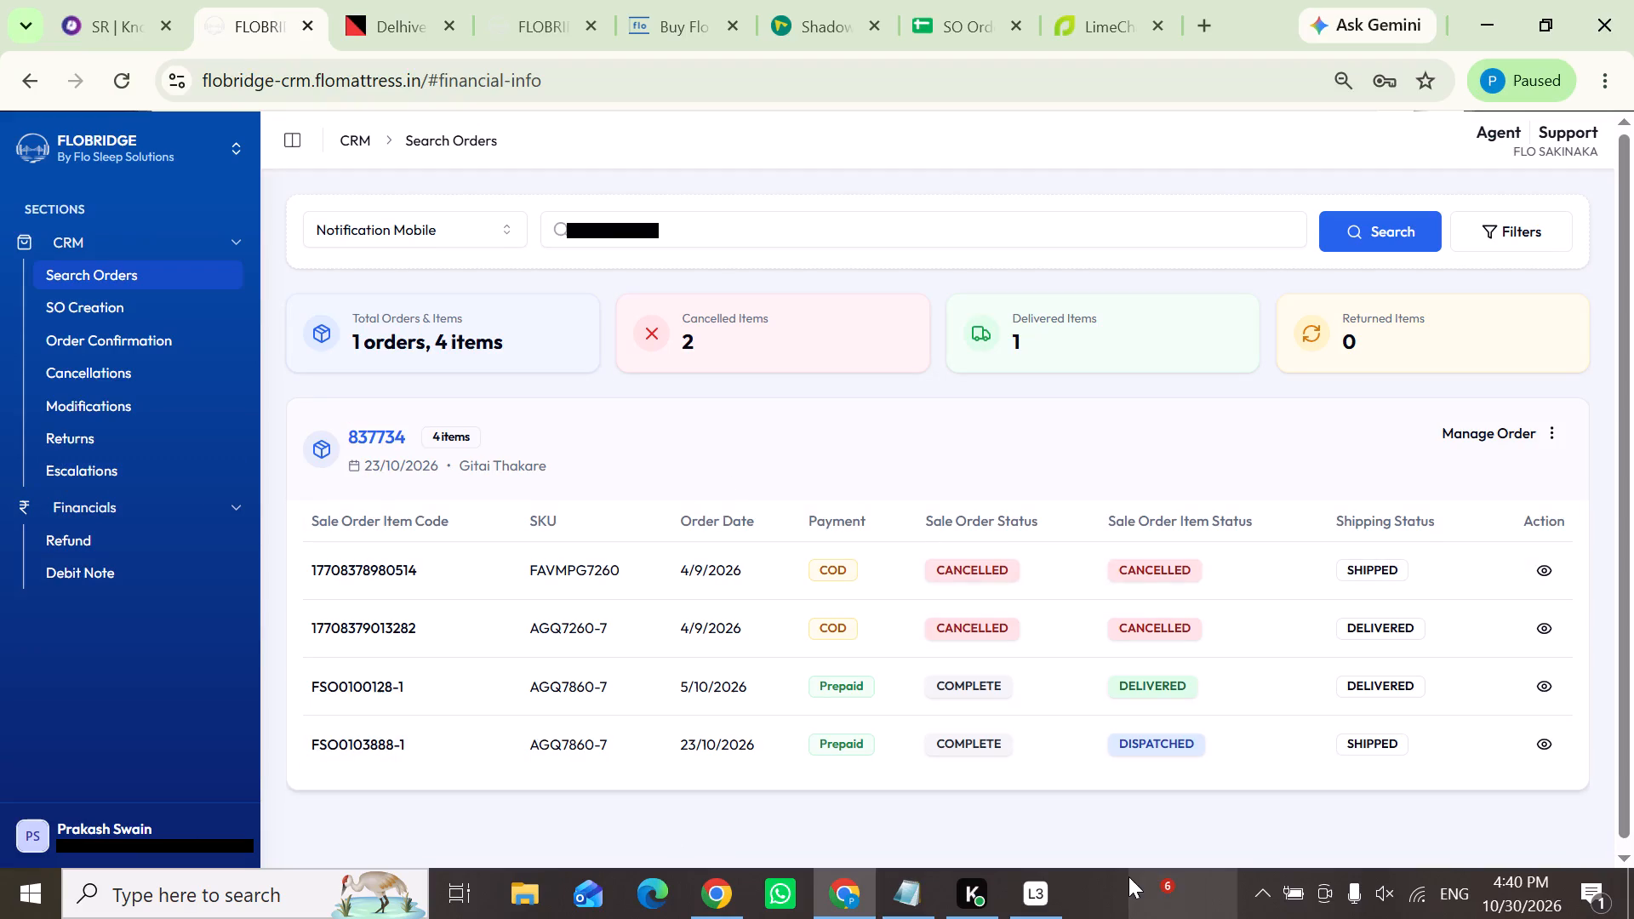
drag(897, 743, 801, 745)
click(802, 783)
drag(775, 738, 666, 745)
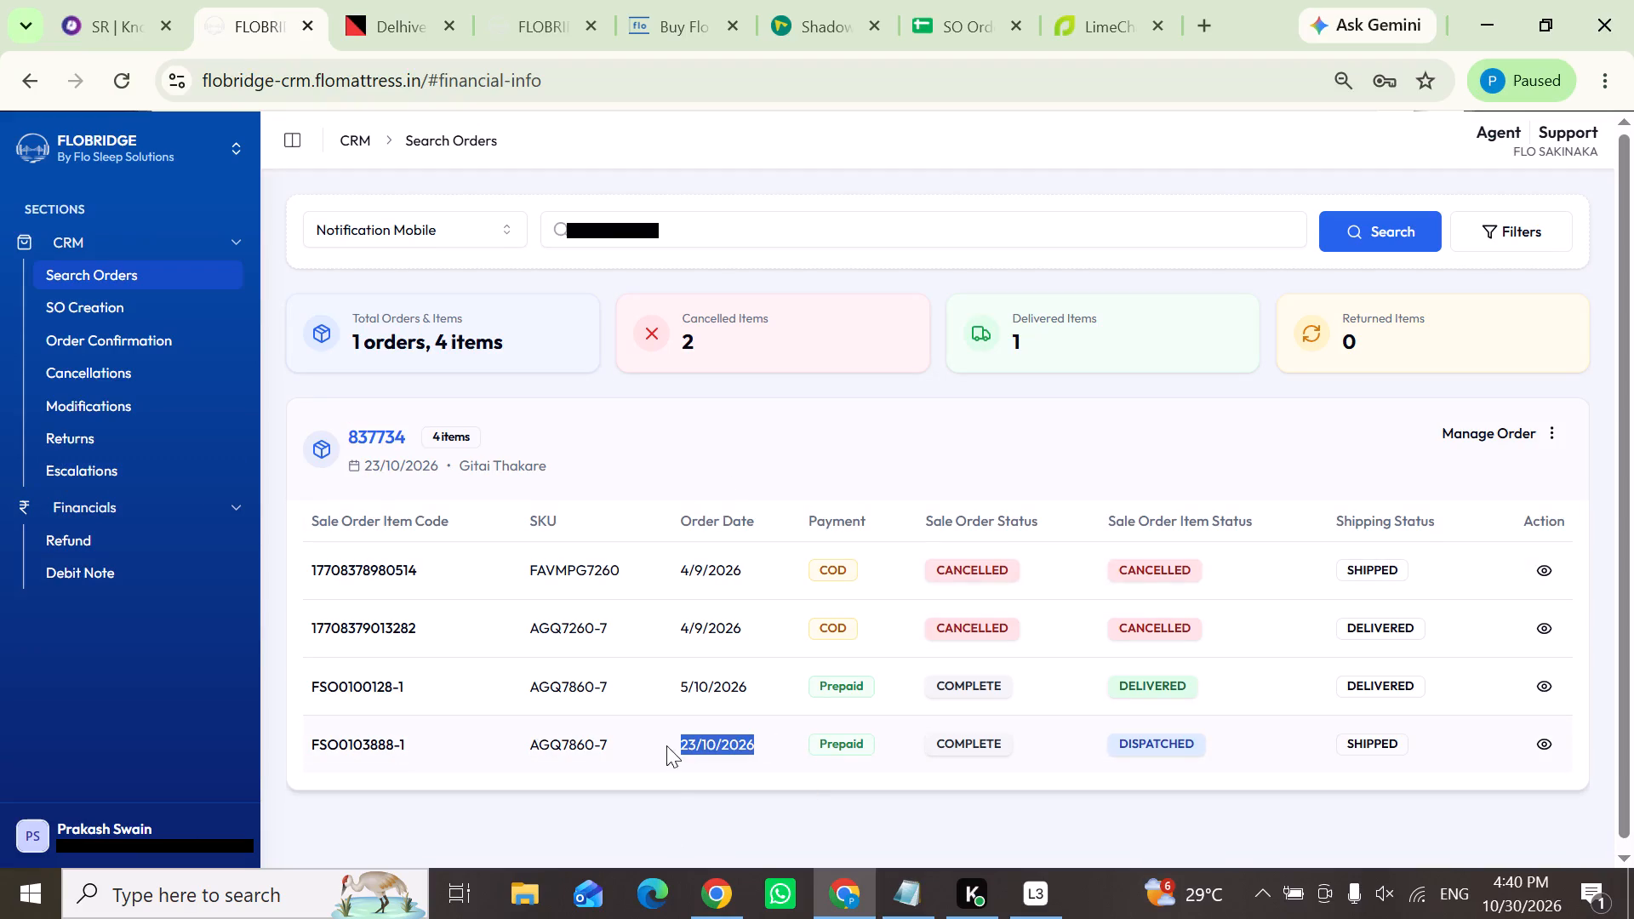
drag(666, 745, 666, 745)
click(665, 796)
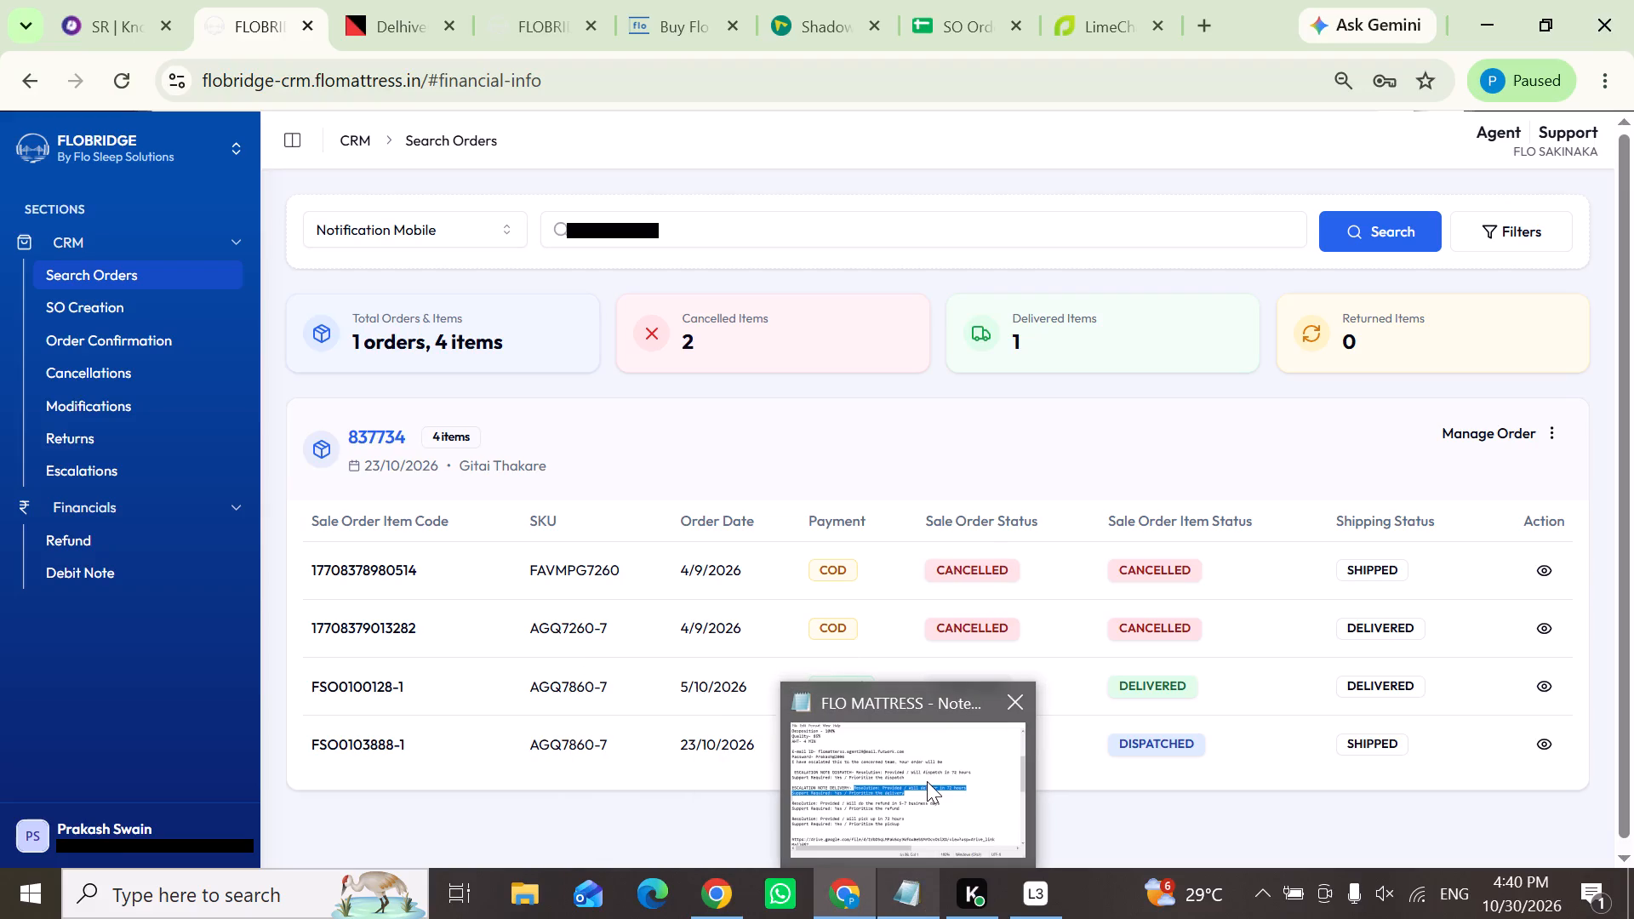
Close the Delhivery tracking page, staying on the FLOBRIDGE order search.
click(831, 813)
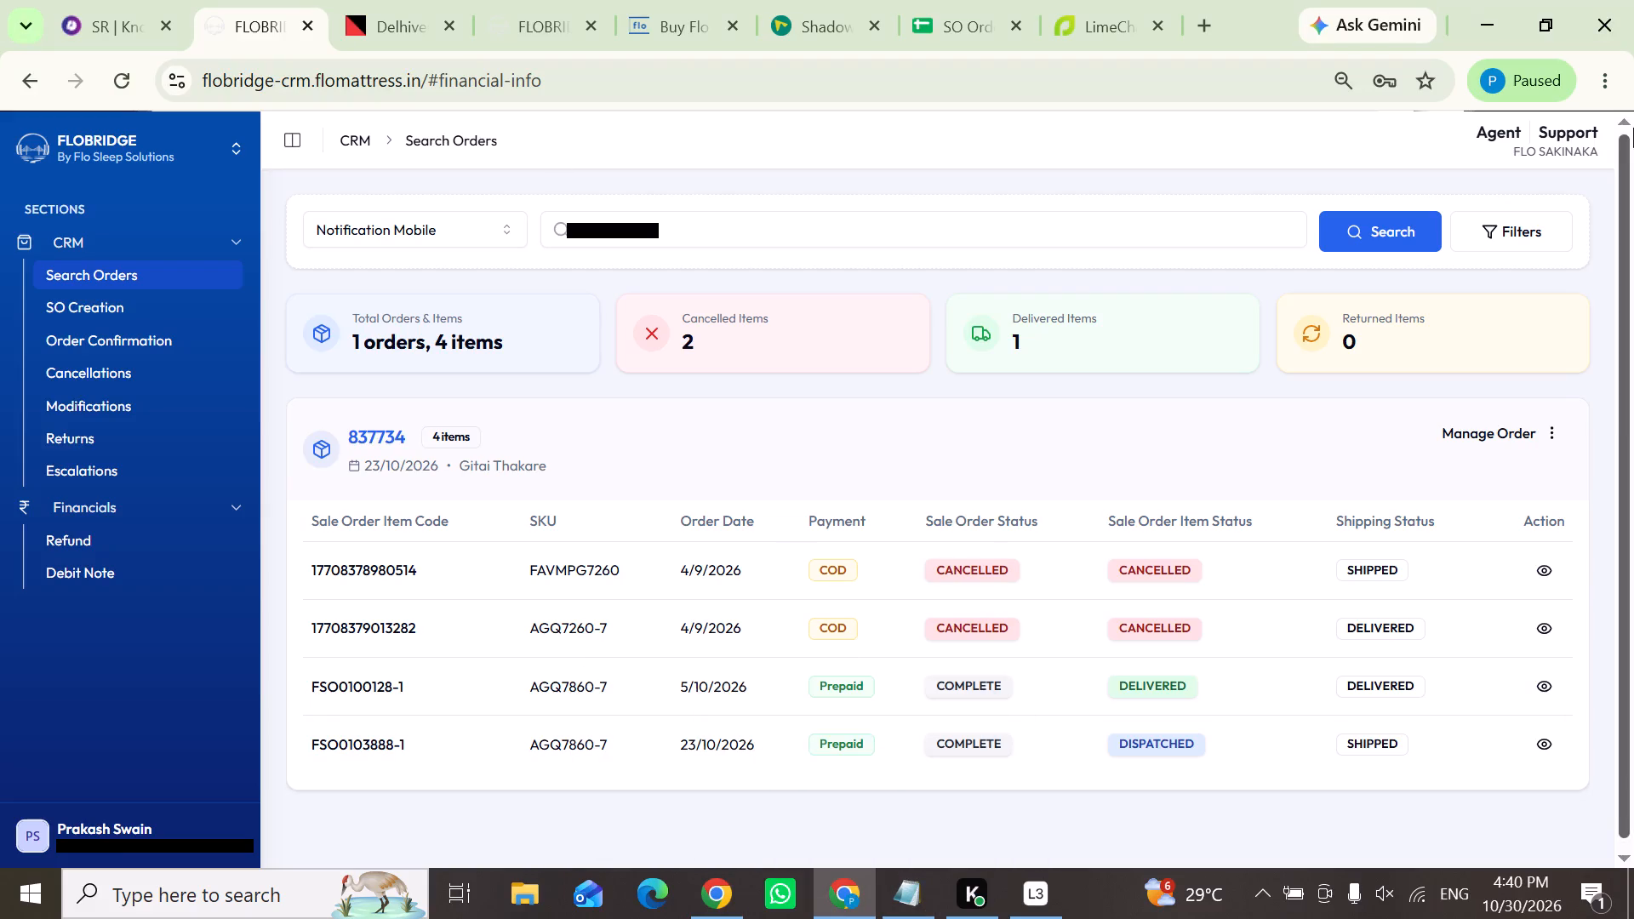
click(449, 28)
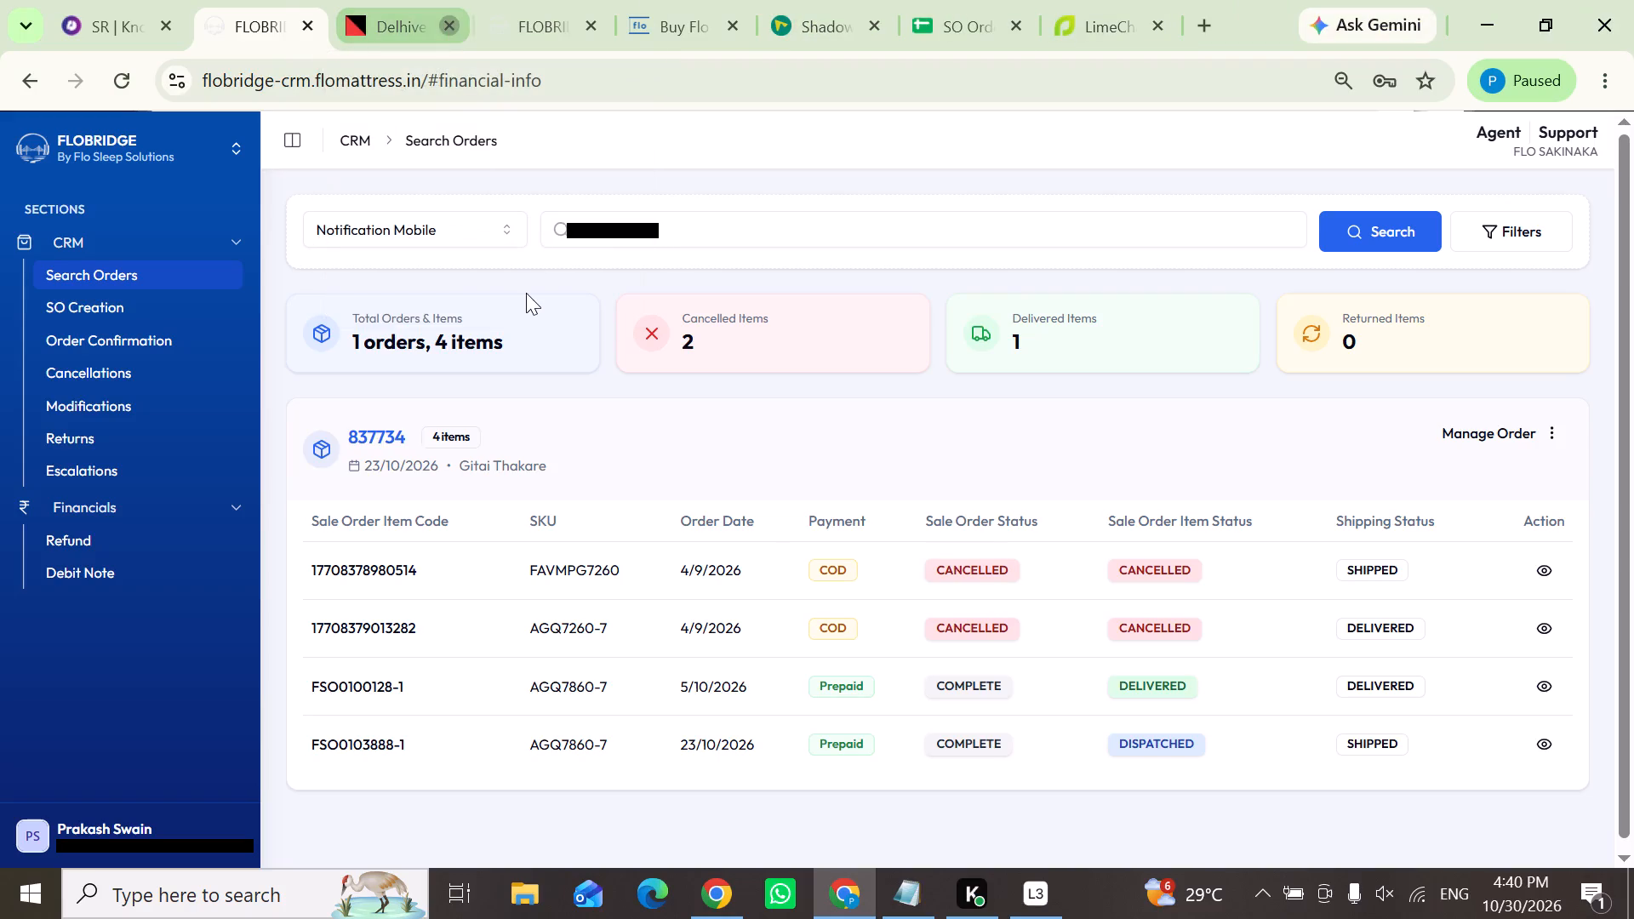
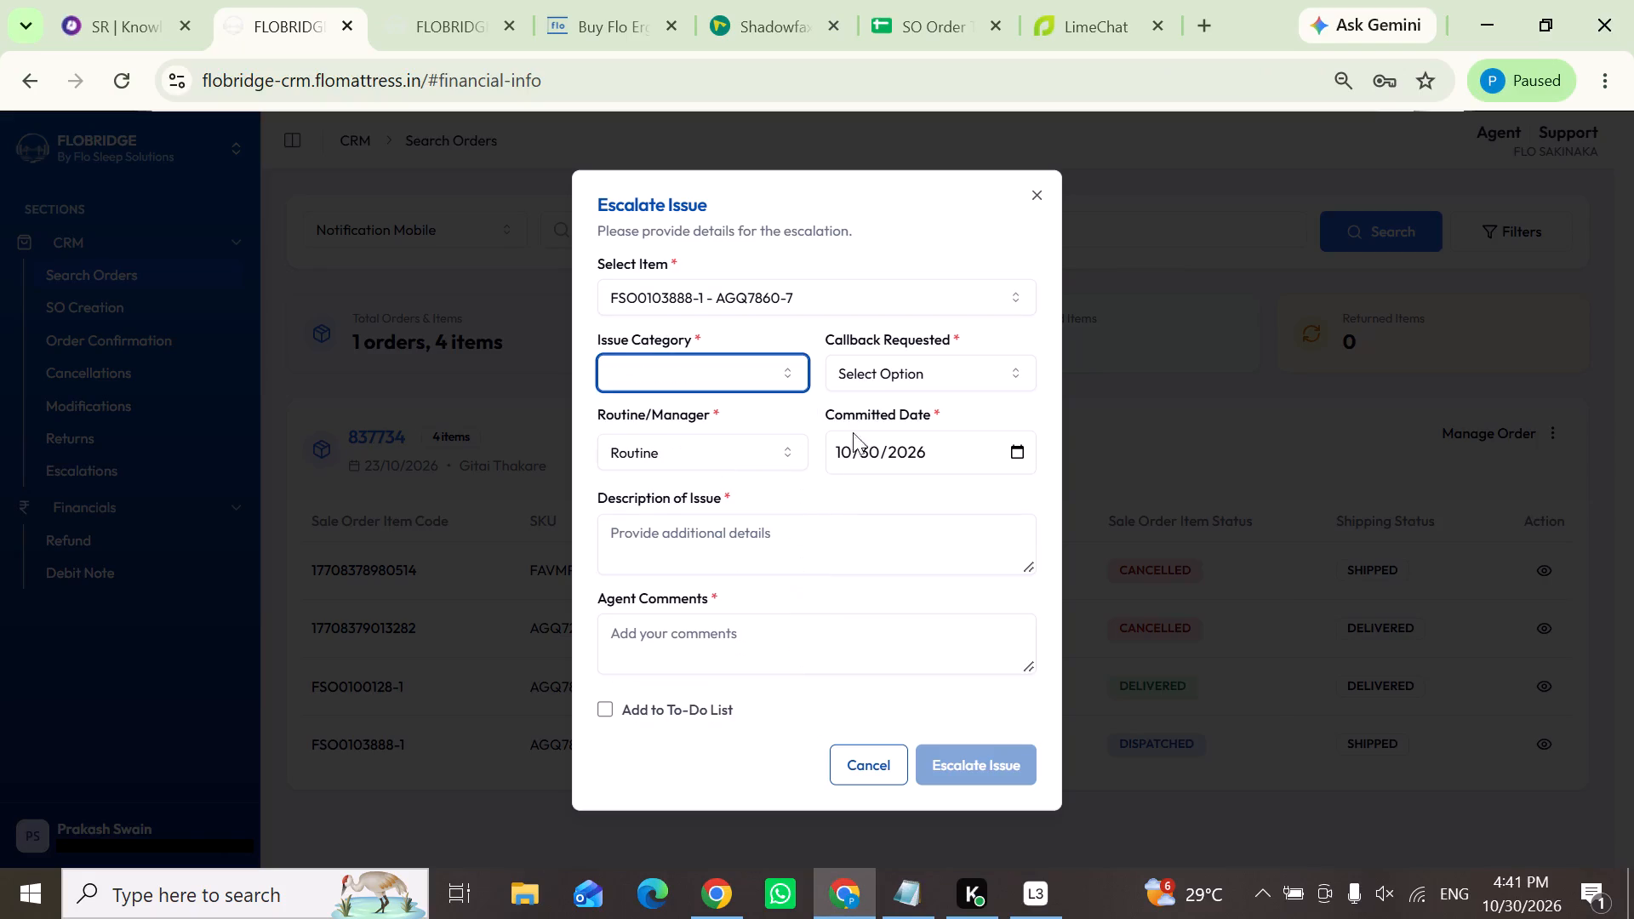
Set the escalation's Callback Requested to No and its Committed Date to 11/02/2026.
click(881, 370)
click(848, 448)
click(1020, 453)
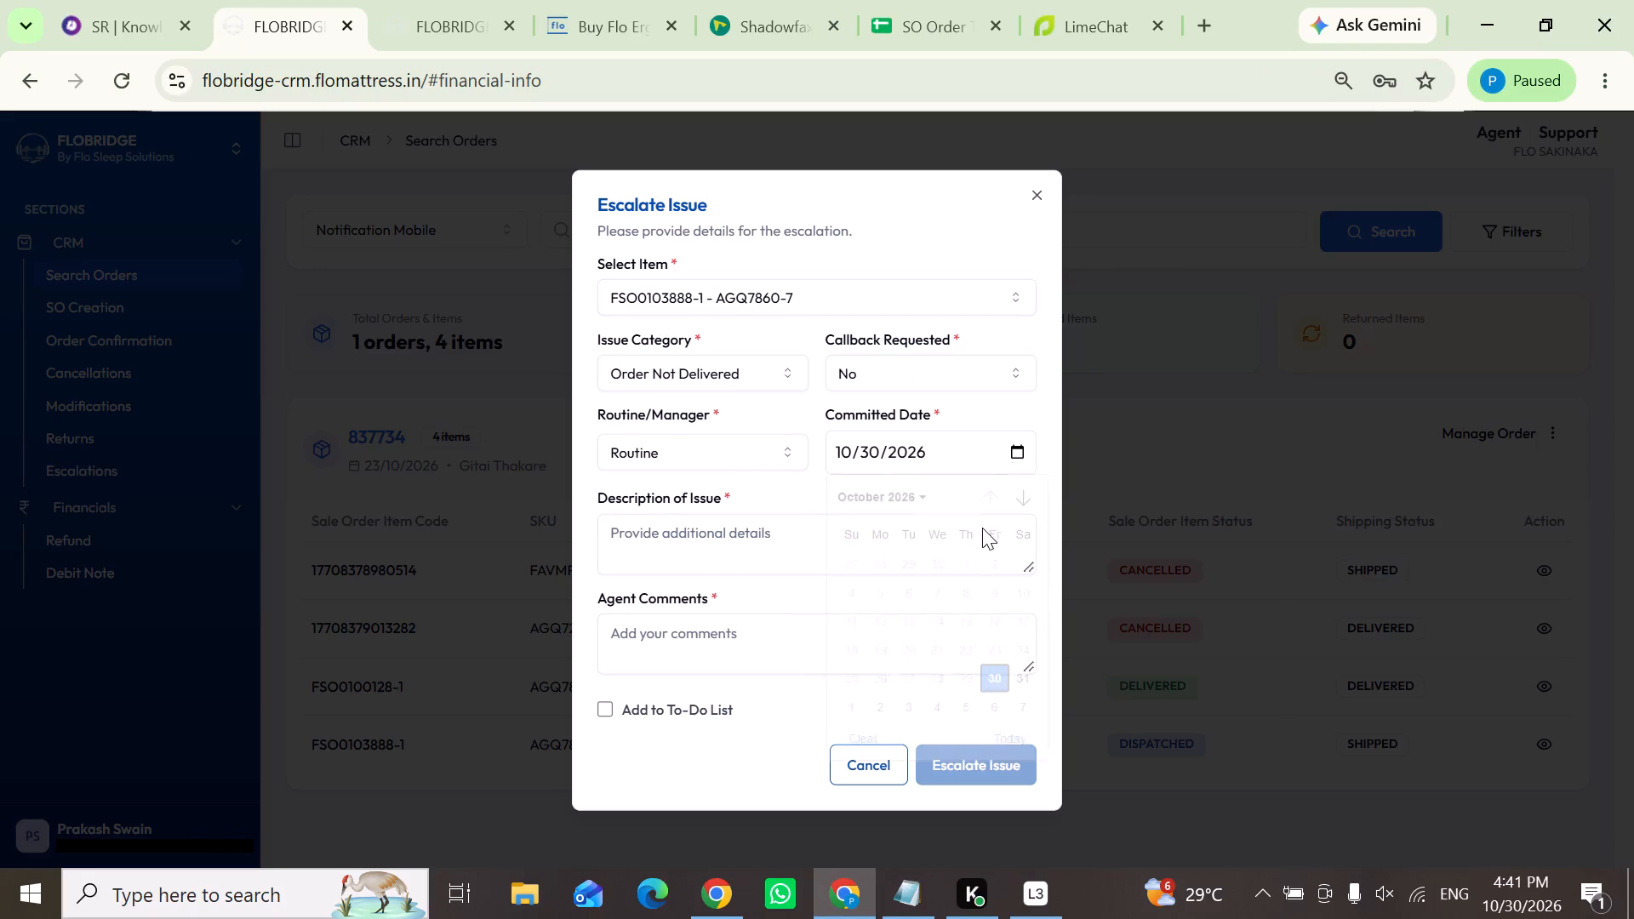
click(878, 704)
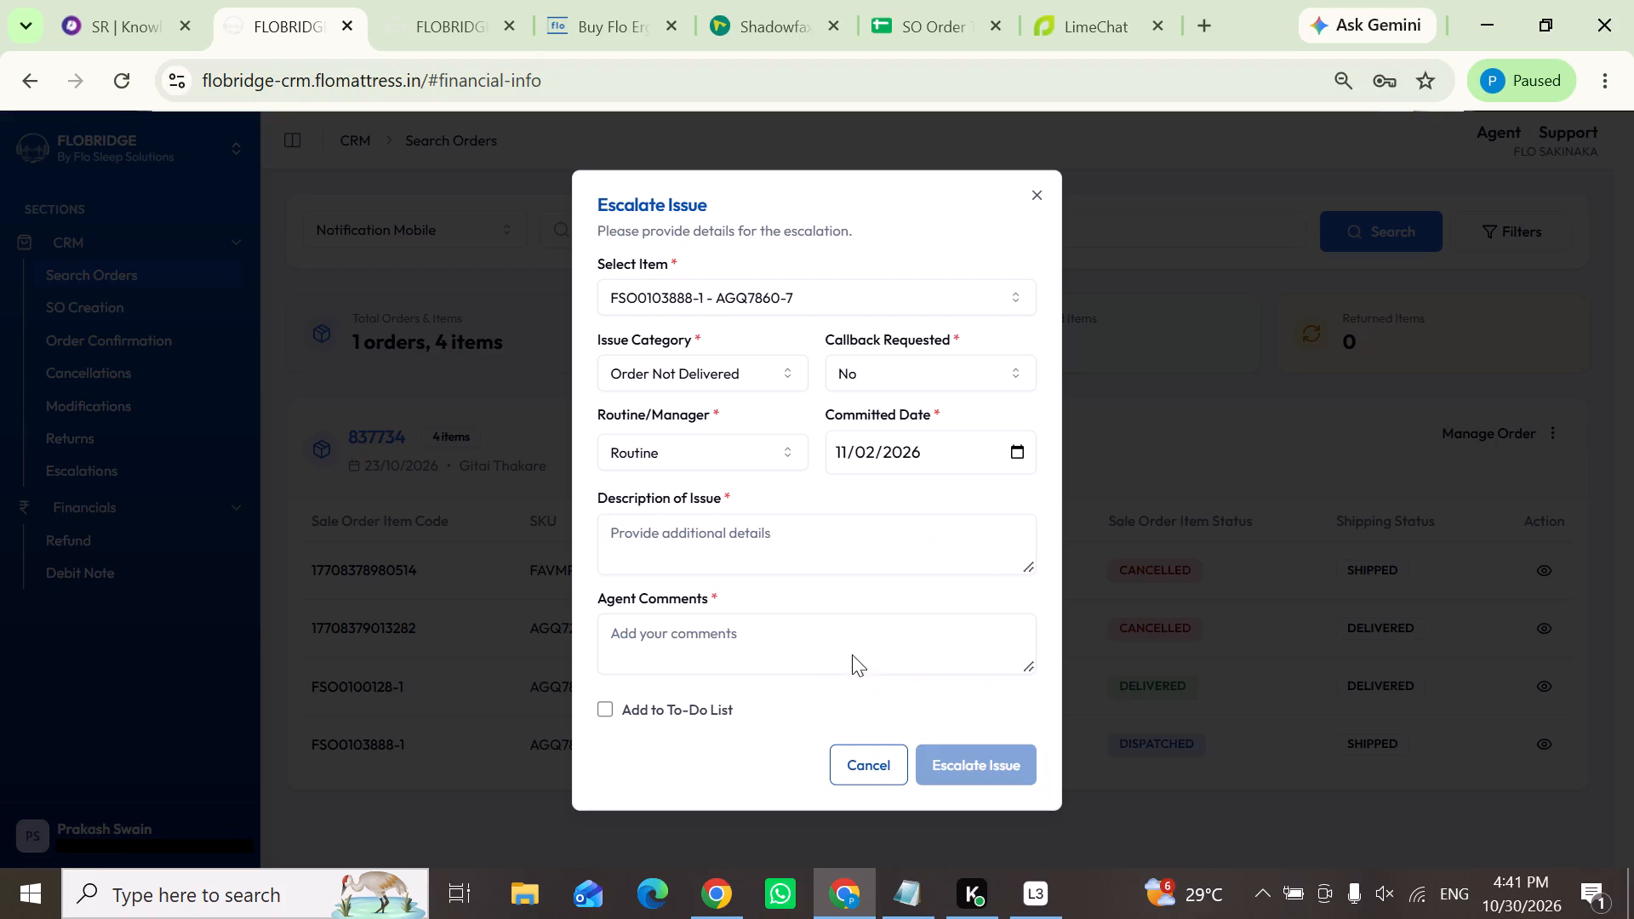
Copy the delivery escalation note, "Resolution: Provided / Will deliver in 72 hours" with its support line, from the FLO MATTRESS Notepad file into Agent Comments.
click(740, 534)
click(930, 890)
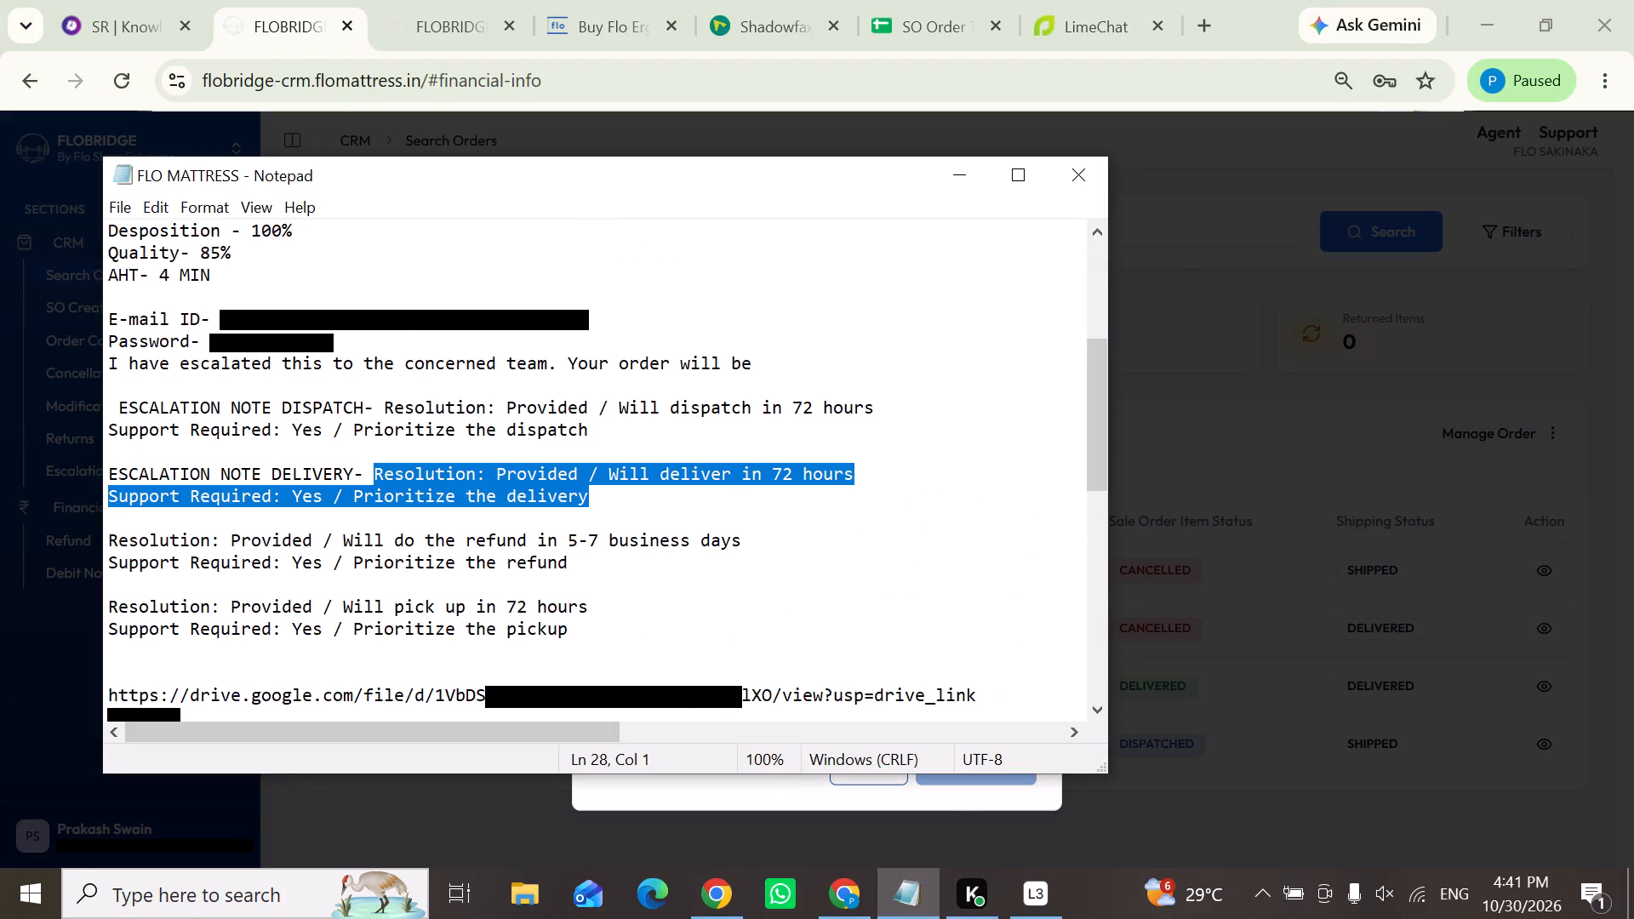
key(ctrl+c)
click(950, 180)
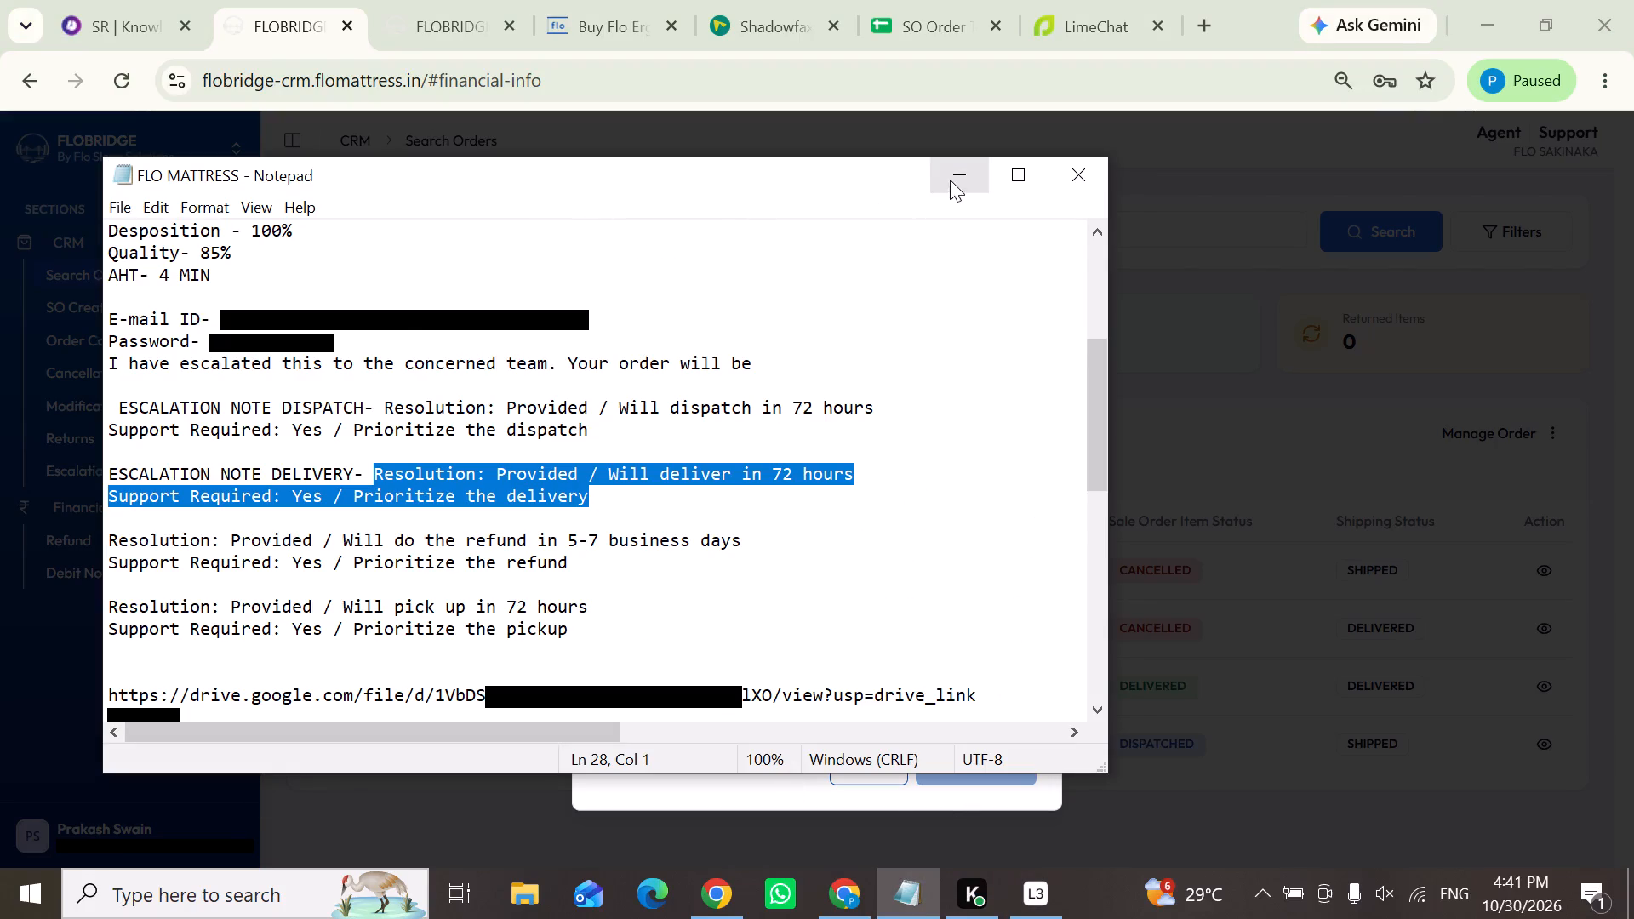
click(771, 641)
key(ctrl+v)
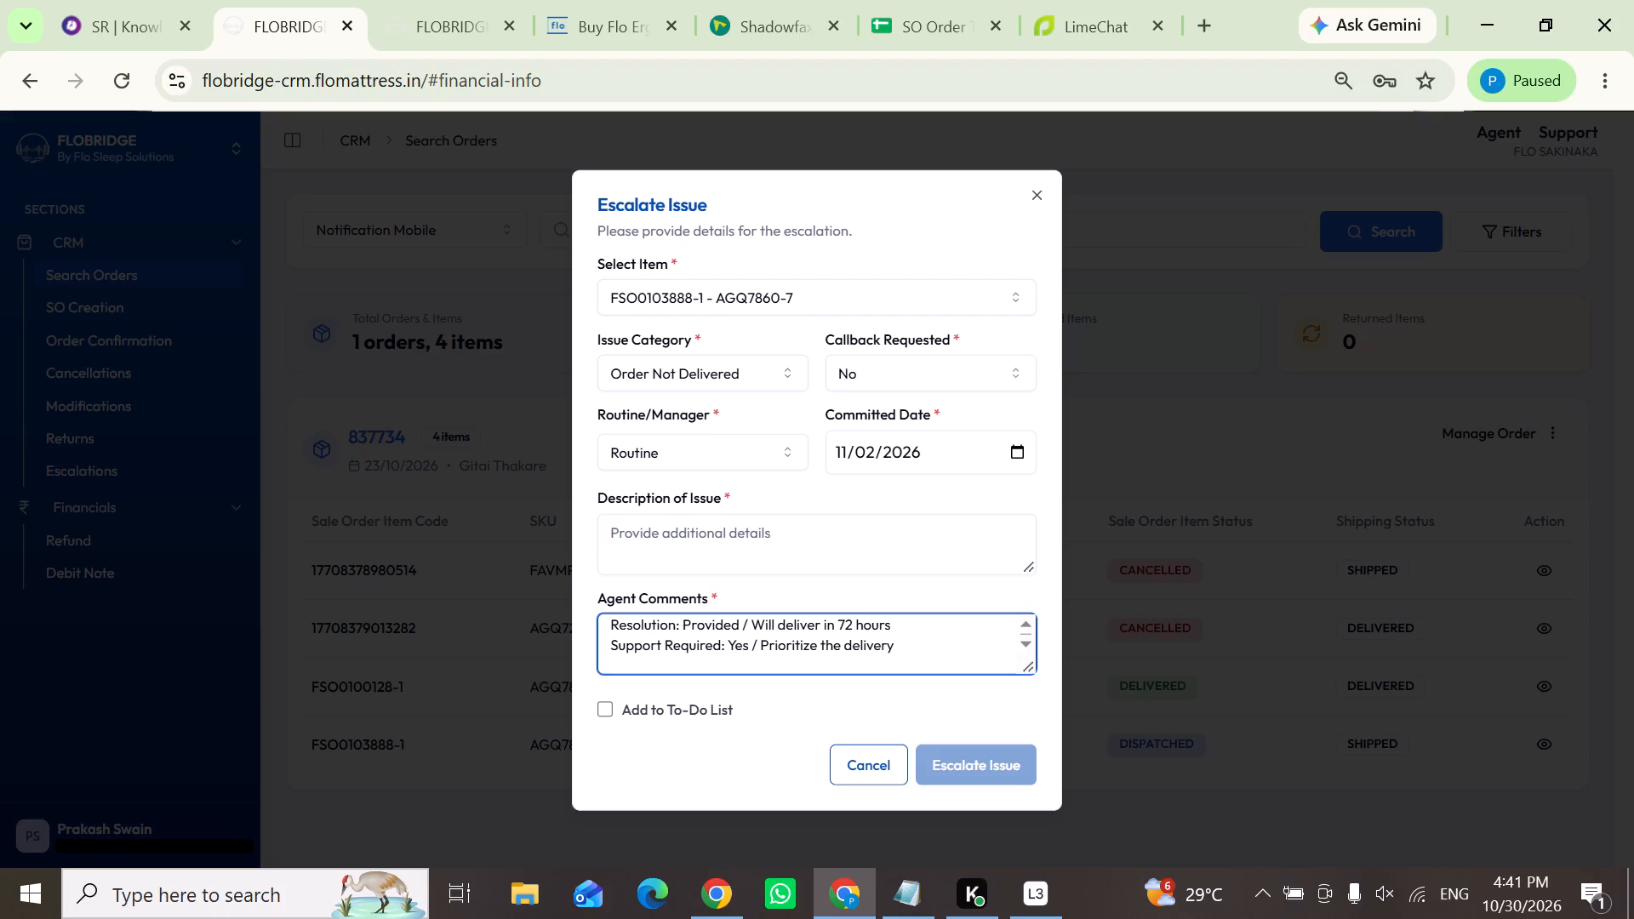
Fill Description of Issue with Notepad's "I have escalated this to the concerned team. Your order will be" text, adding "delivery" at the end.
click(719, 540)
click(905, 882)
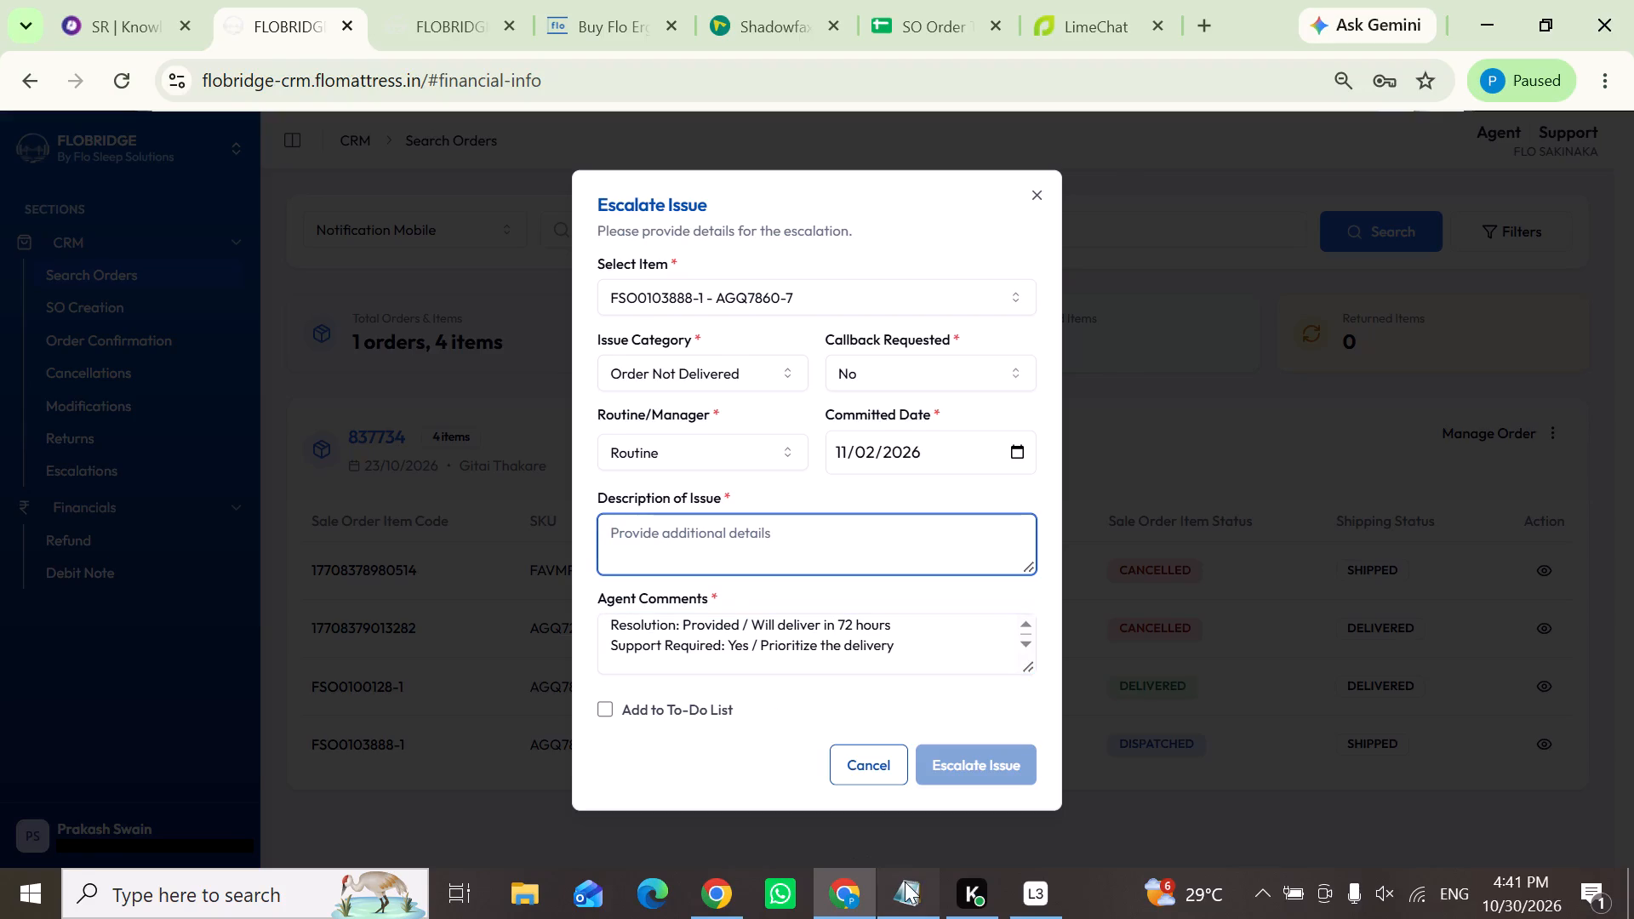
drag(111, 365, 764, 387)
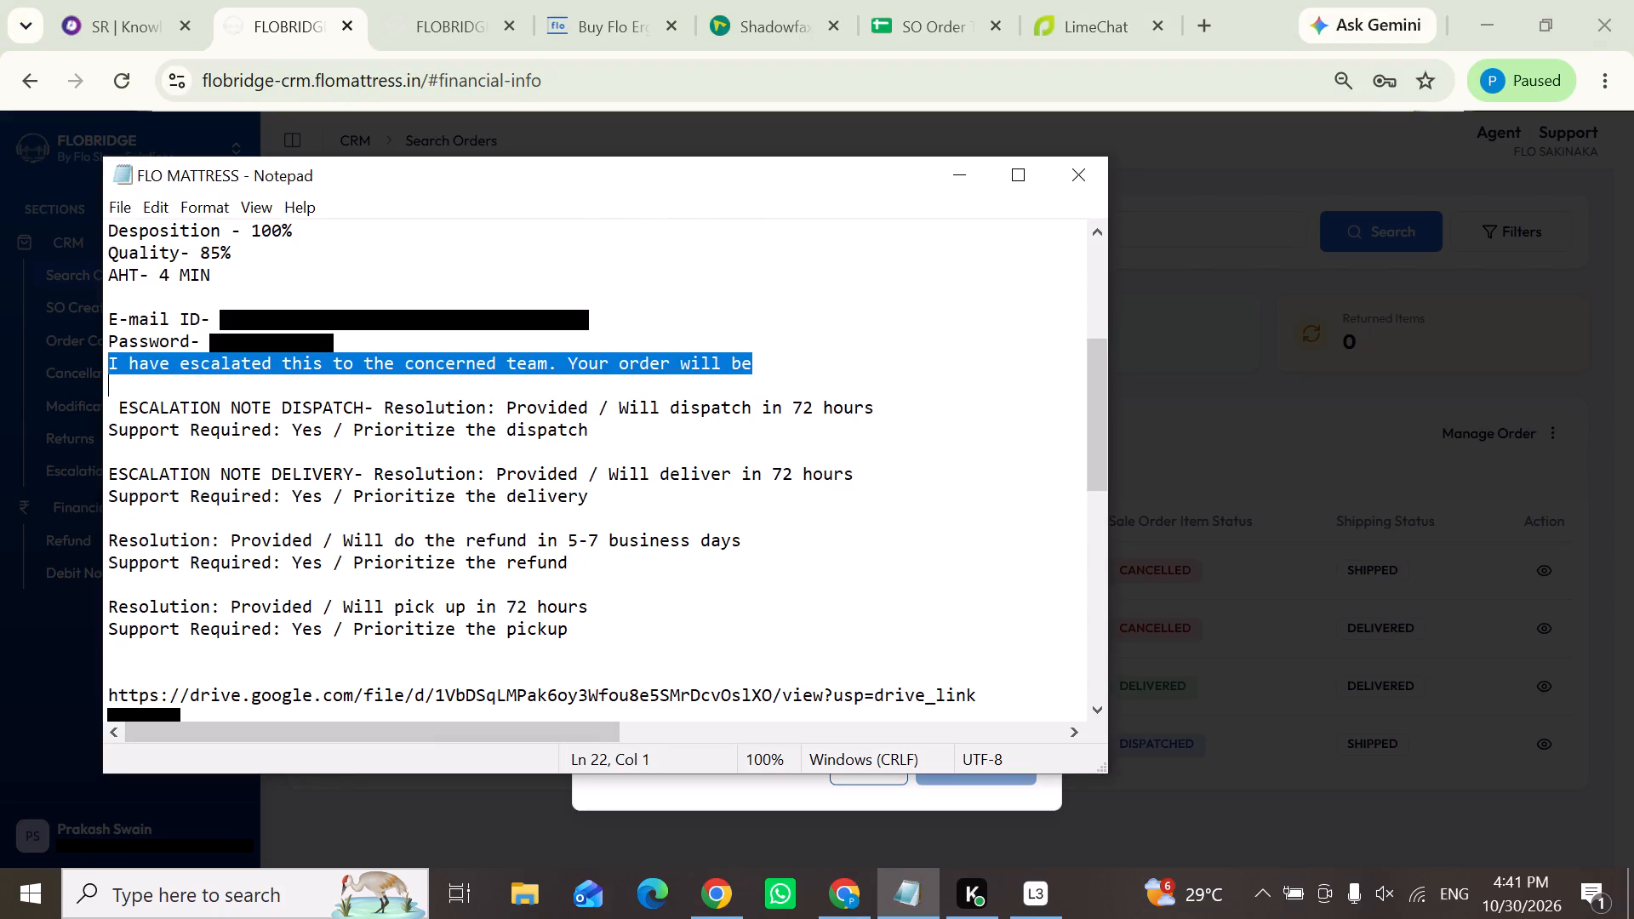
key(ctrl+c)
click(958, 169)
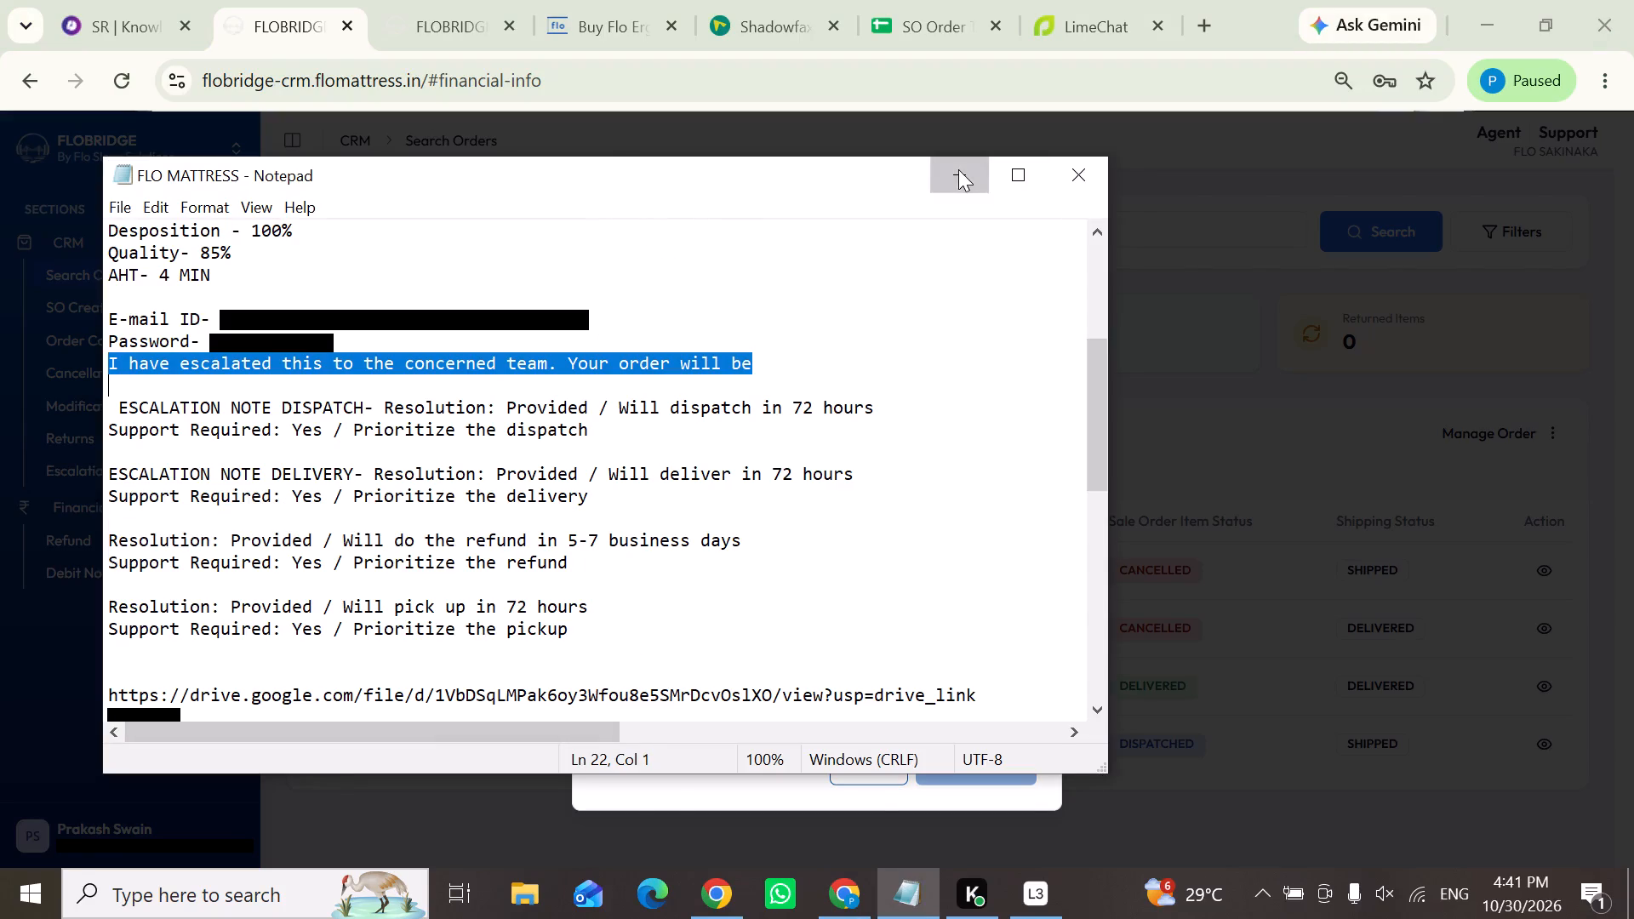
key(ctrl+v)
key(space)
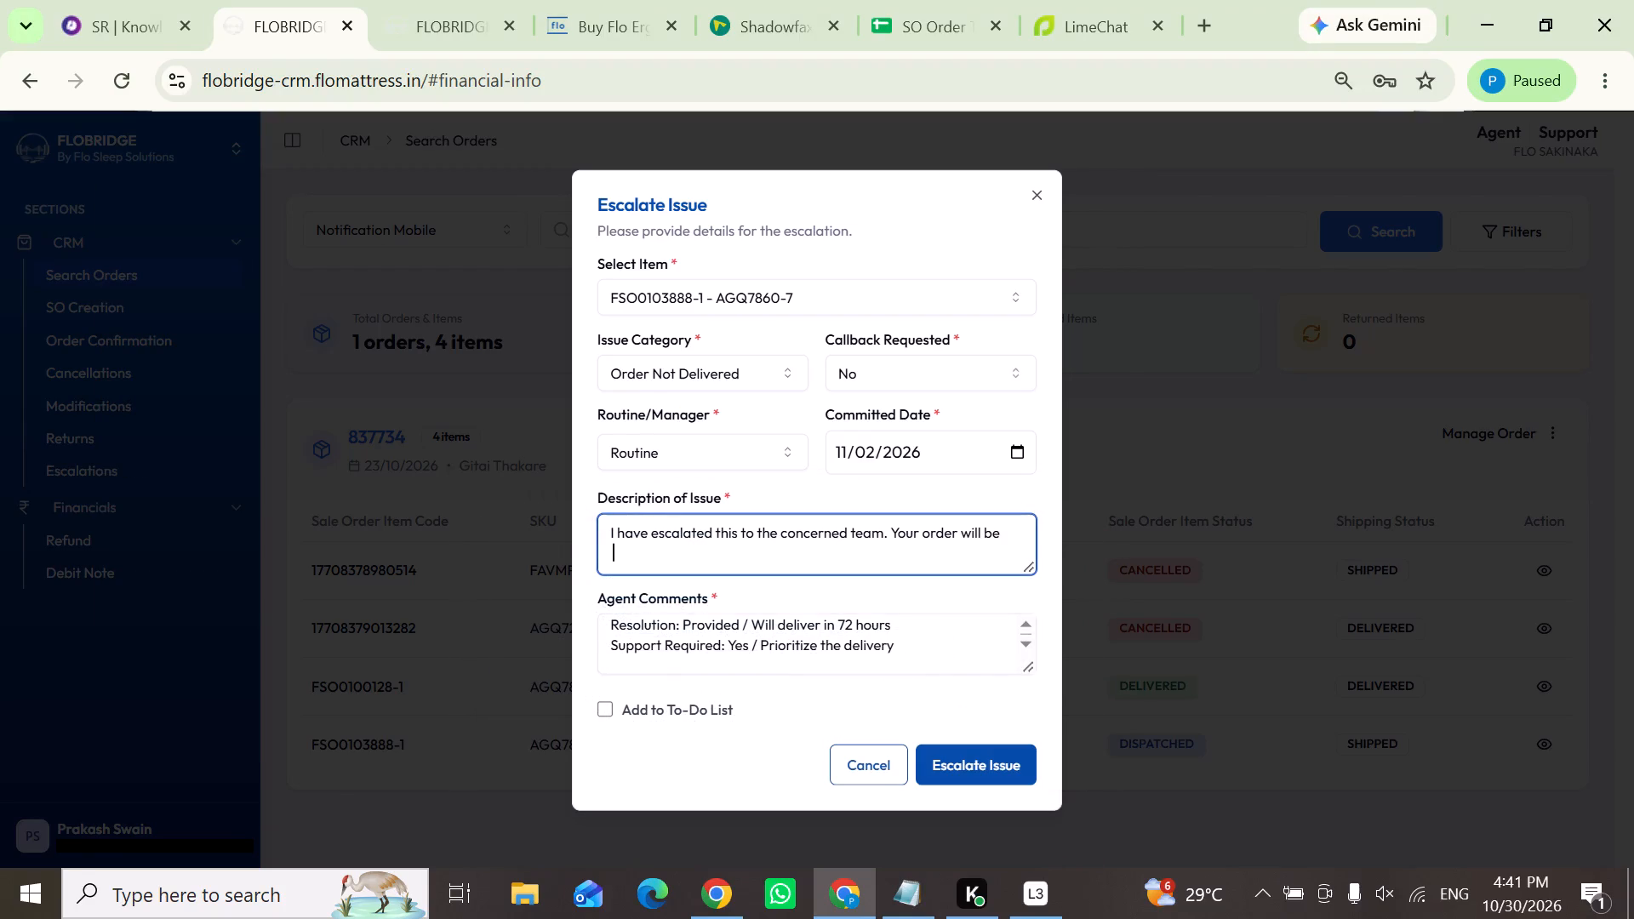
text(delivery)
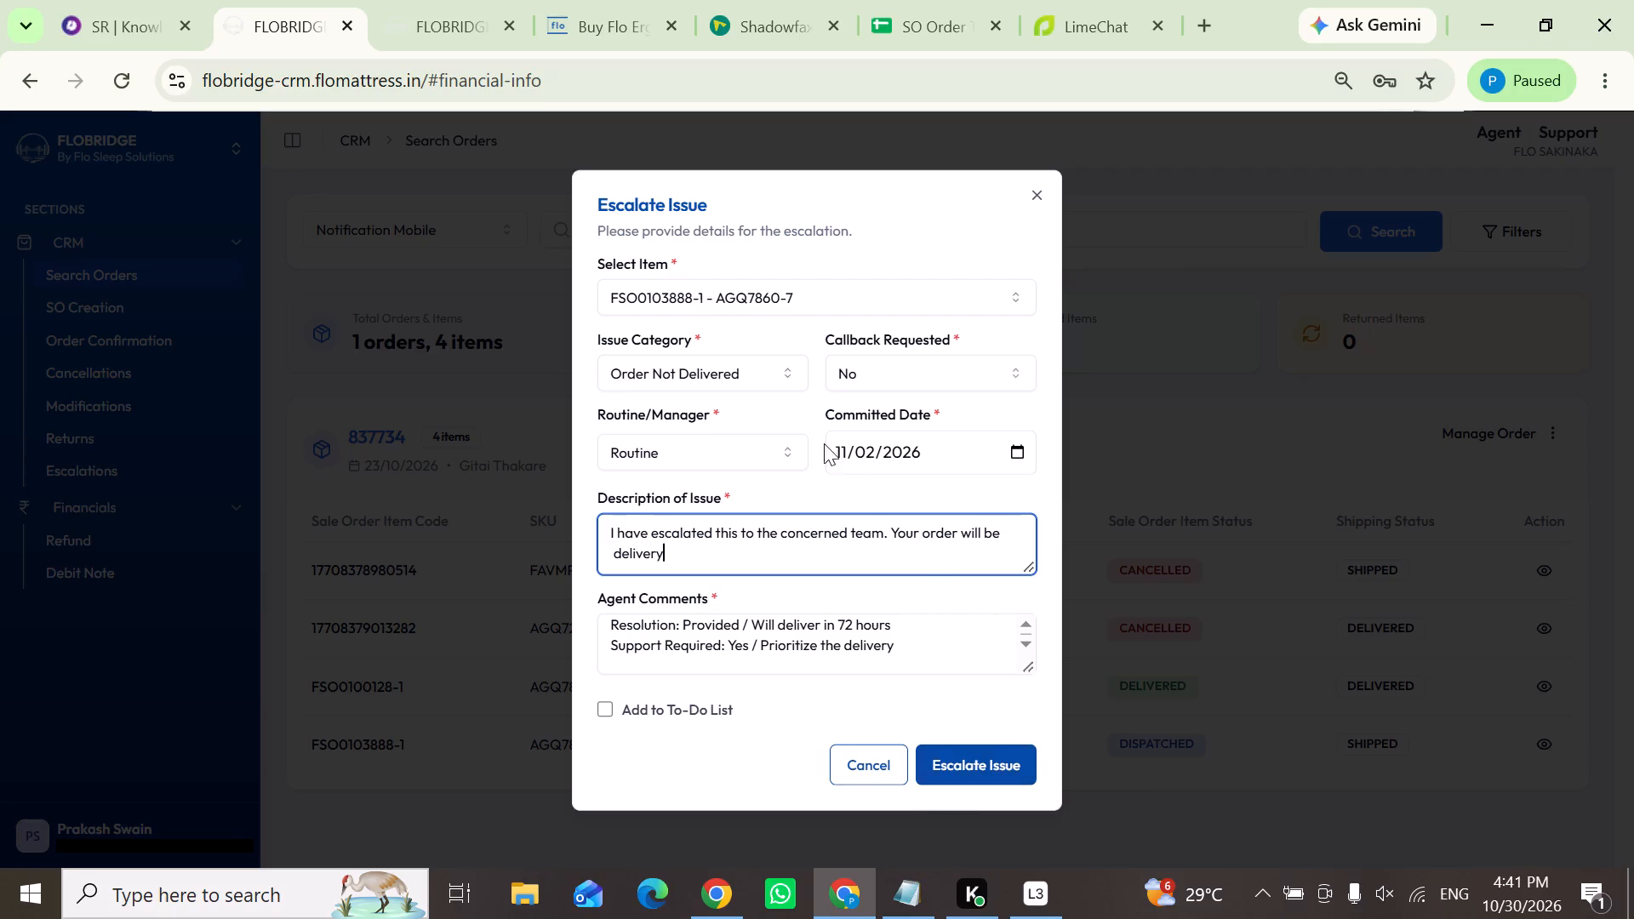
click(845, 286)
click(845, 286)
click(955, 748)
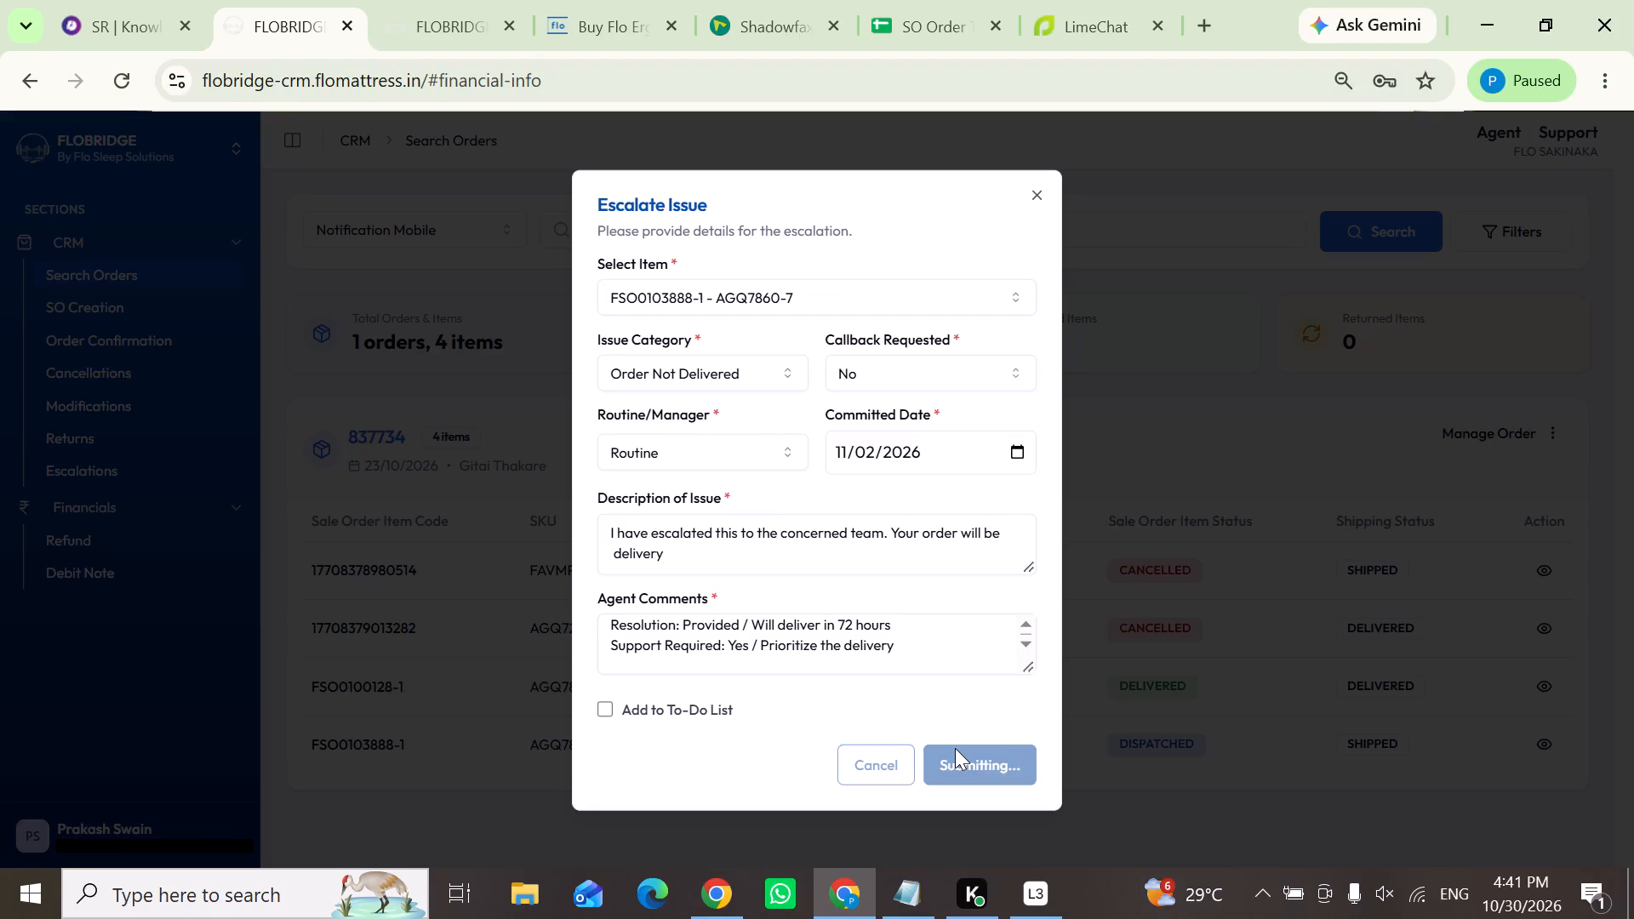
click(821, 602)
click(1228, 659)
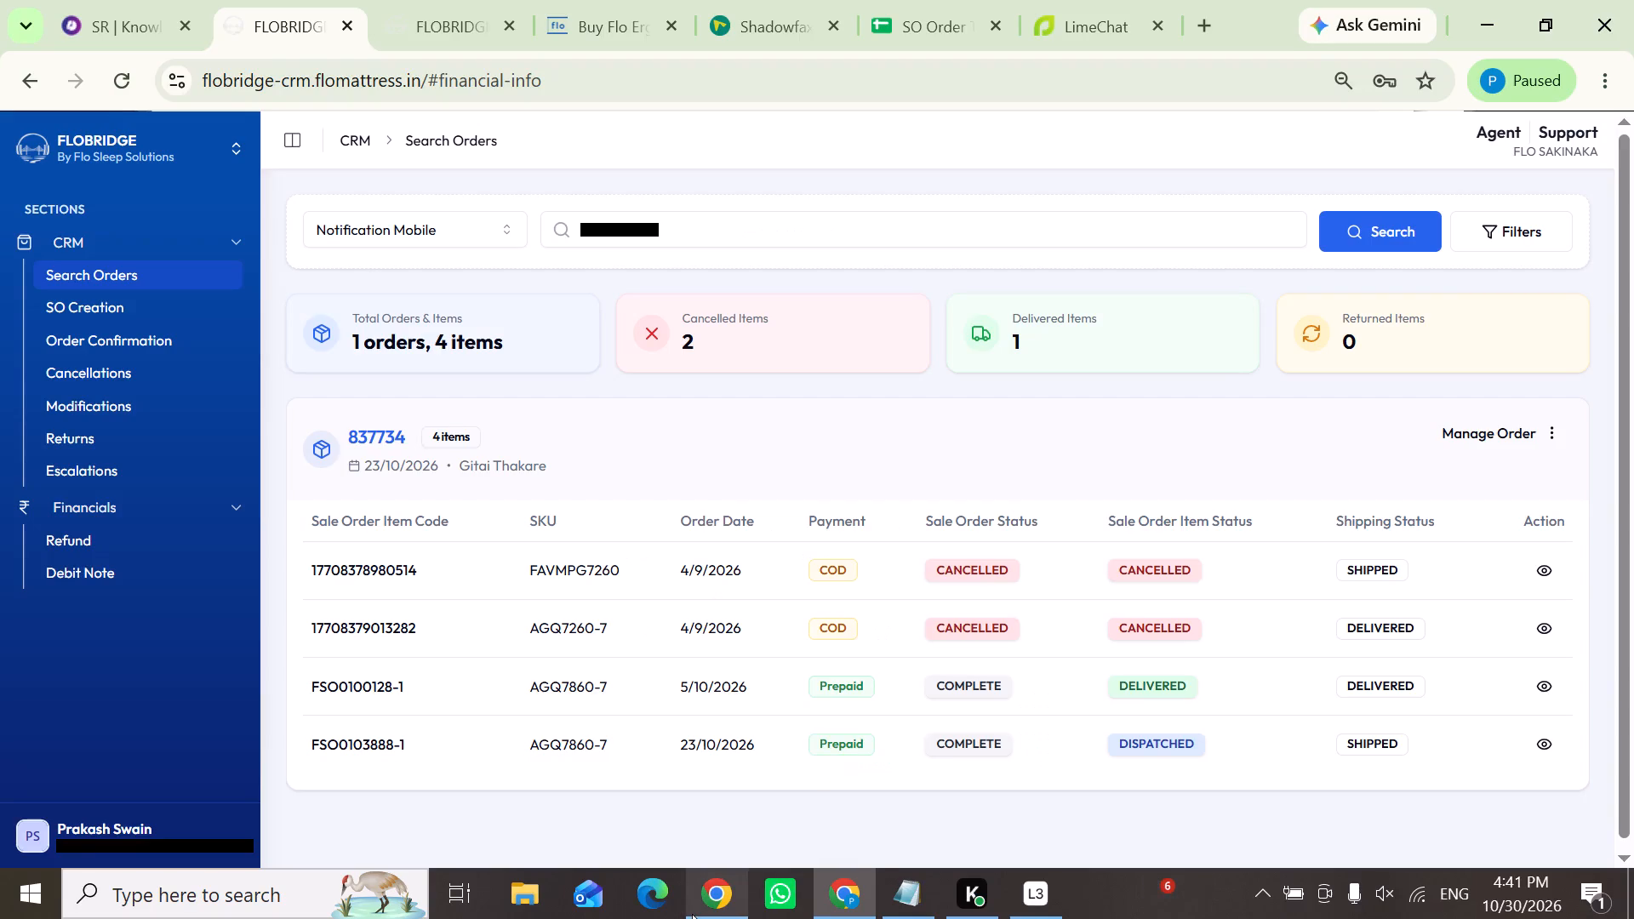
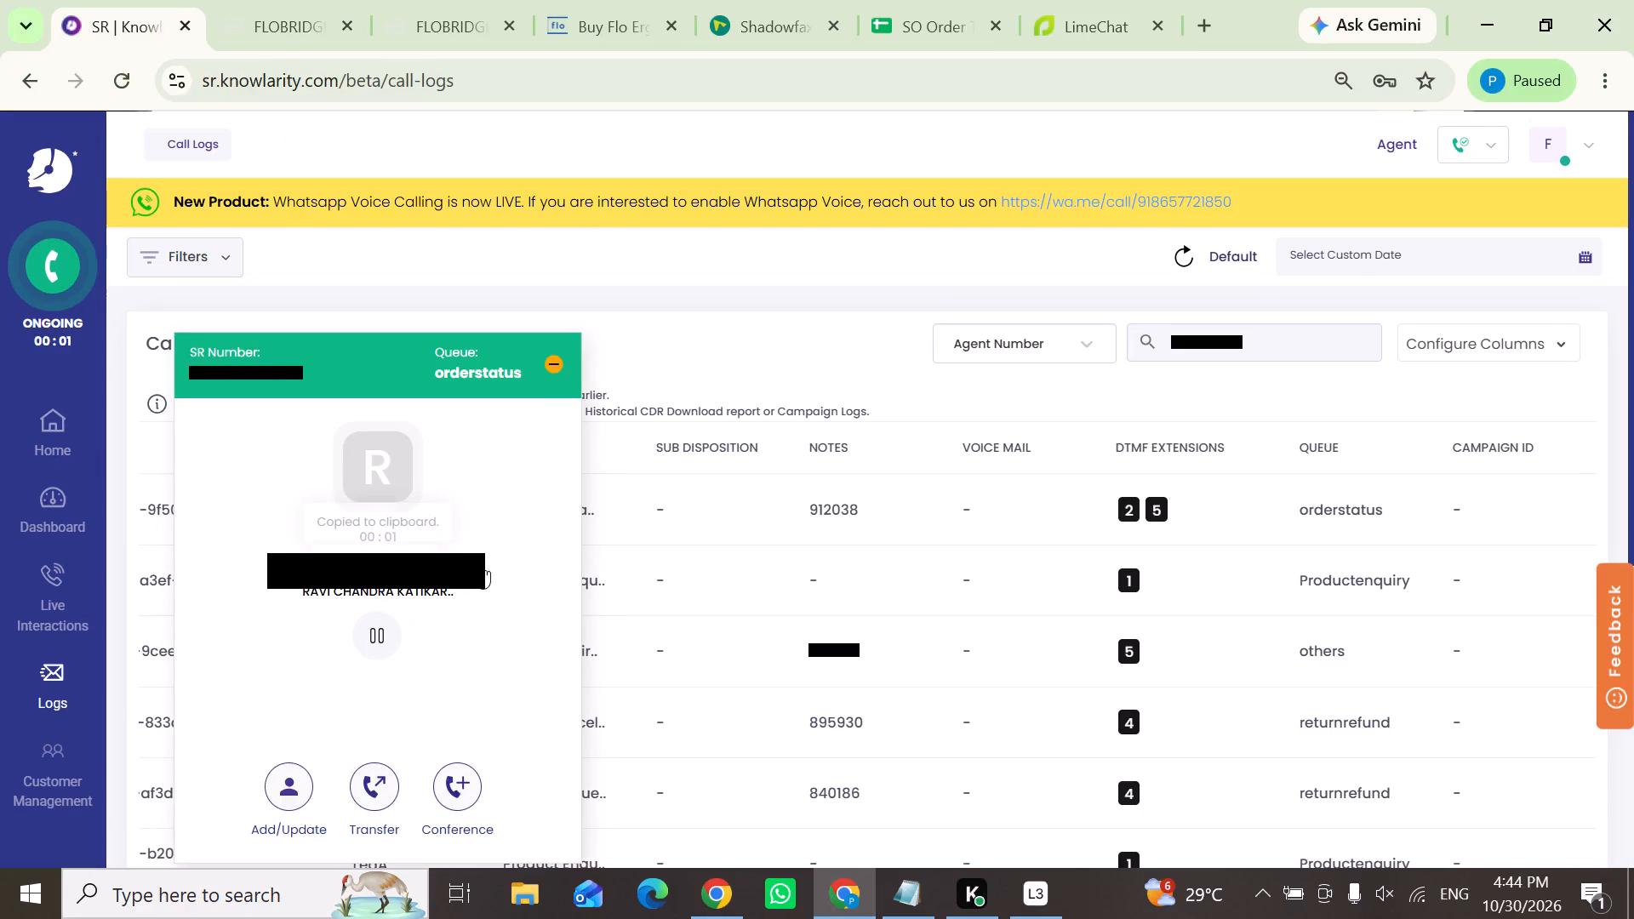
Search FLOBRIDGE orders by the current caller's mobile number, pasted from Knowlarity and trimmed of its extra leading characters.
click(273, 41)
drag(688, 229, 479, 227)
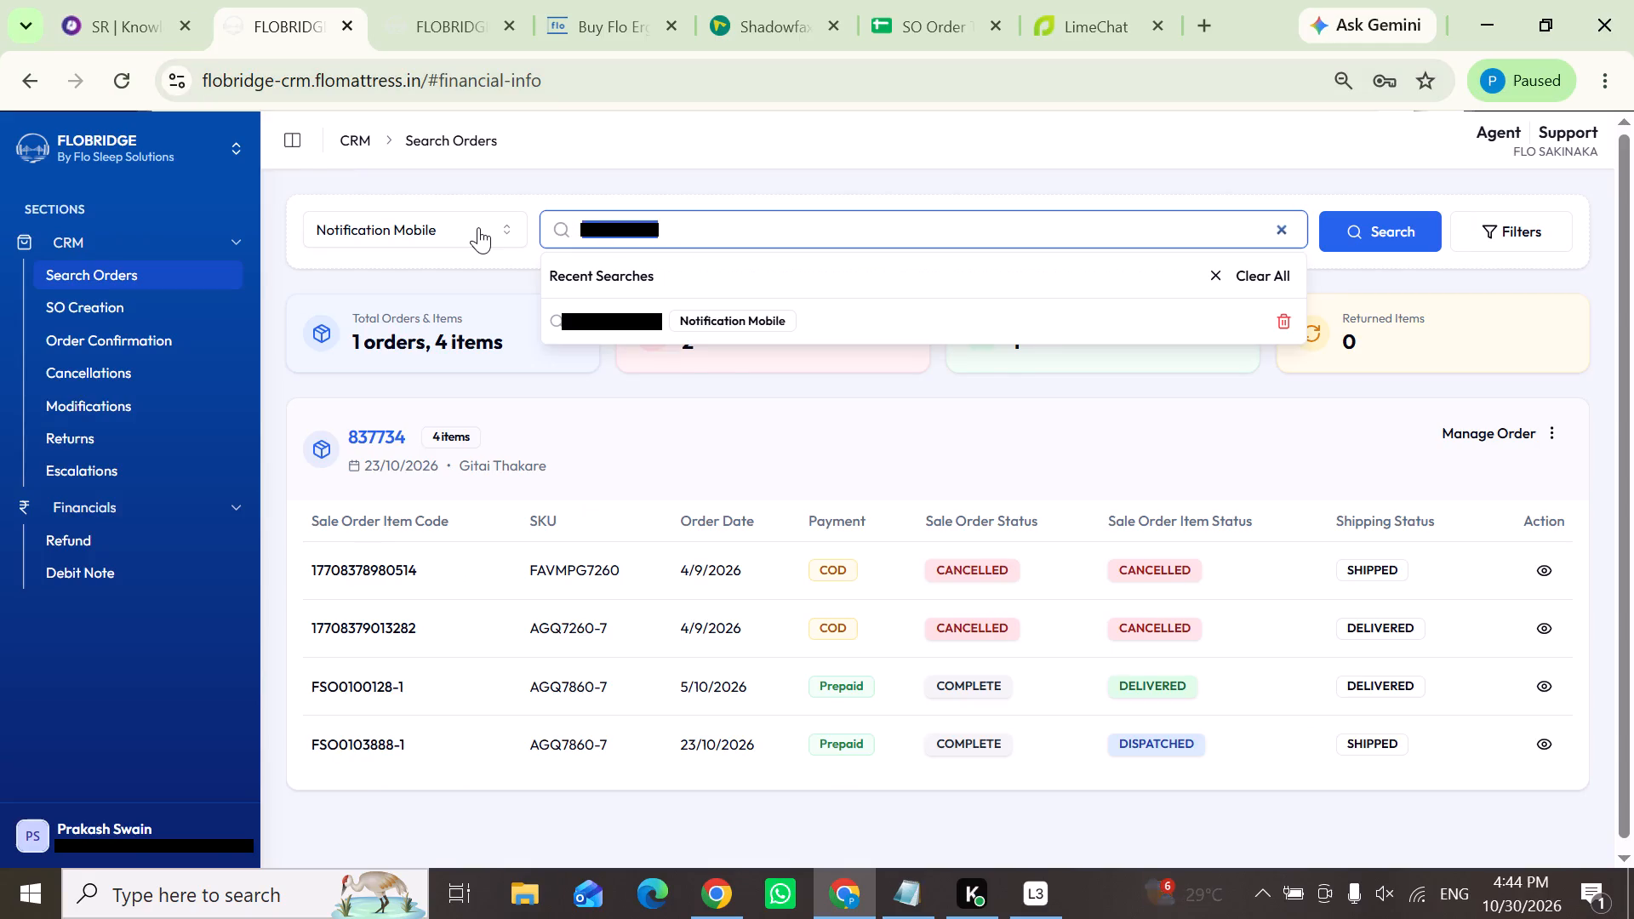
key(ctrl+v)
drag(599, 231, 575, 227)
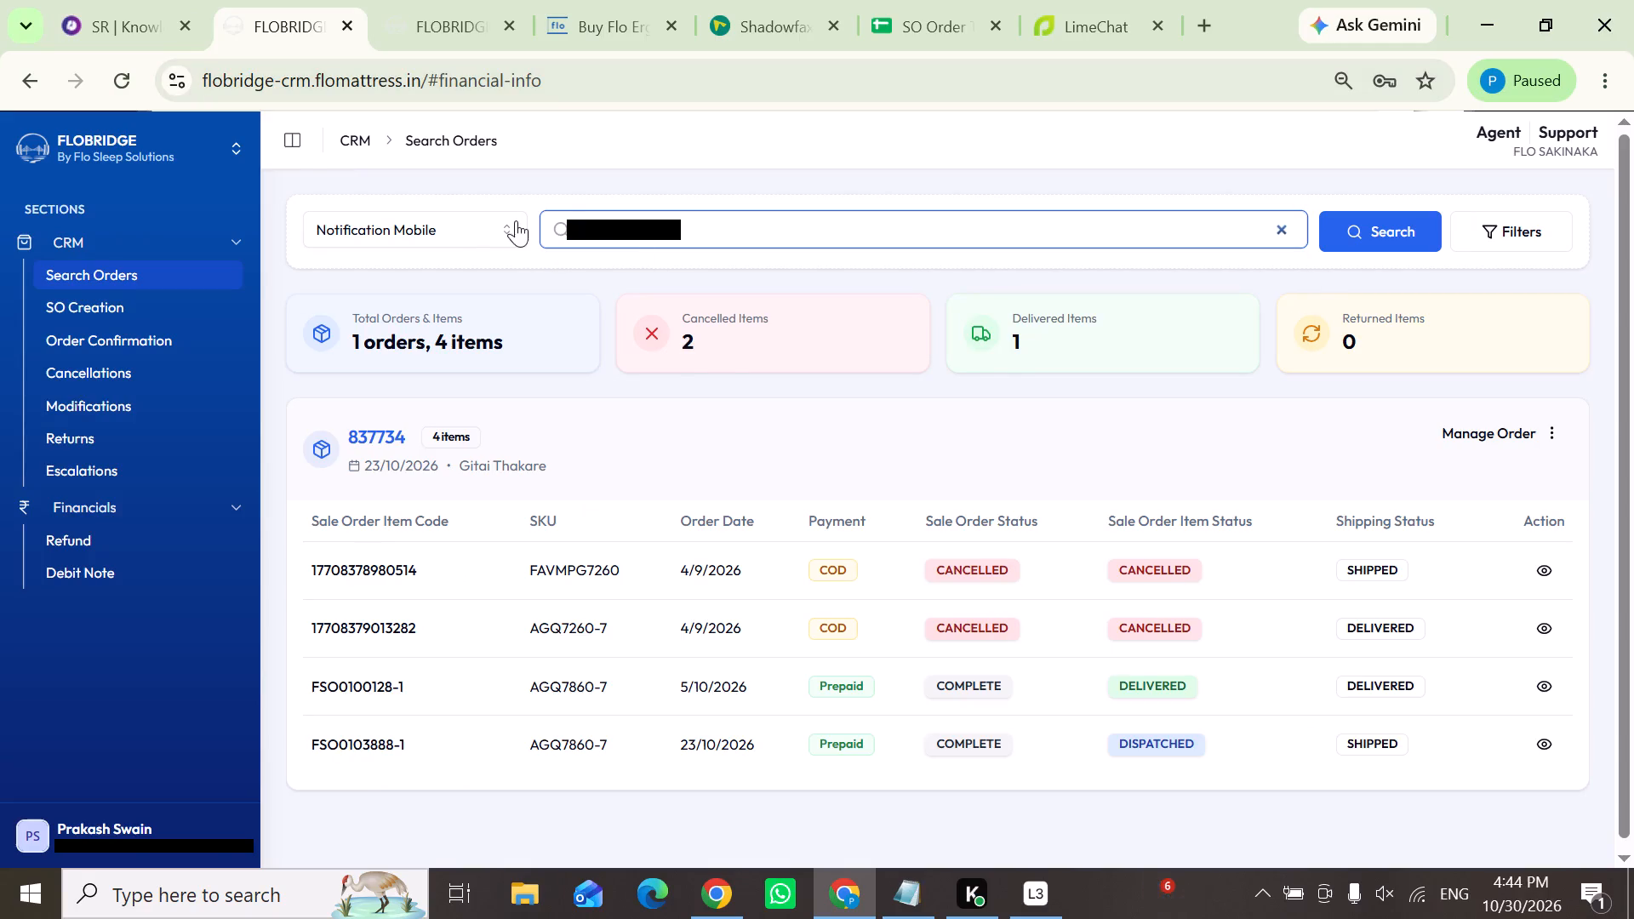
key(BackSpace)
key(Right)
key(BackSpace)
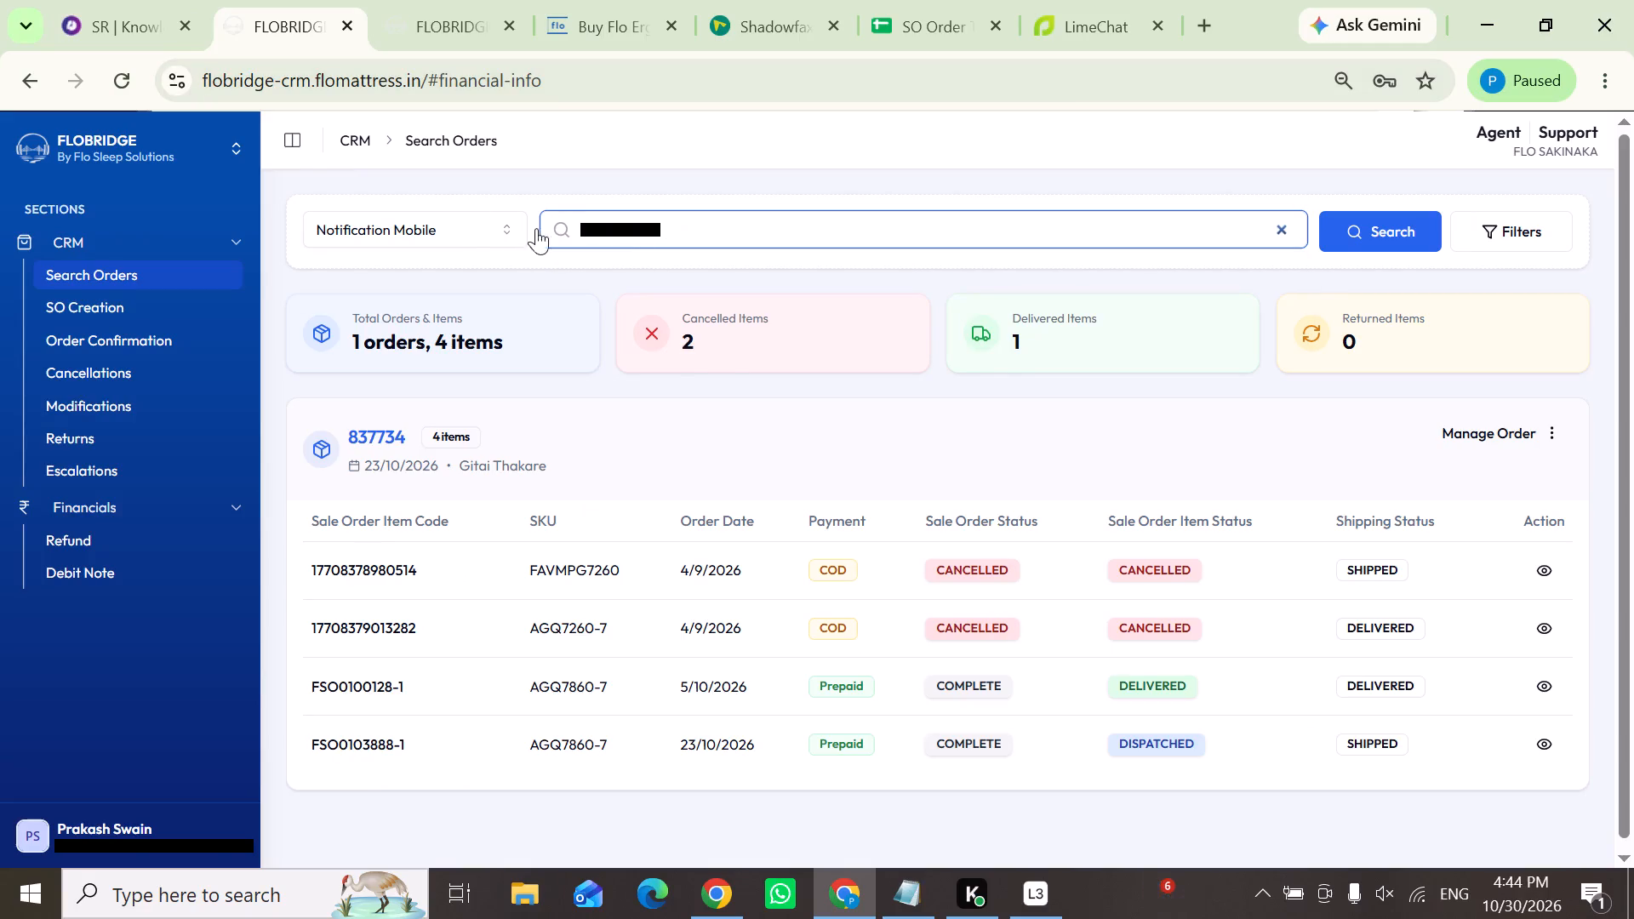
click(1340, 225)
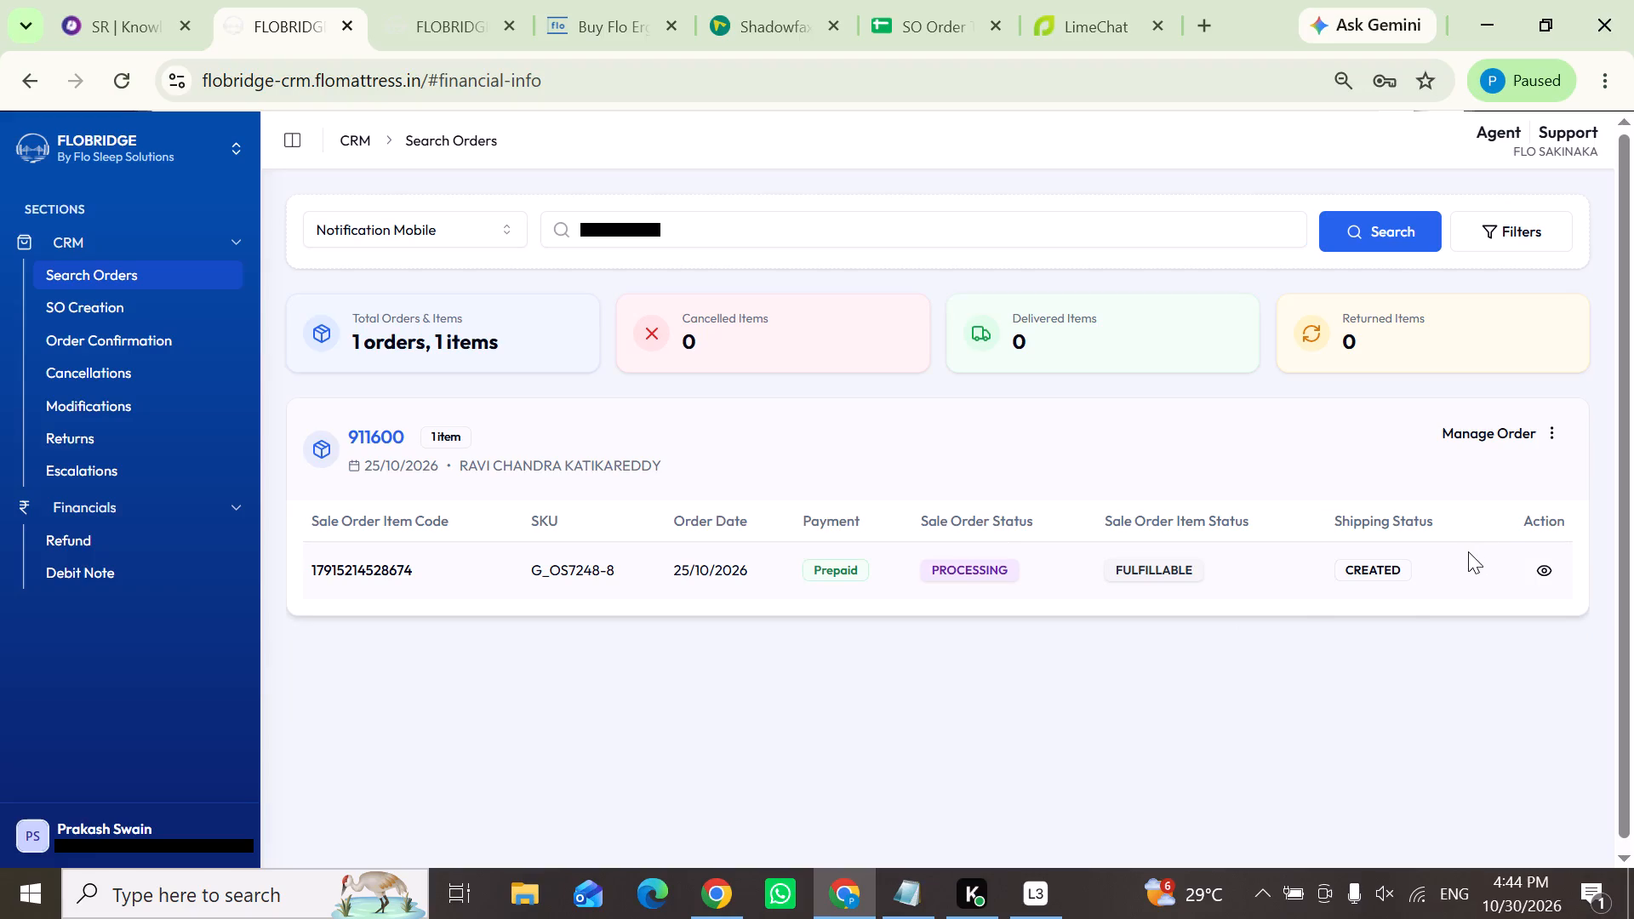
drag(407, 431, 352, 437)
drag(352, 437, 333, 439)
key(ctrl+c)
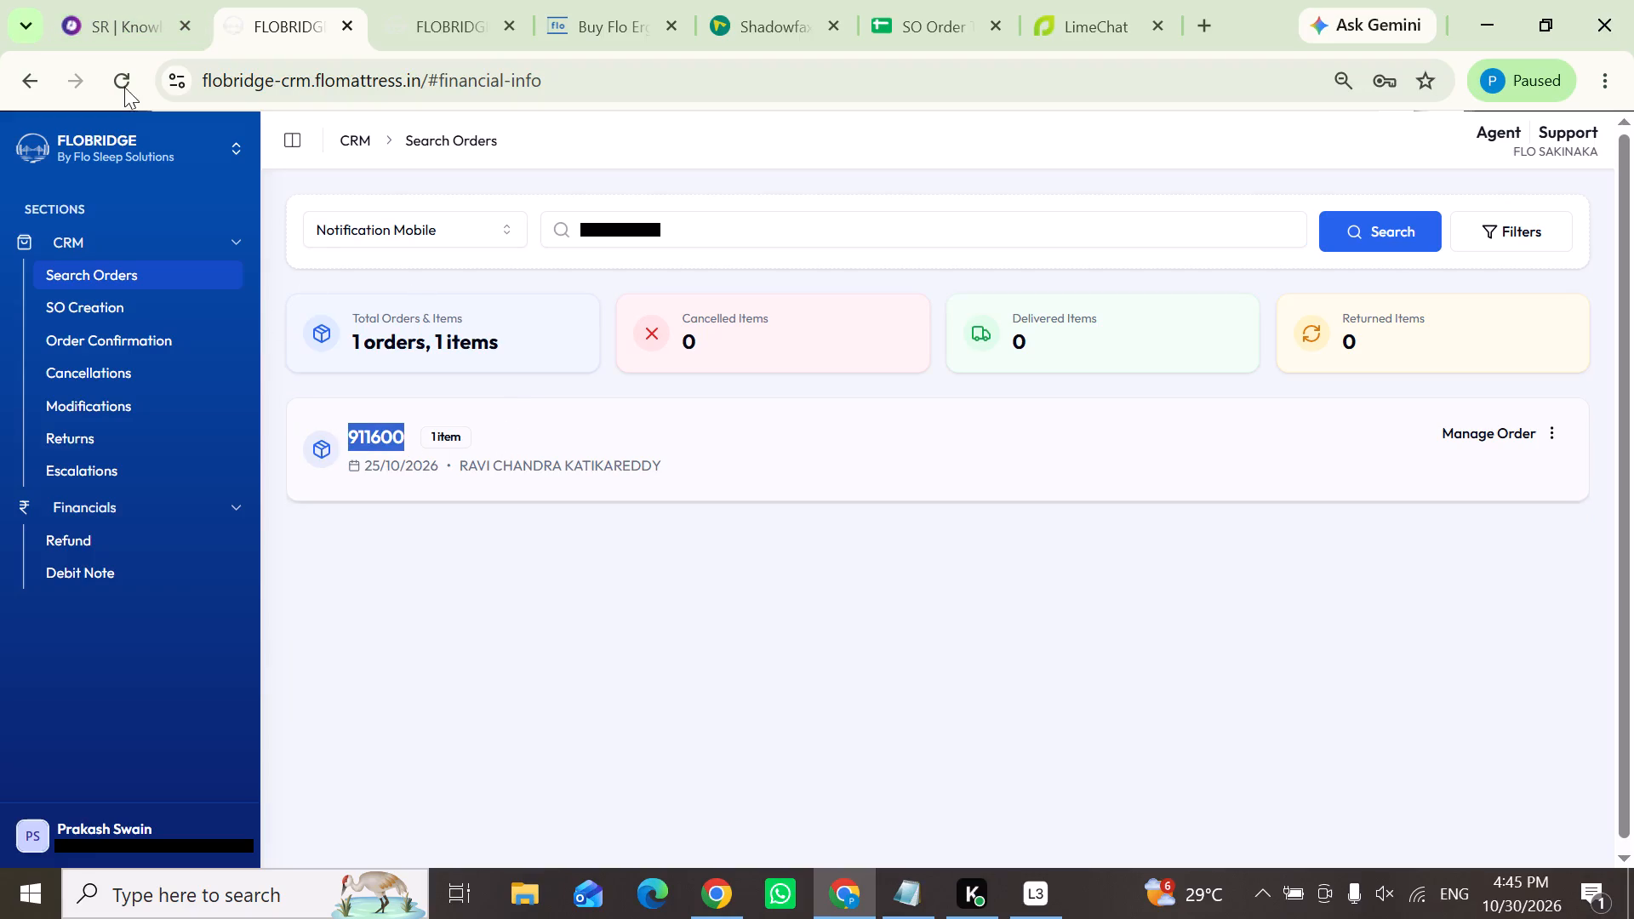
click(118, 36)
click(283, 788)
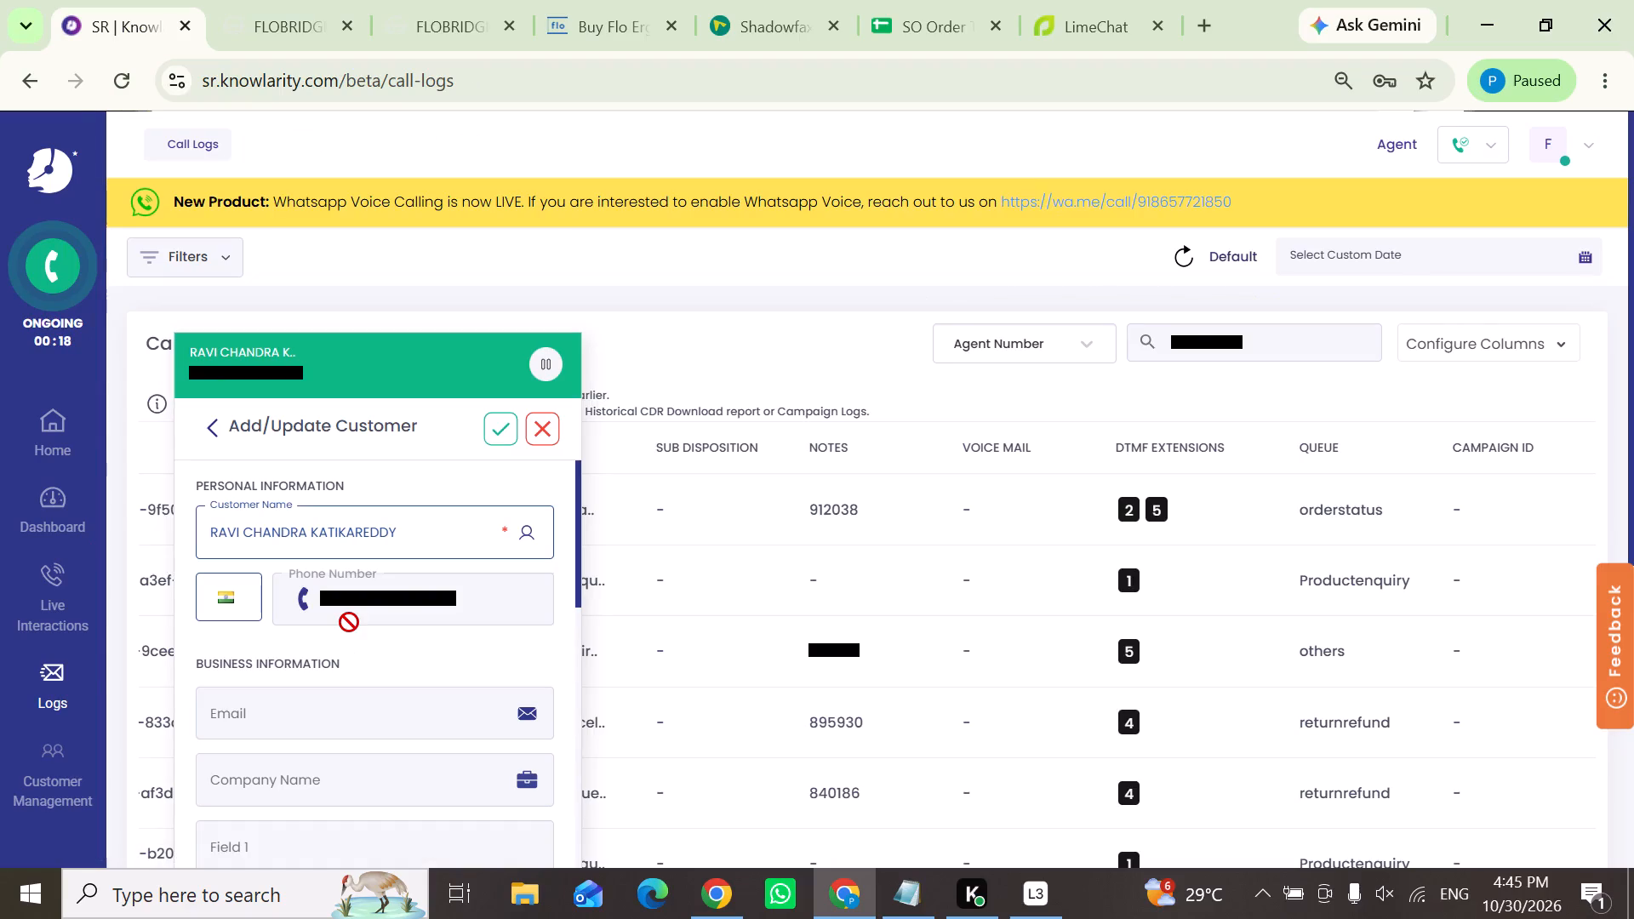
scroll(342, 672, down, 1)
click(330, 711)
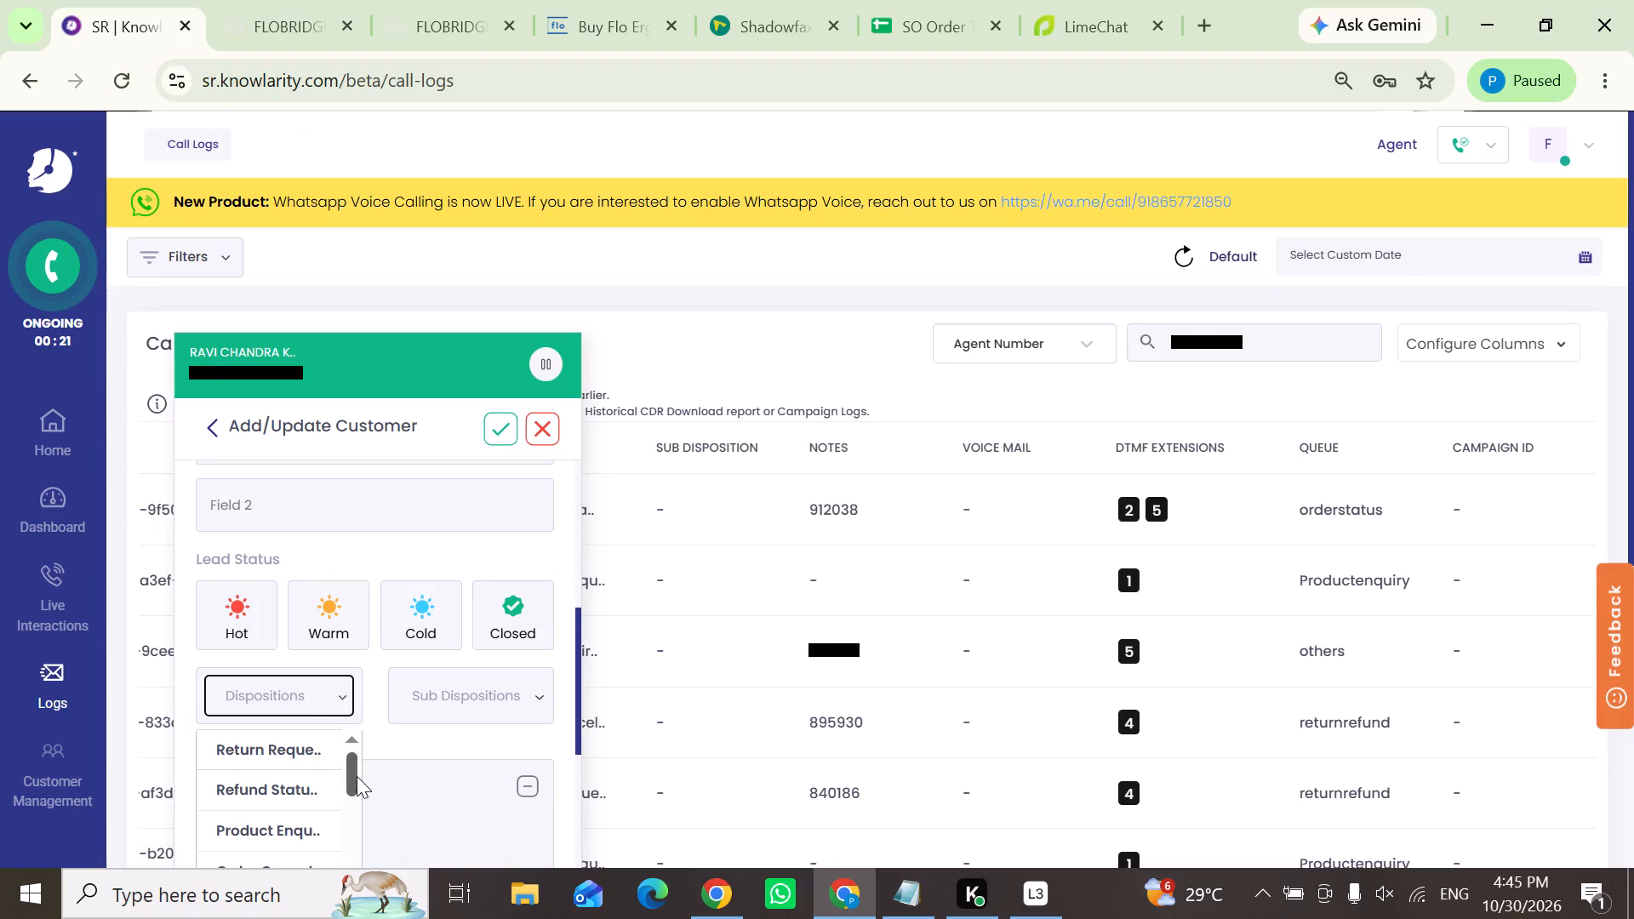
drag(352, 772, 347, 888)
scroll(565, 646, down, 1)
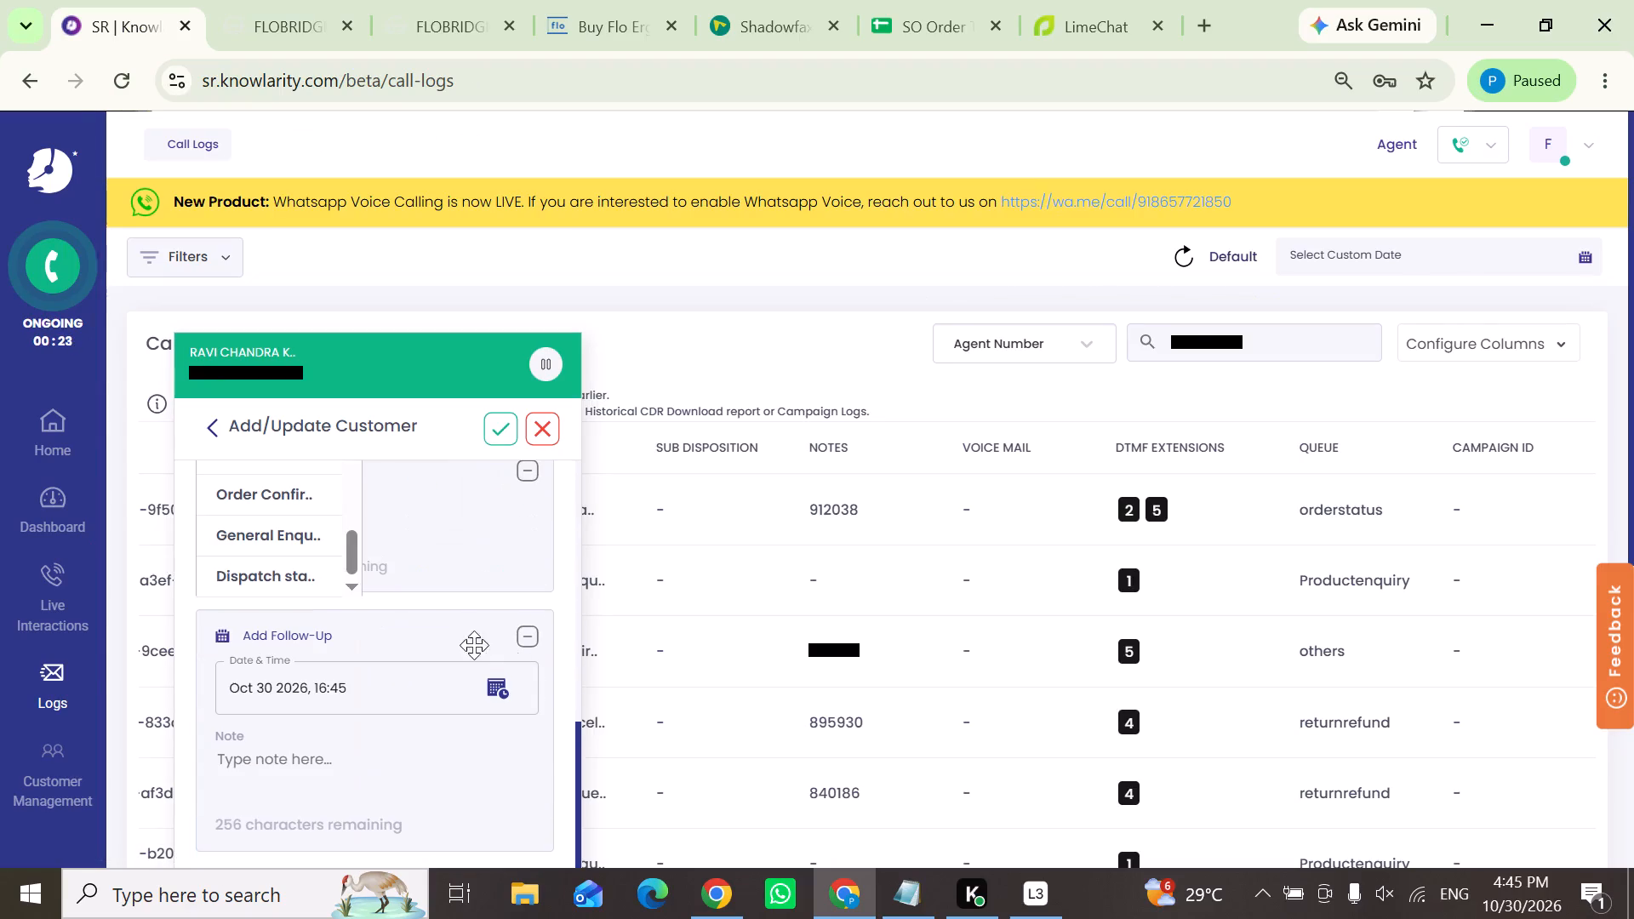
click(266, 574)
click(281, 516)
key(ctrl+v)
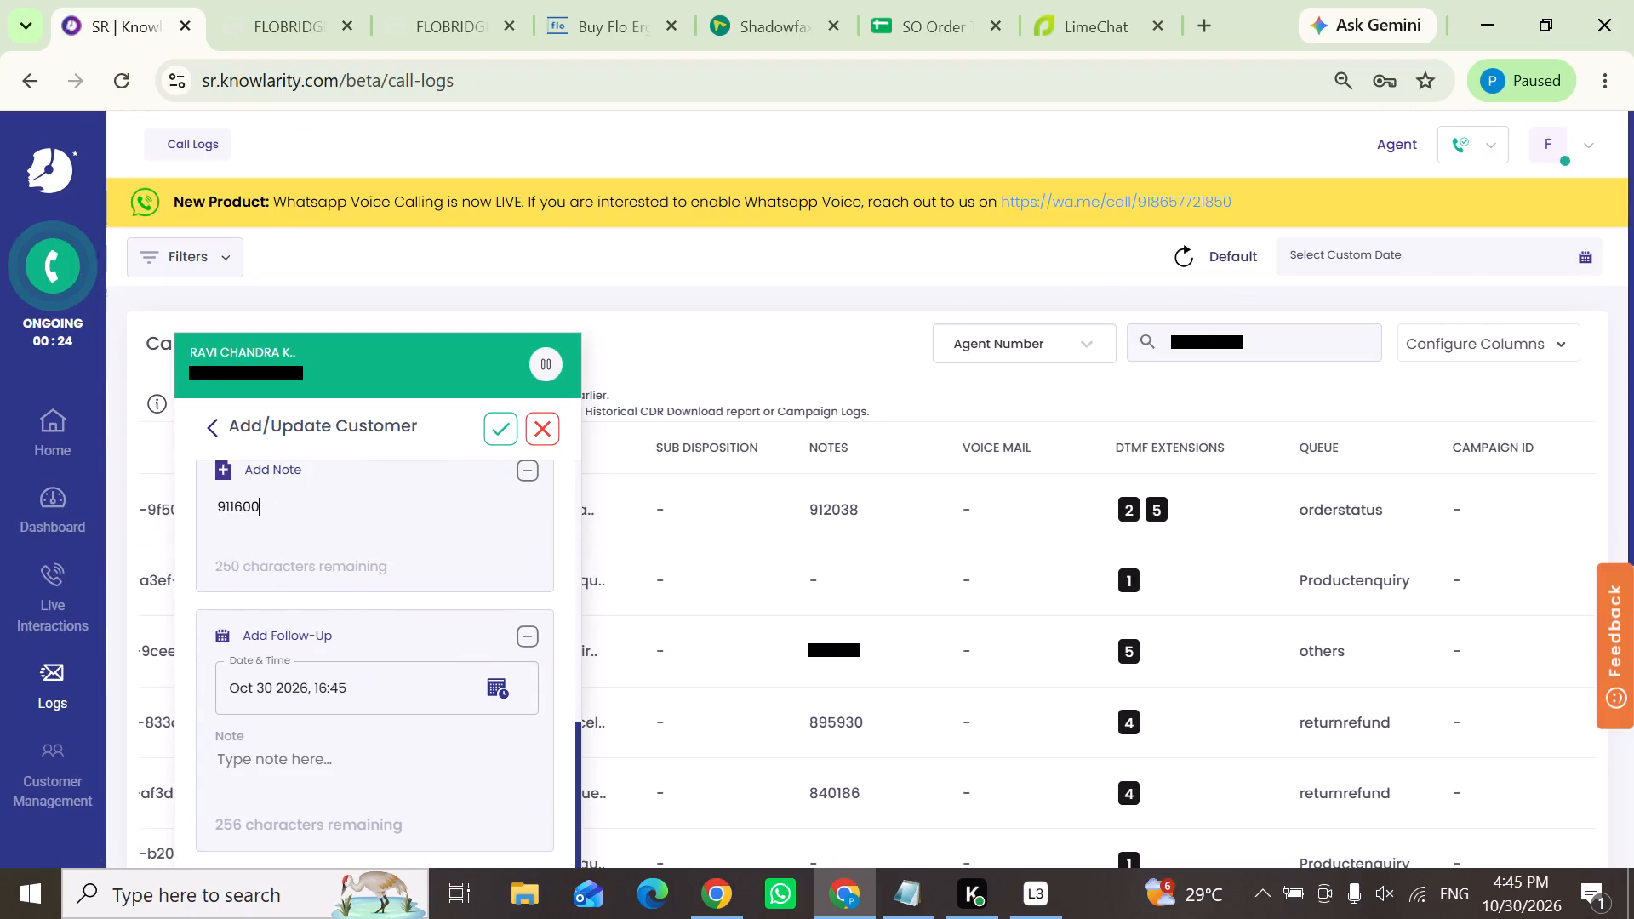
click(492, 433)
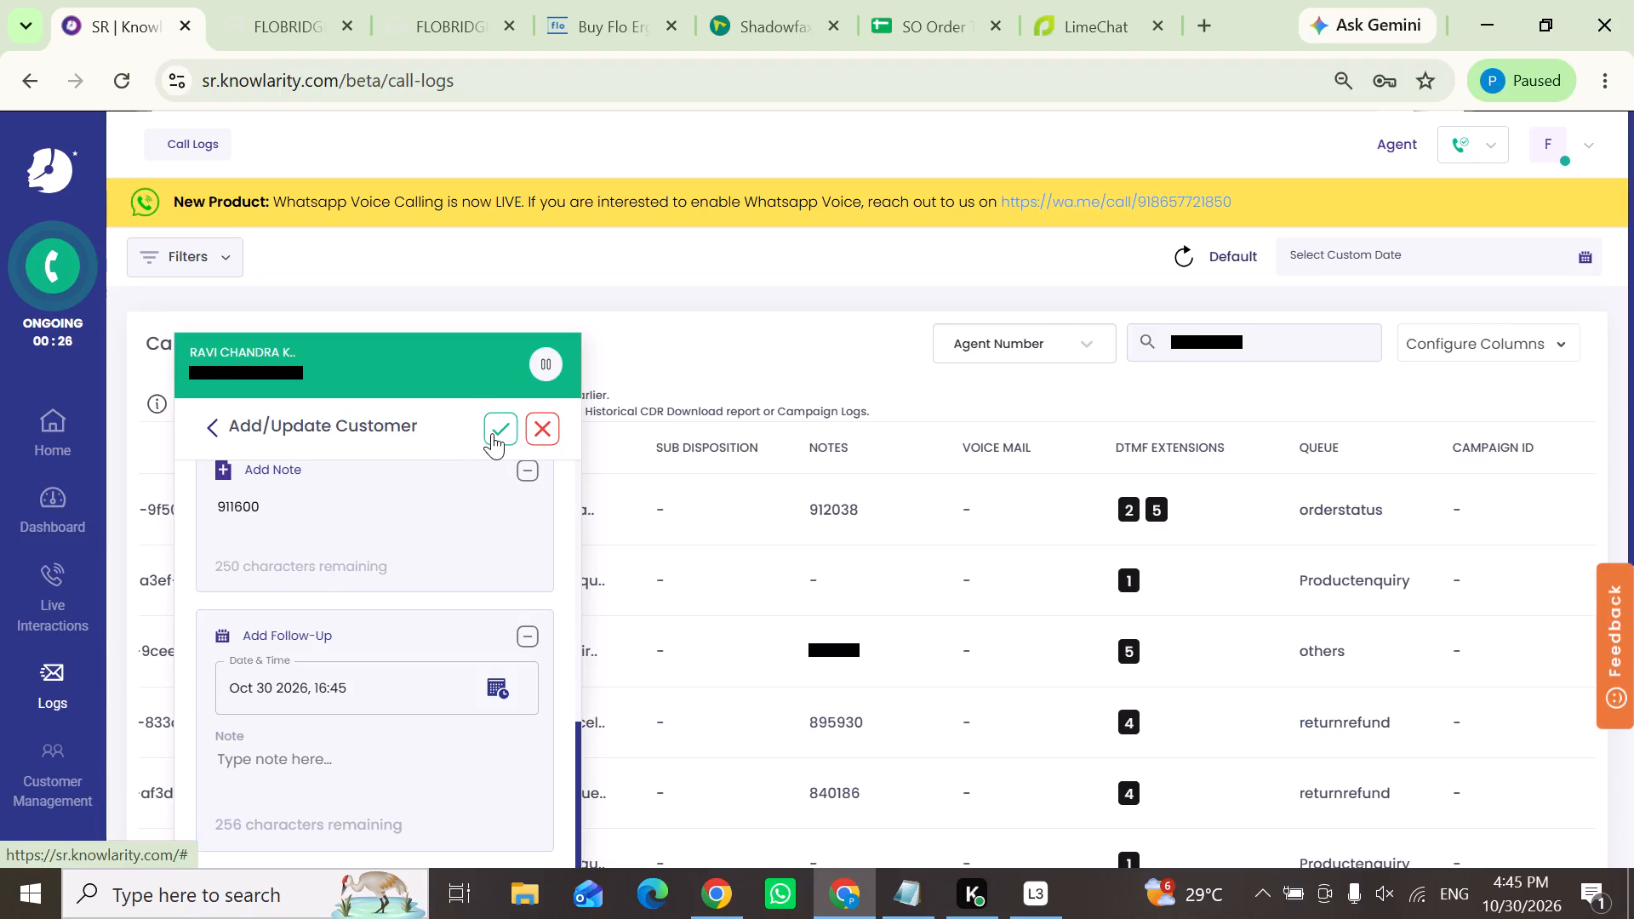
click(269, 0)
click(714, 488)
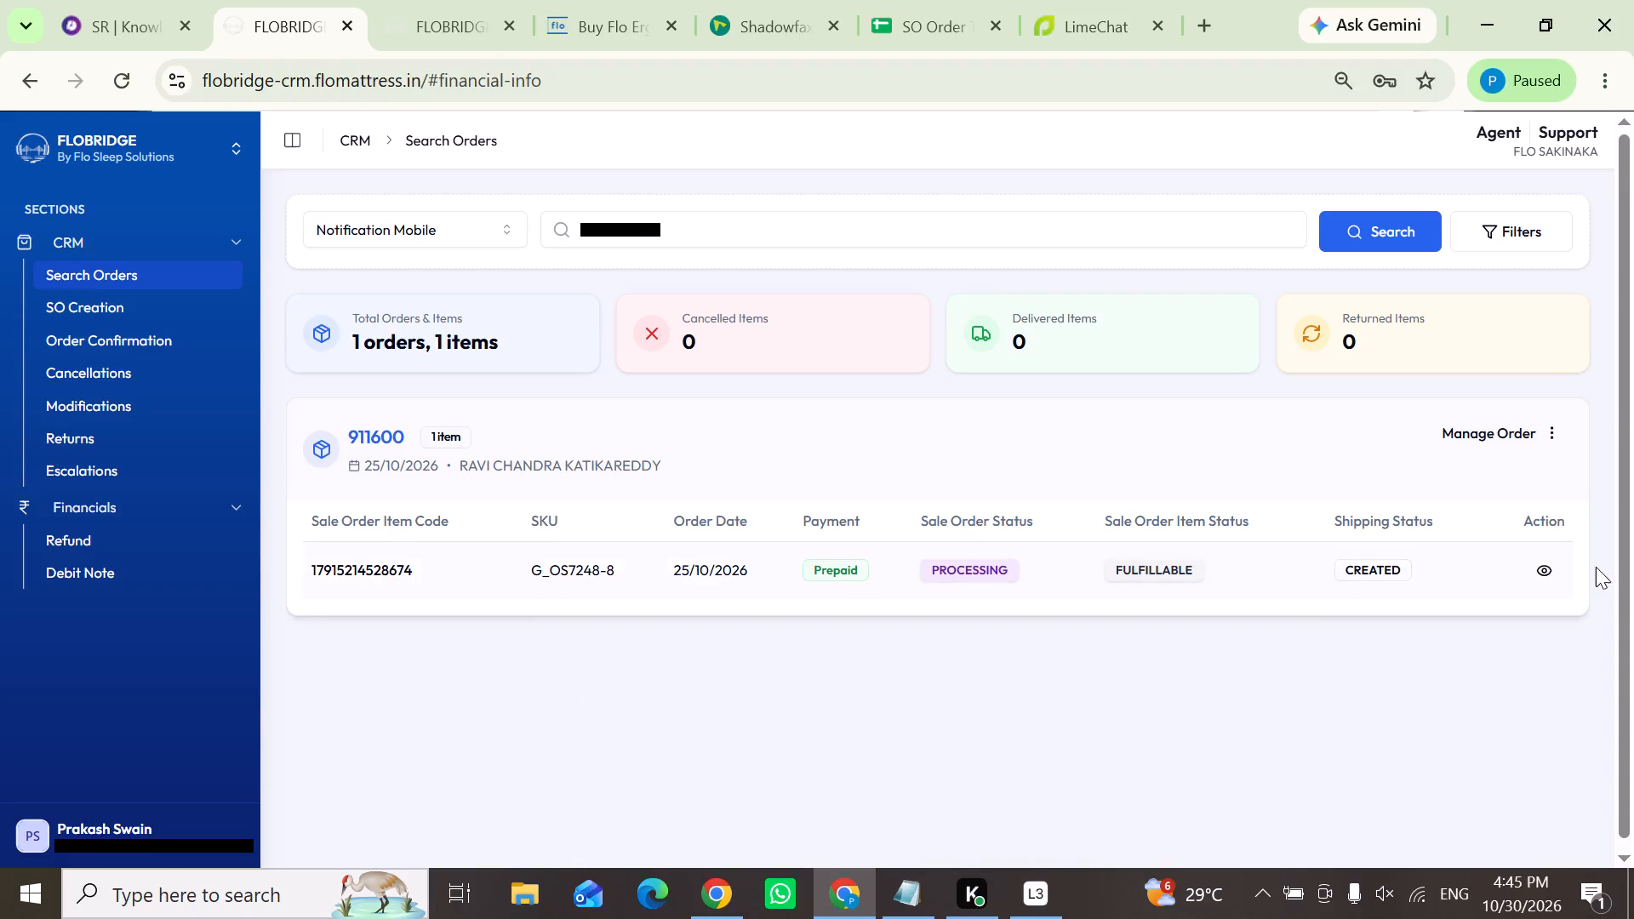
click(1549, 579)
click(634, 477)
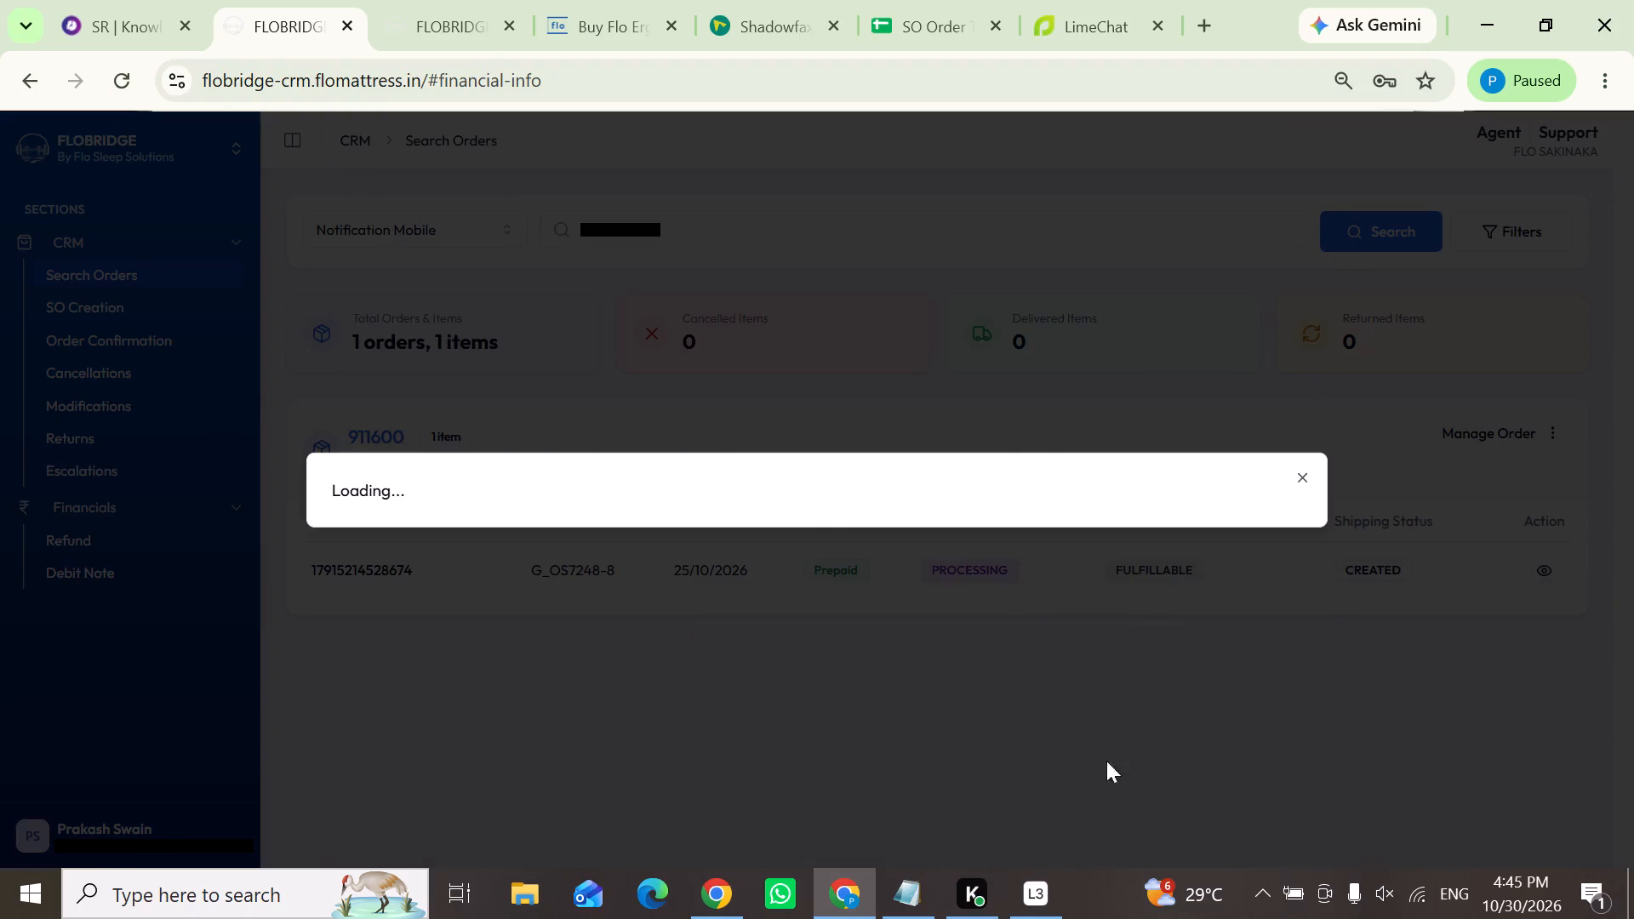
click(708, 829)
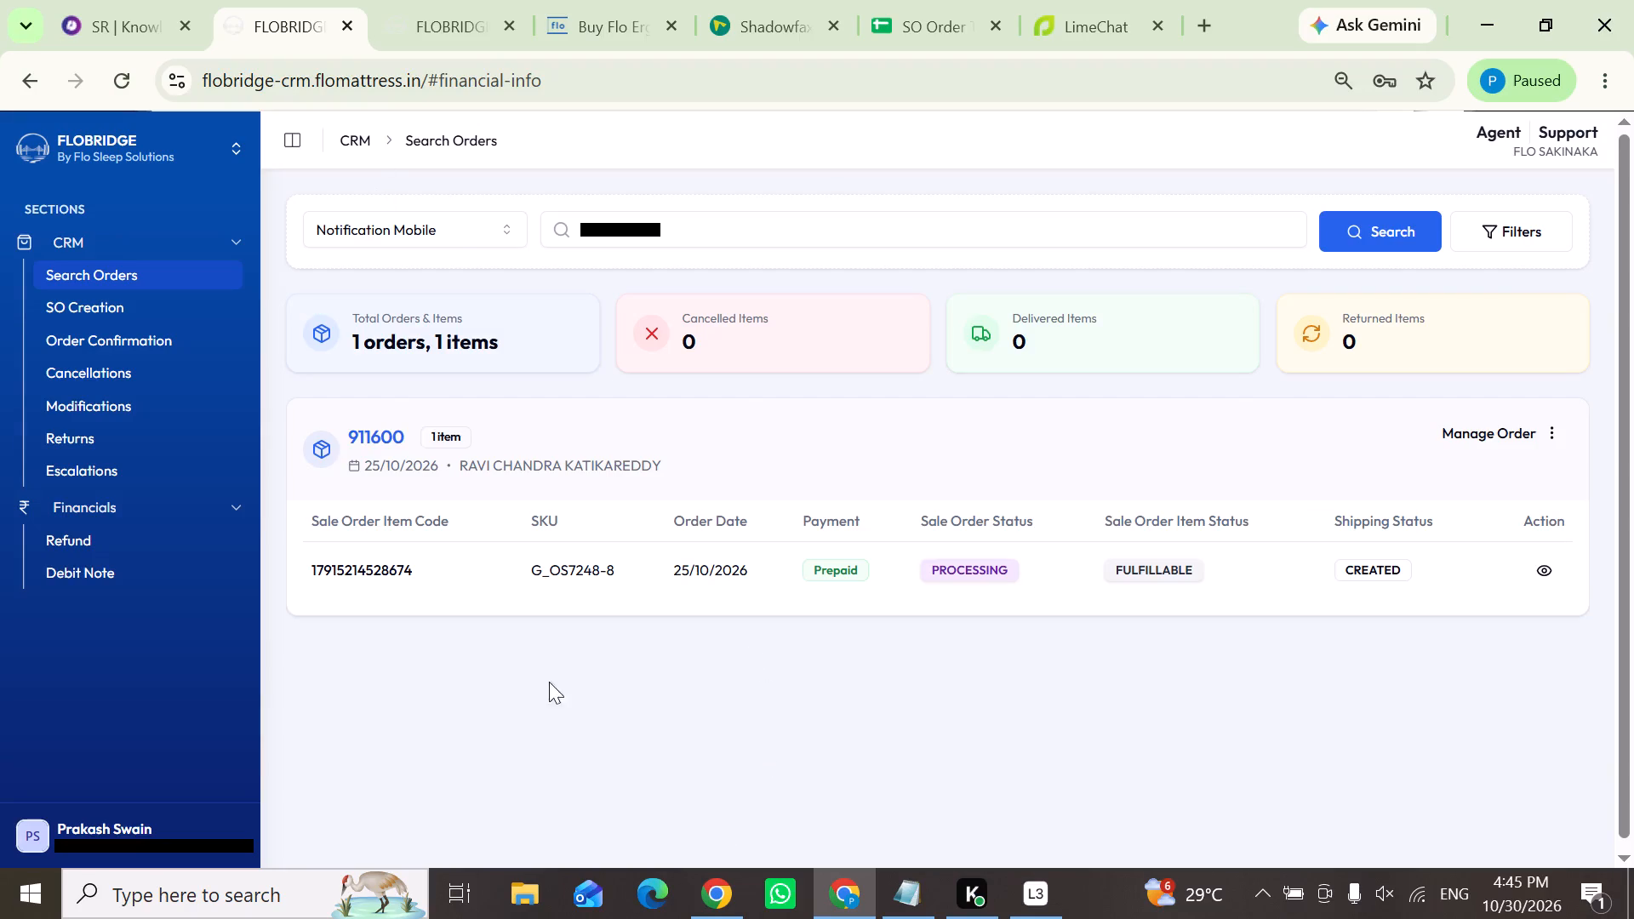
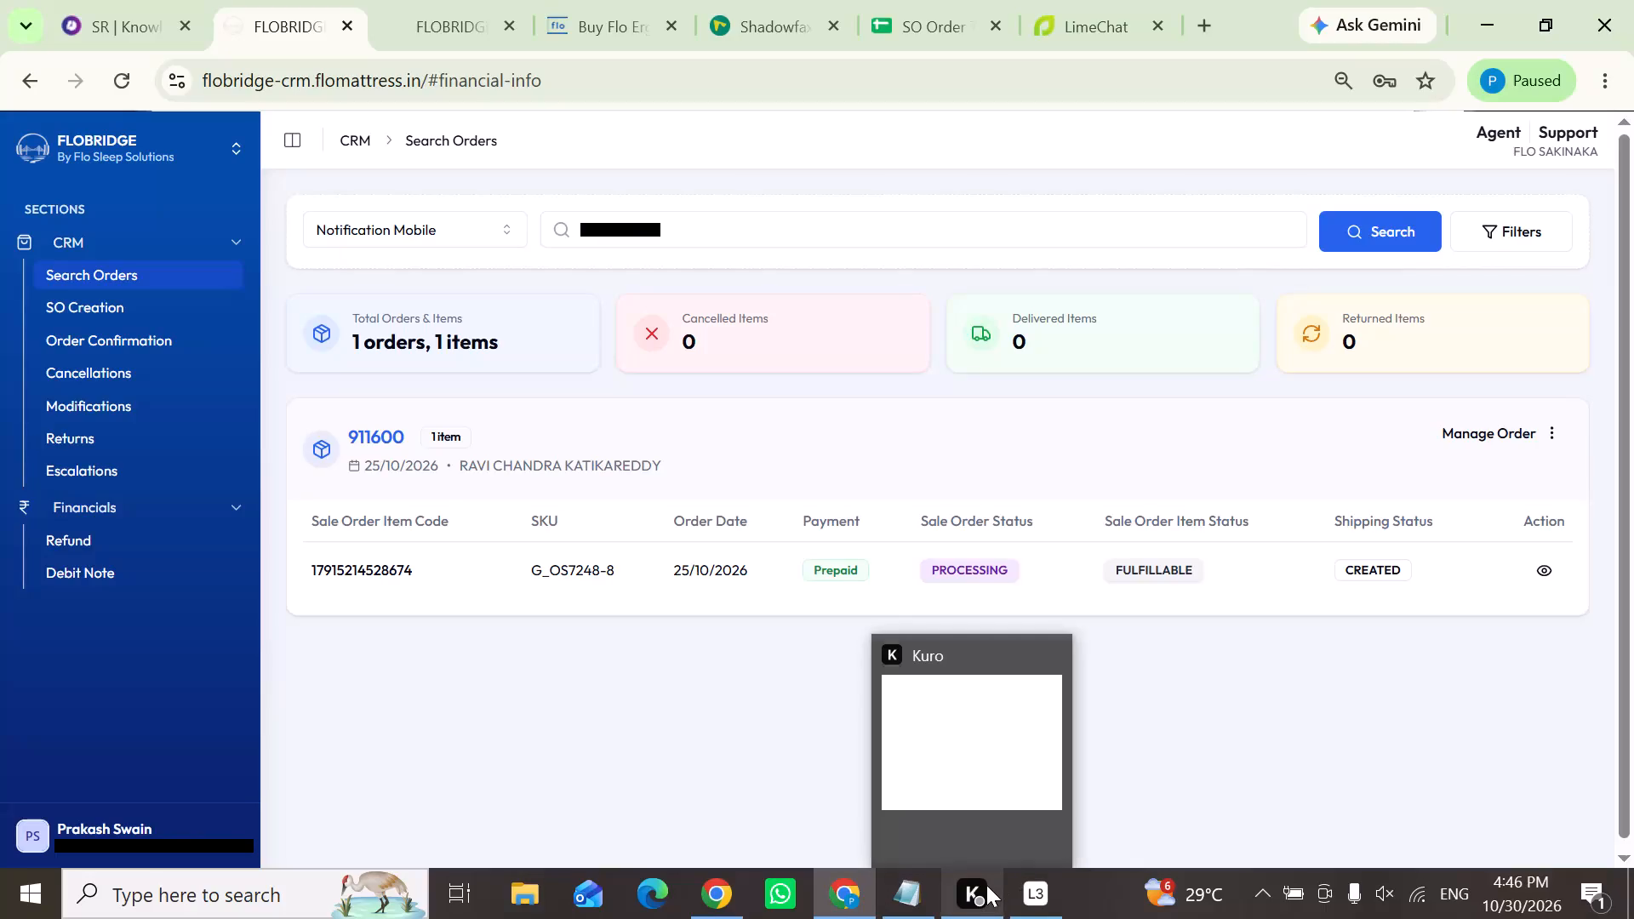
Search FLOBRIDGE orders by the new caller's mobile number, copied from the ongoing call in Knowlarity and trimmed of its extra leading characters.
click(113, 0)
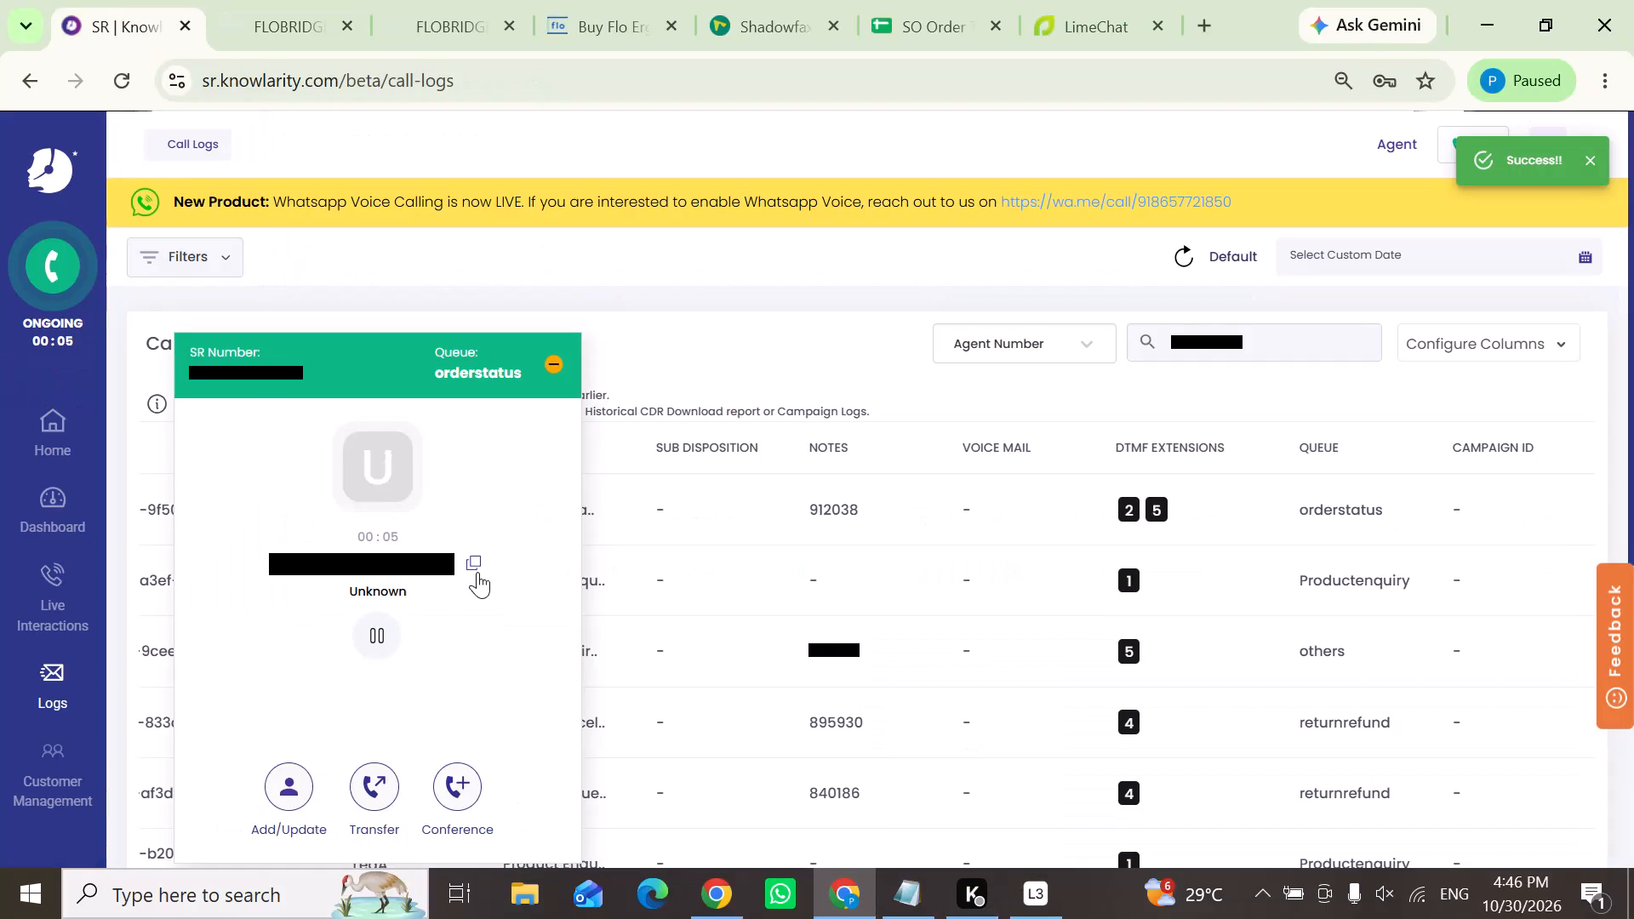
click(471, 557)
click(298, 0)
drag(719, 226, 484, 225)
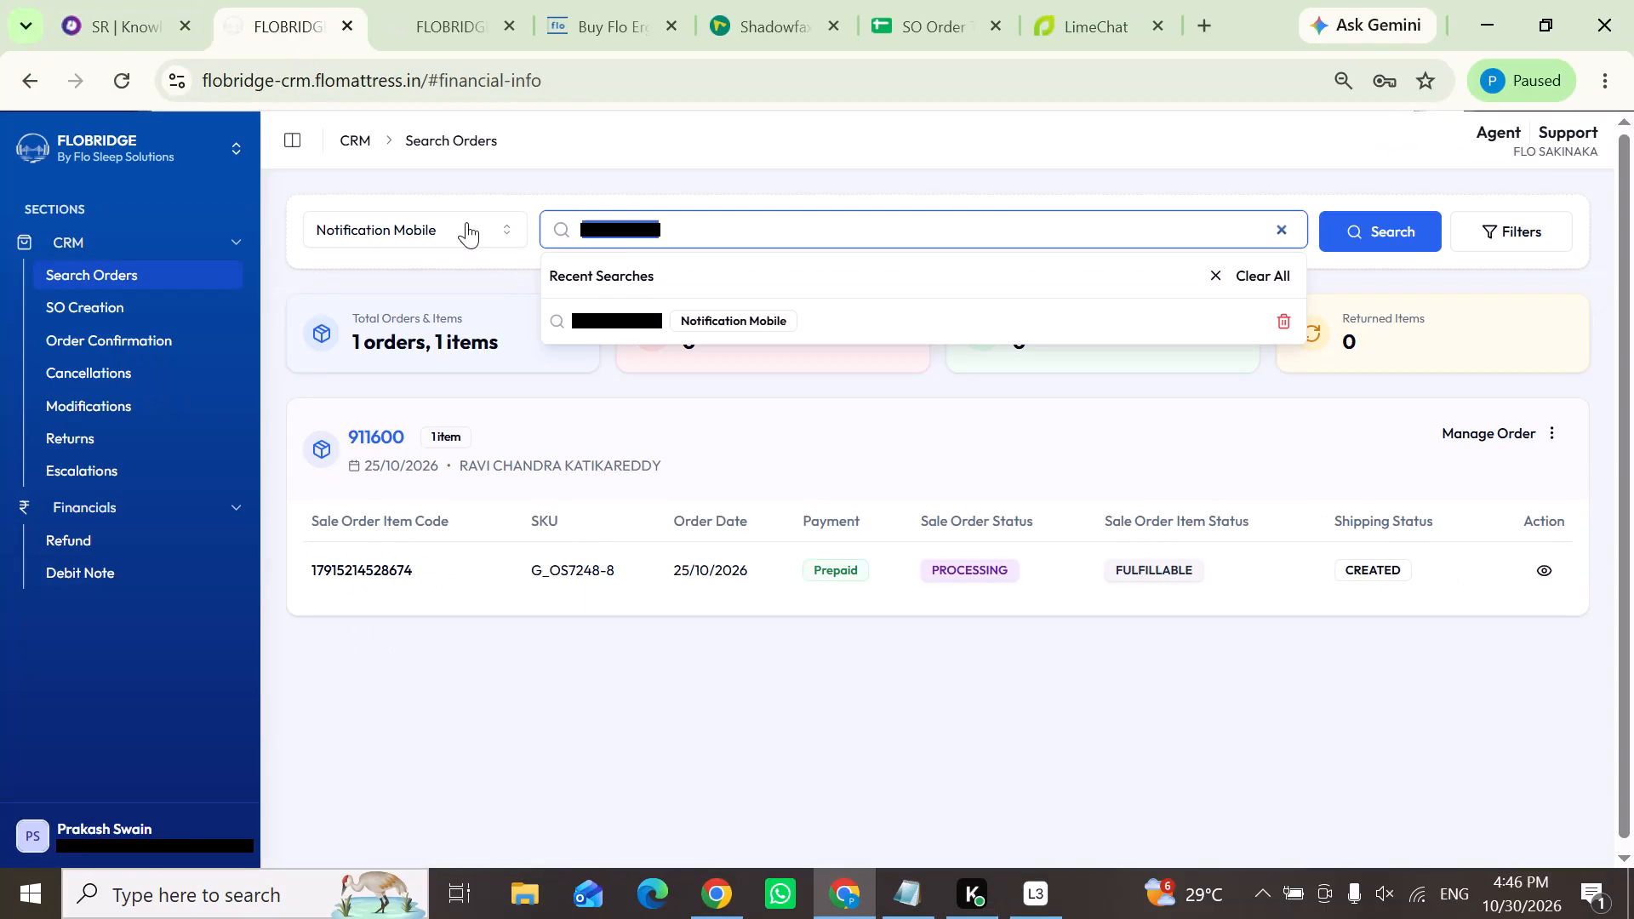
key(ctrl+v)
drag(601, 228, 557, 228)
key(BackSpace)
click(1397, 226)
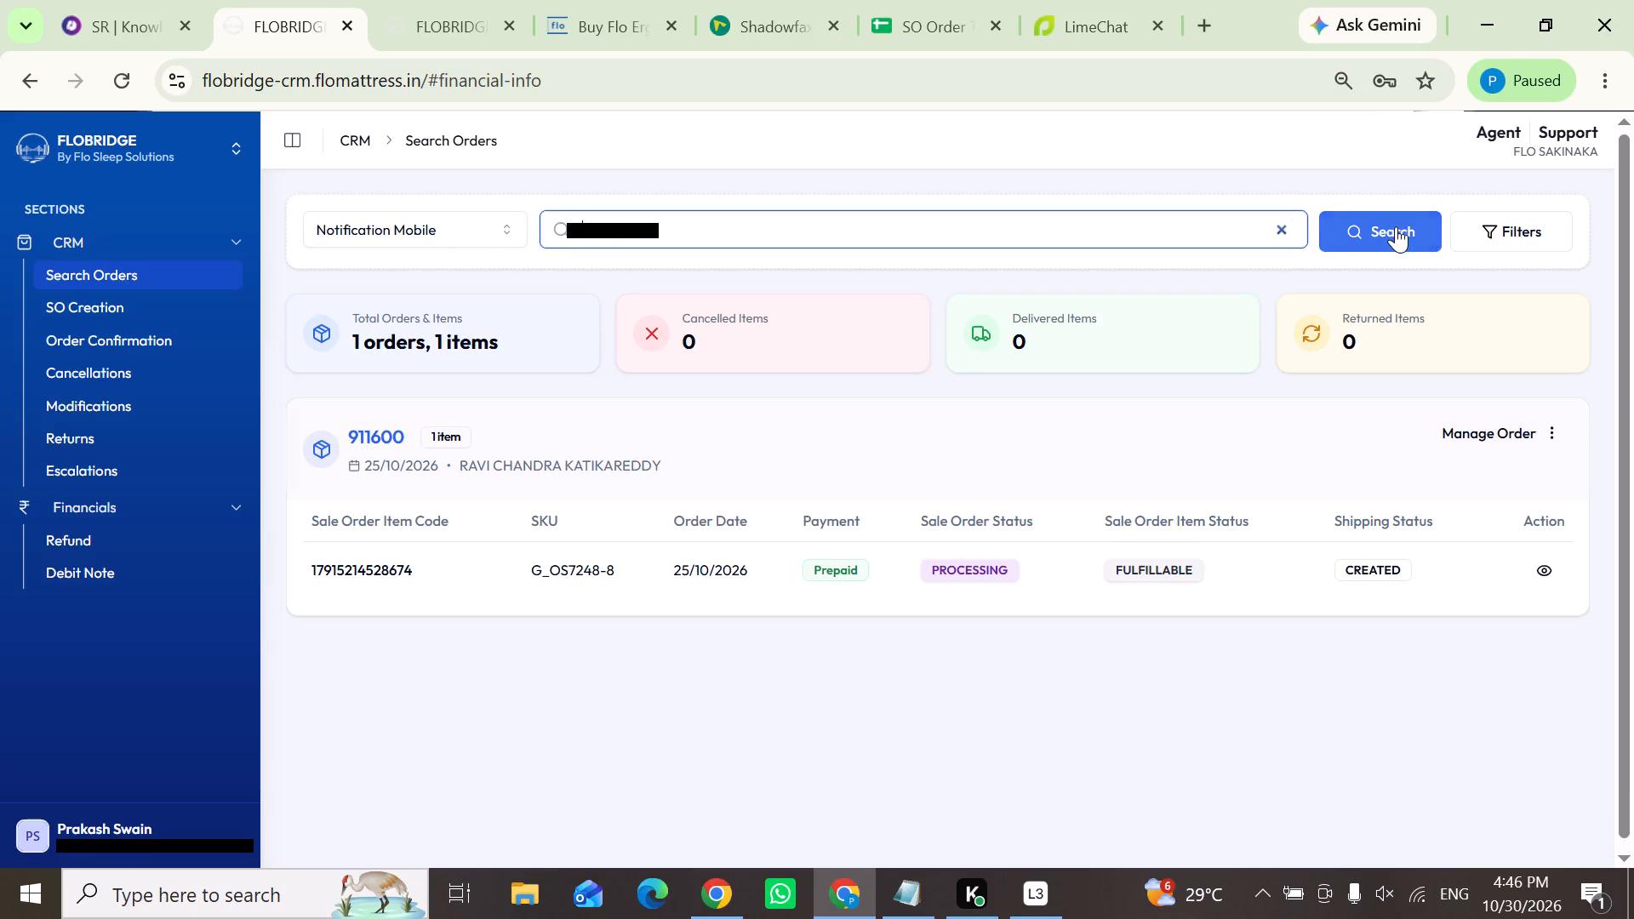
In the caller's Knowlarity record, set the disposition to "Order Confir.." and add the order number copied from FLOBRIDGE as the note.
drag(406, 432, 383, 431)
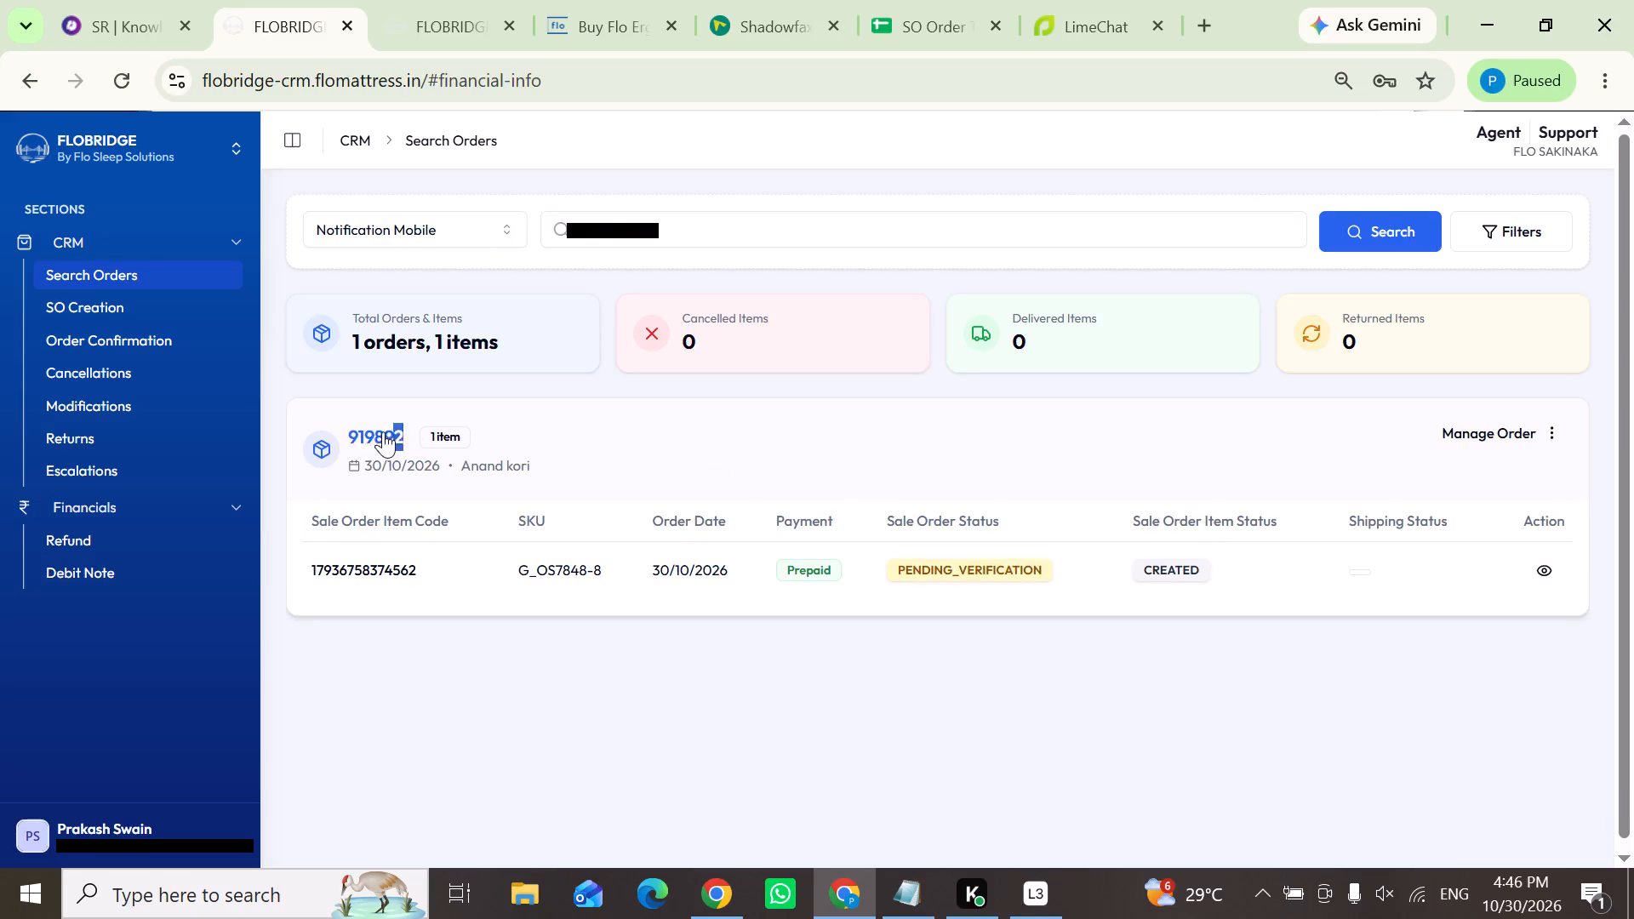
drag(383, 431, 320, 431)
key(ctrl+c)
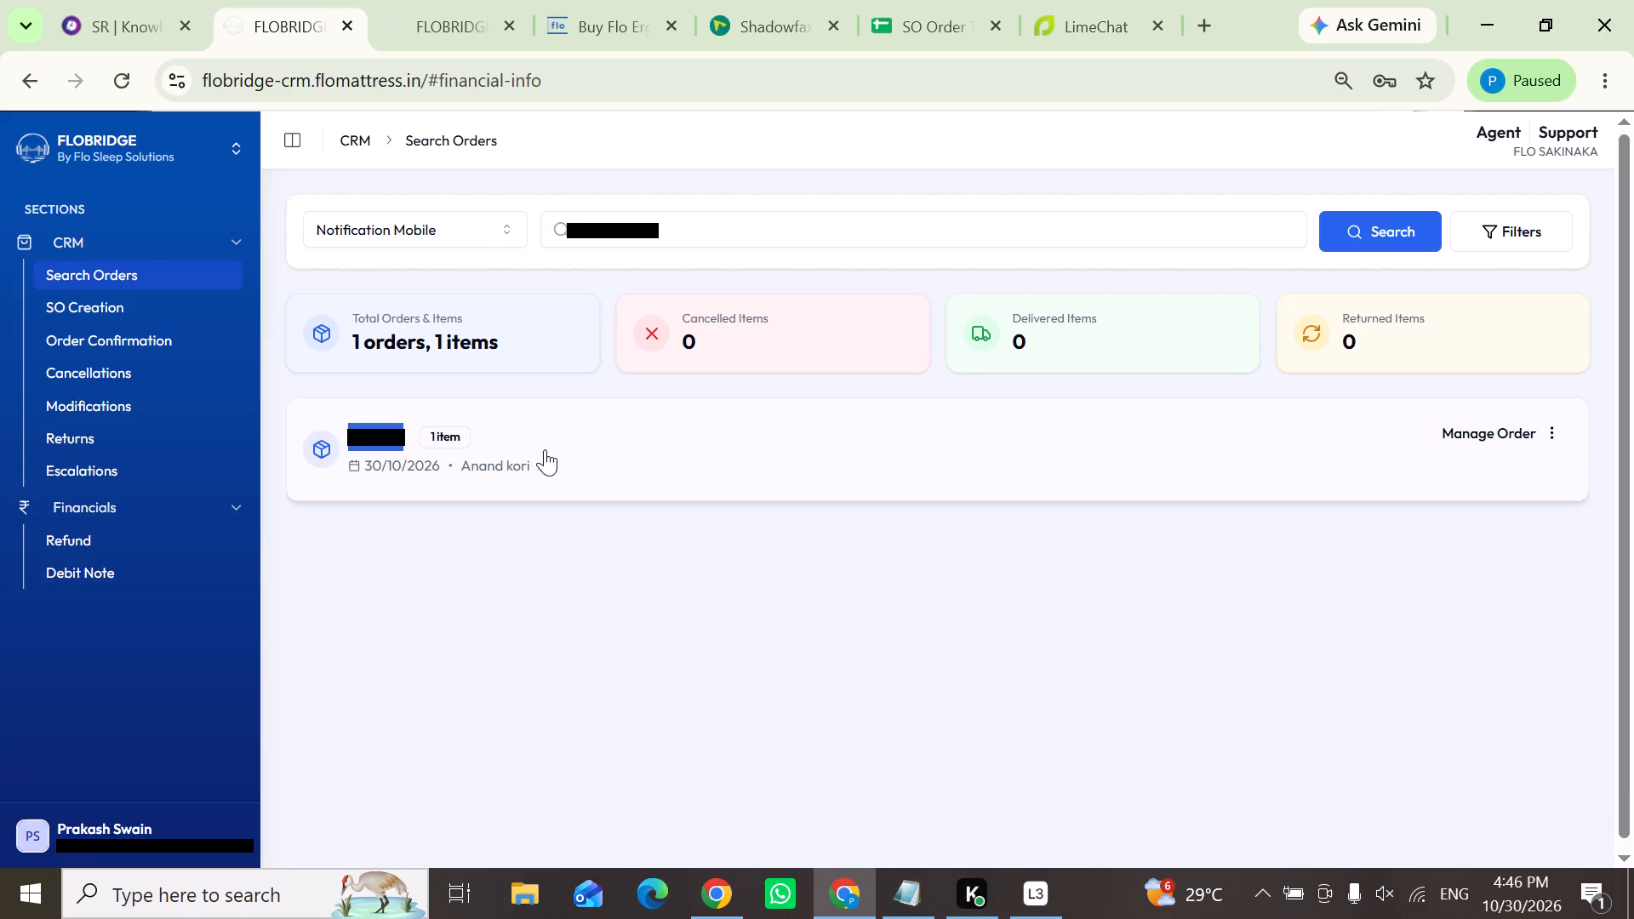
click(557, 454)
click(86, 0)
click(271, 796)
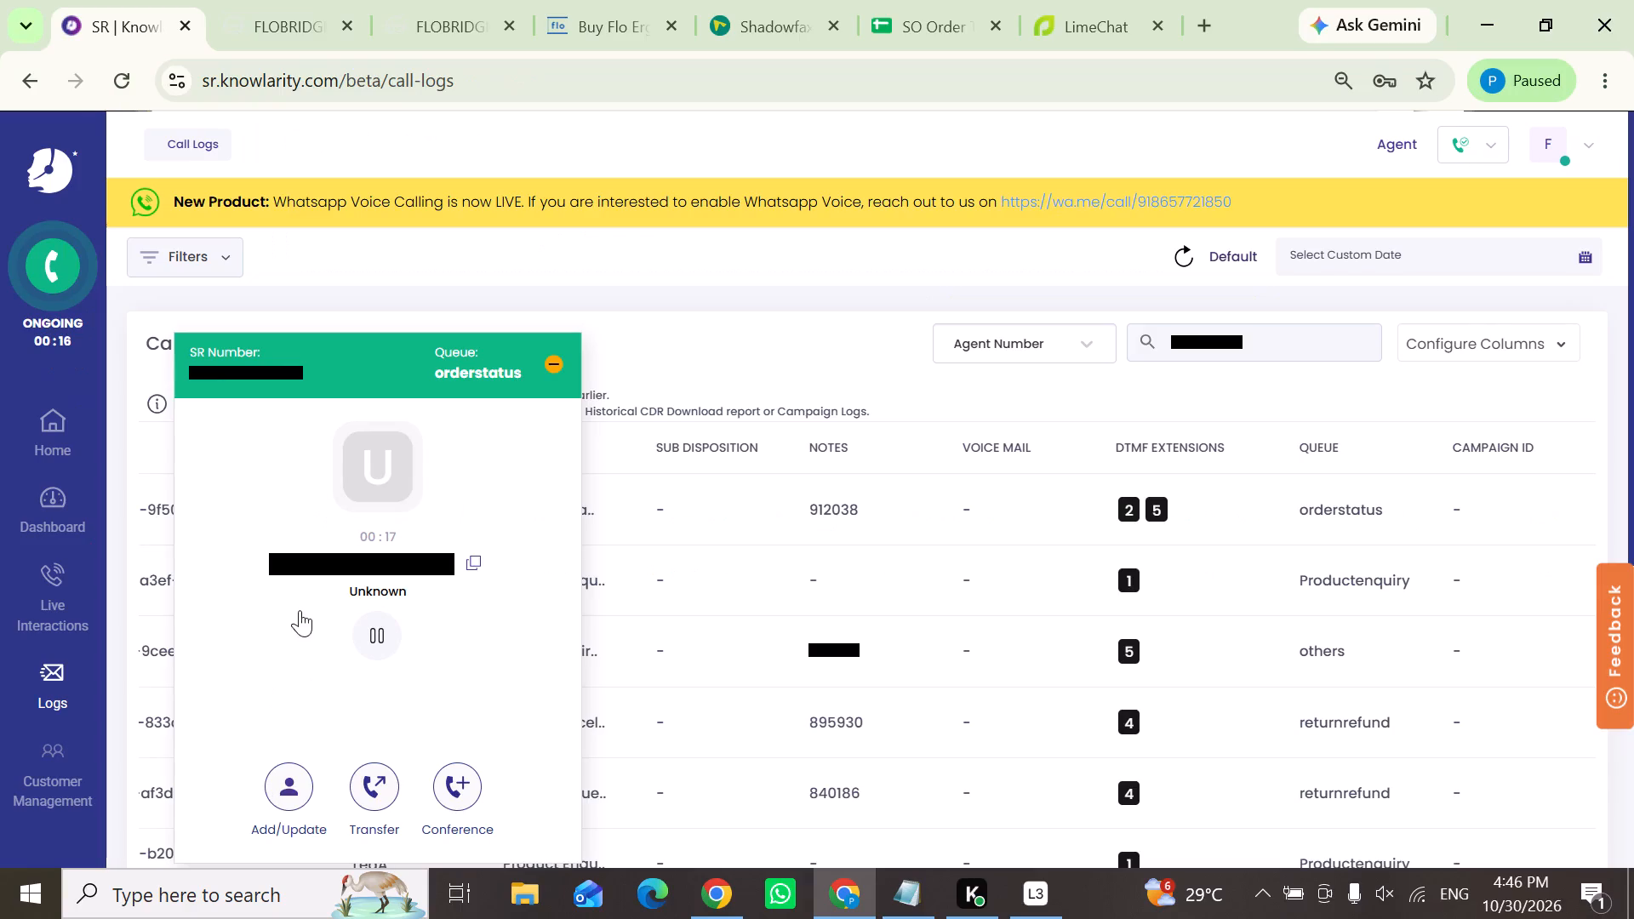
scroll(324, 651, down, 1)
click(339, 703)
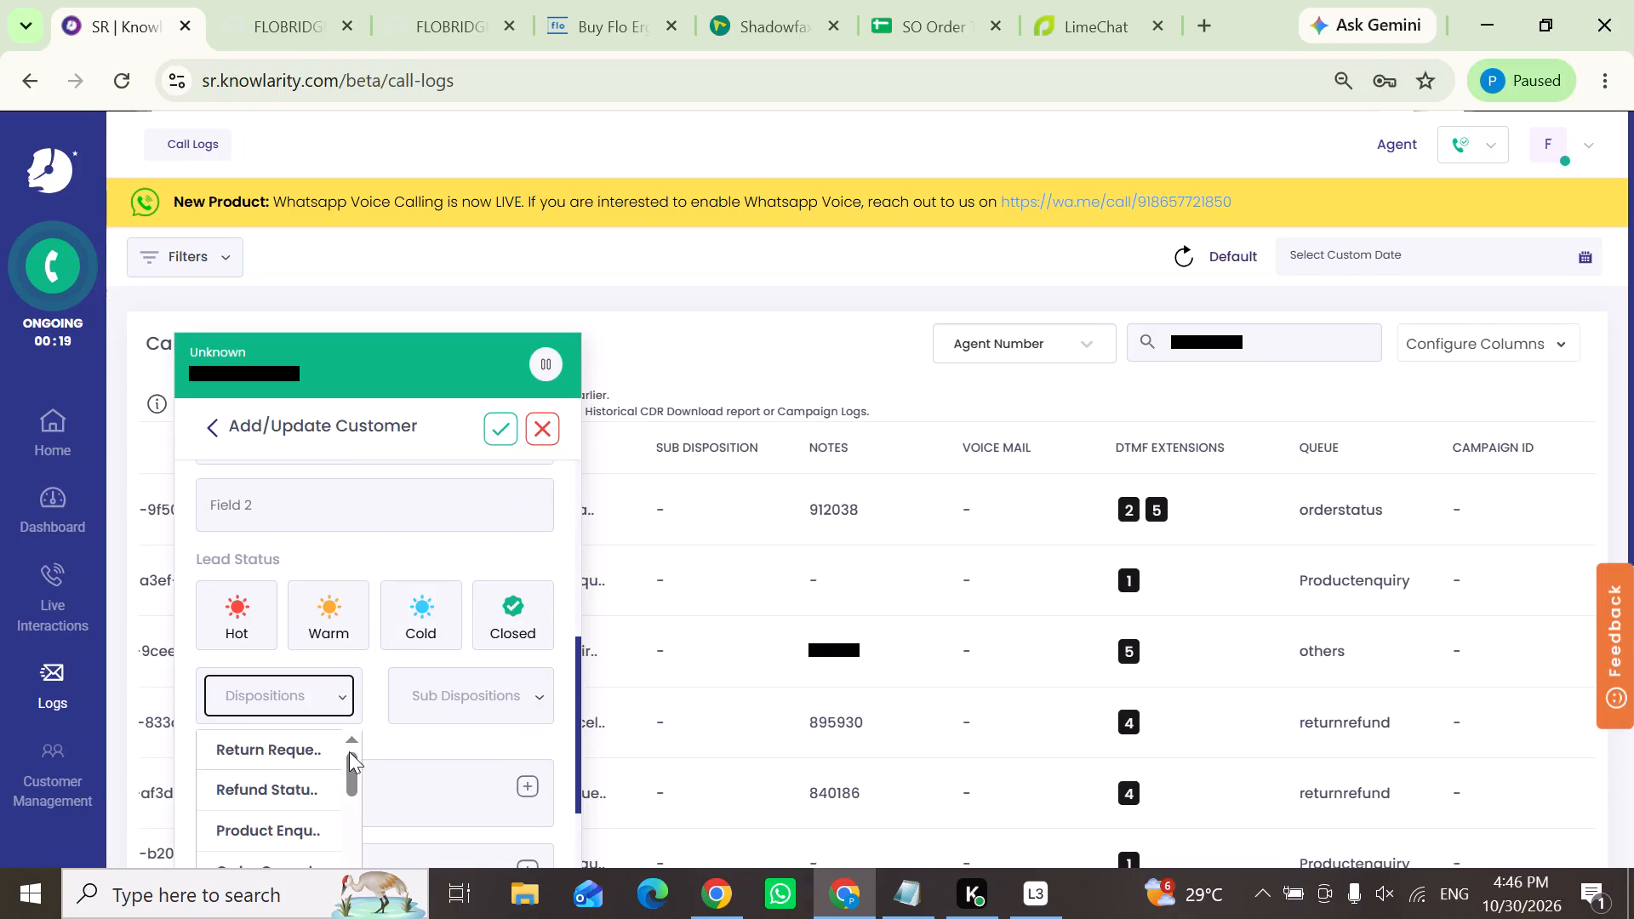
drag(350, 766, 350, 918)
click(273, 814)
click(527, 791)
click(448, 831)
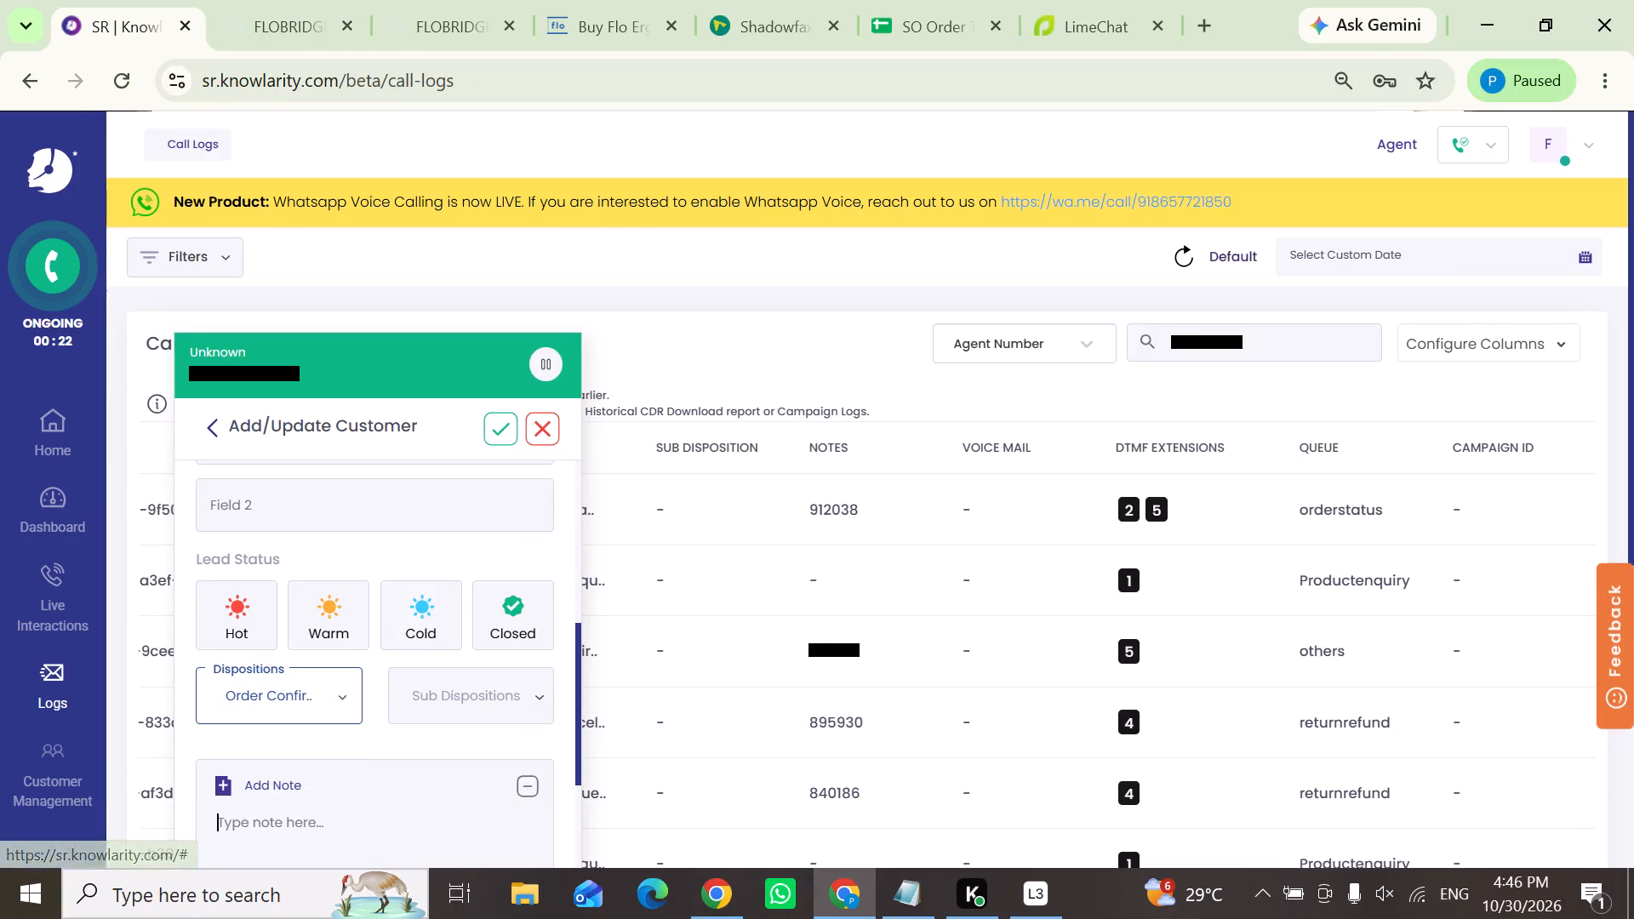
key(ctrl+v)
Enter the caller's first name from the order as the customer name and save the Knowlarity record.
scroll(391, 706, up, 2)
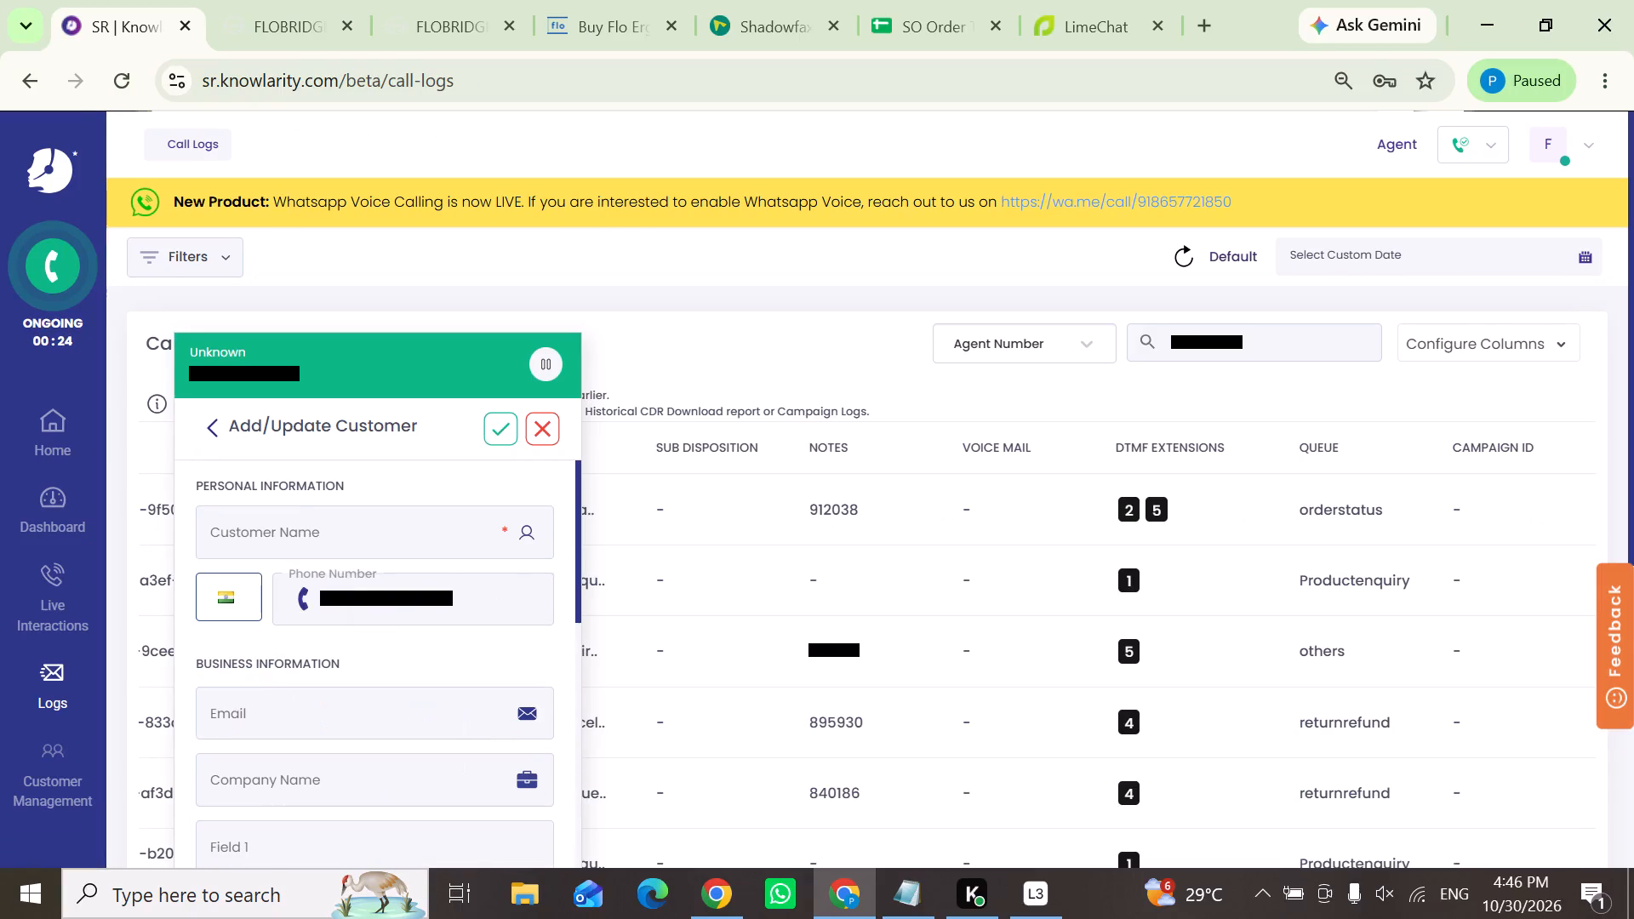
click(329, 531)
key(a)
text(na)
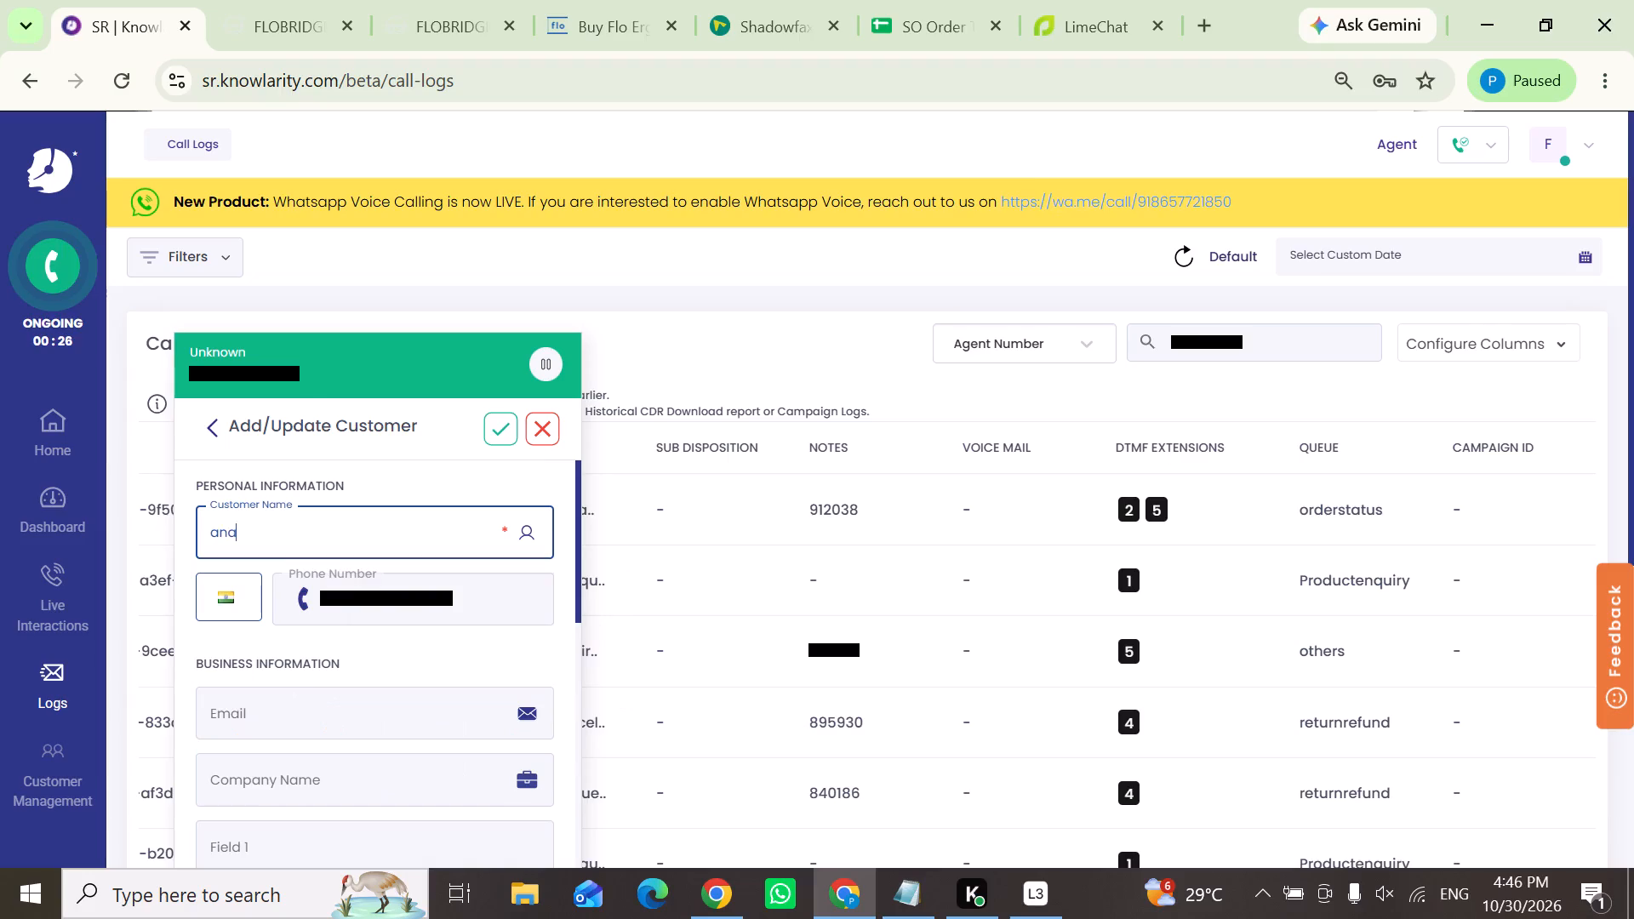
text(nd)
click(496, 445)
click(229, 0)
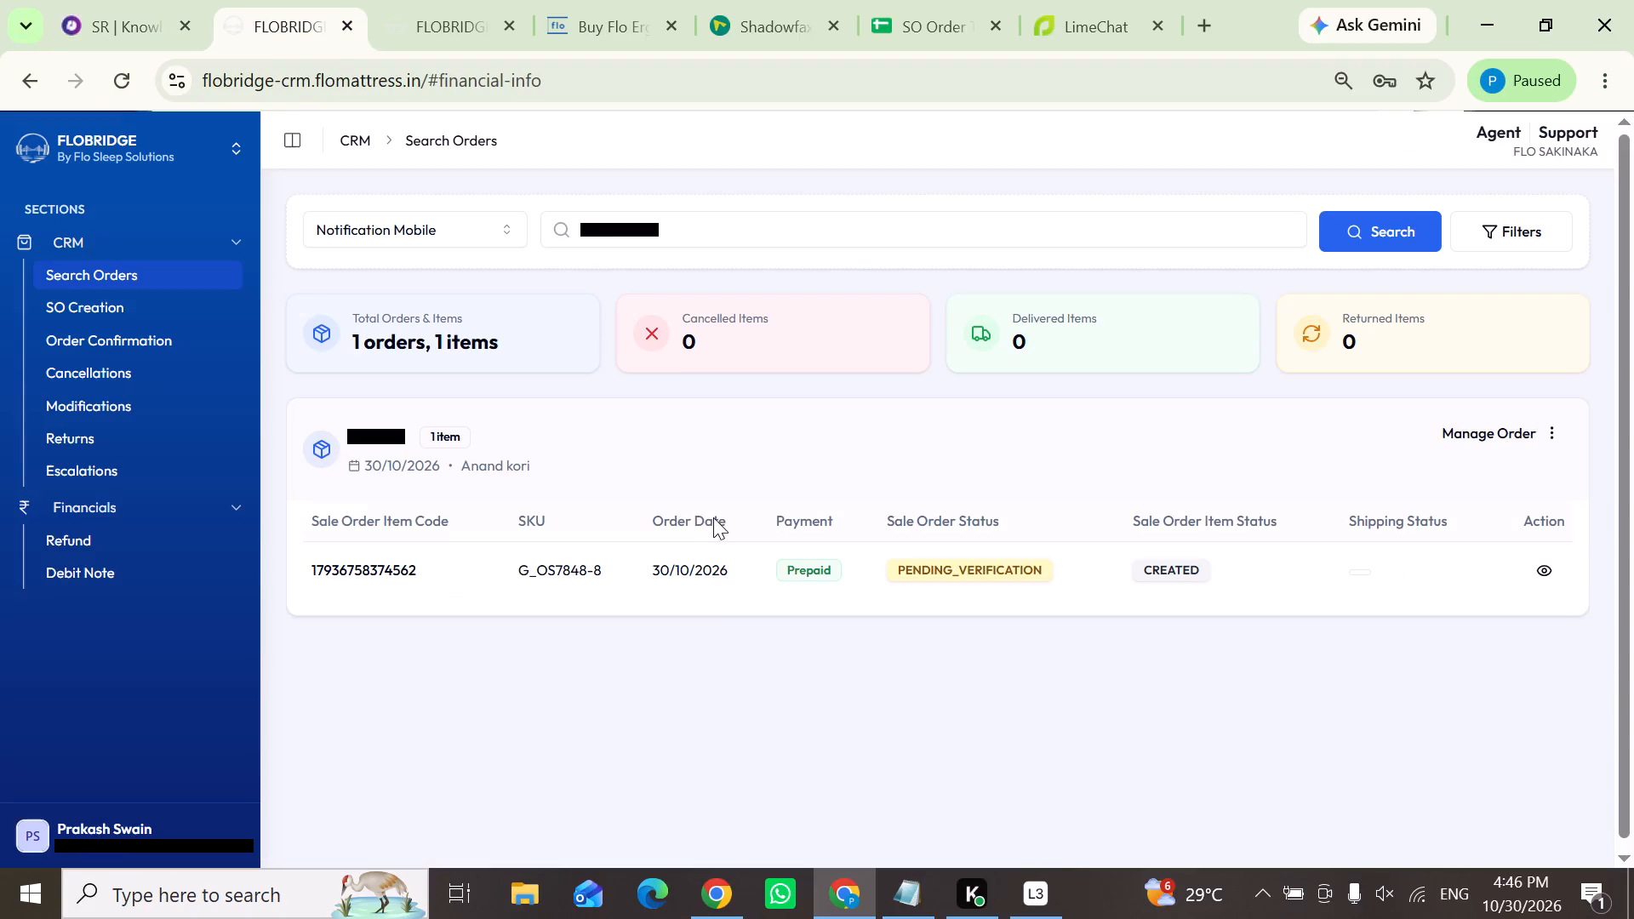
drag(735, 574, 677, 577)
drag(677, 577, 653, 585)
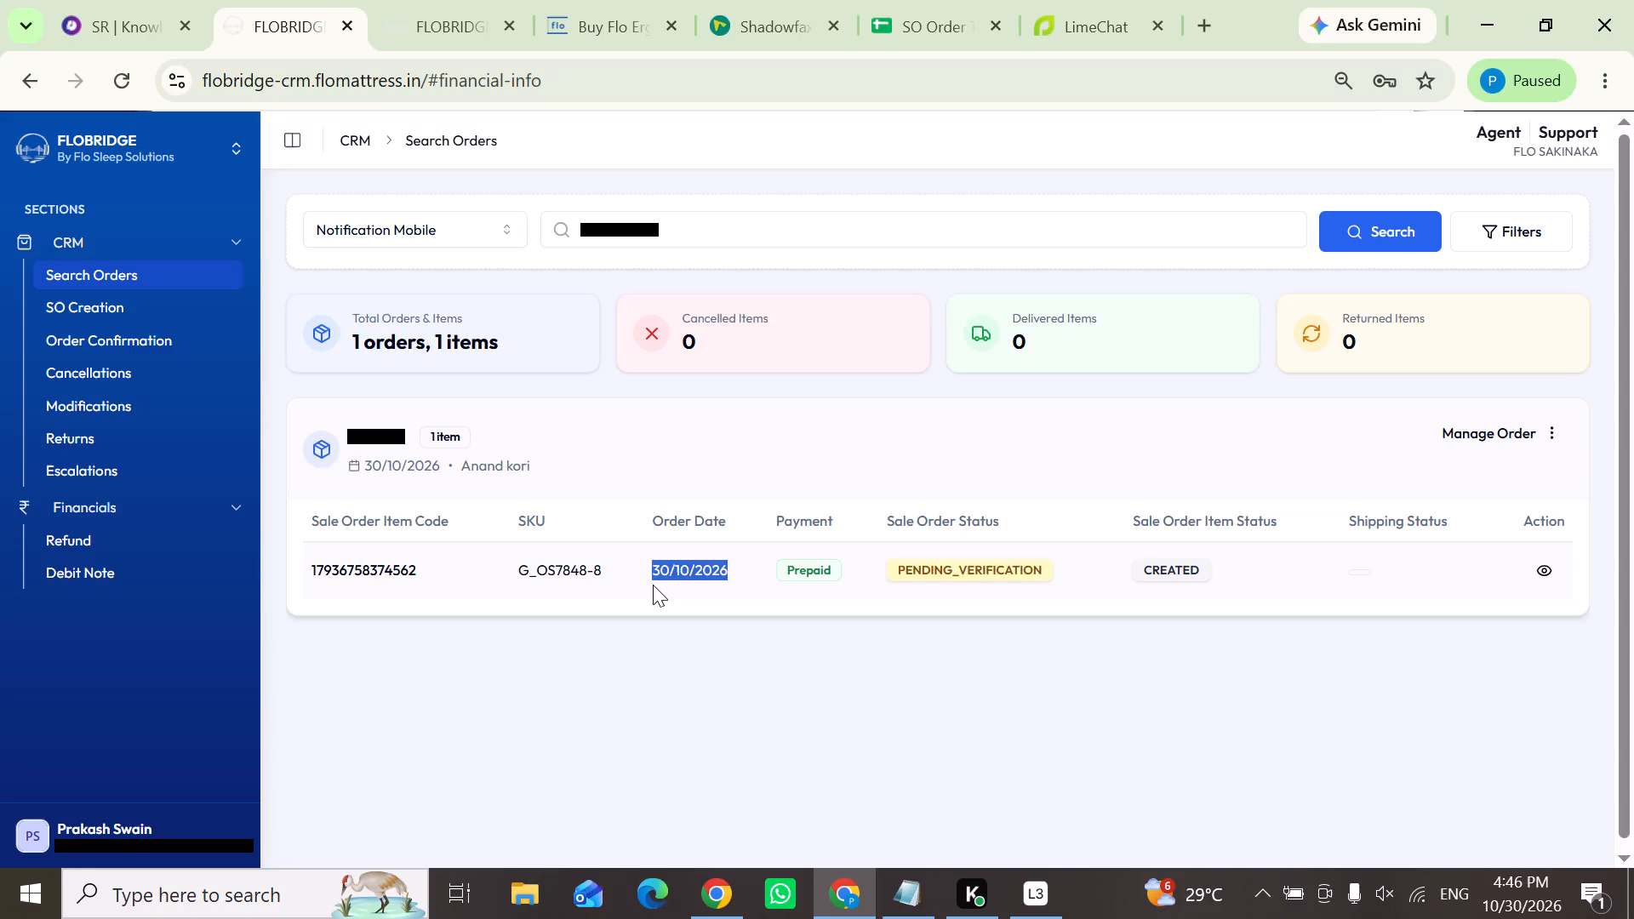
drag(653, 585, 684, 589)
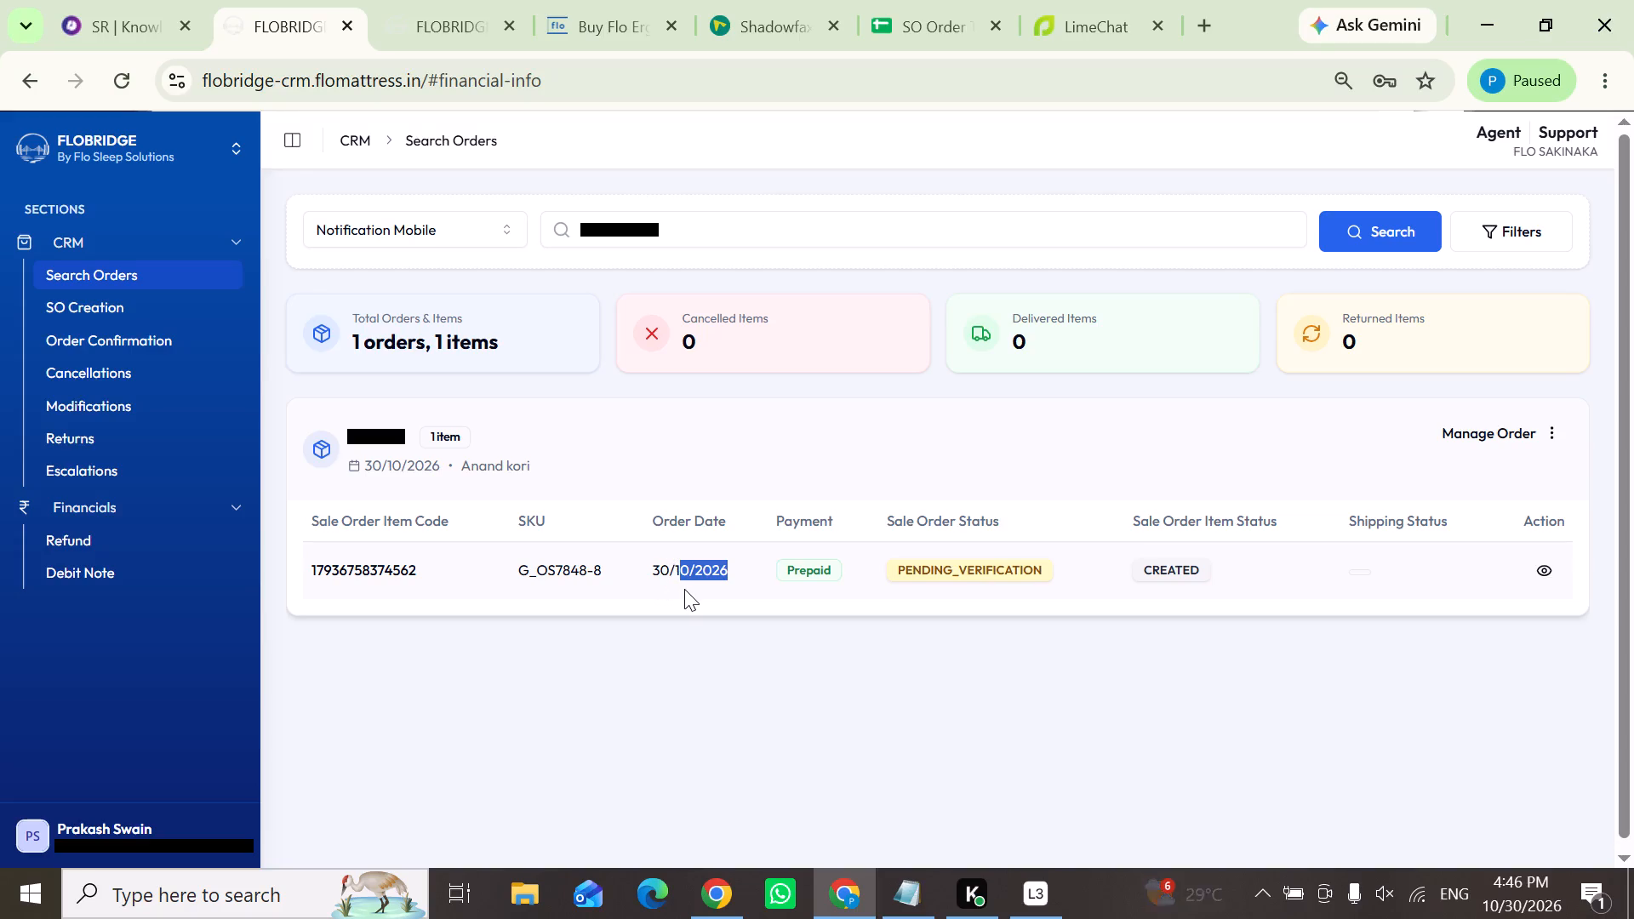
drag(684, 589, 723, 590)
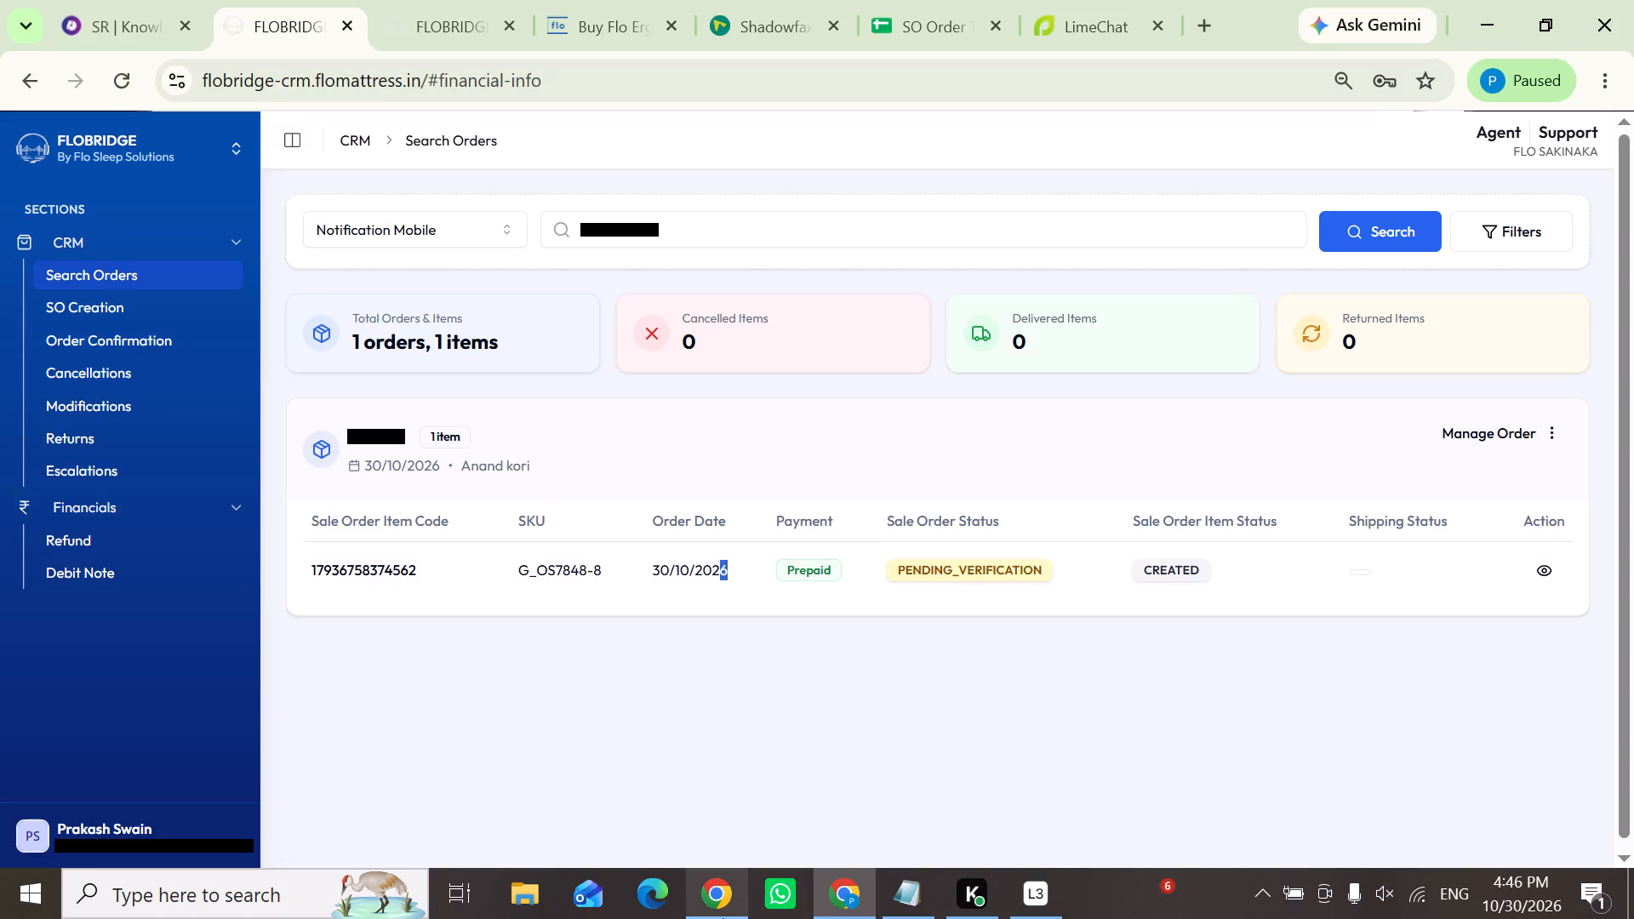
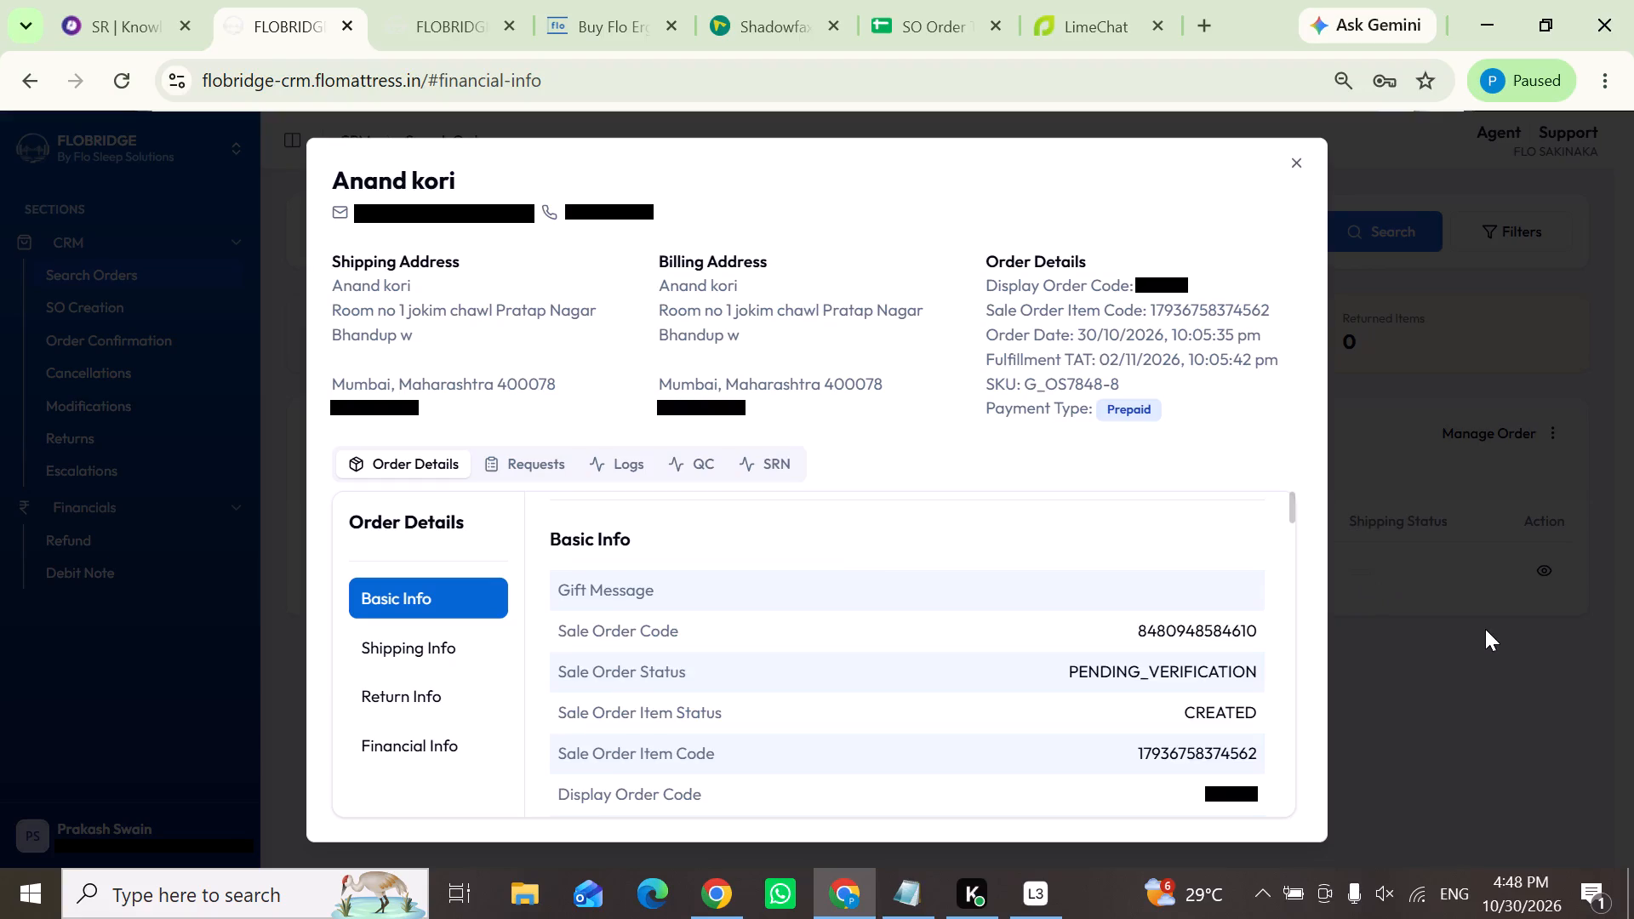
Complete the Order Confirmation for the caller's Flo Ortho Mattress Double 78x48x8 order, keeping its item details as they are.
click(1459, 720)
click(1522, 436)
click(1477, 518)
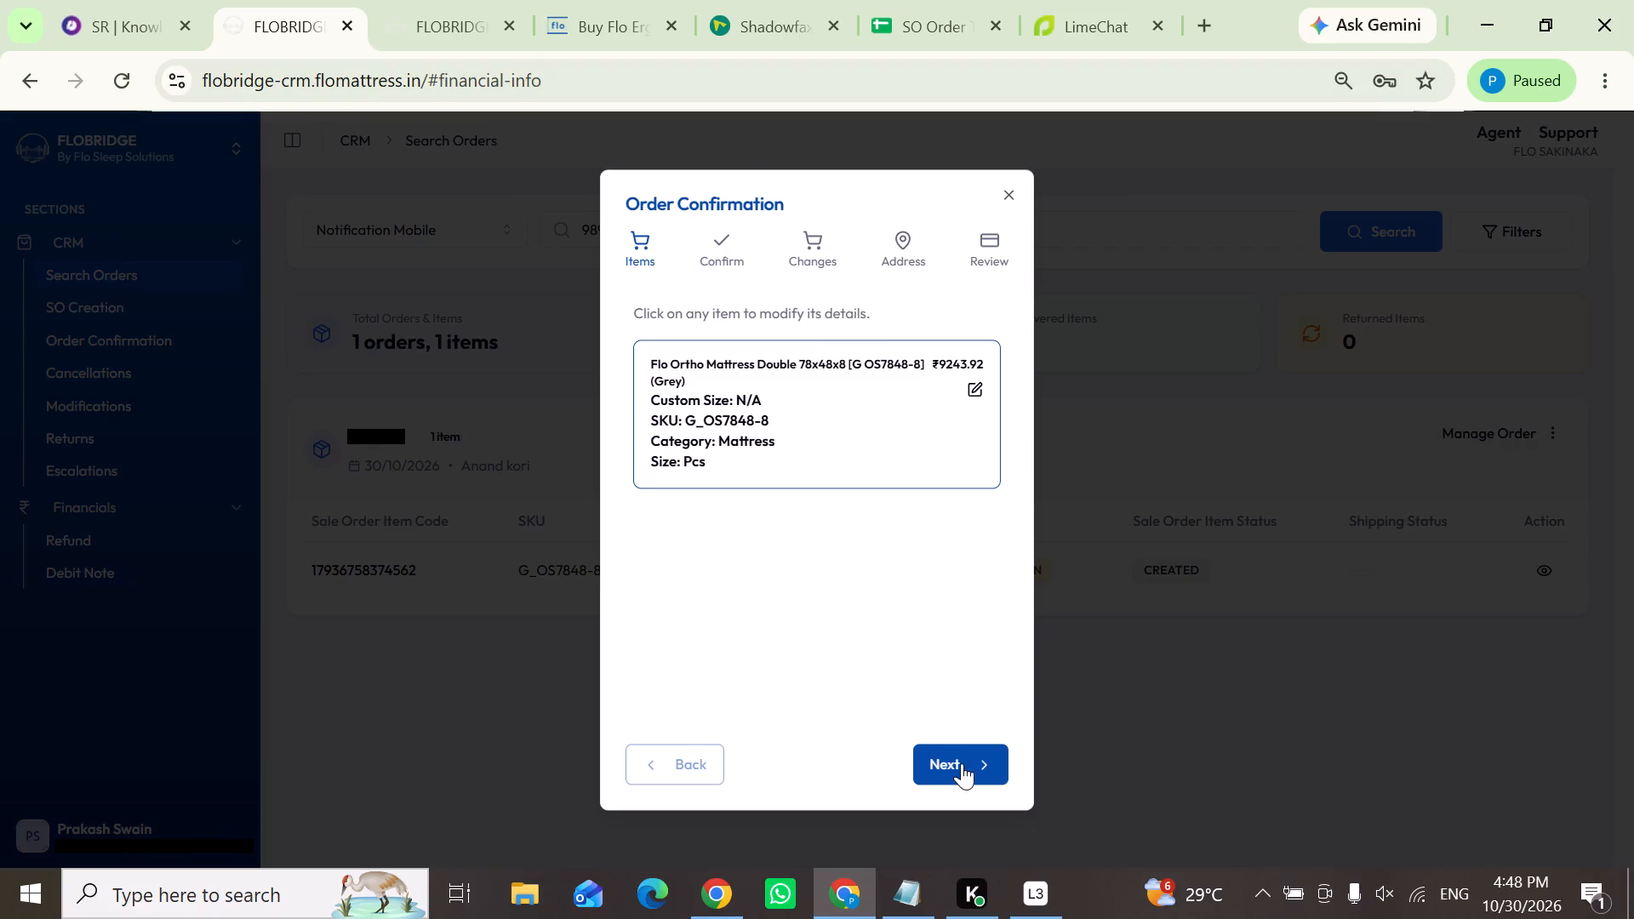
triple_click(962, 763)
click(950, 780)
click(941, 773)
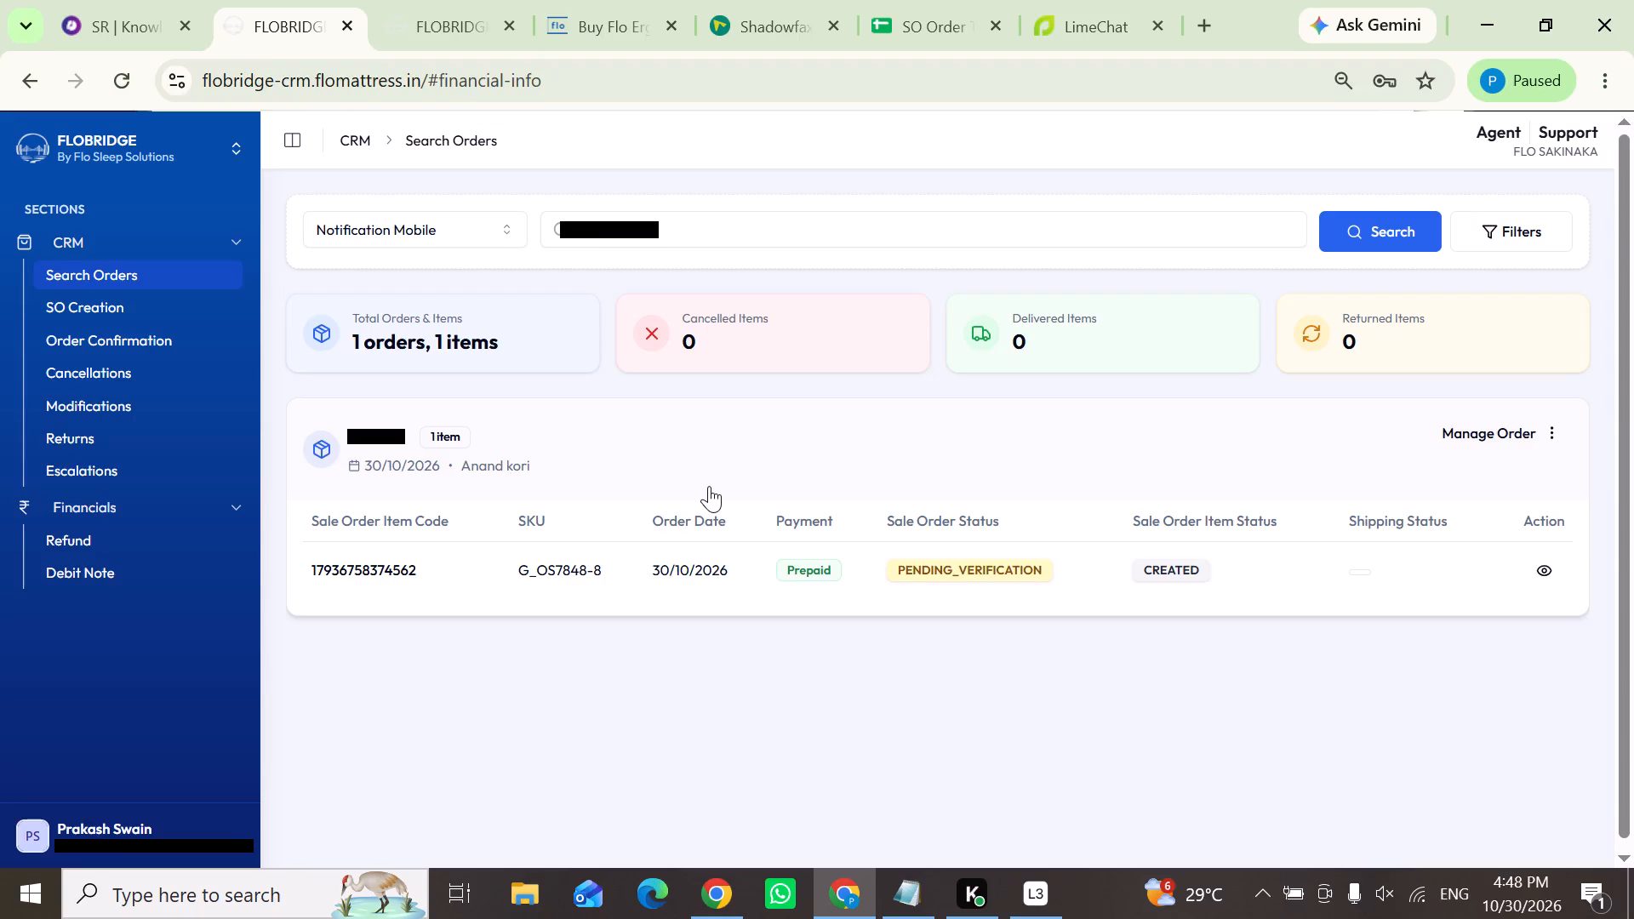
click(1560, 558)
click(422, 749)
scroll(900, 675, down, 4)
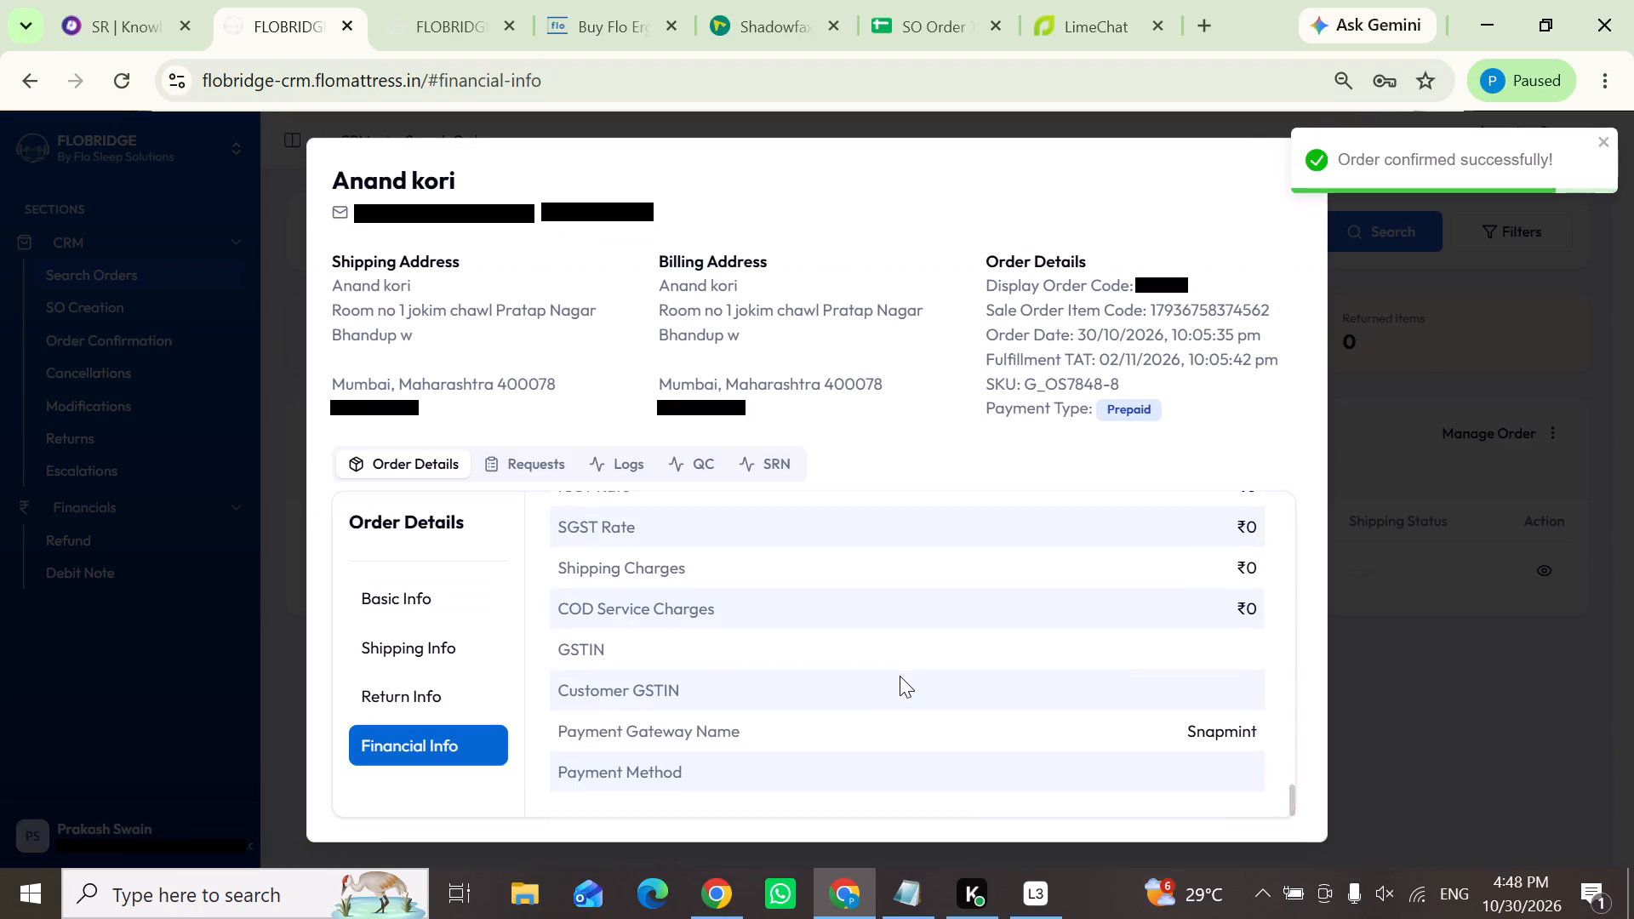
drag(1260, 734, 1191, 743)
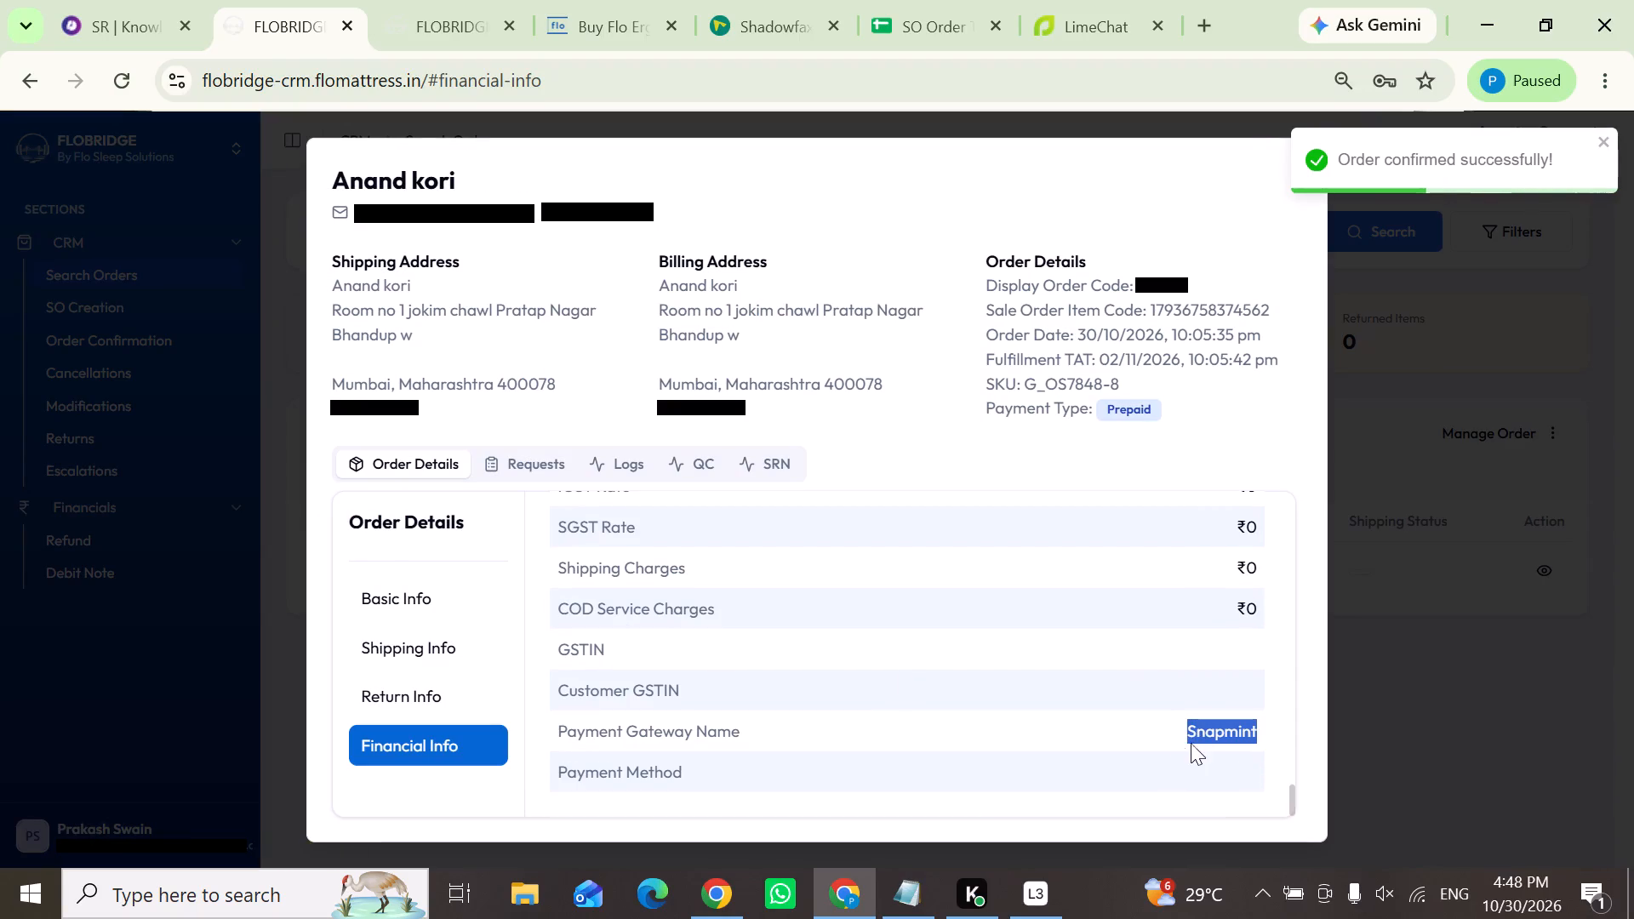
drag(1191, 743, 1238, 744)
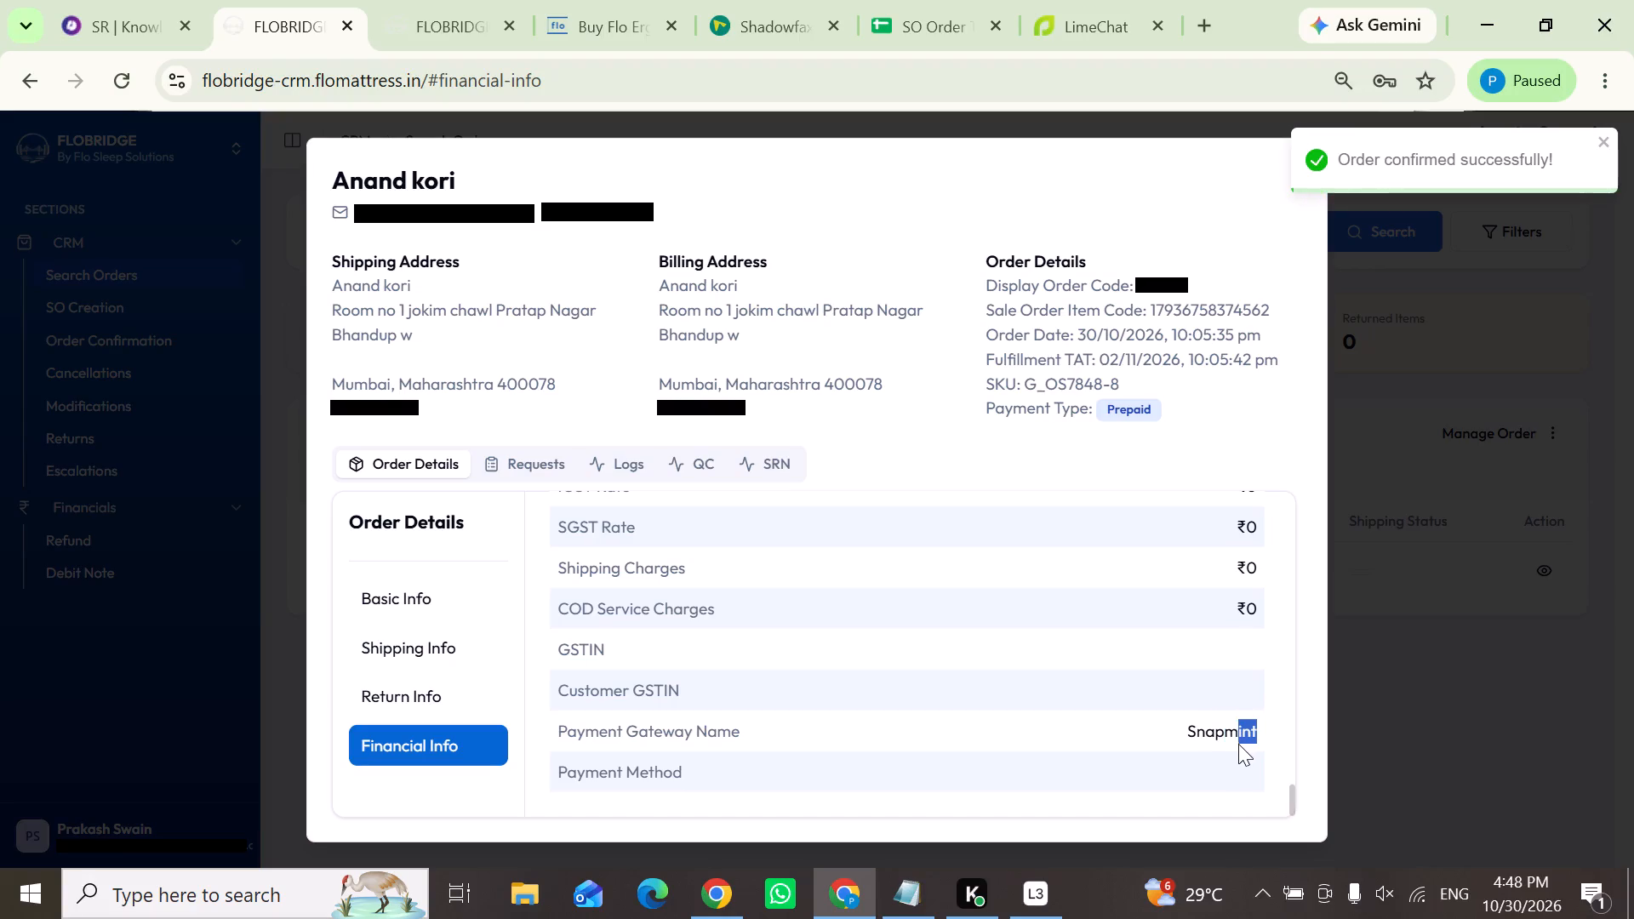
drag(1238, 744, 1253, 745)
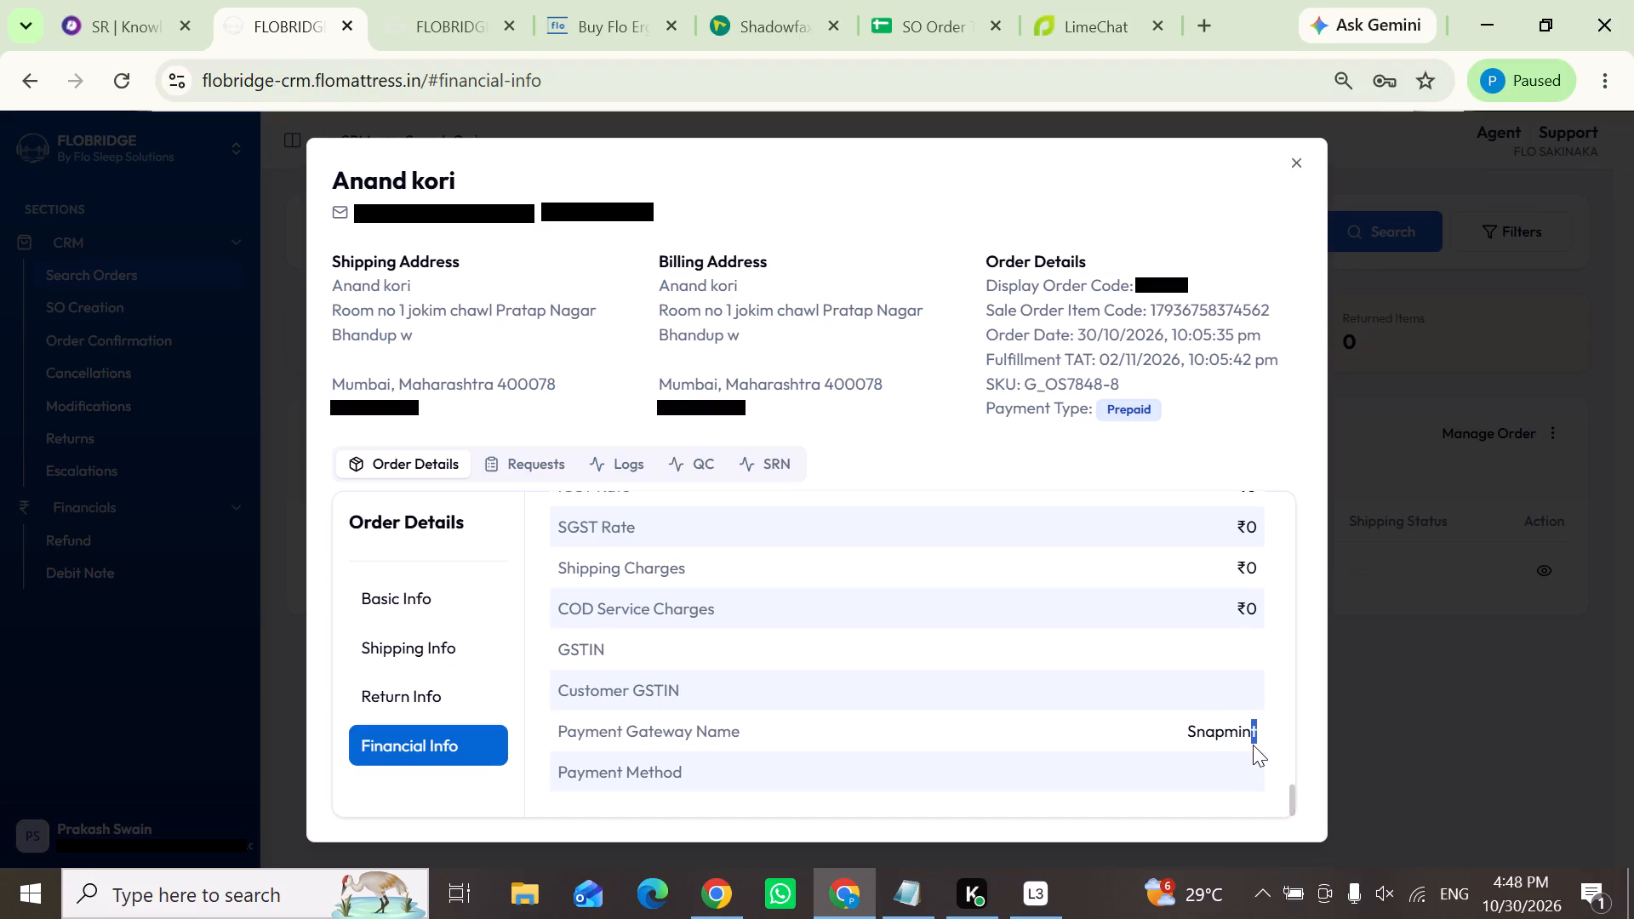
drag(1253, 745, 1224, 751)
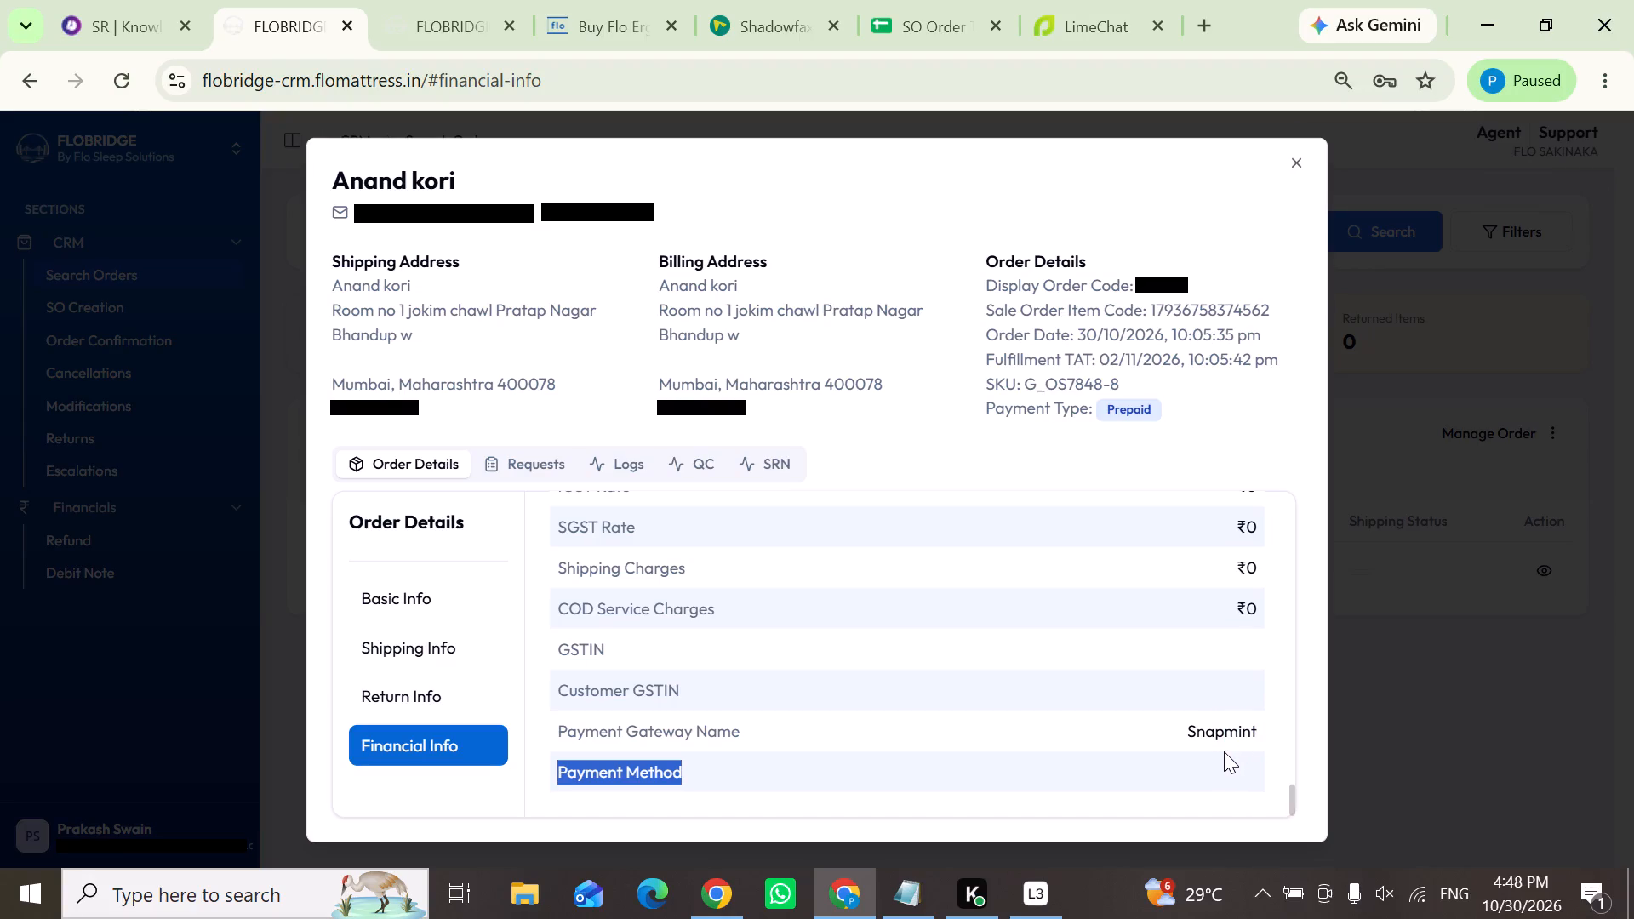
drag(1224, 751, 1222, 751)
click(1237, 722)
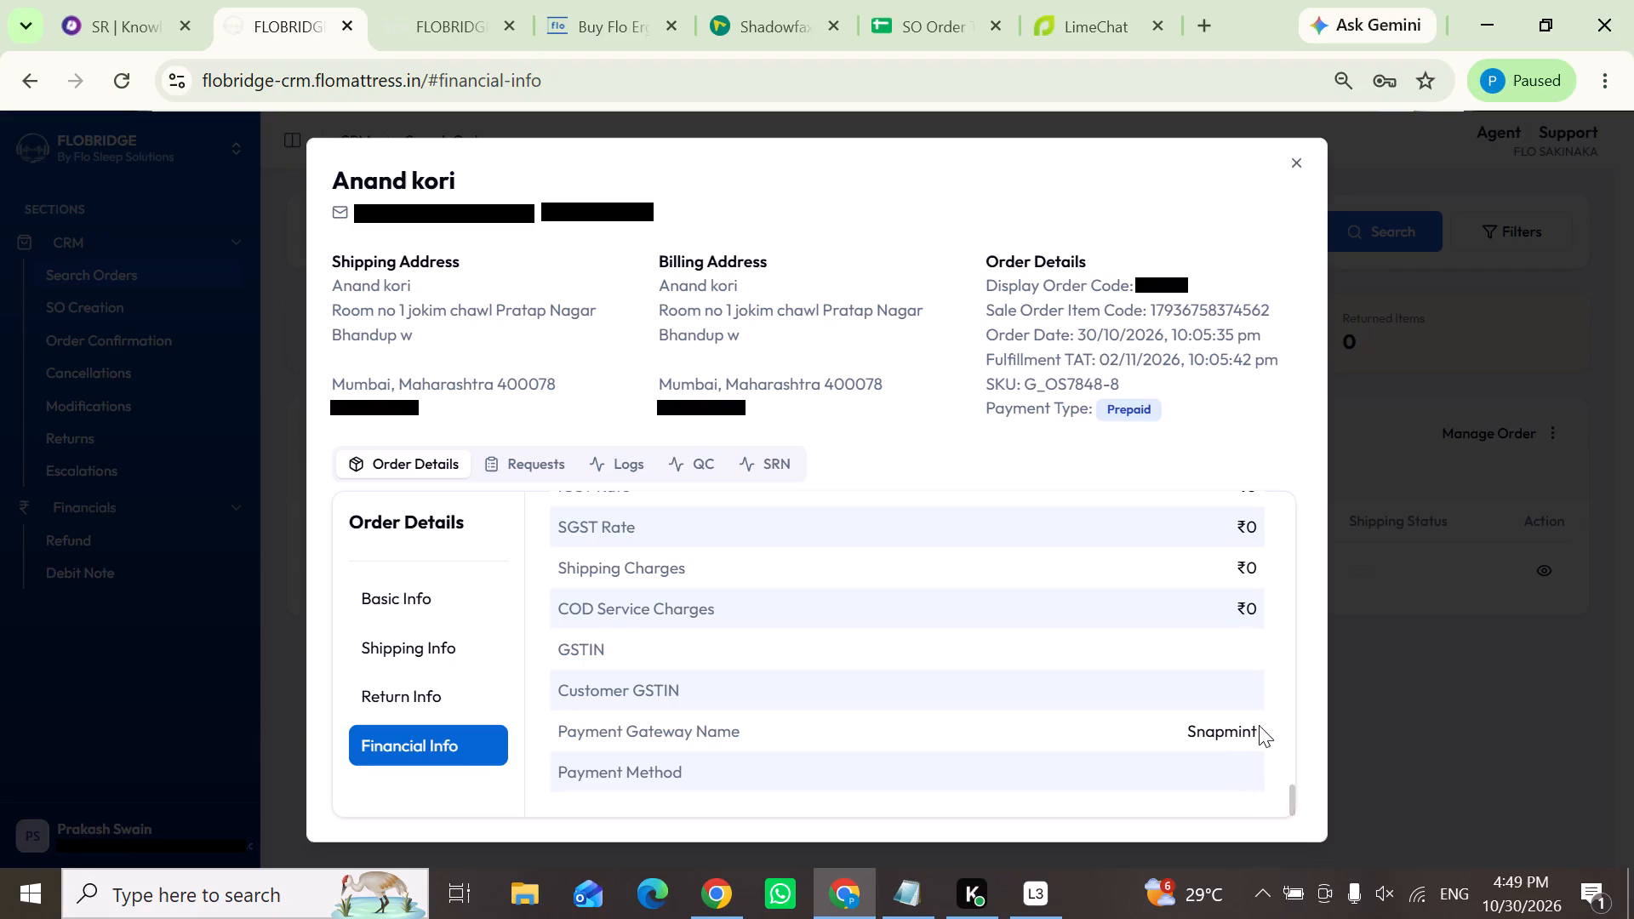
Search FLOBRIDGE orders by the new caller's mobile number, copied from the ongoing Knowlarity call and trimmed of its extra leading characters.
click(100, 21)
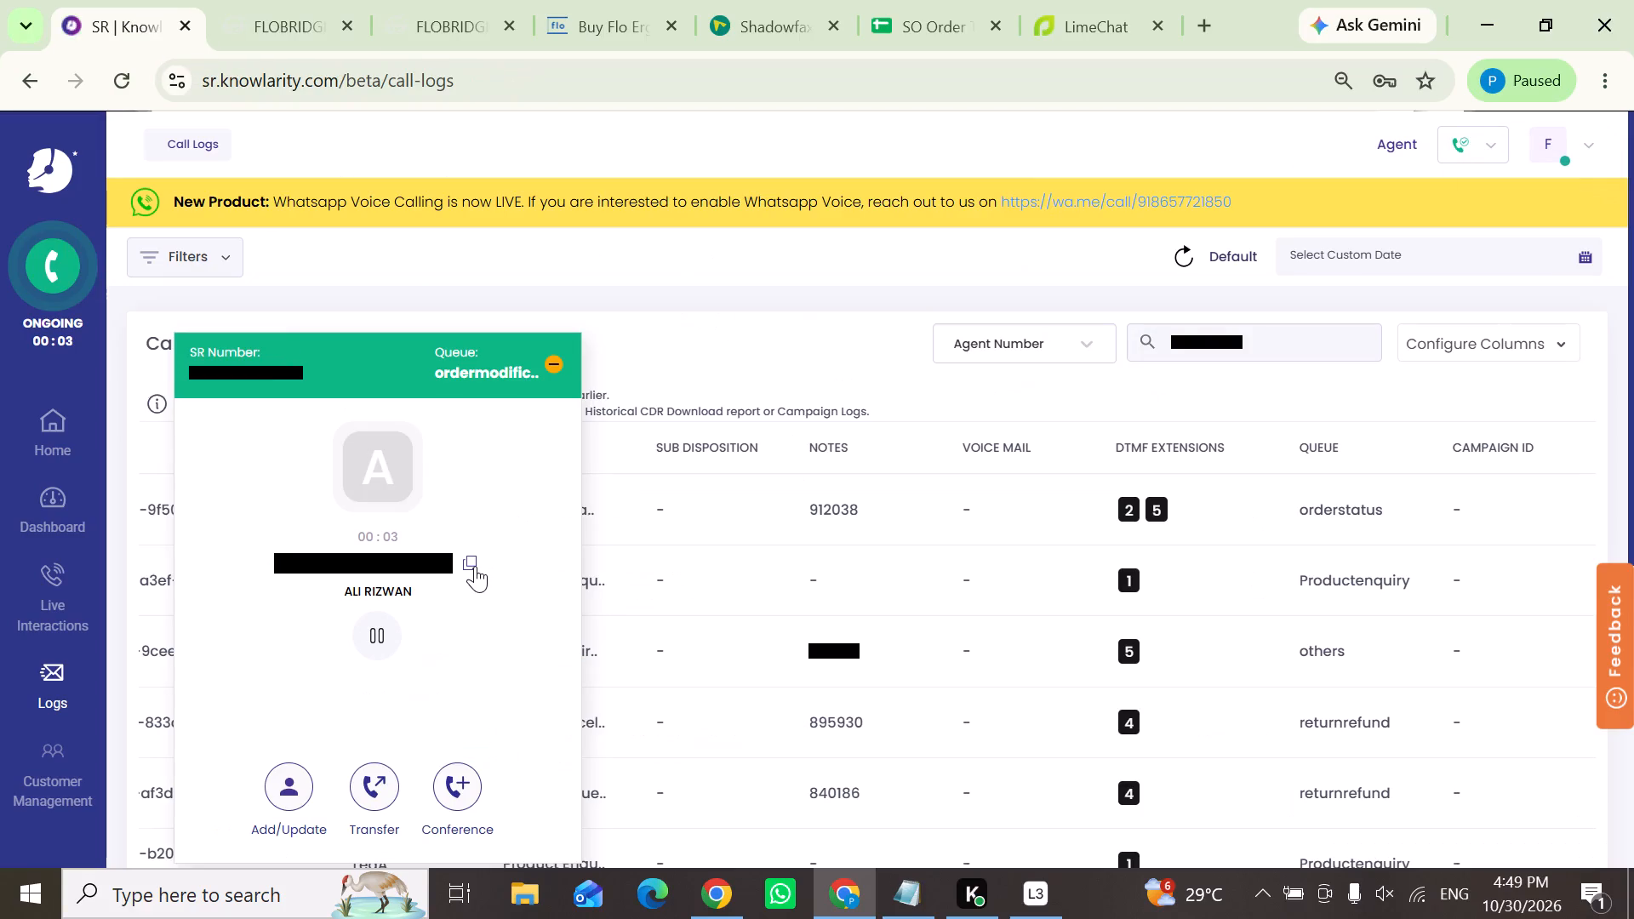
click(471, 562)
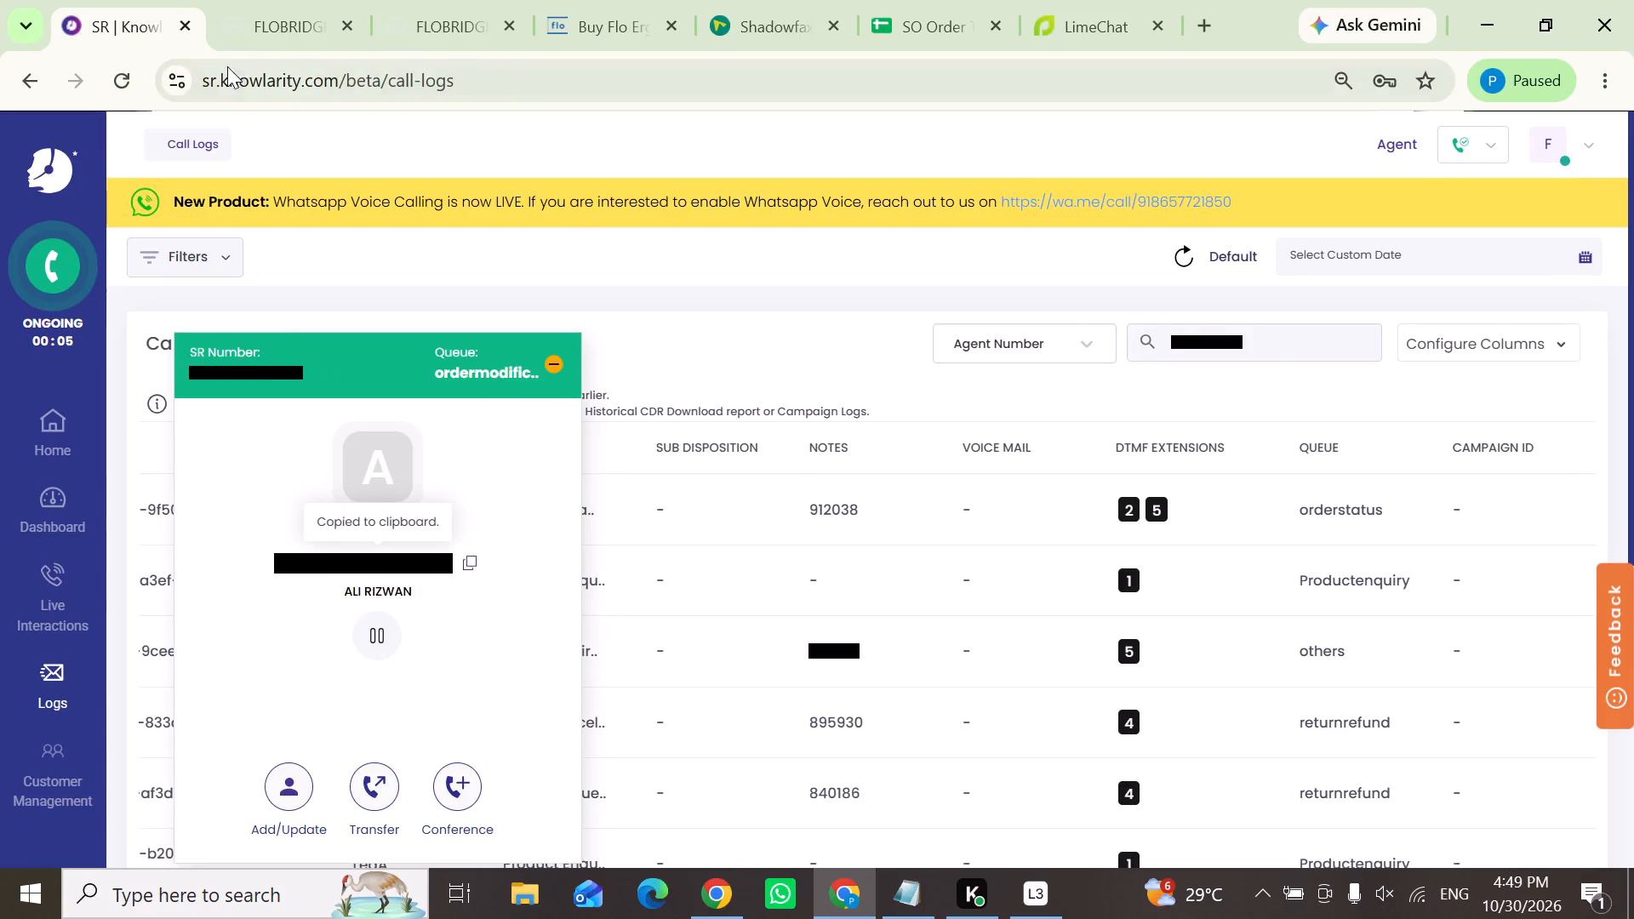
click(226, 0)
click(281, 315)
drag(660, 237, 564, 235)
key(ctrl+v)
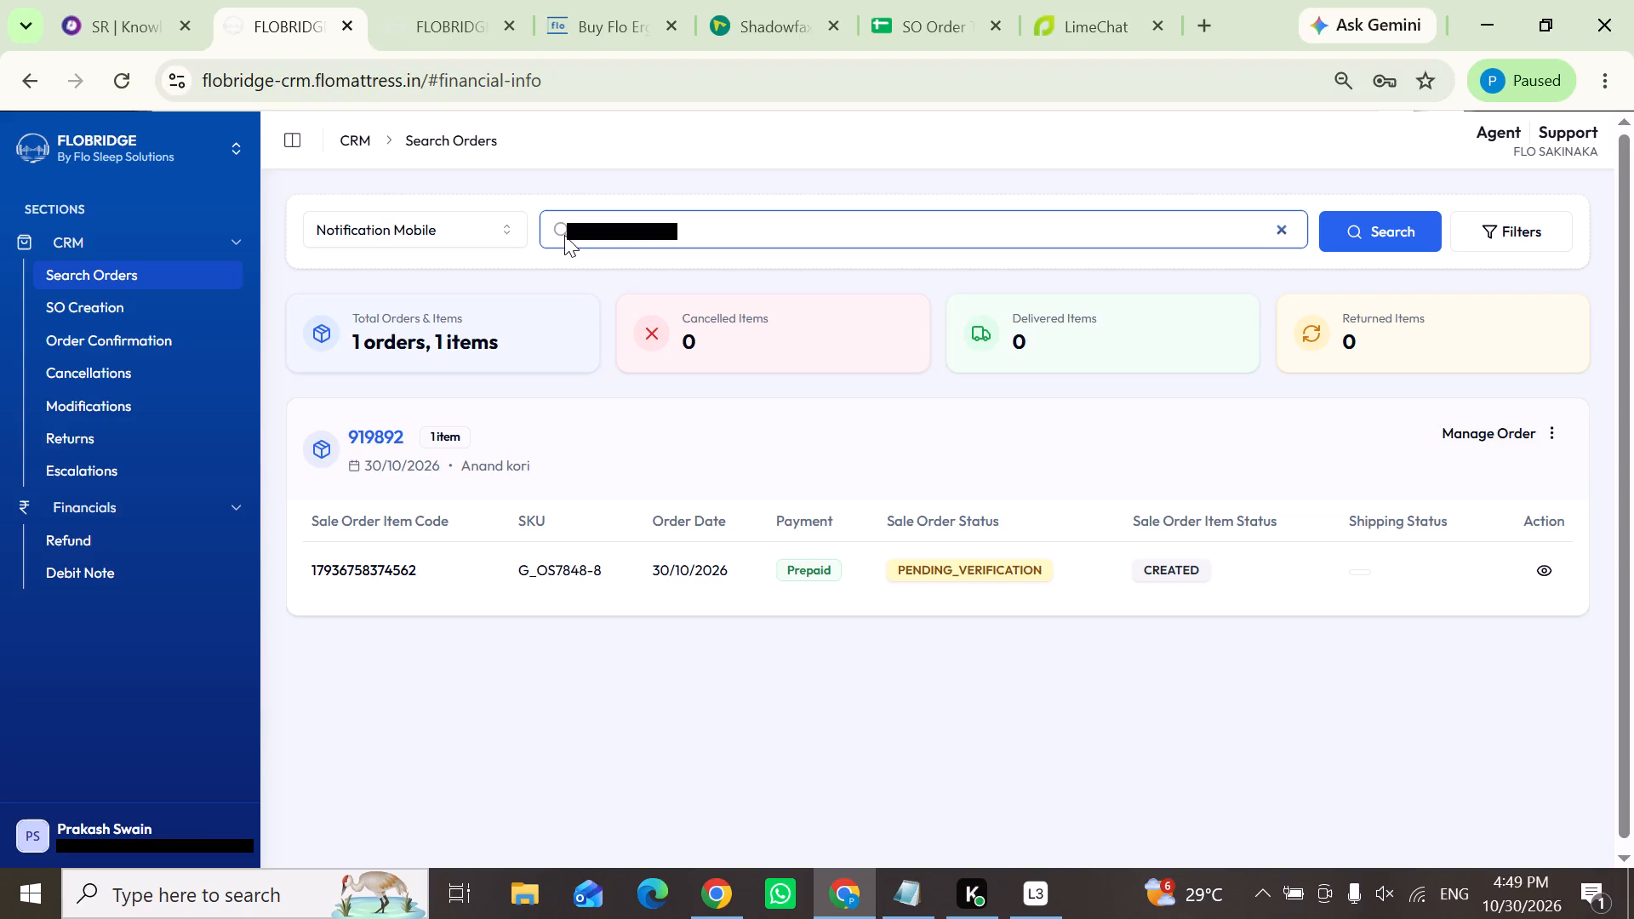
drag(603, 225, 565, 227)
key(BackSpace)
click(1377, 220)
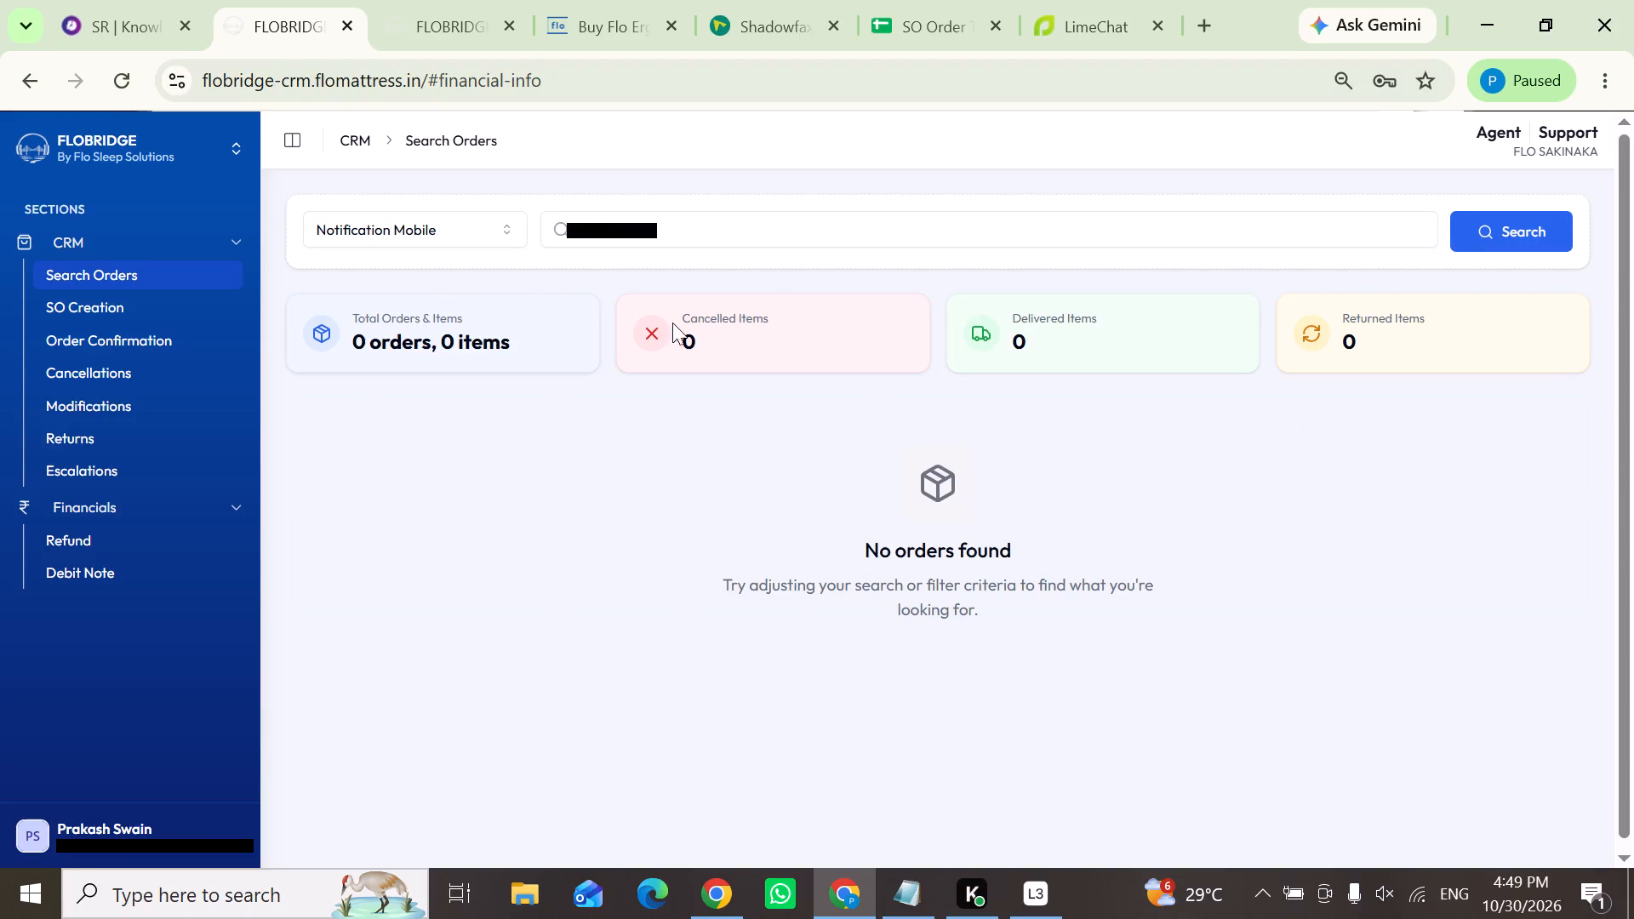
In the caller's Knowlarity record, set the disposition to "Return Reque.." and save the record.
click(111, 24)
click(278, 785)
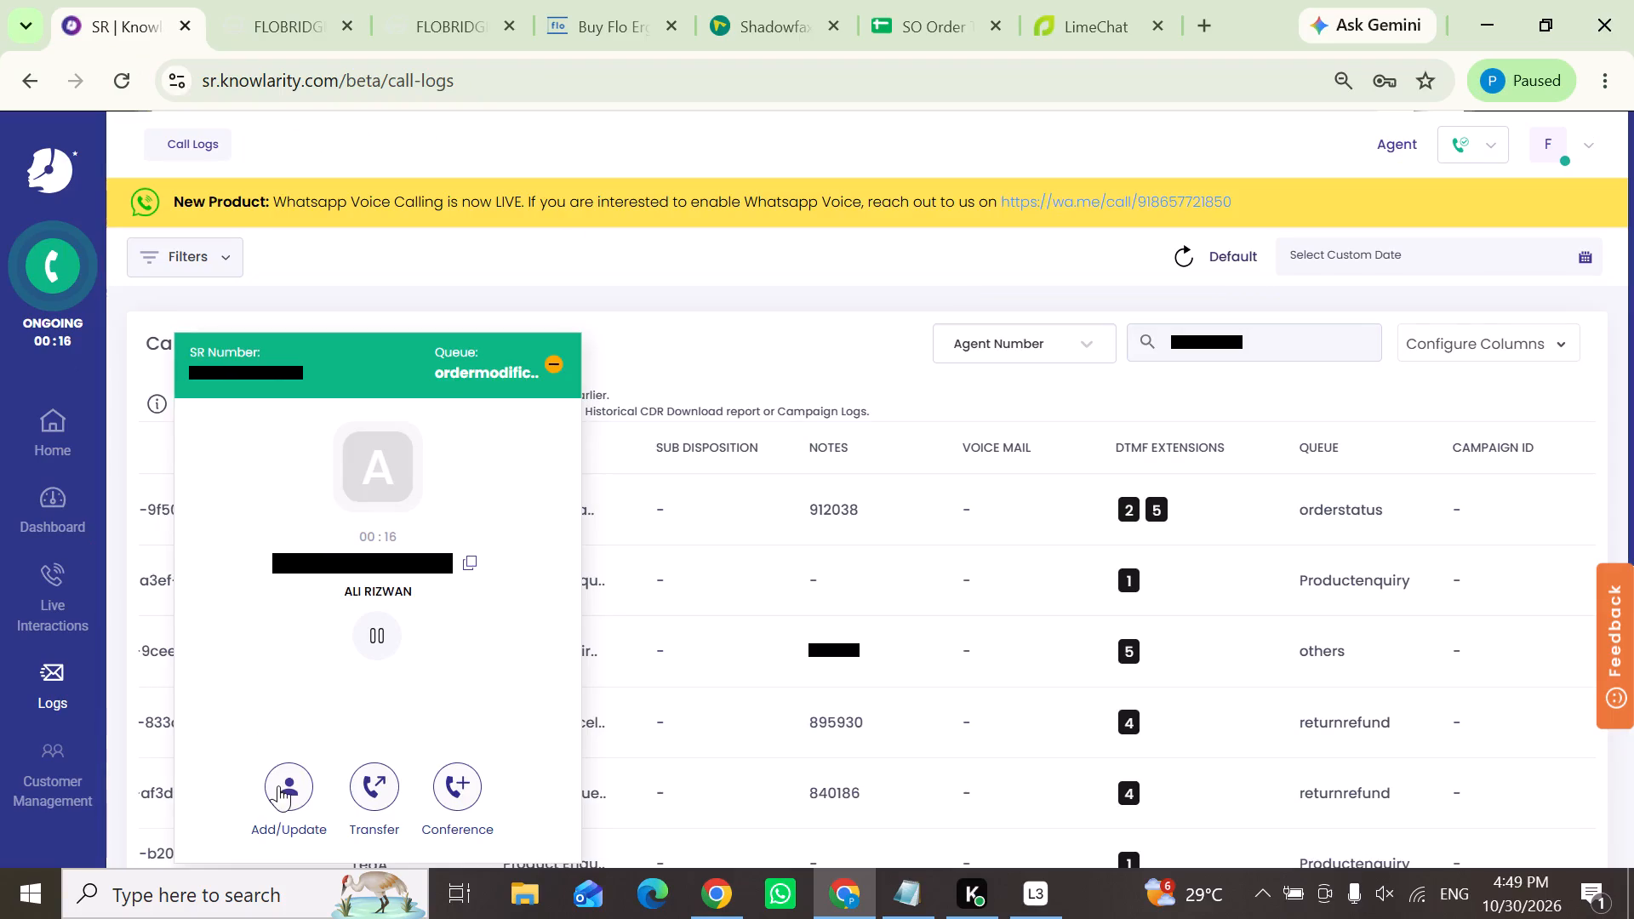
scroll(351, 700, down, 1)
click(330, 708)
click(289, 741)
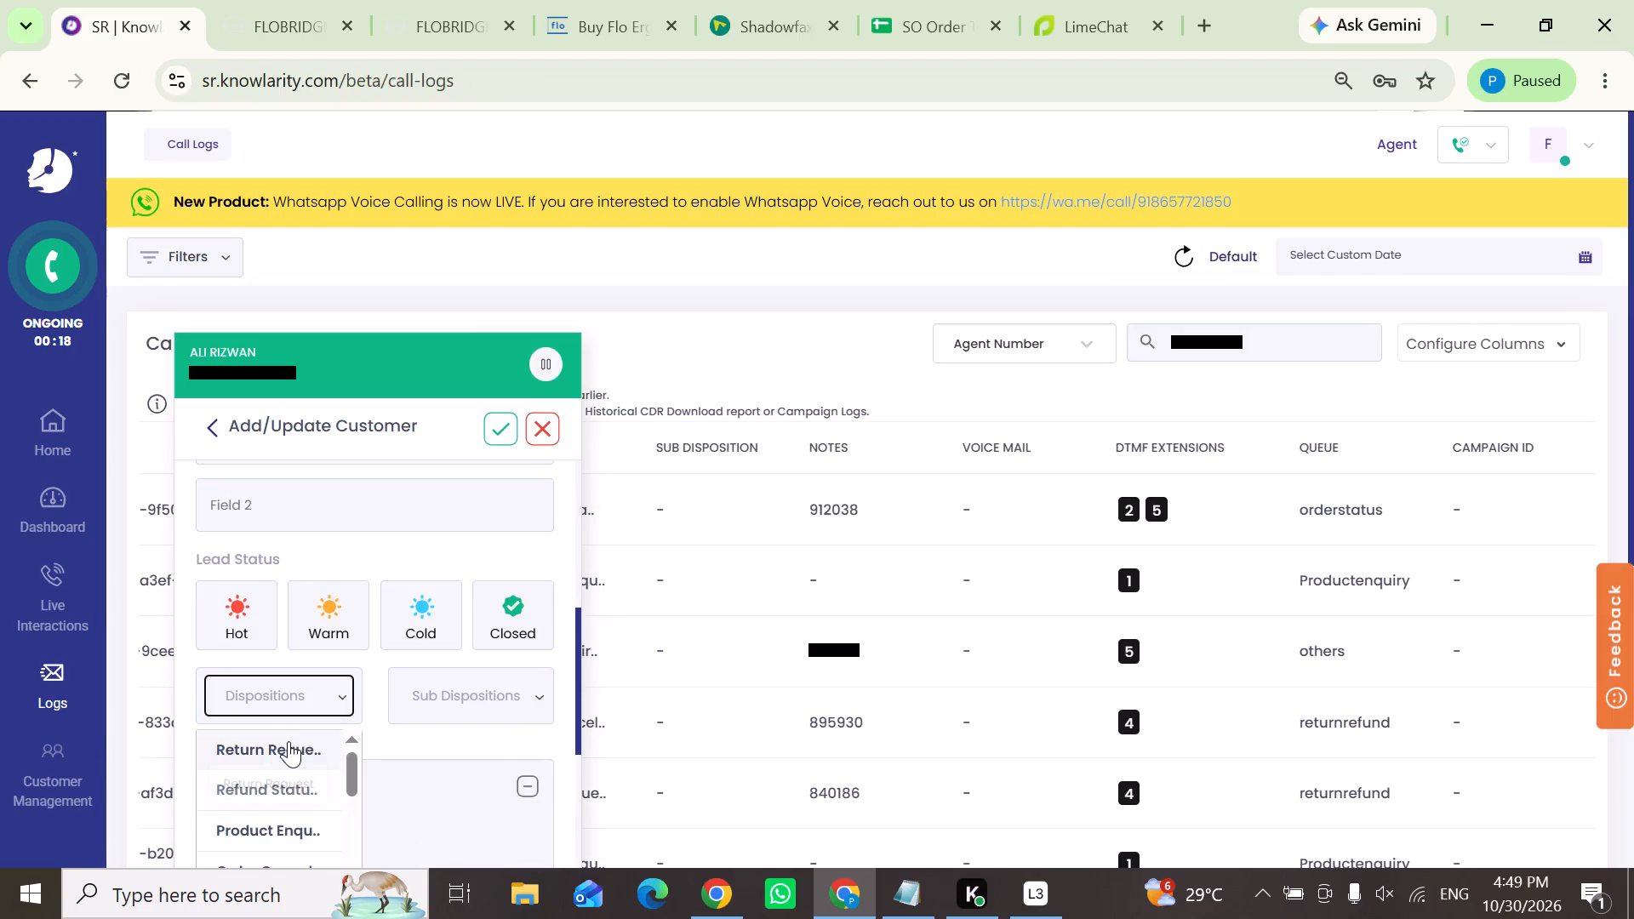
click(490, 433)
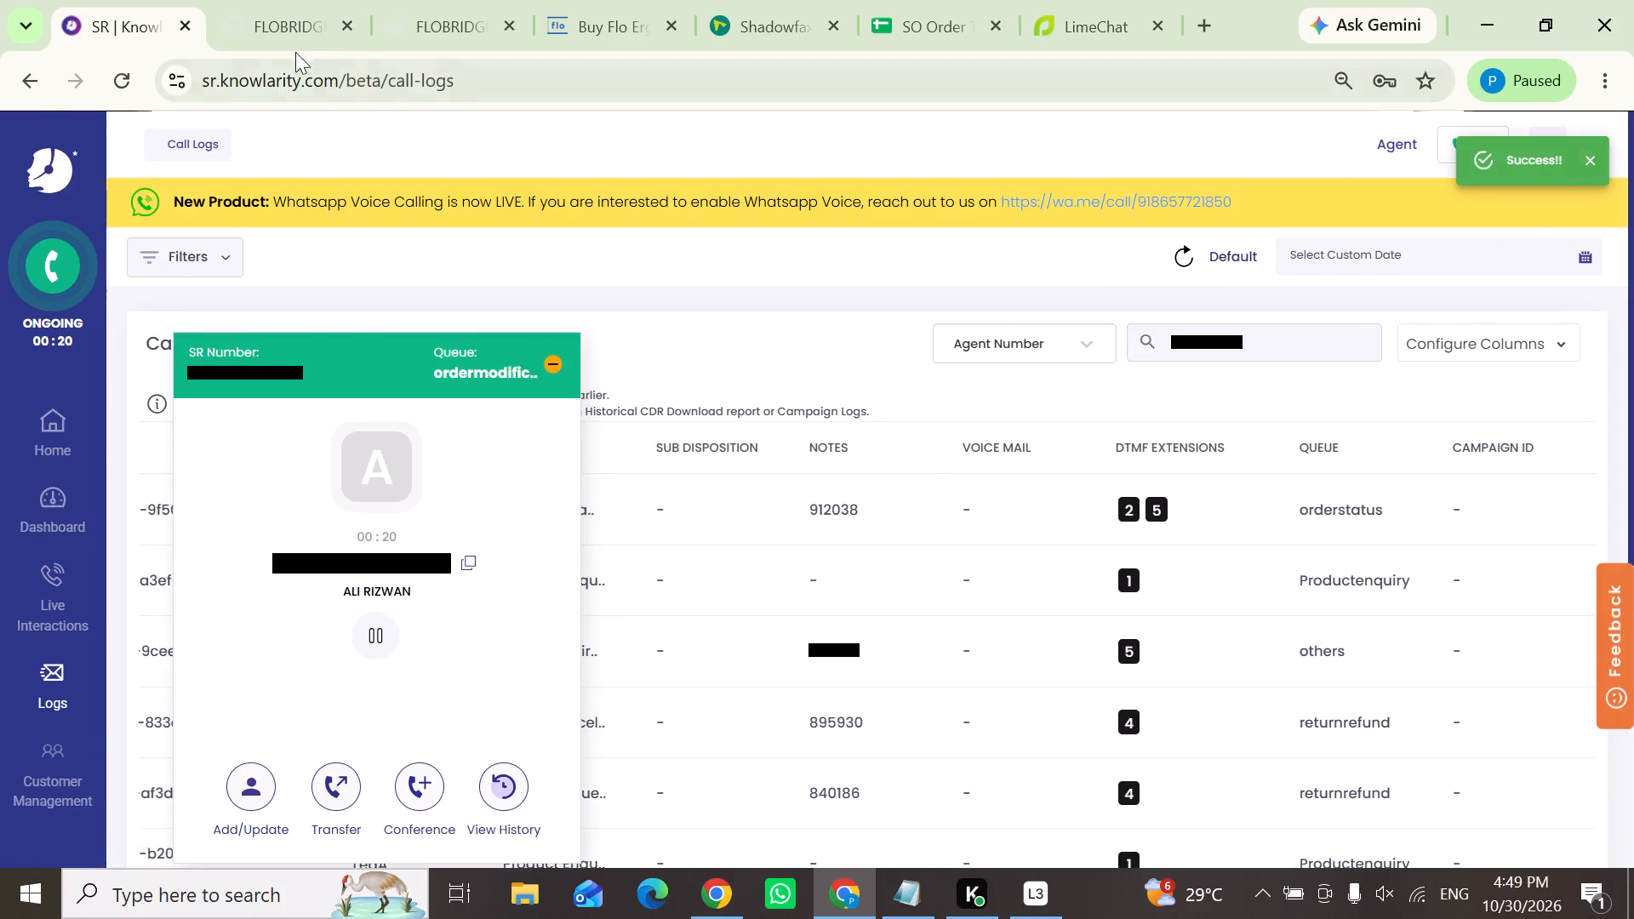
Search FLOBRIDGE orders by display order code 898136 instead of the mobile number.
click(286, 3)
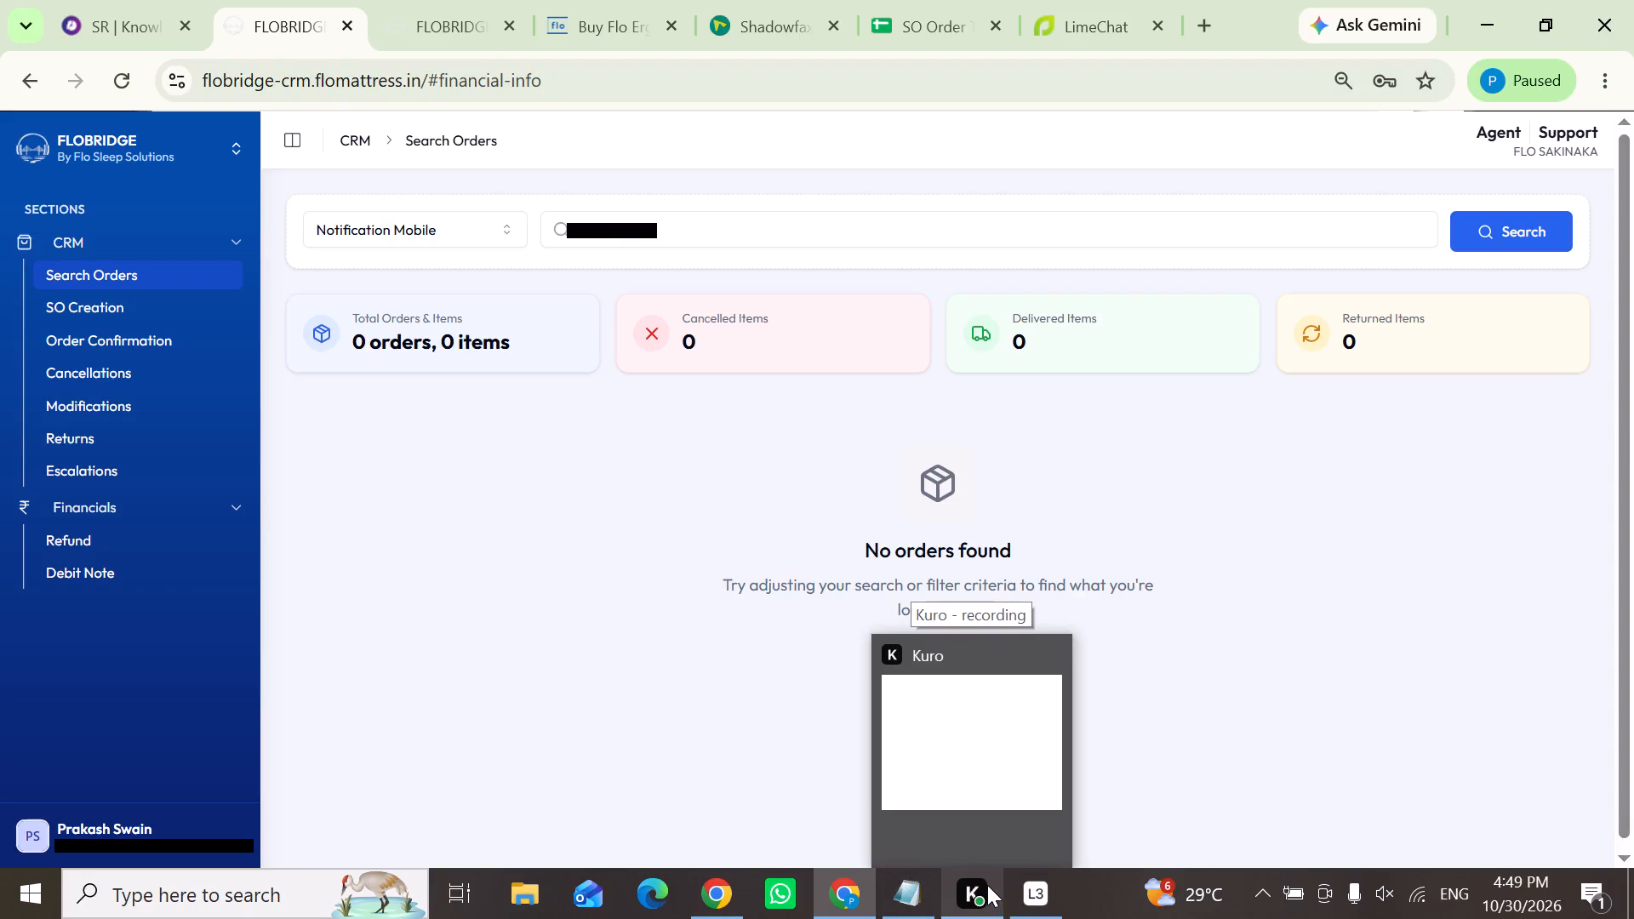
drag(693, 222, 525, 220)
key(BackSpace)
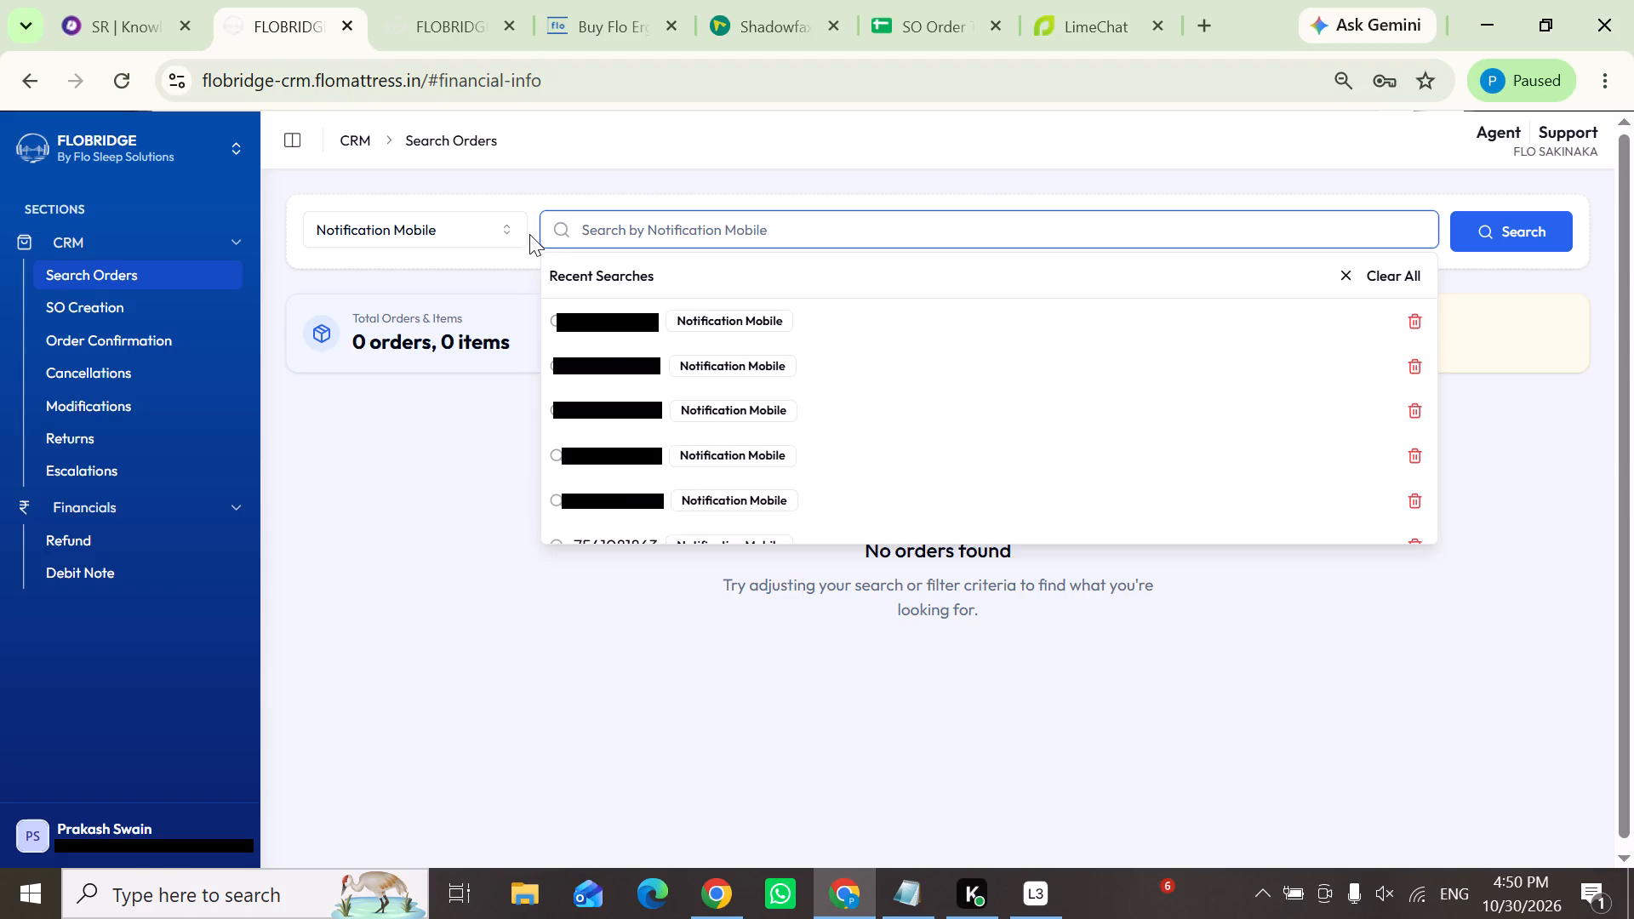
click(454, 229)
click(456, 269)
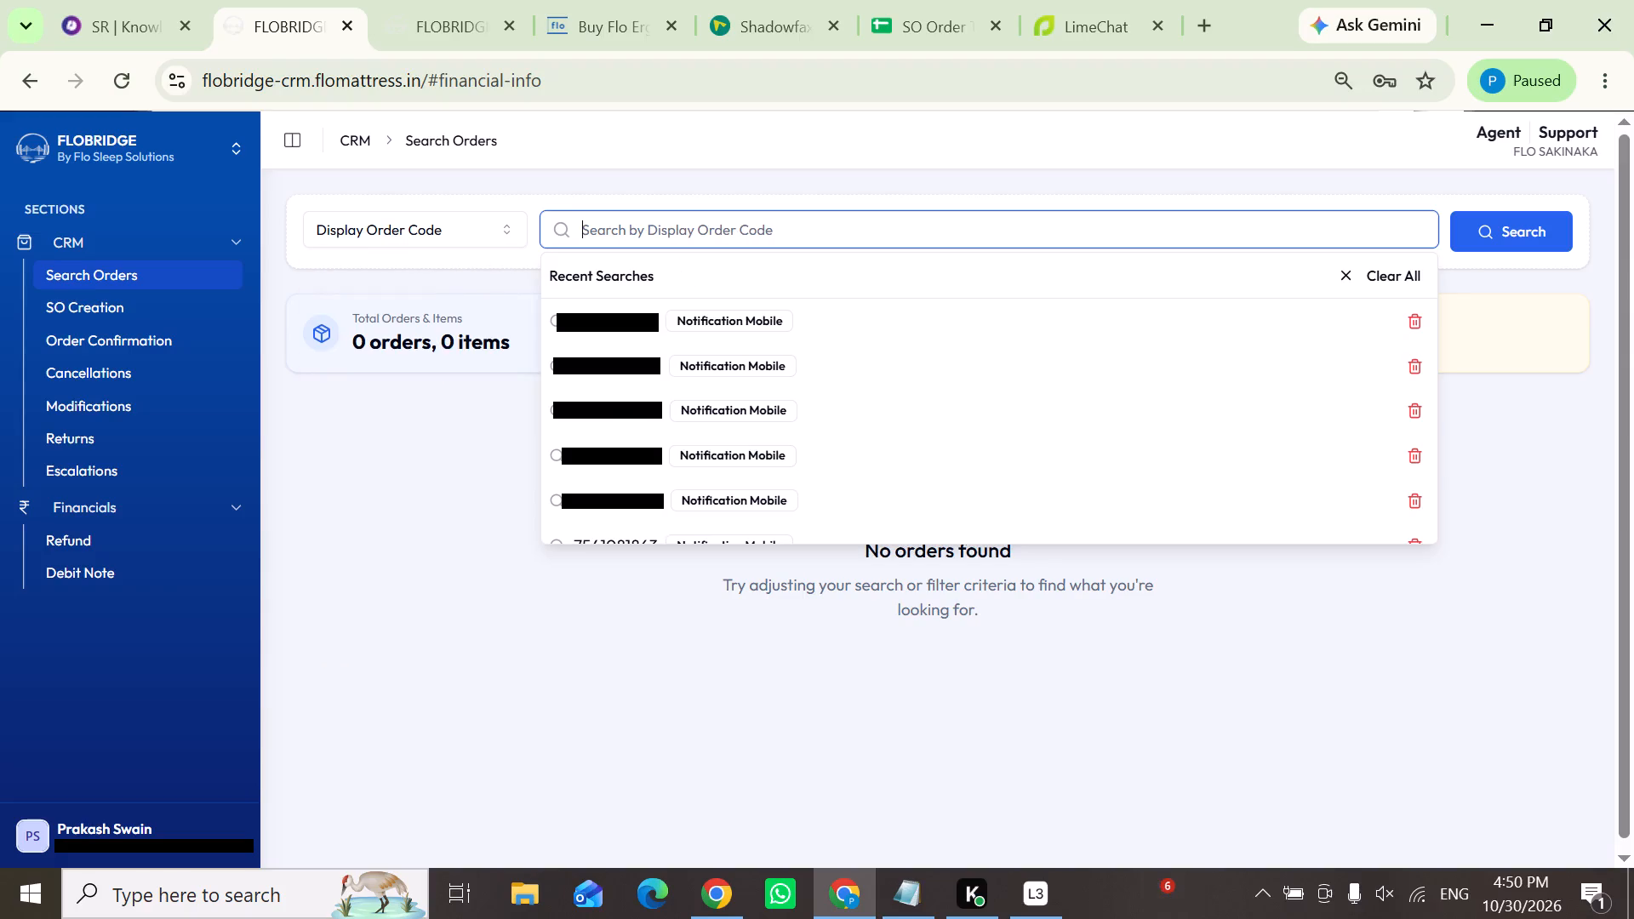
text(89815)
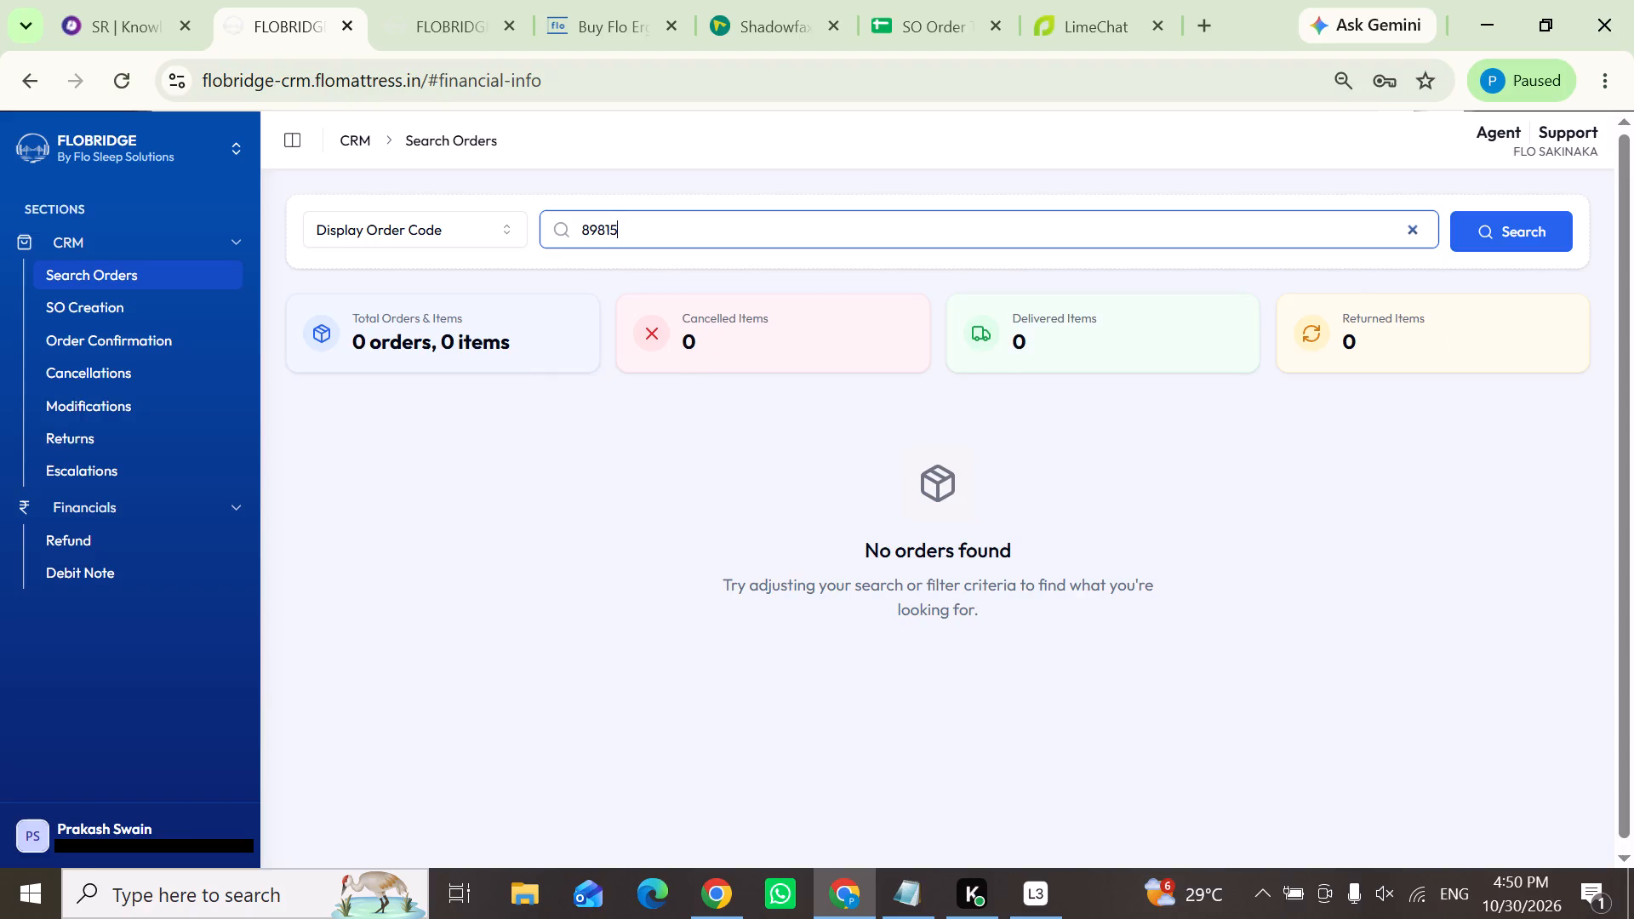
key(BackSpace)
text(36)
click(1480, 229)
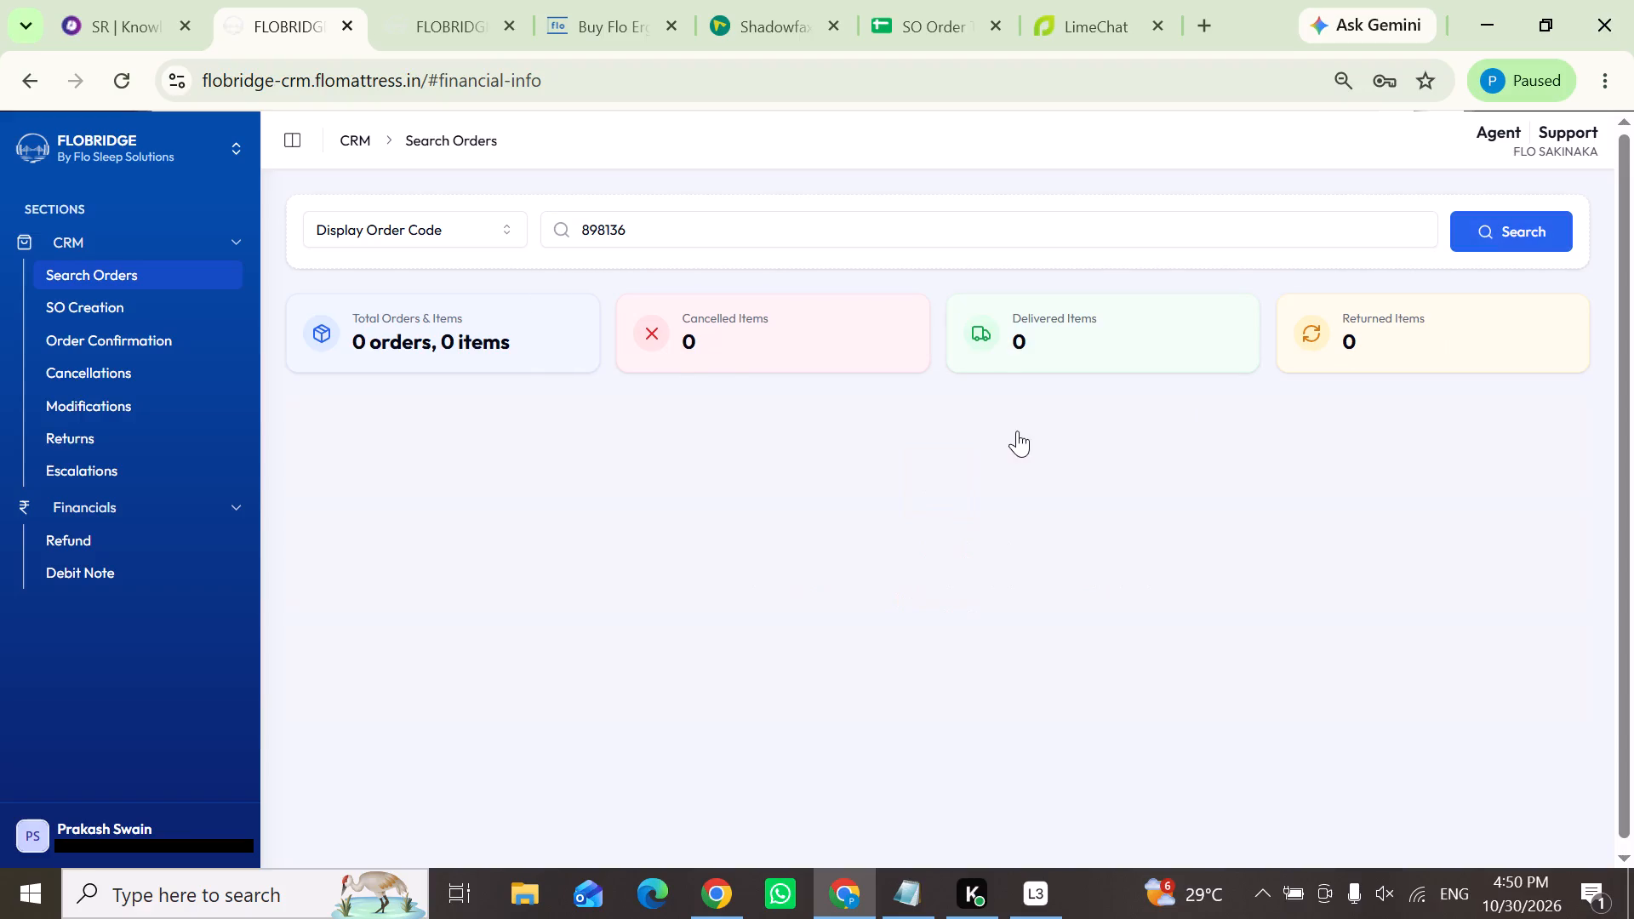
scroll(779, 512, down, 3)
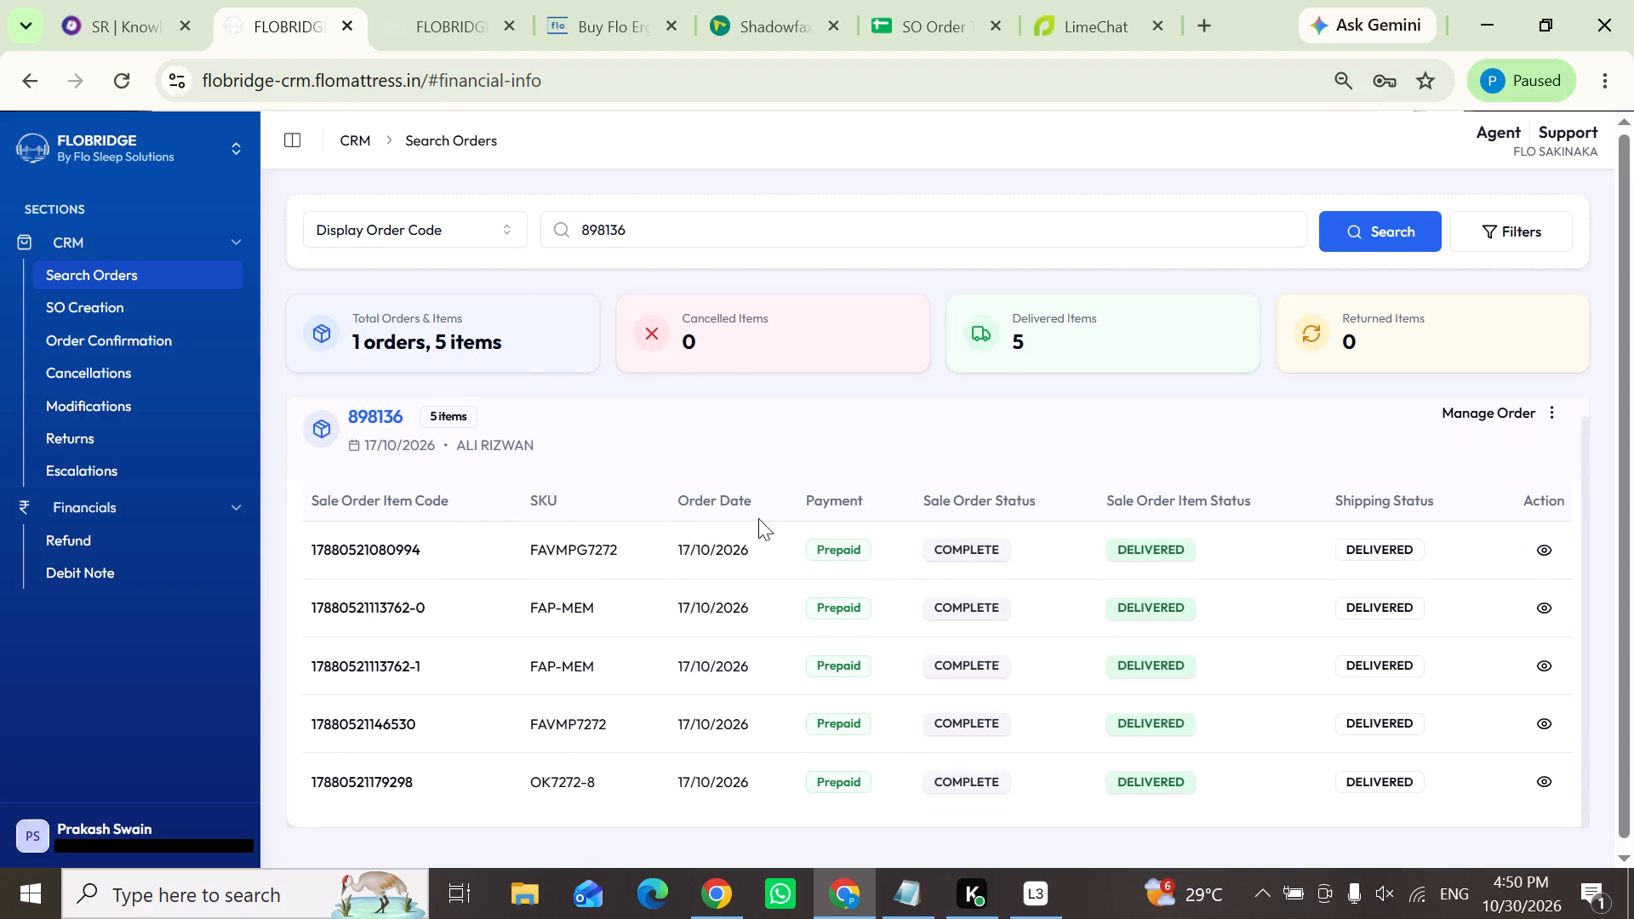
drag(401, 414, 285, 414)
key(ctrl+c)
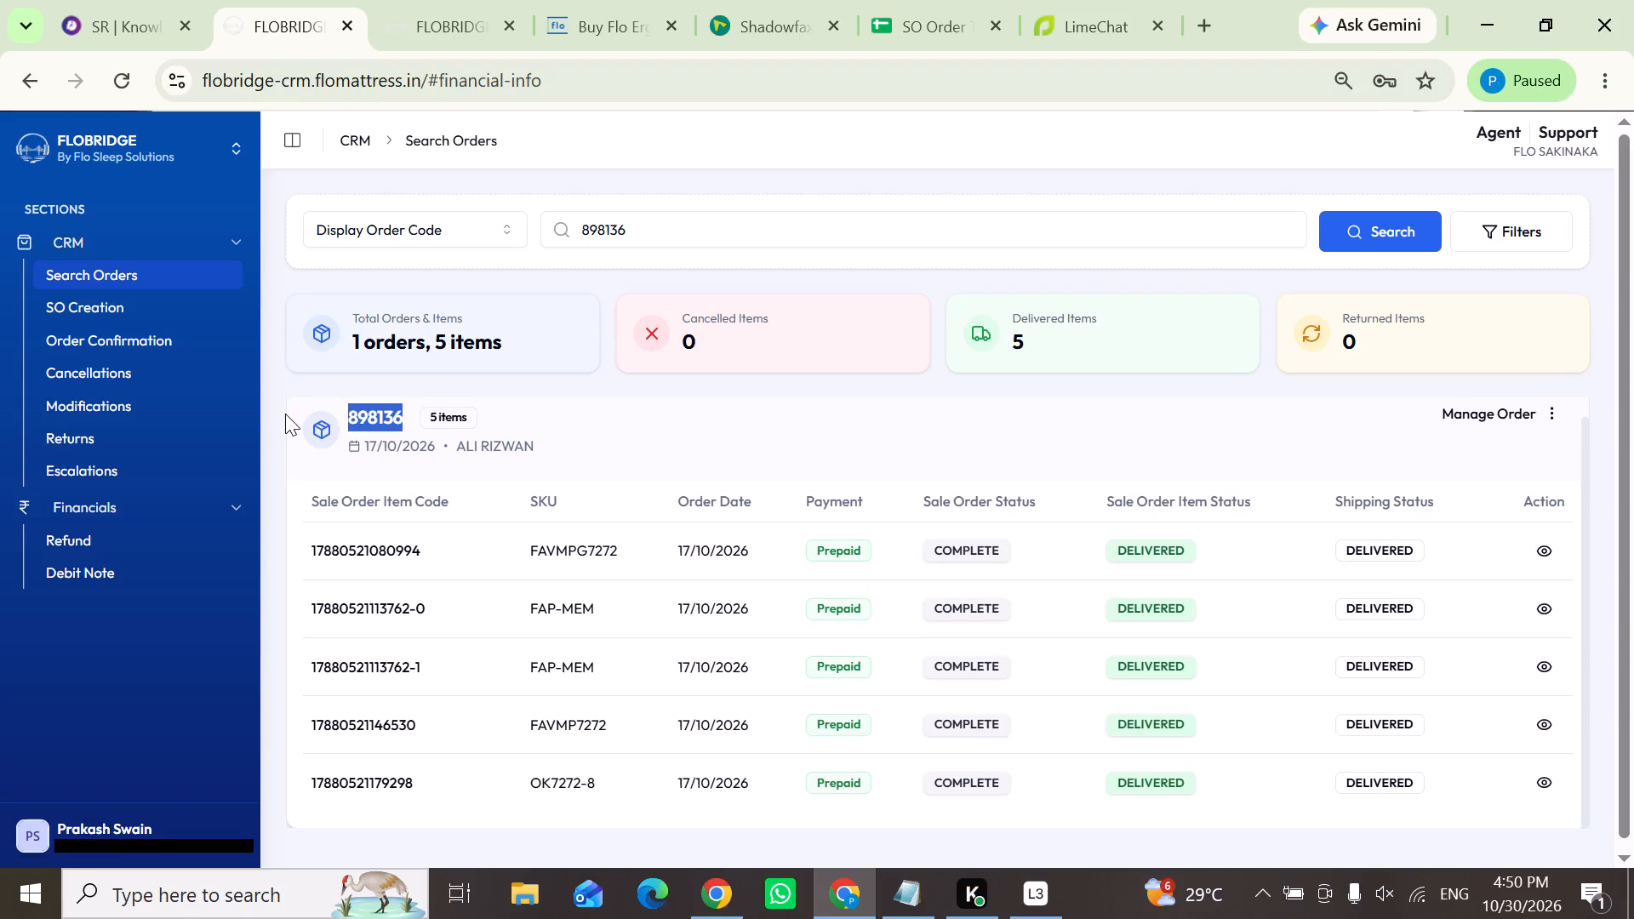
click(117, 435)
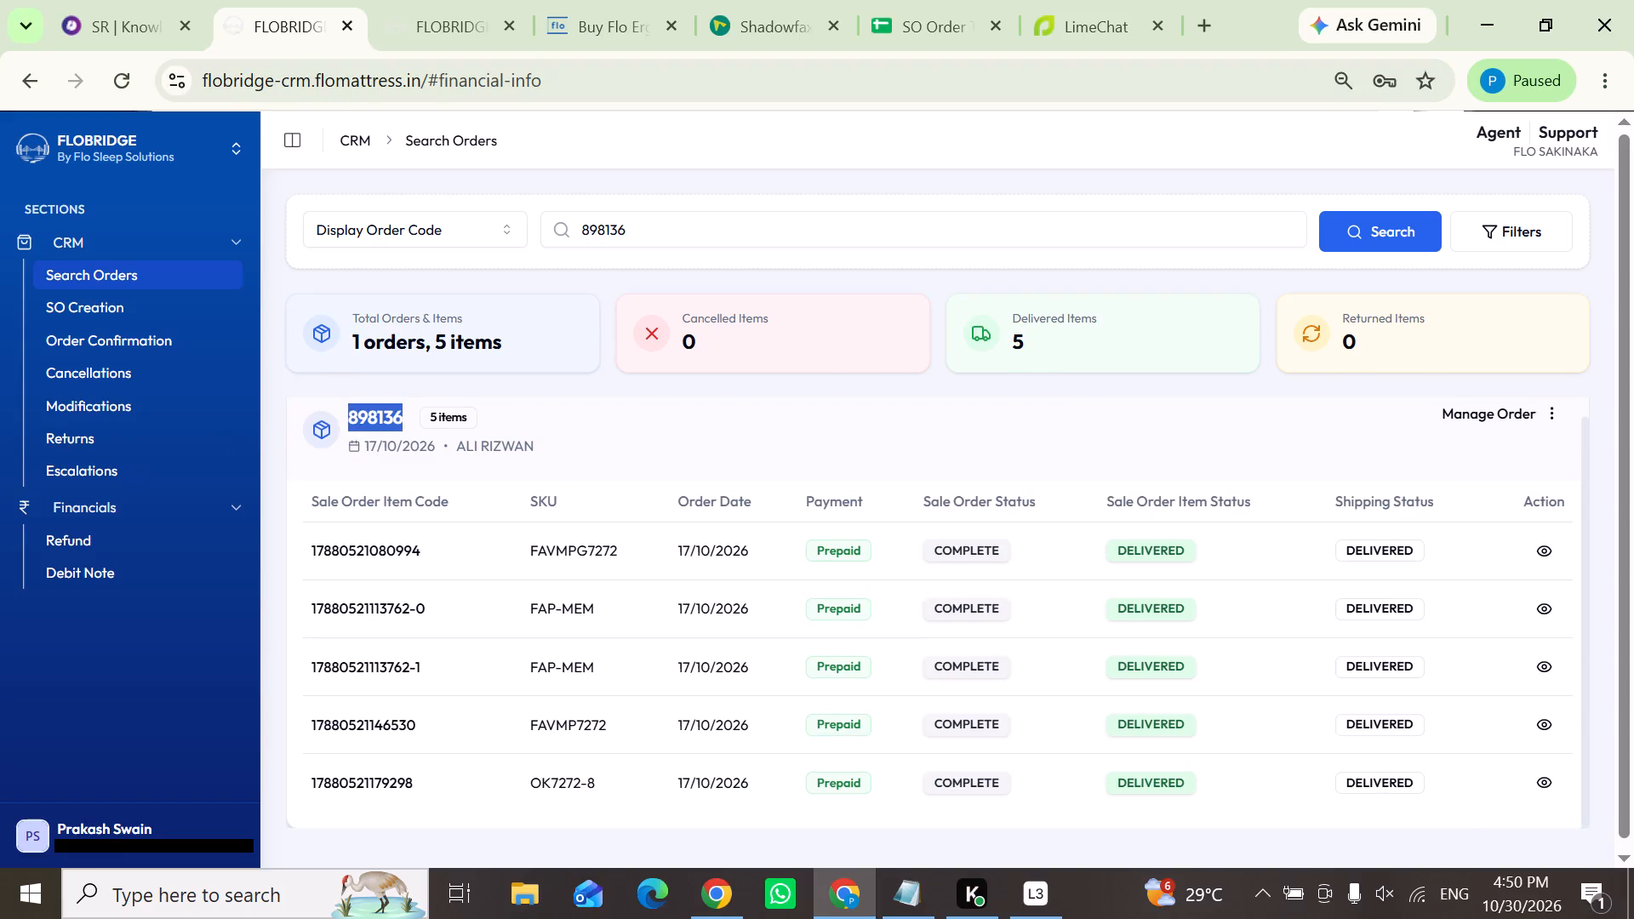
click(593, 453)
key(ctrl+v)
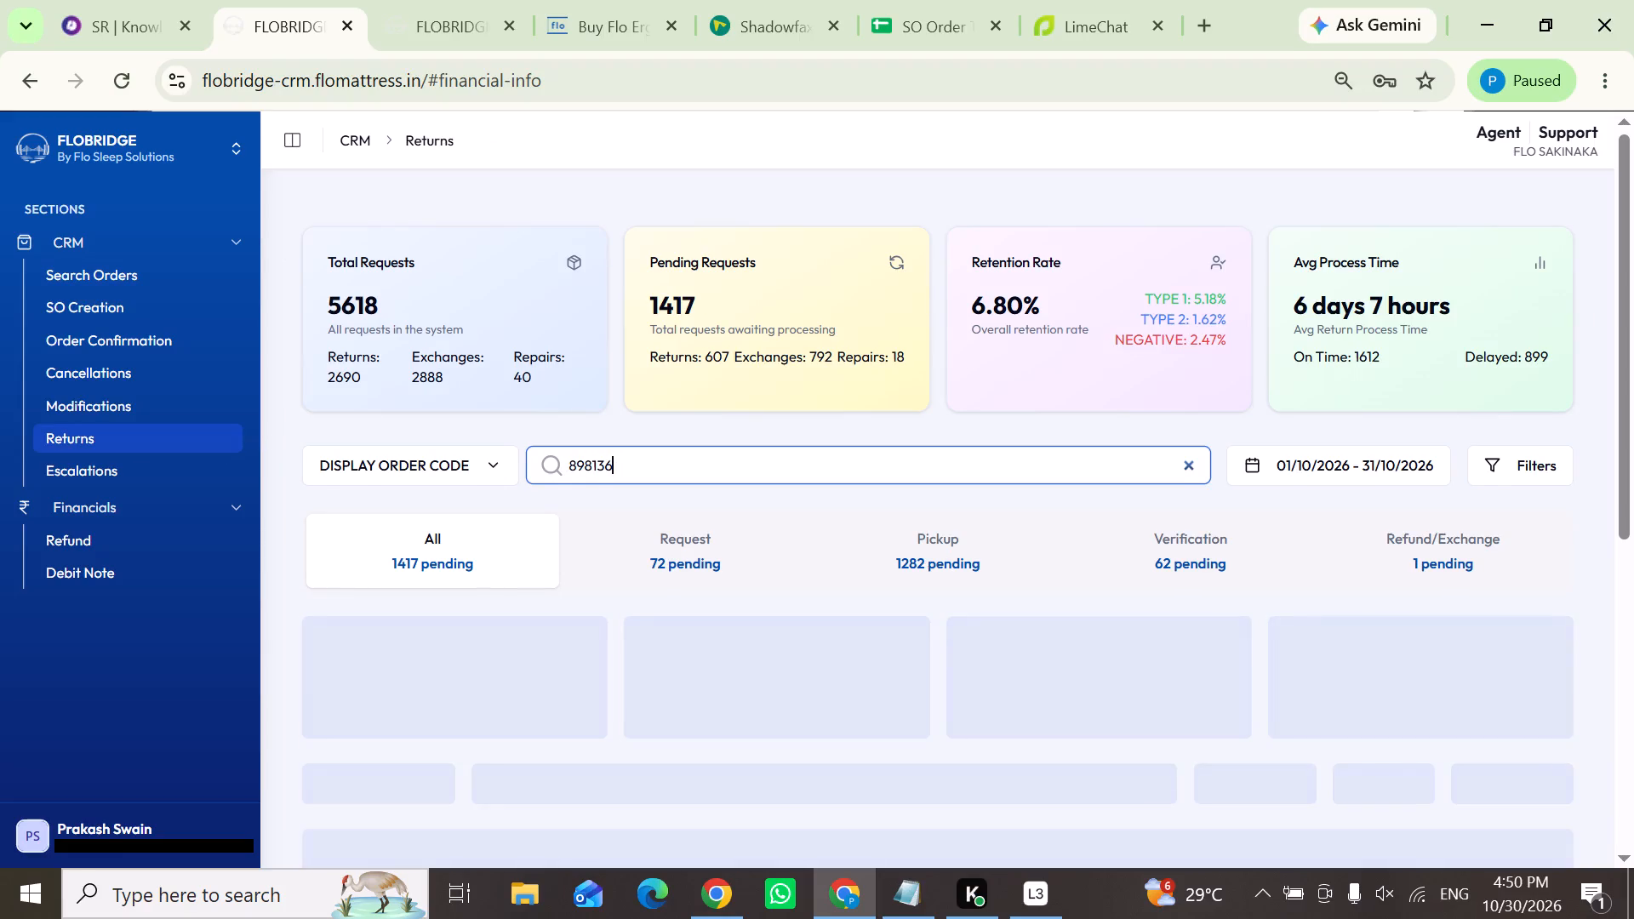
click(1500, 660)
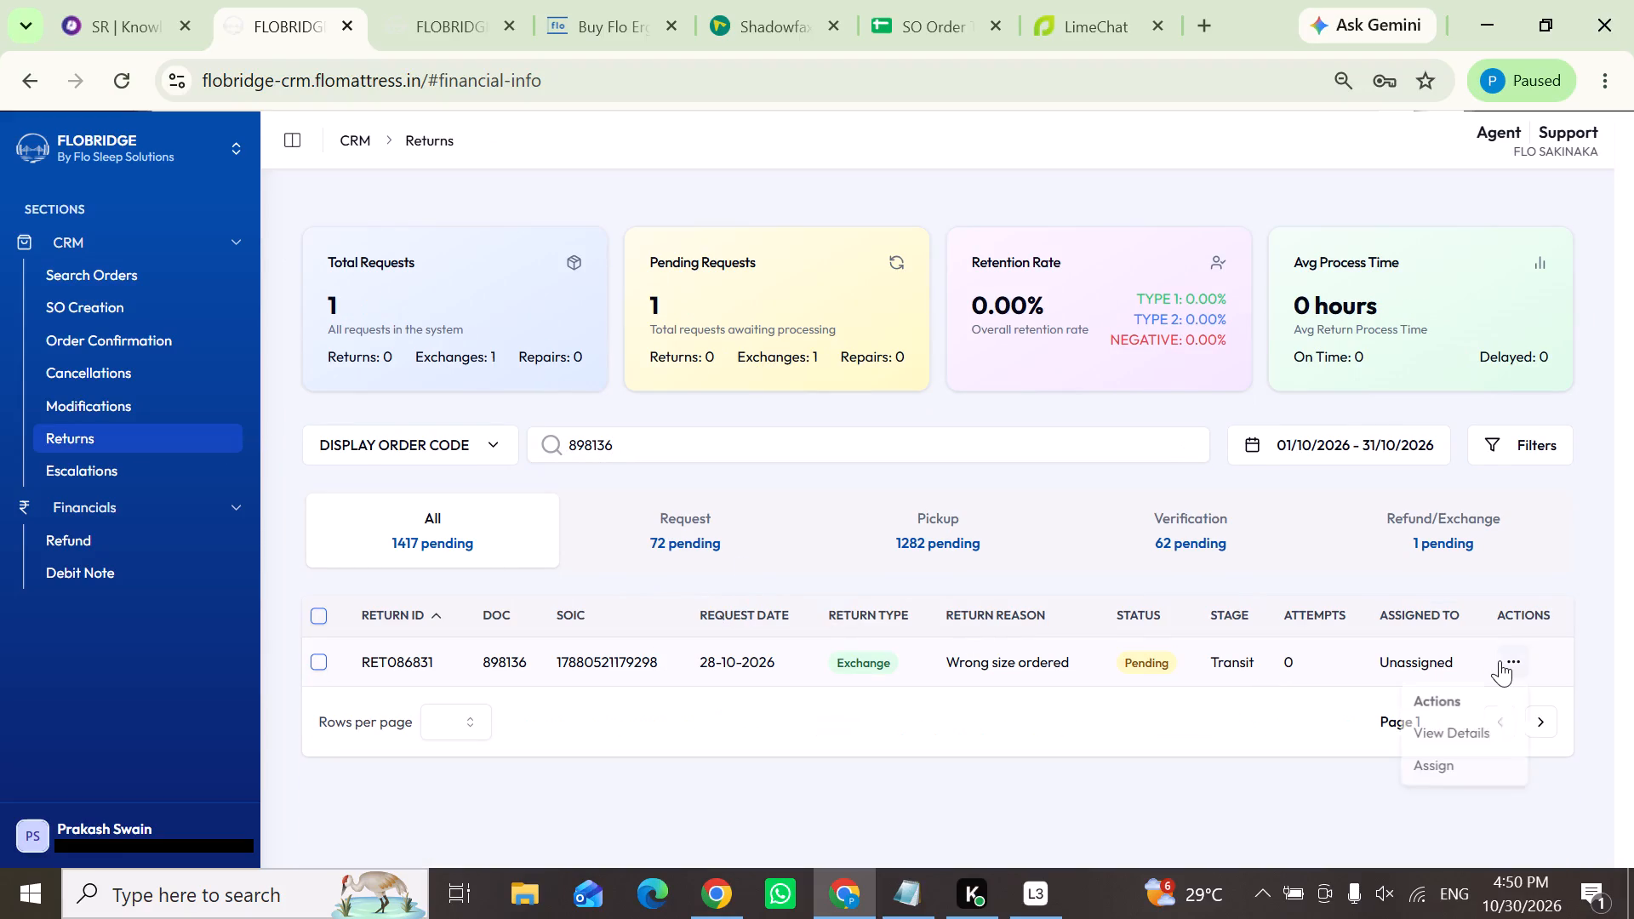
click(1481, 741)
scroll(1280, 613, down, 2)
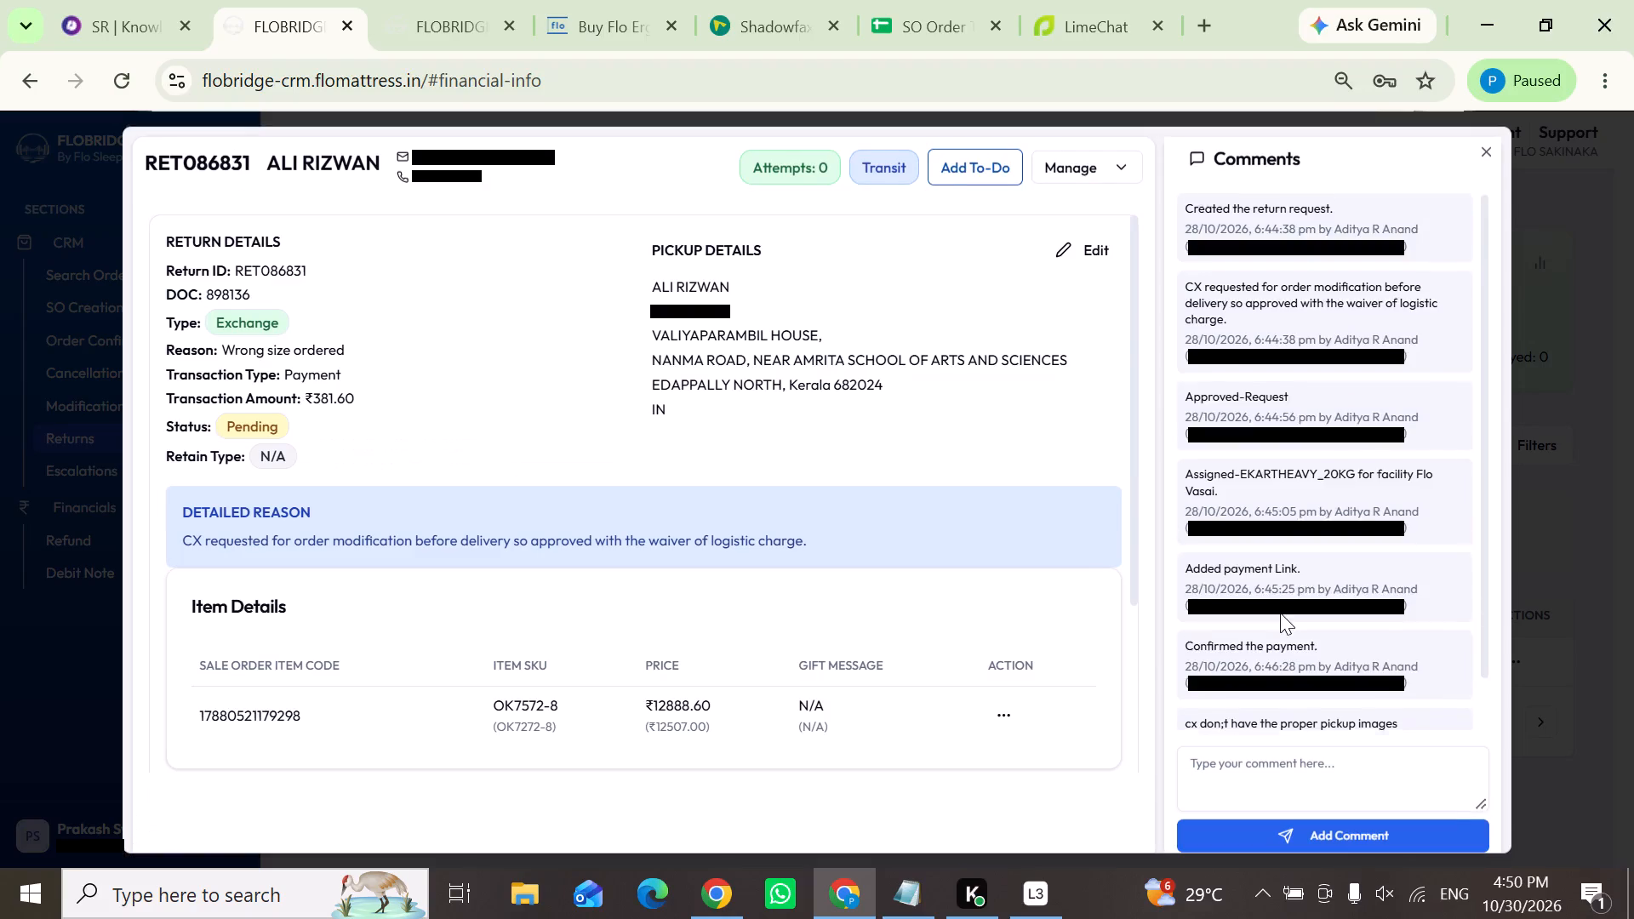
scroll(1280, 613, down, 1)
scroll(976, 648, down, 2)
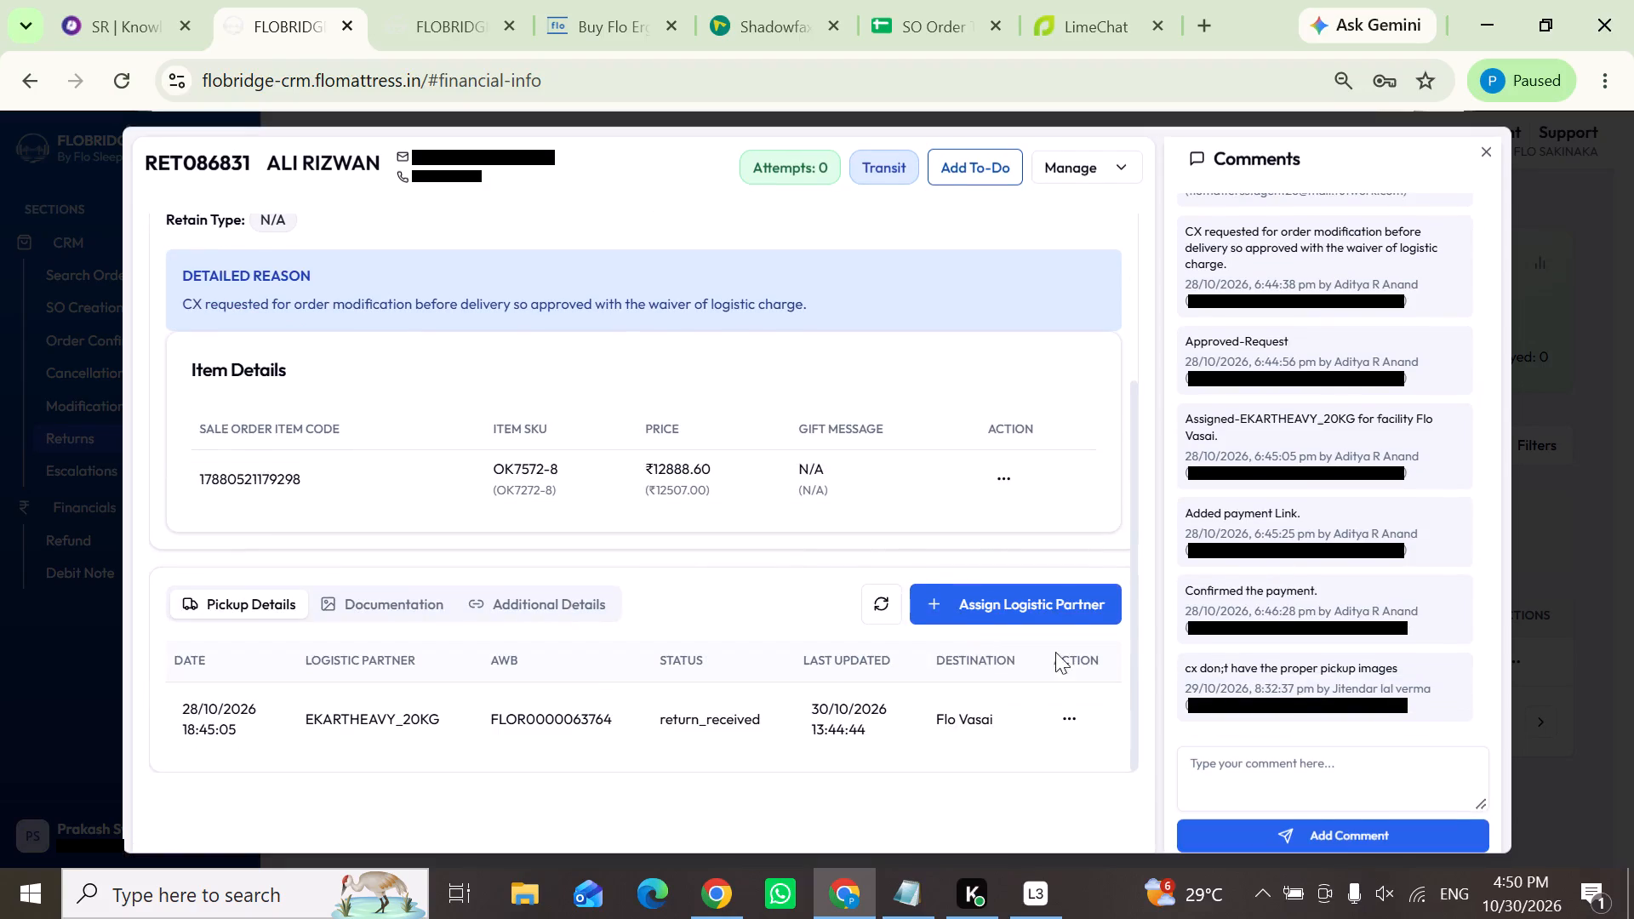
scroll(1228, 645, down, 2)
scroll(693, 688, down, 3)
scroll(628, 625, down, 2)
click(386, 616)
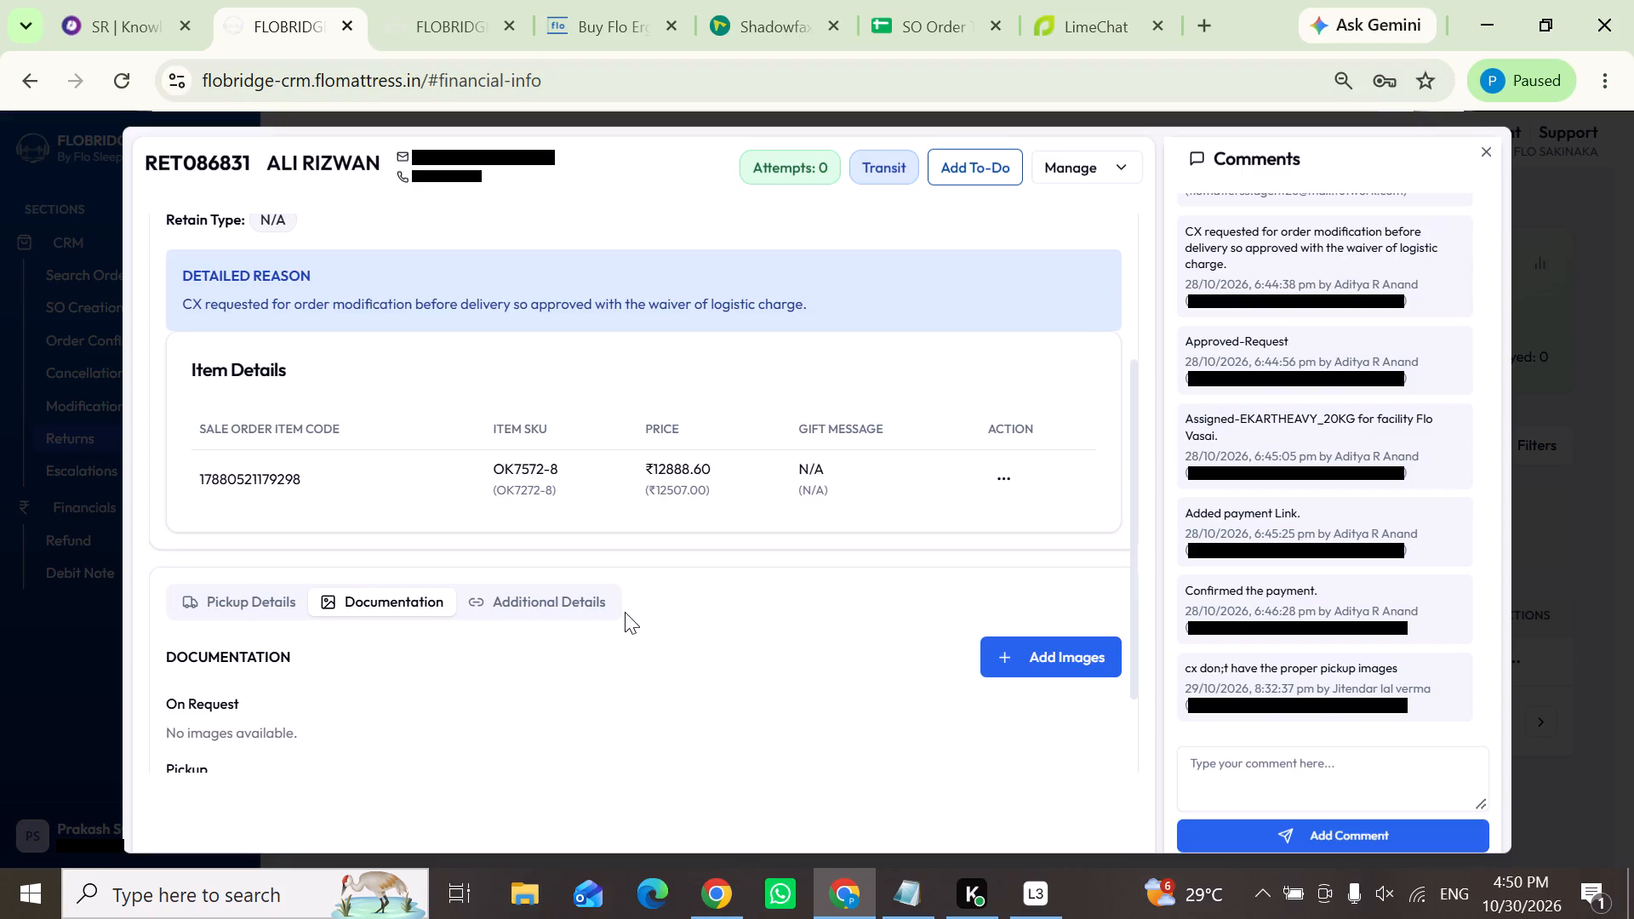
scroll(622, 612, down, 2)
click(262, 492)
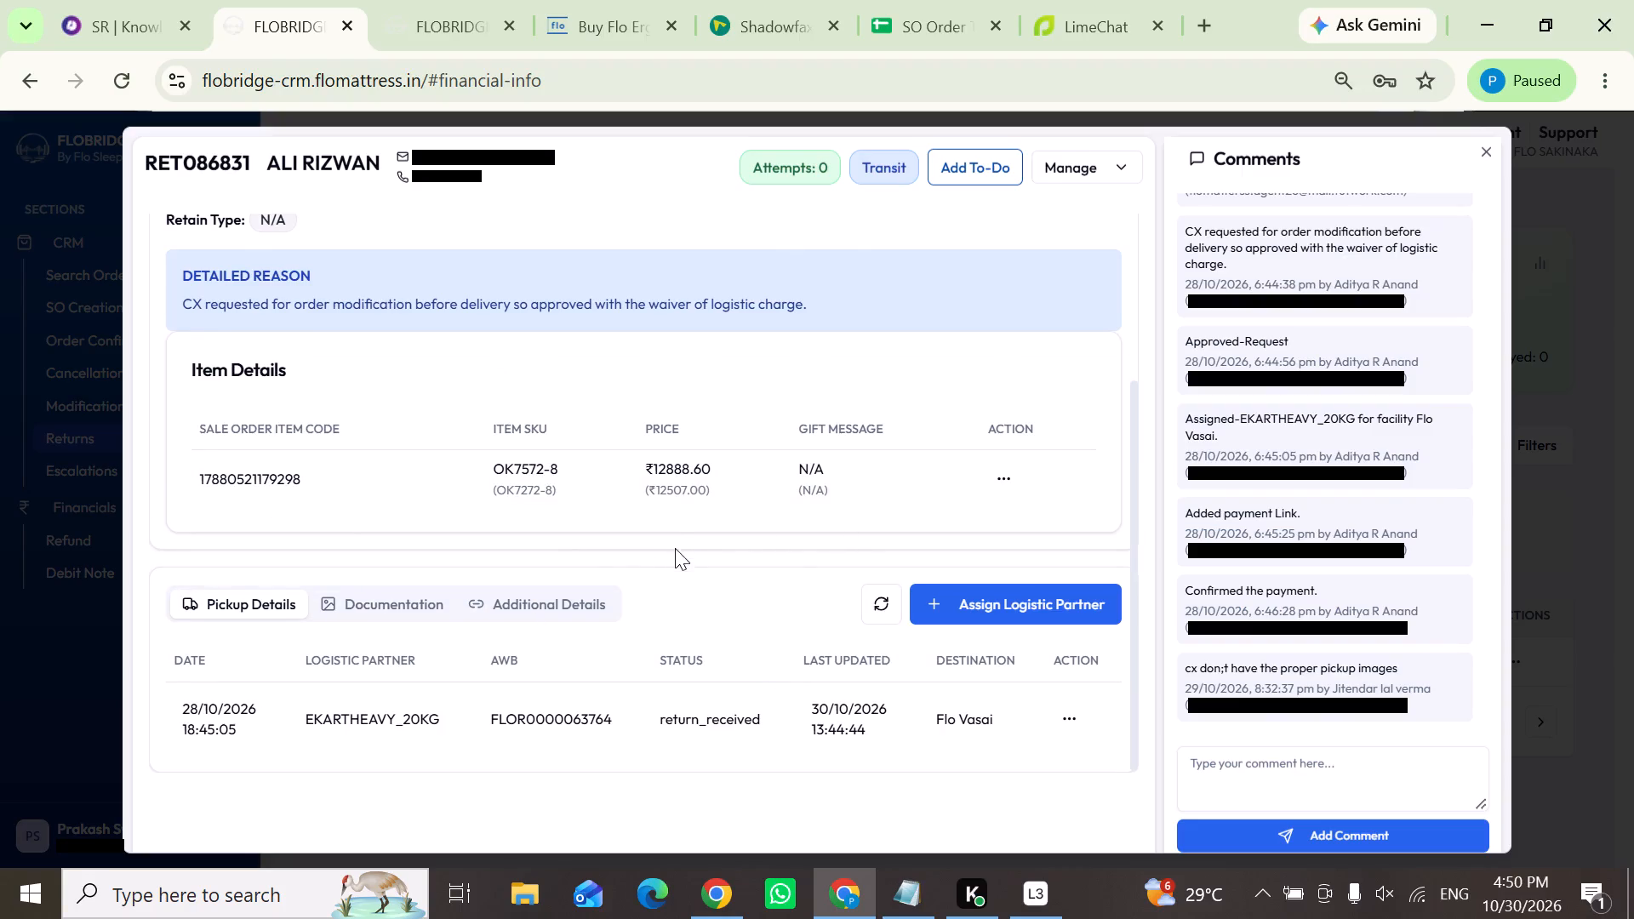
scroll(674, 539, up, 2)
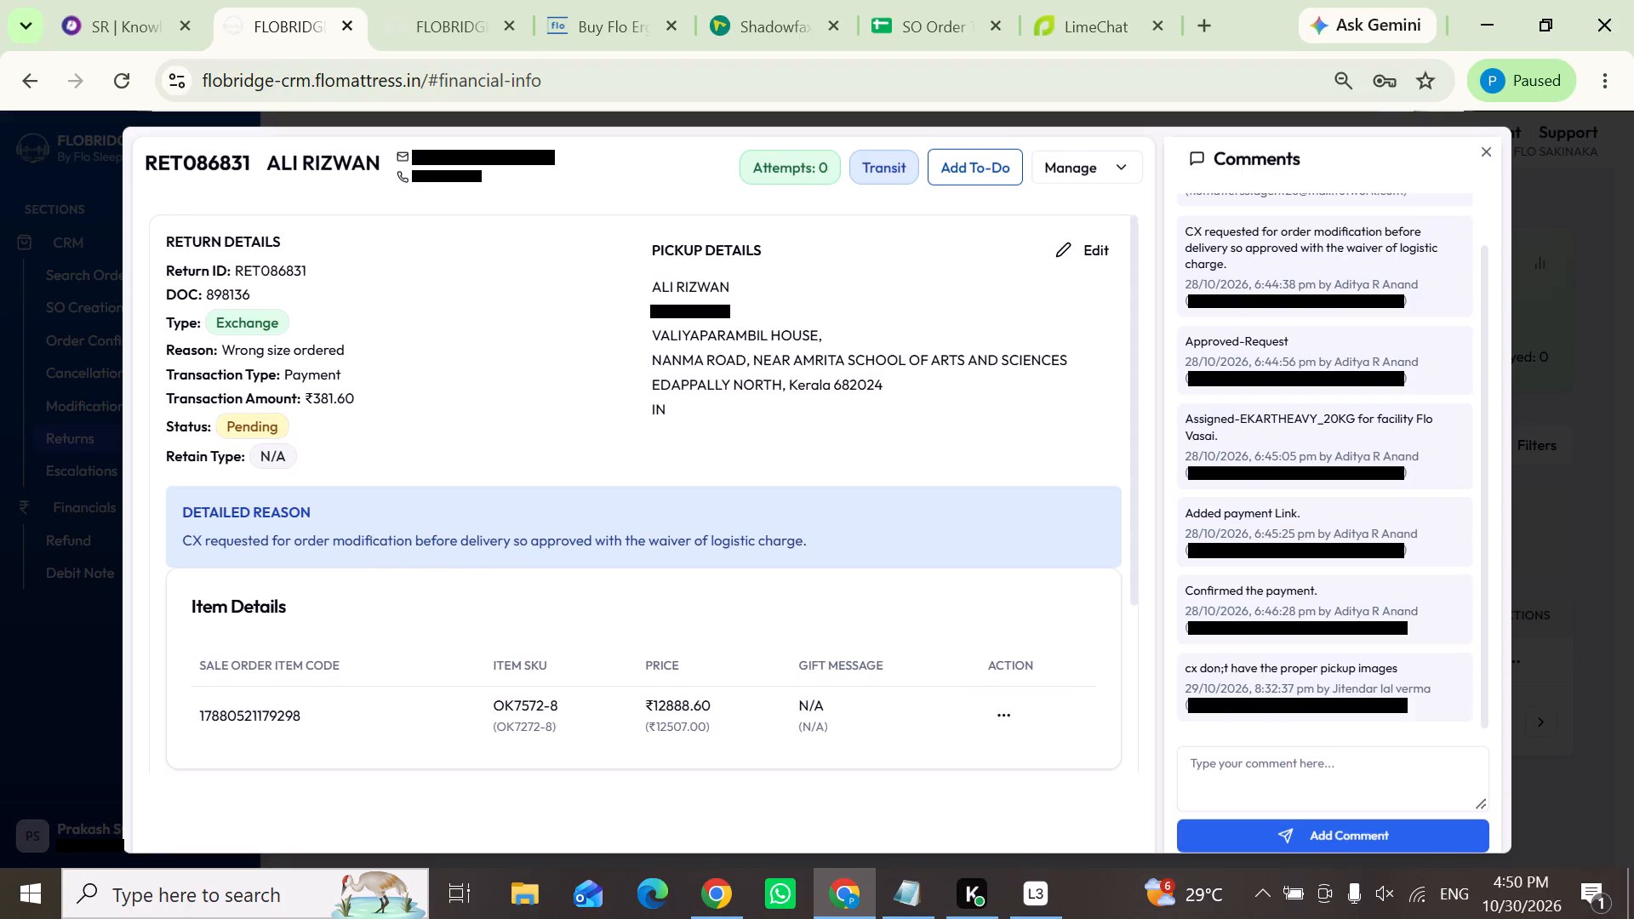
scroll(1313, 613, down, 2)
scroll(726, 676, up, 2)
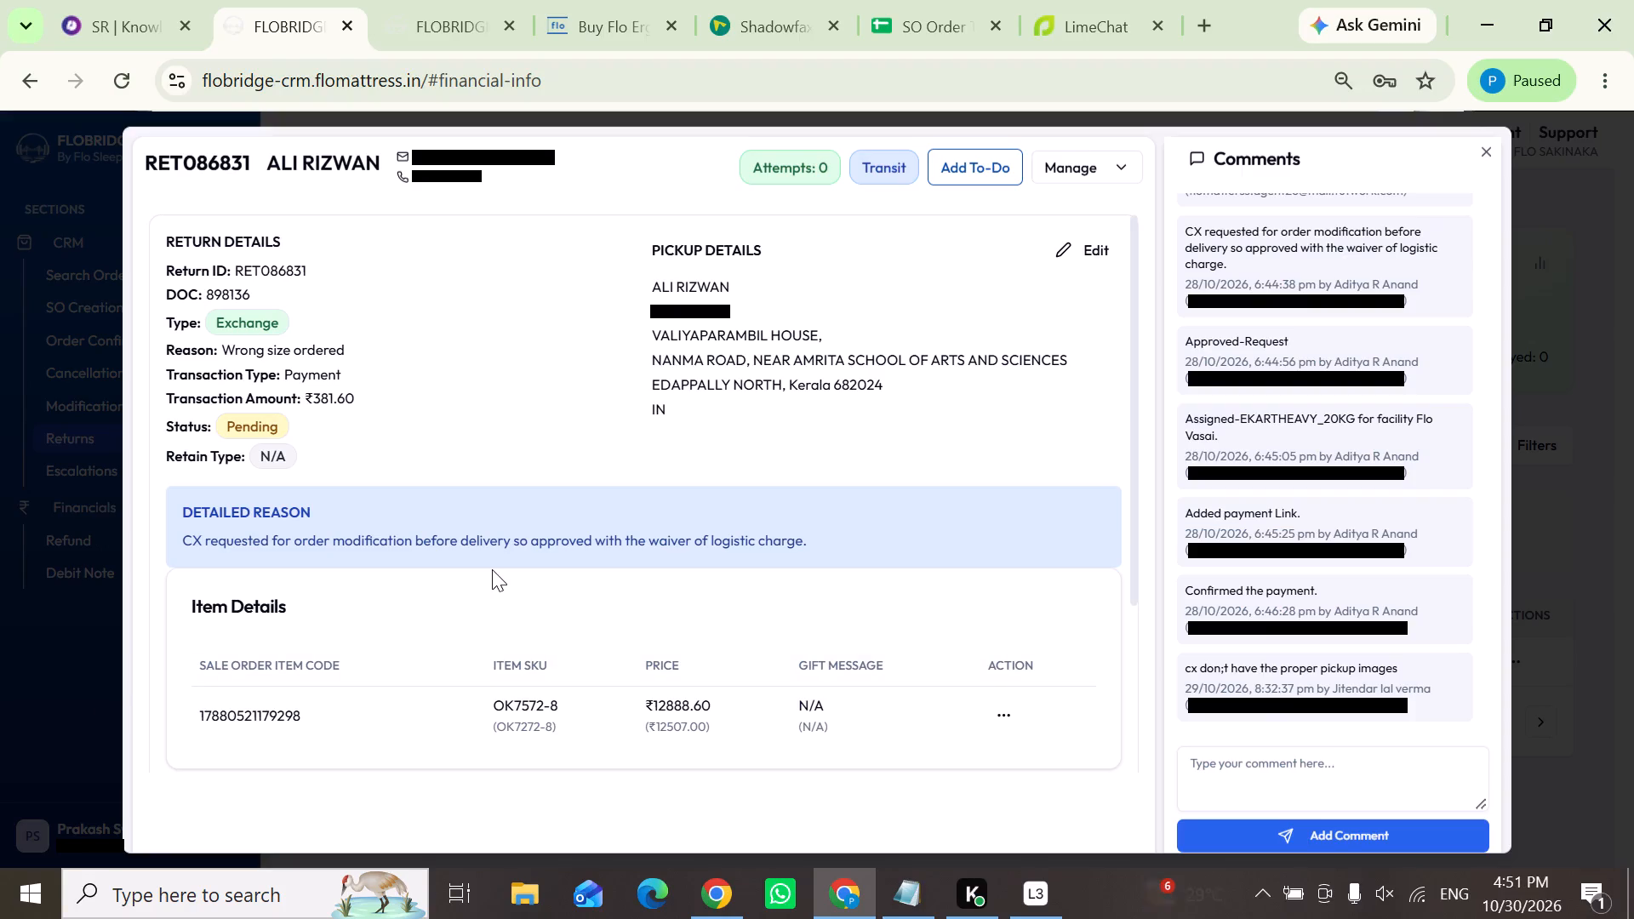
click(30, 672)
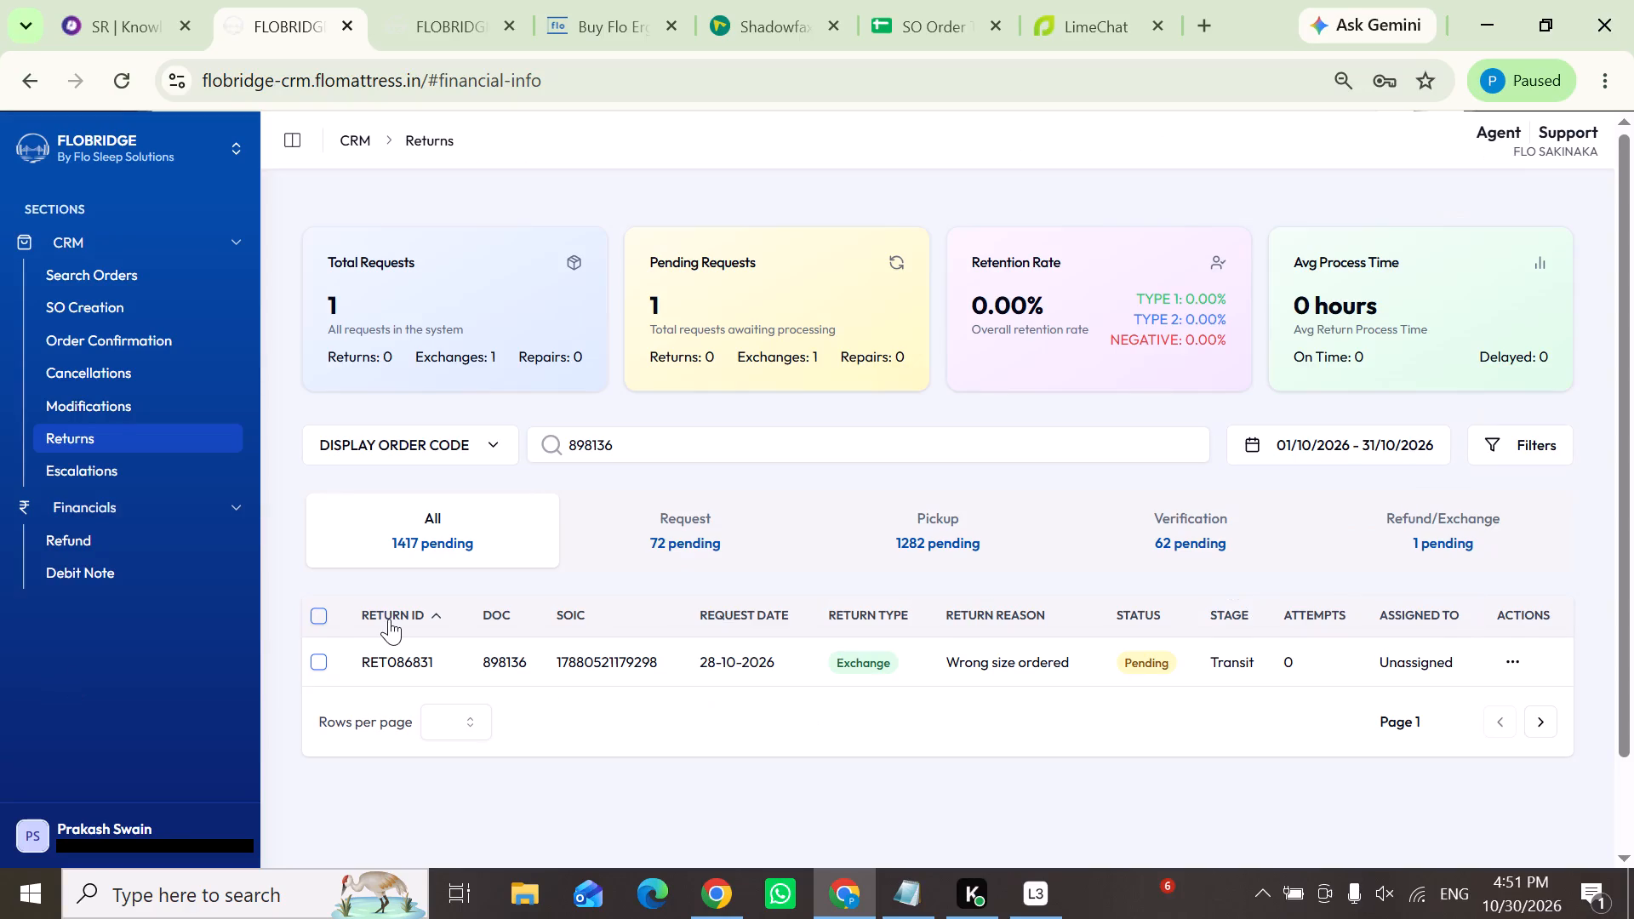
click(1515, 665)
click(1430, 726)
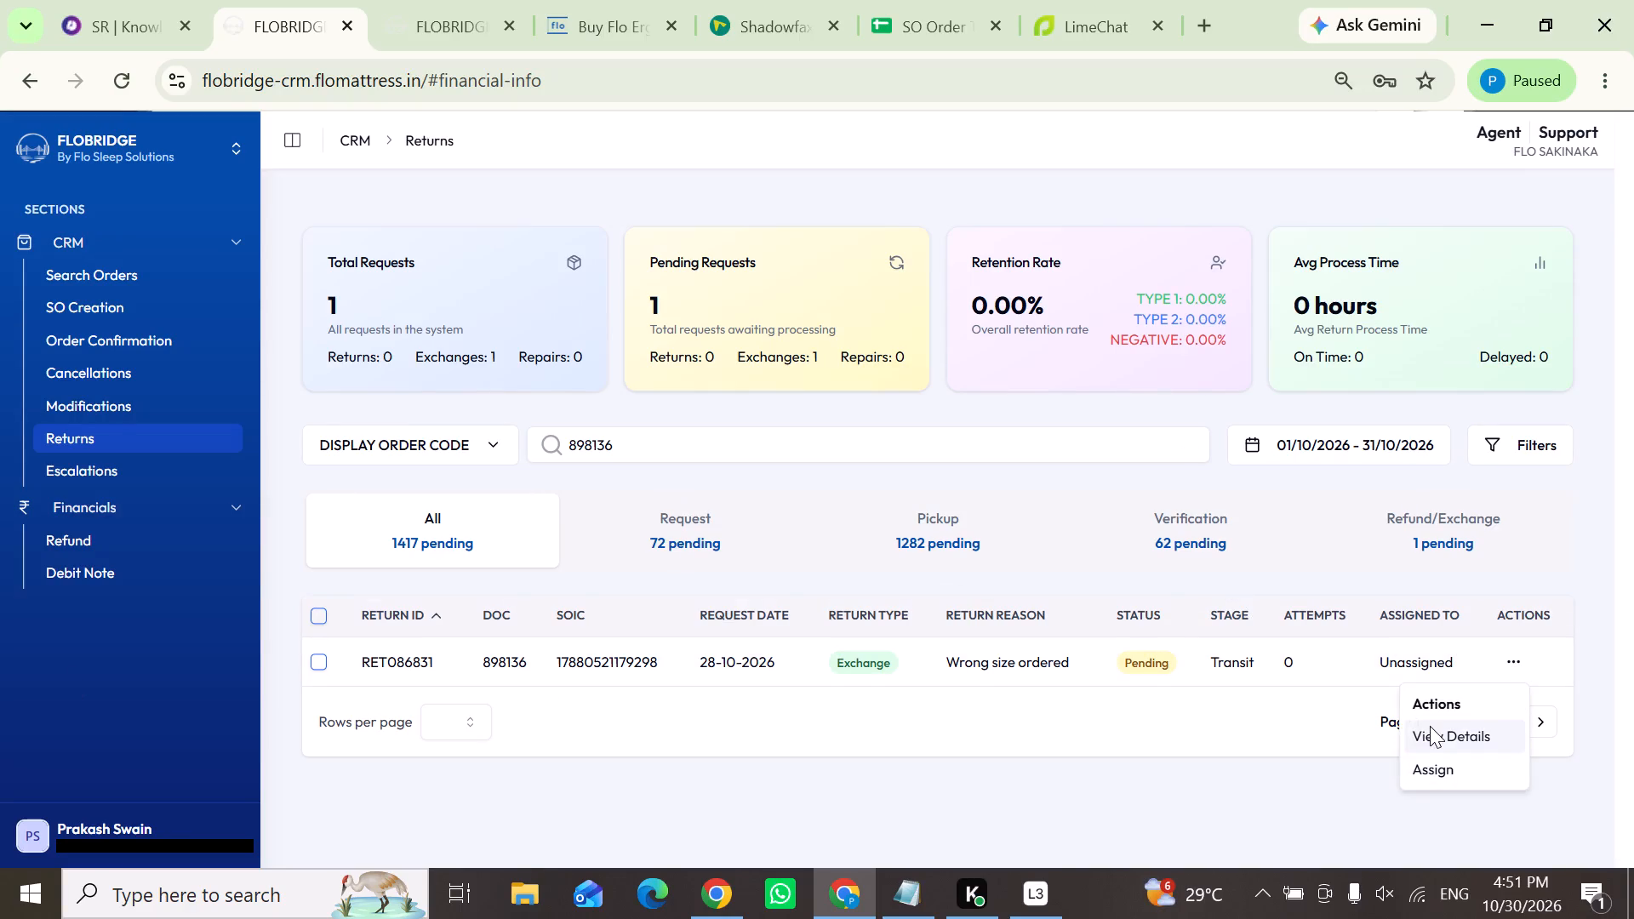
scroll(866, 562, down, 3)
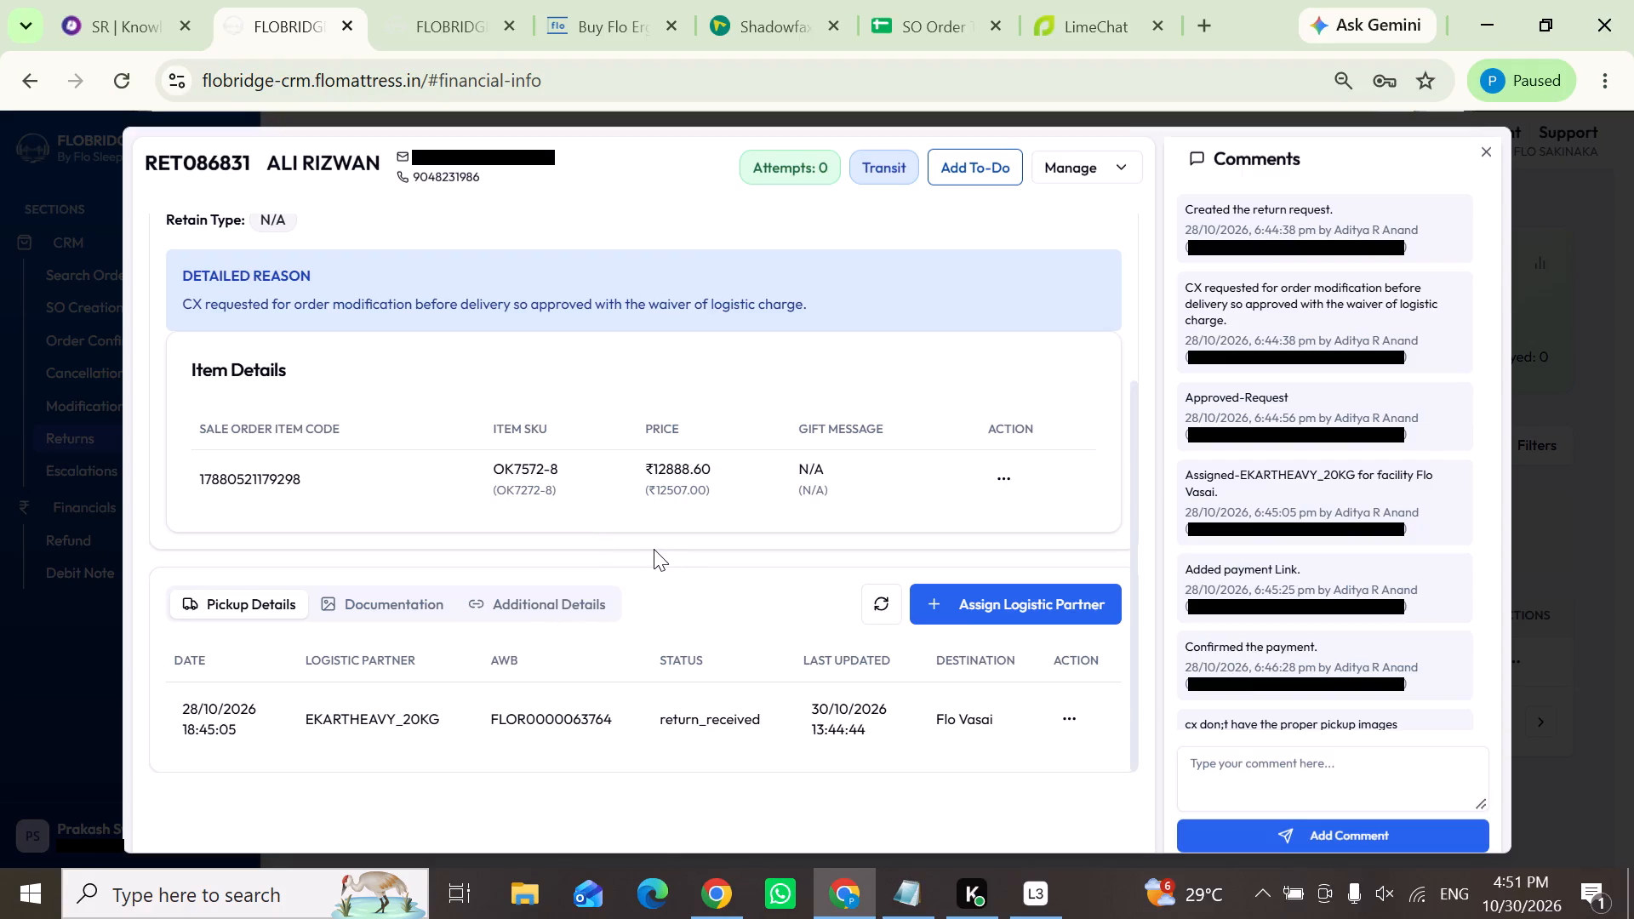
scroll(653, 550, up, 2)
scroll(648, 543, down, 4)
scroll(875, 500, up, 3)
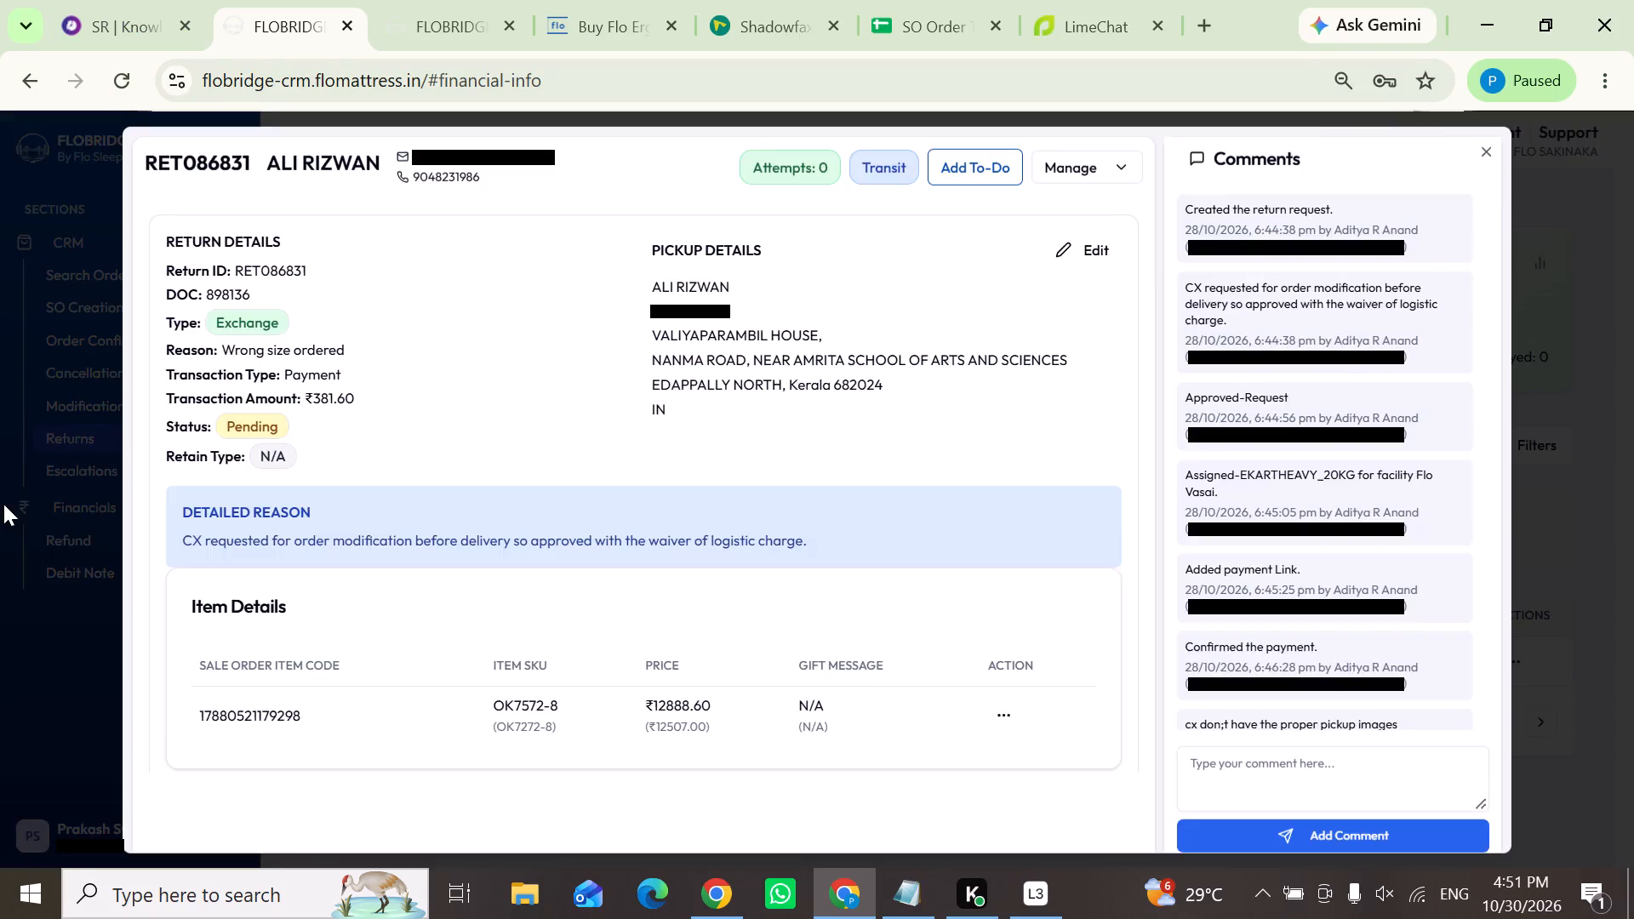
click(3, 504)
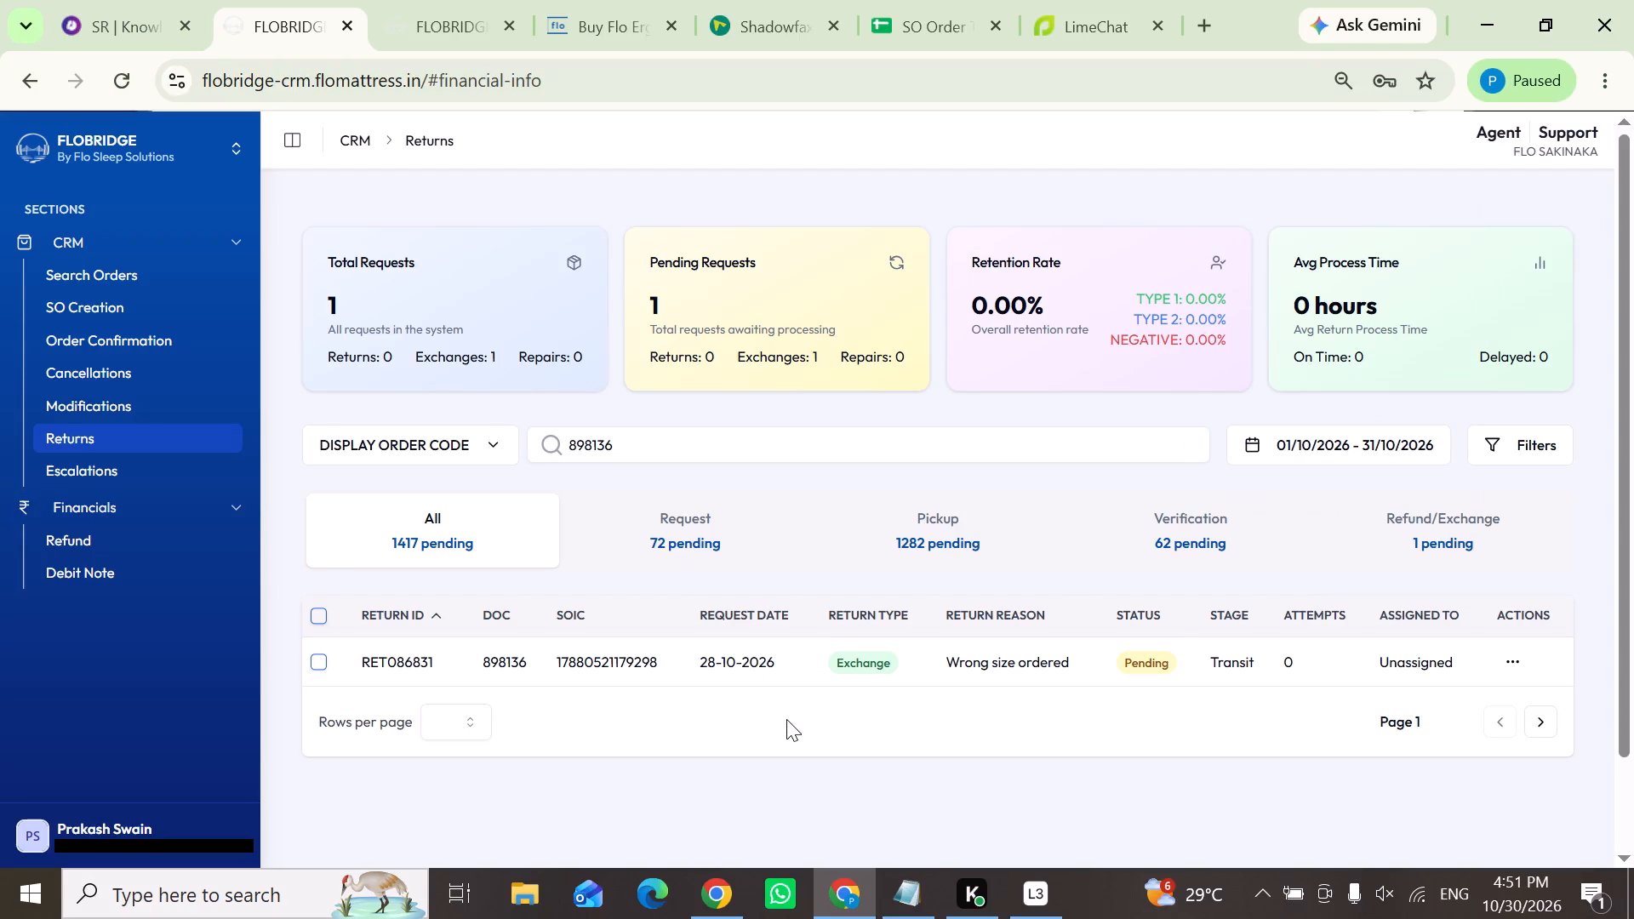
drag(1633, 587, 1633, 732)
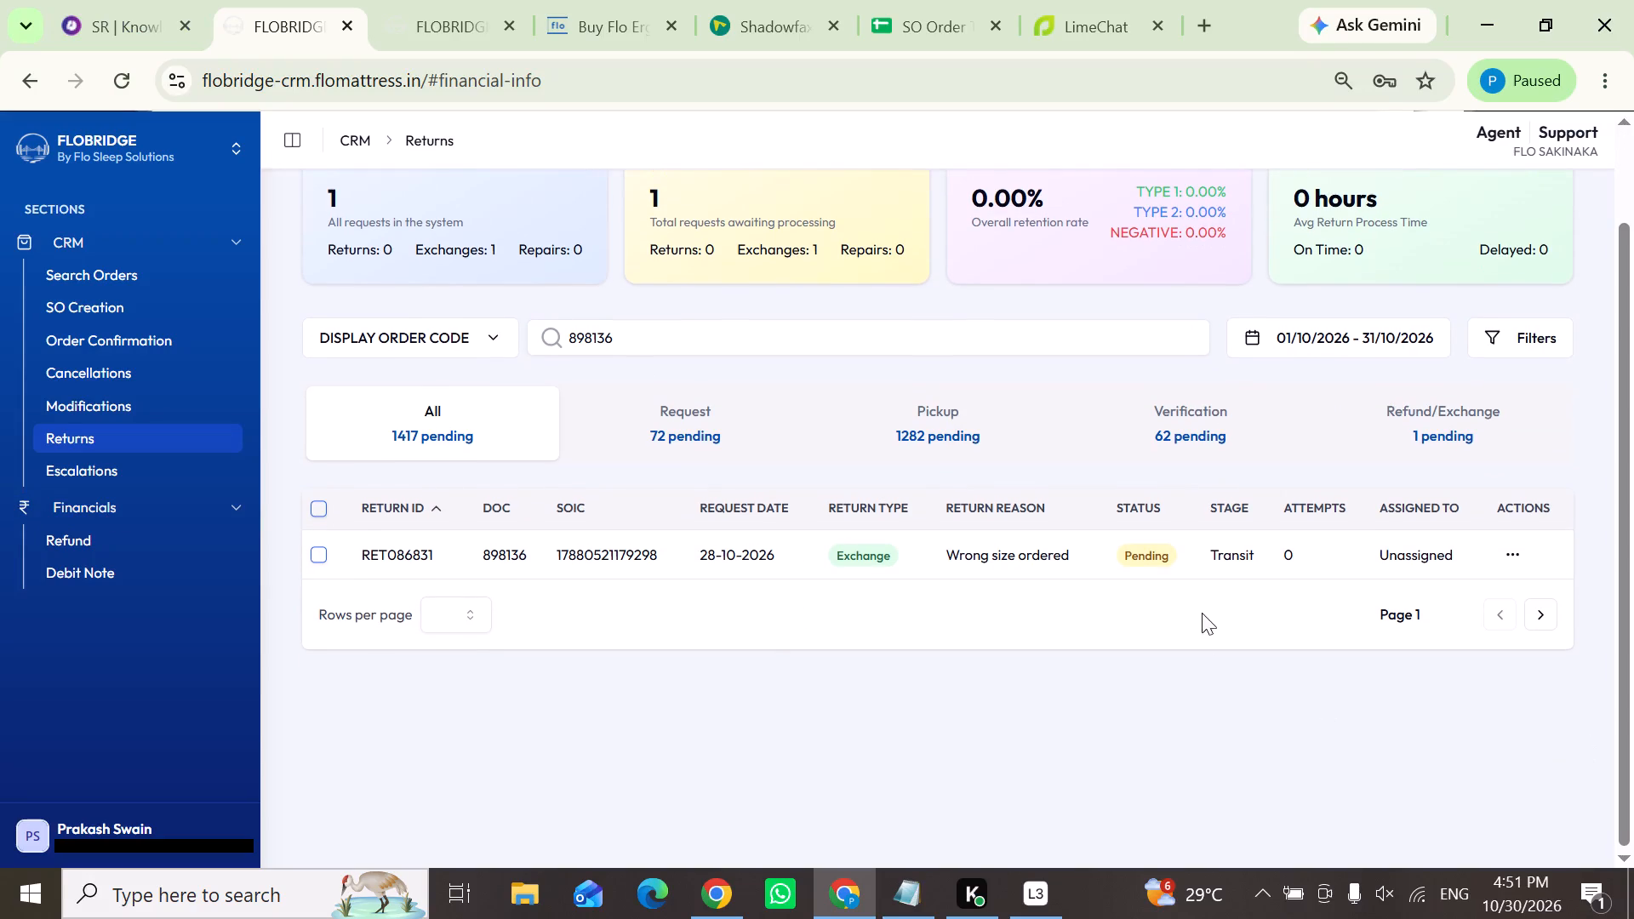
click(1519, 551)
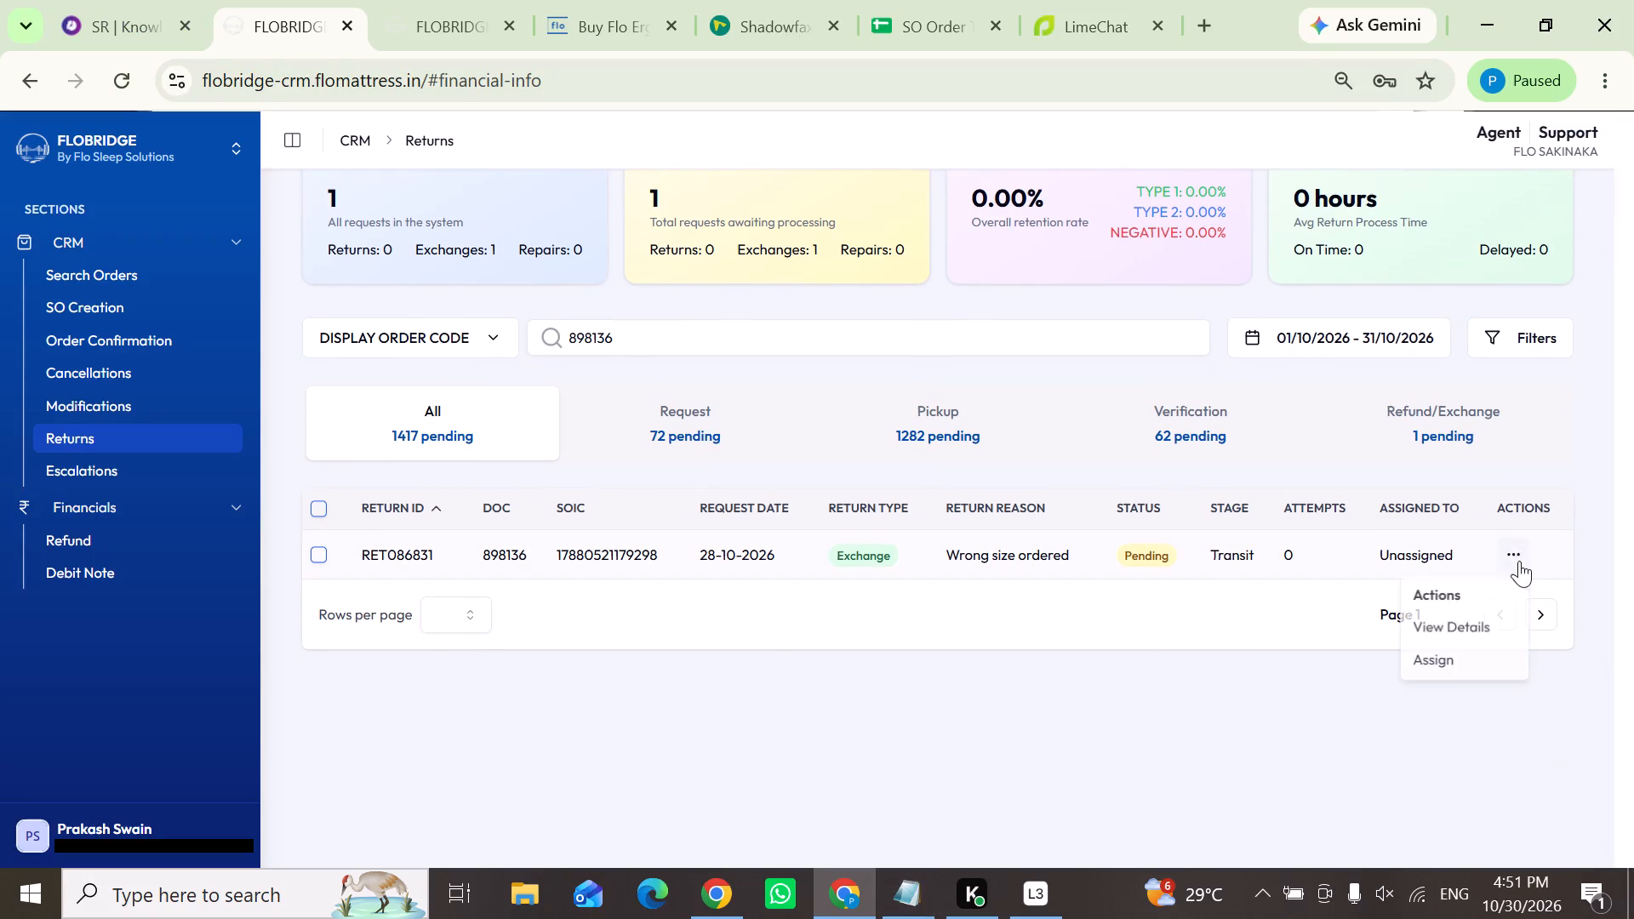
click(1501, 626)
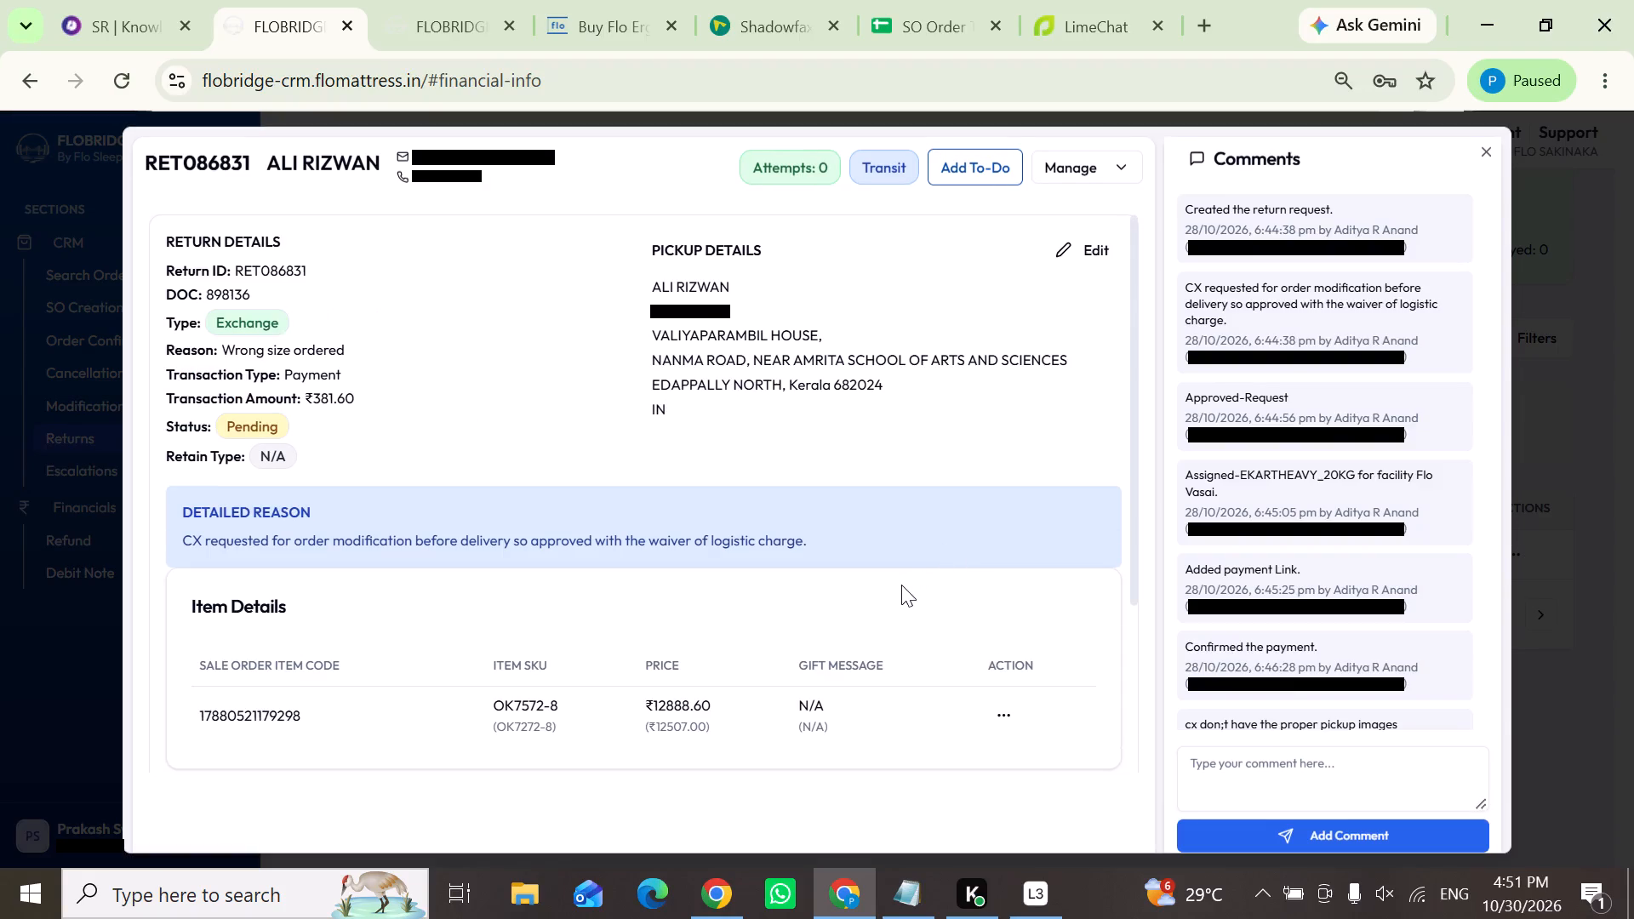
scroll(900, 585, down, 2)
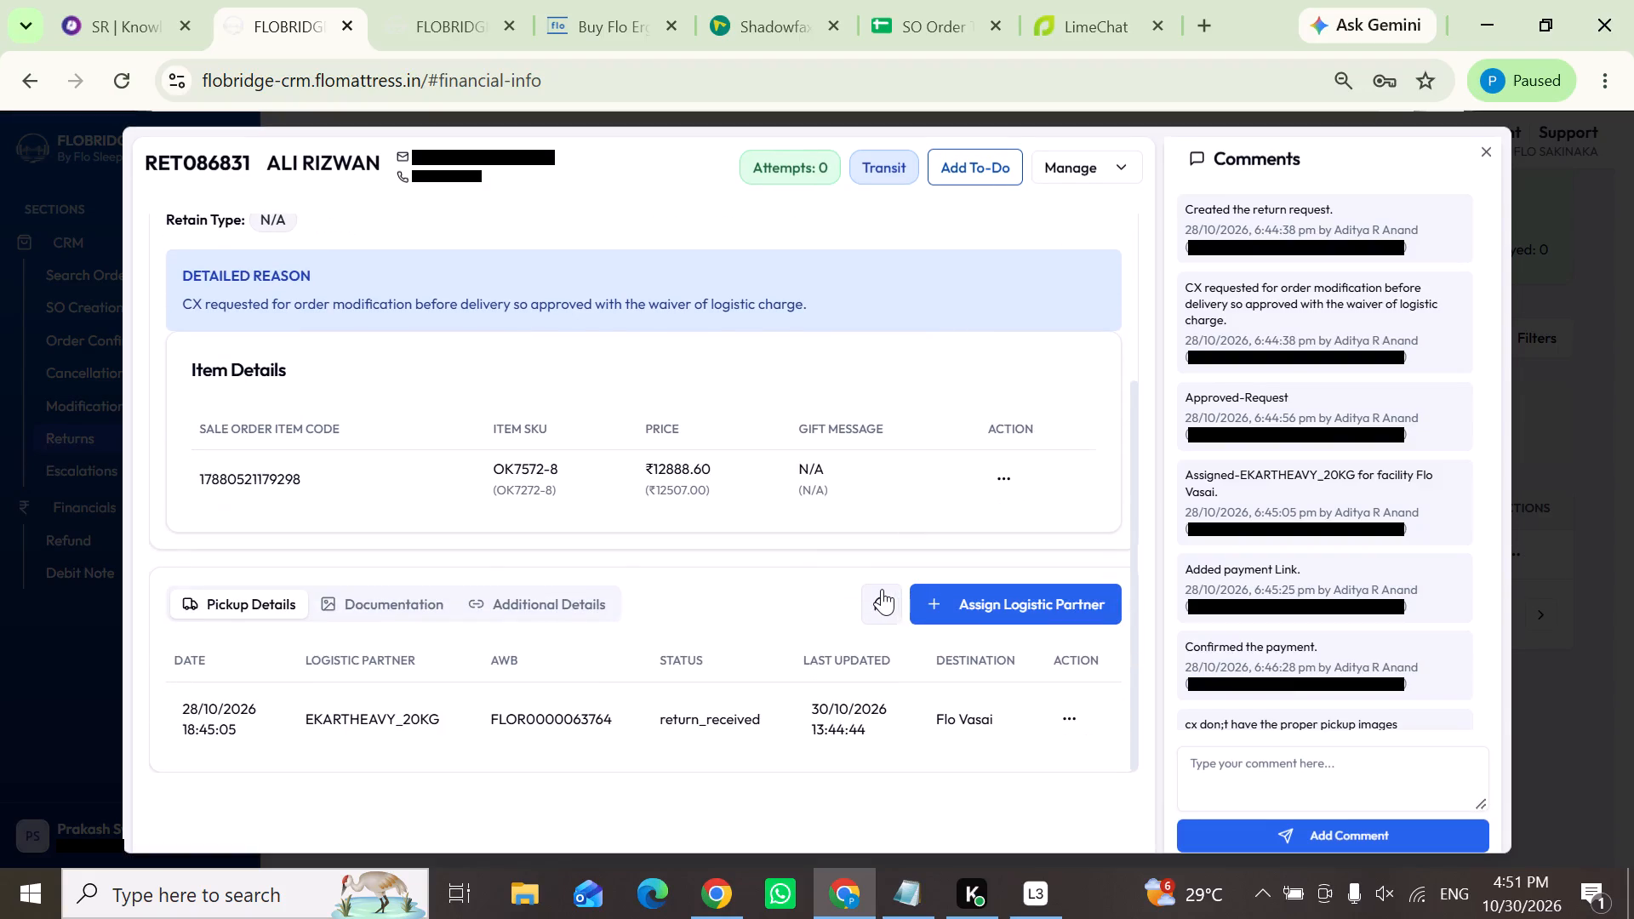